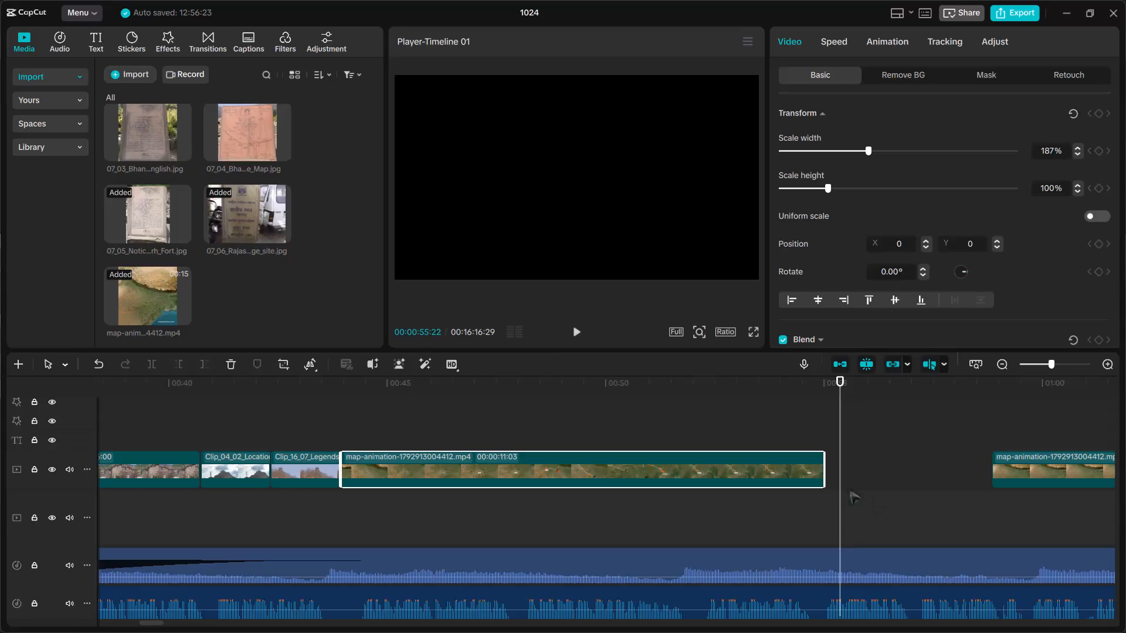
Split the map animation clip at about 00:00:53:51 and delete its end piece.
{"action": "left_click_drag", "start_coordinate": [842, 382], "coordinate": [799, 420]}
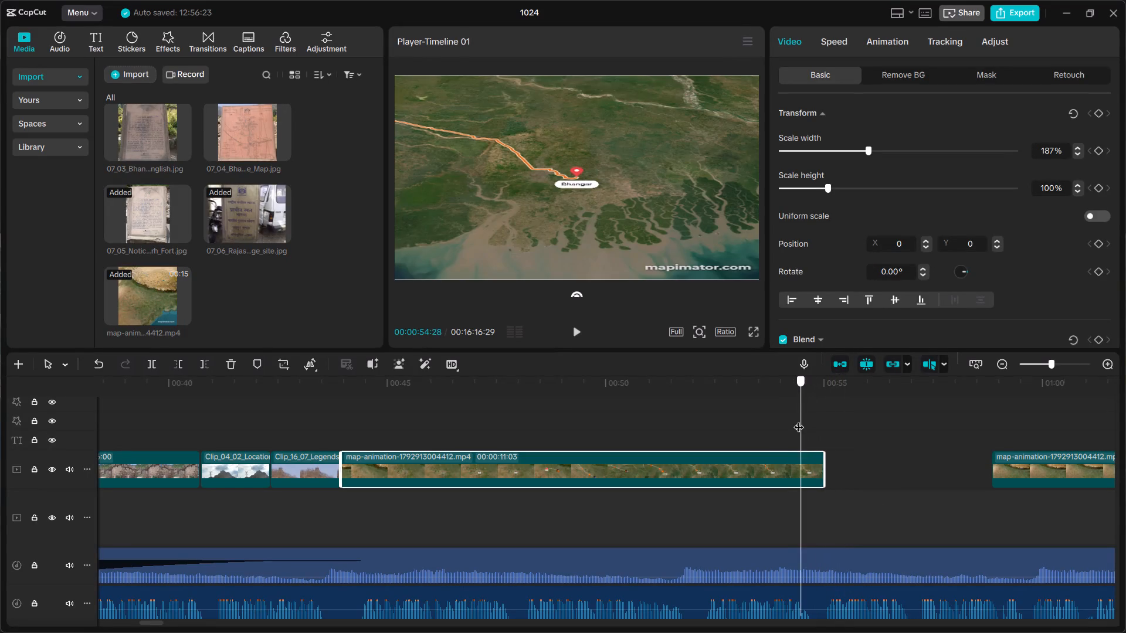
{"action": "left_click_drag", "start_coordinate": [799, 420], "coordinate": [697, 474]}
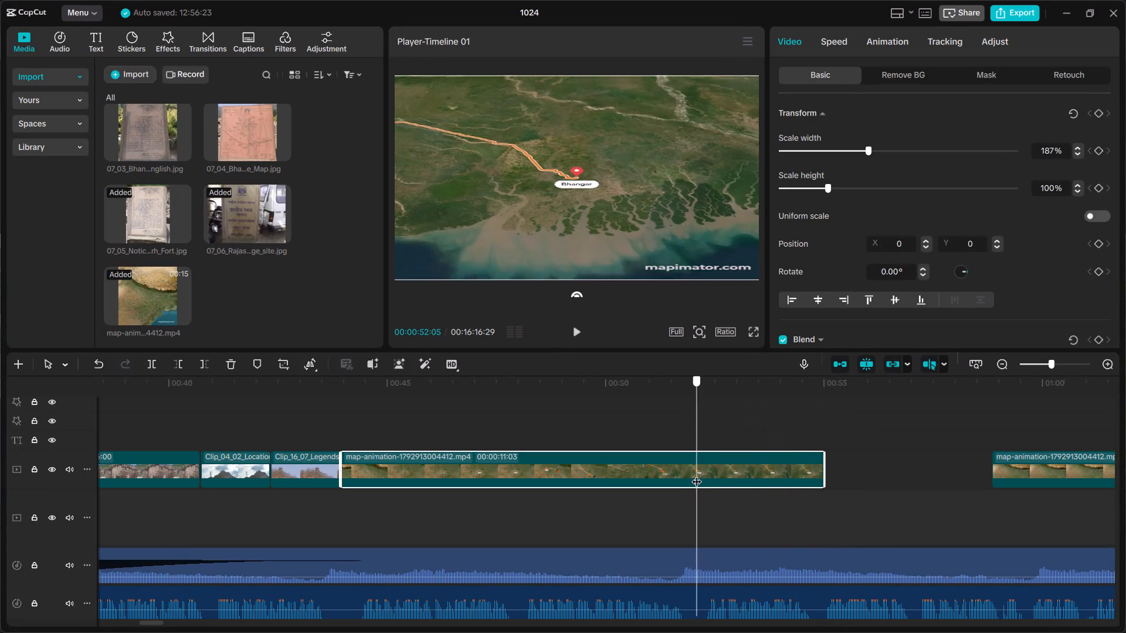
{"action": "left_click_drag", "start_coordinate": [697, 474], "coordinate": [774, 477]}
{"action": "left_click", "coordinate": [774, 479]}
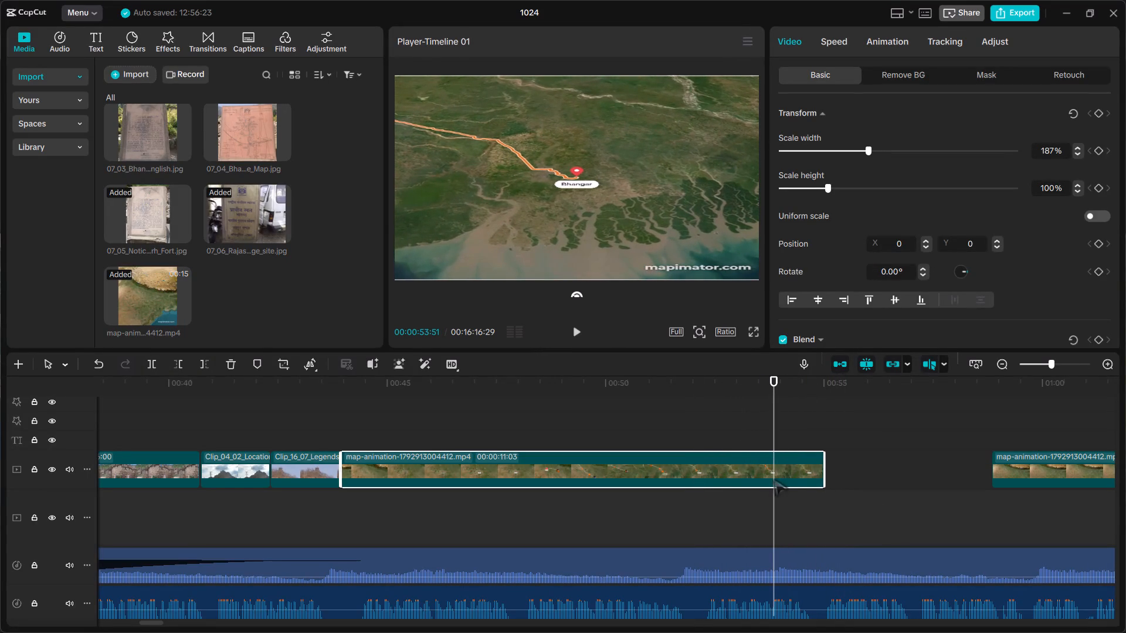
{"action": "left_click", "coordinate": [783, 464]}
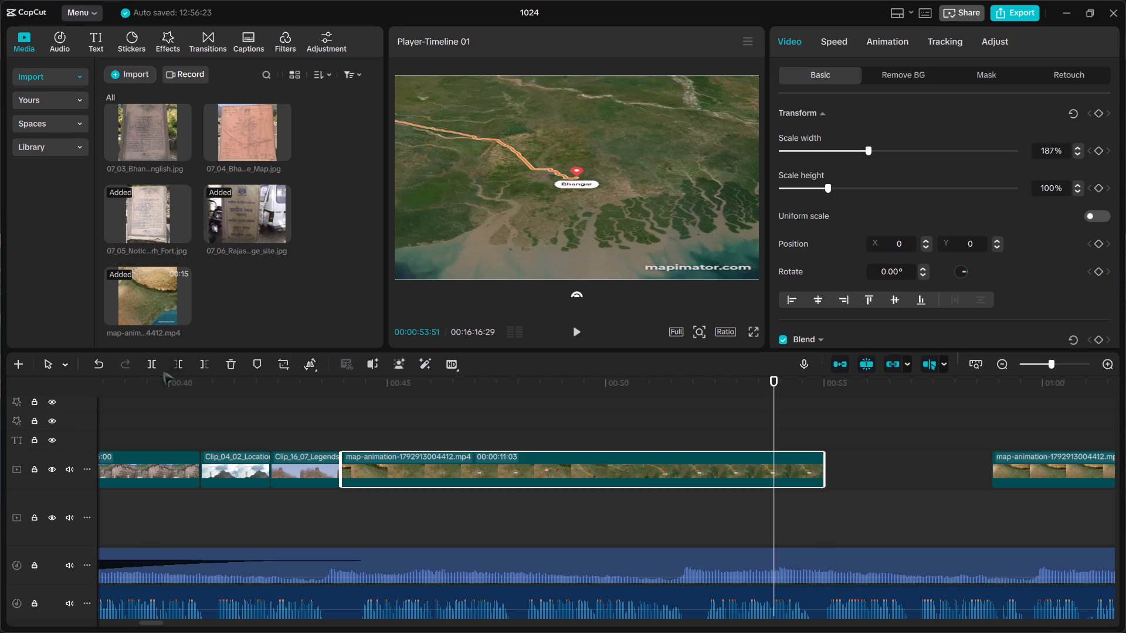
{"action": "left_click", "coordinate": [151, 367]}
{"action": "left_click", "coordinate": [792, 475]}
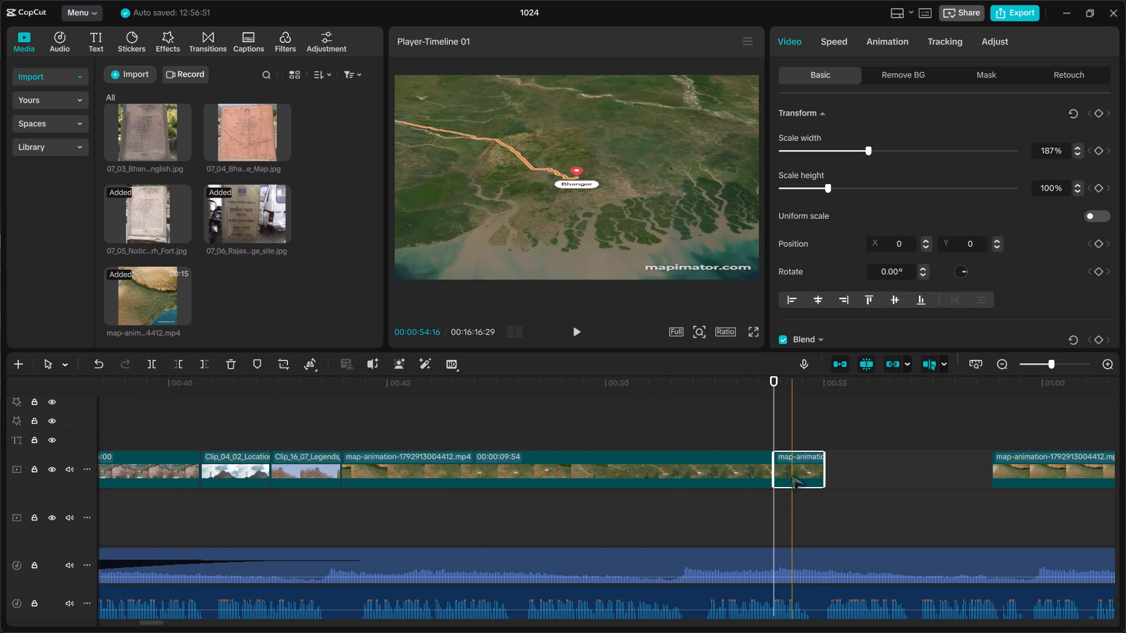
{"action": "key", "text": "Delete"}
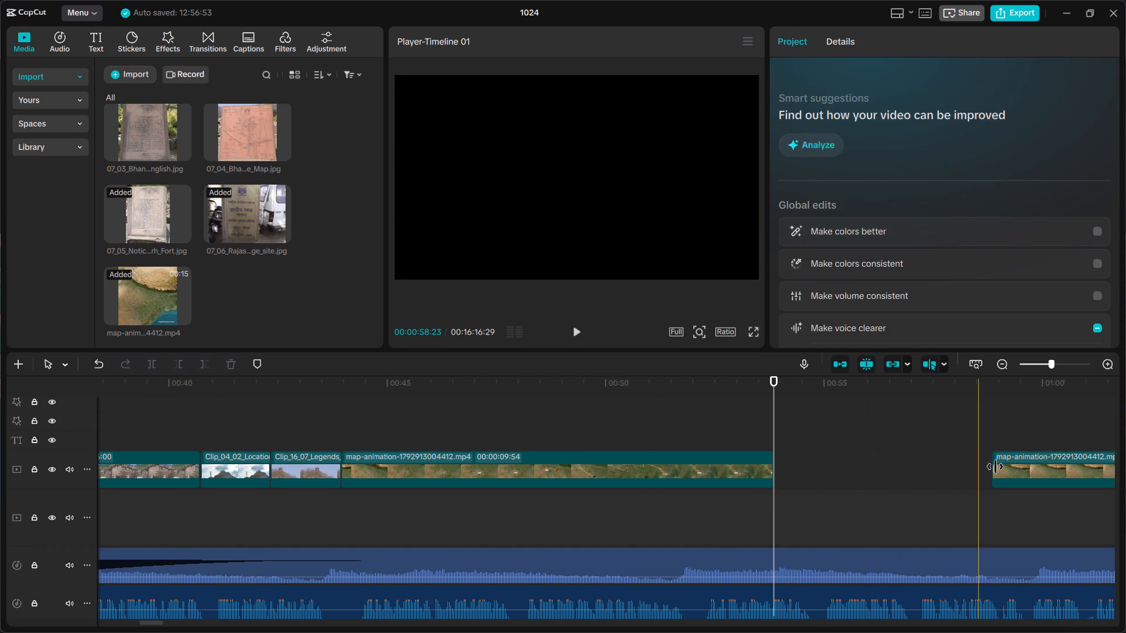
Undo the recent timeline edits back to the point where the map animation is one uncut clip after the Legends clip.
{"action": "left_click", "coordinate": [1020, 467]}
{"action": "key", "text": "ctrl+z"}
{"action": "key", "text": "ctrl+z"}
{"action": "key", "text": "ctrl+z"}
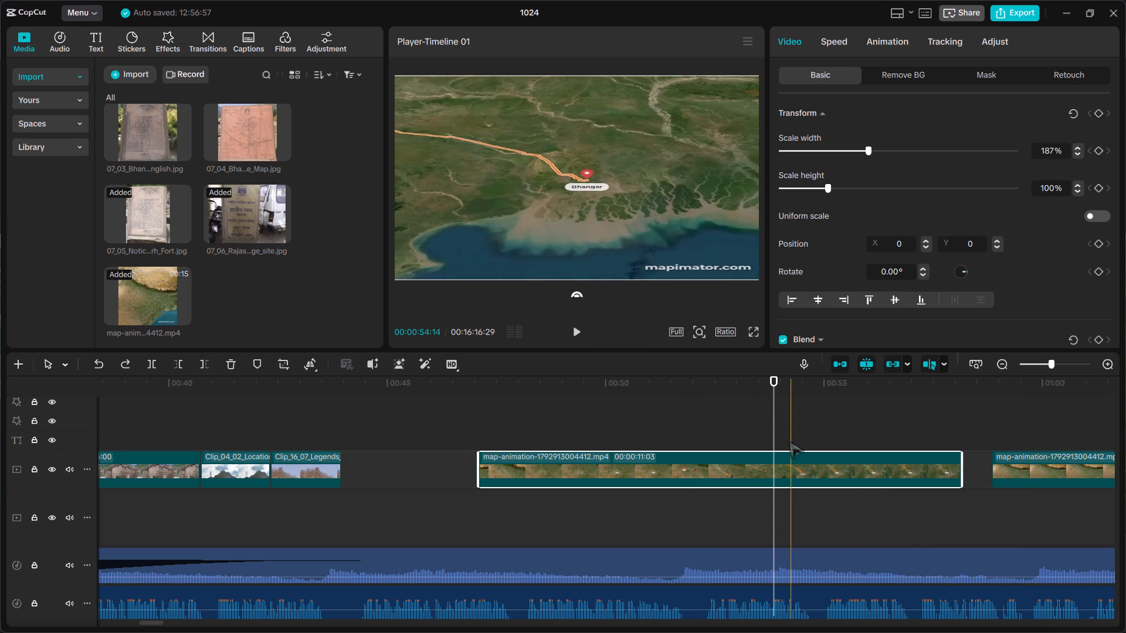
{"action": "key", "text": "ctrl+z"}
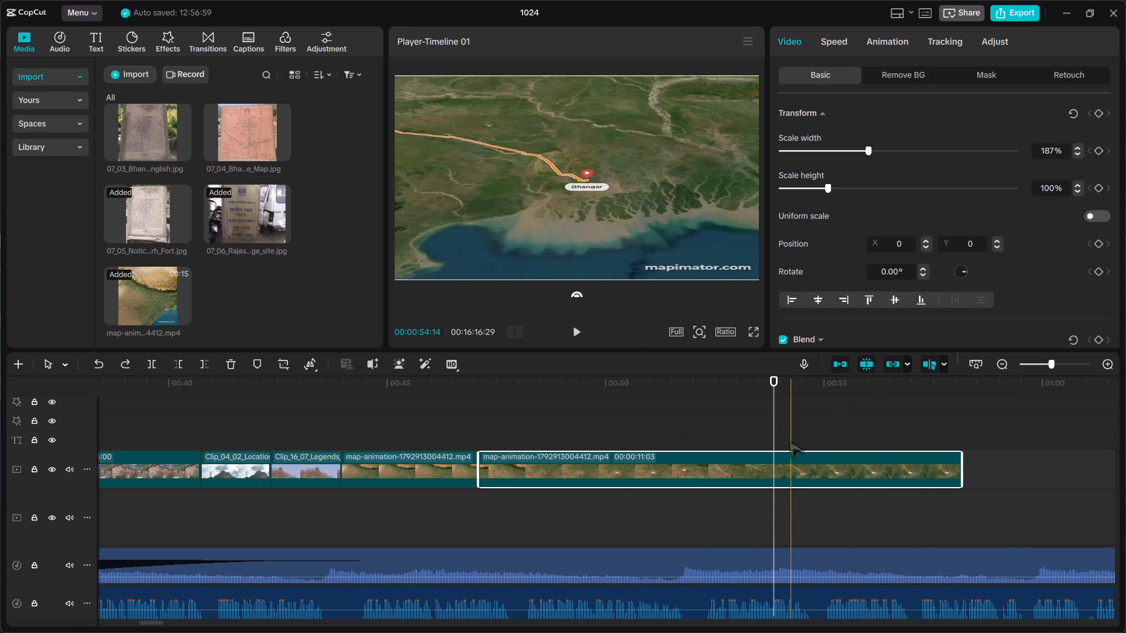
{"action": "key", "text": "ctrl+z"}
Split the map animation clip near its end, at about 00:00:56:56.
{"action": "left_click", "coordinate": [907, 467]}
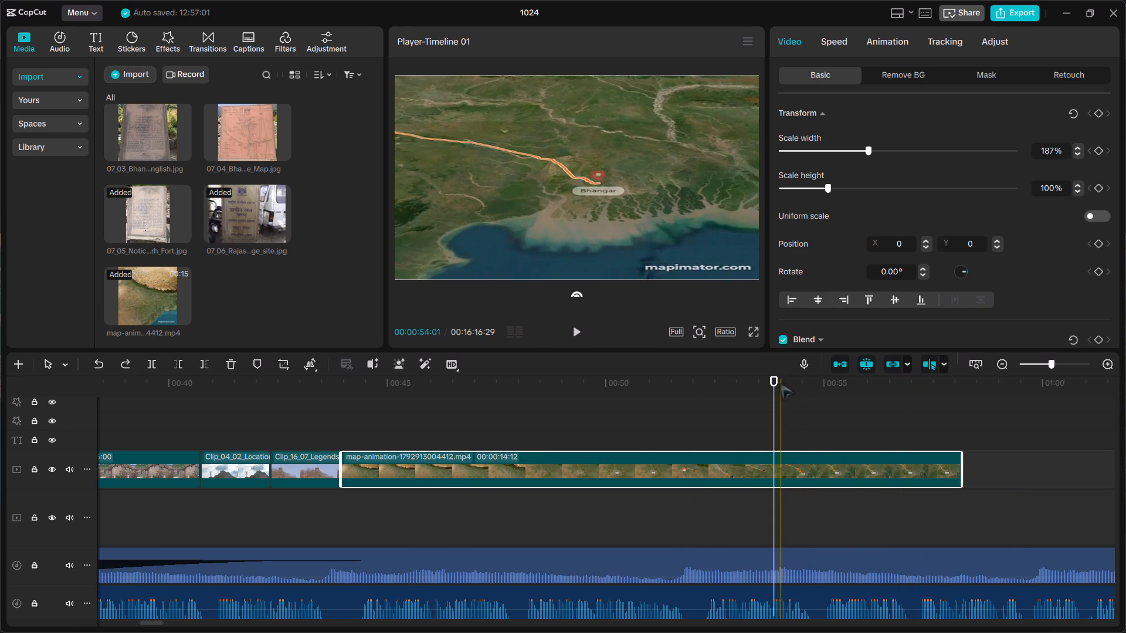
{"action": "left_click_drag", "start_coordinate": [774, 378], "coordinate": [866, 422]}
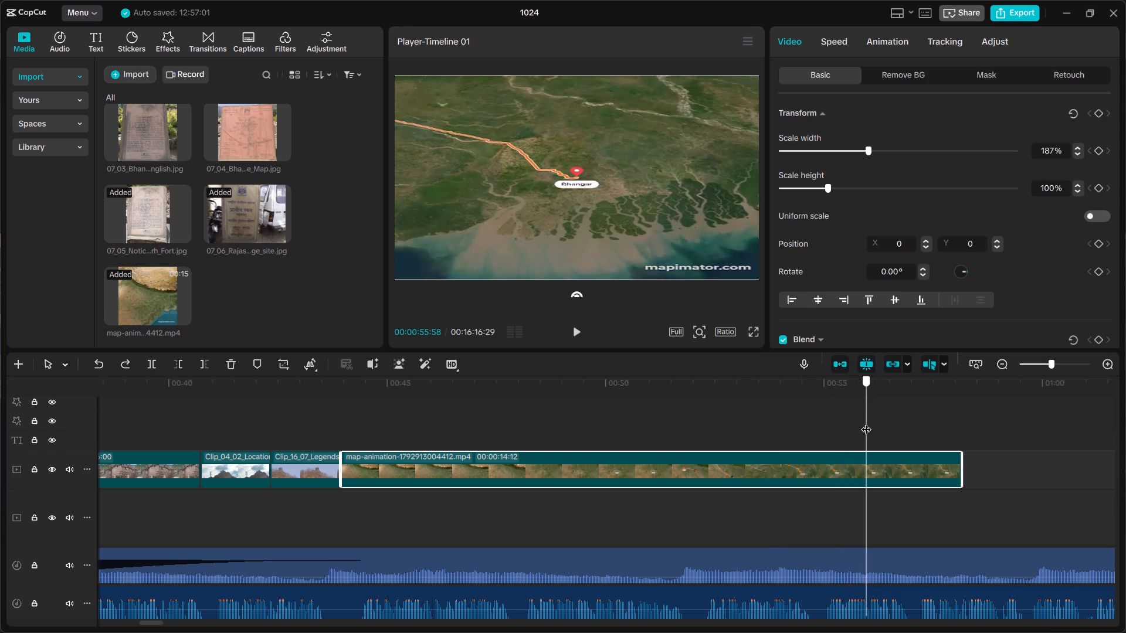
{"action": "left_click_drag", "start_coordinate": [866, 422], "coordinate": [930, 450]}
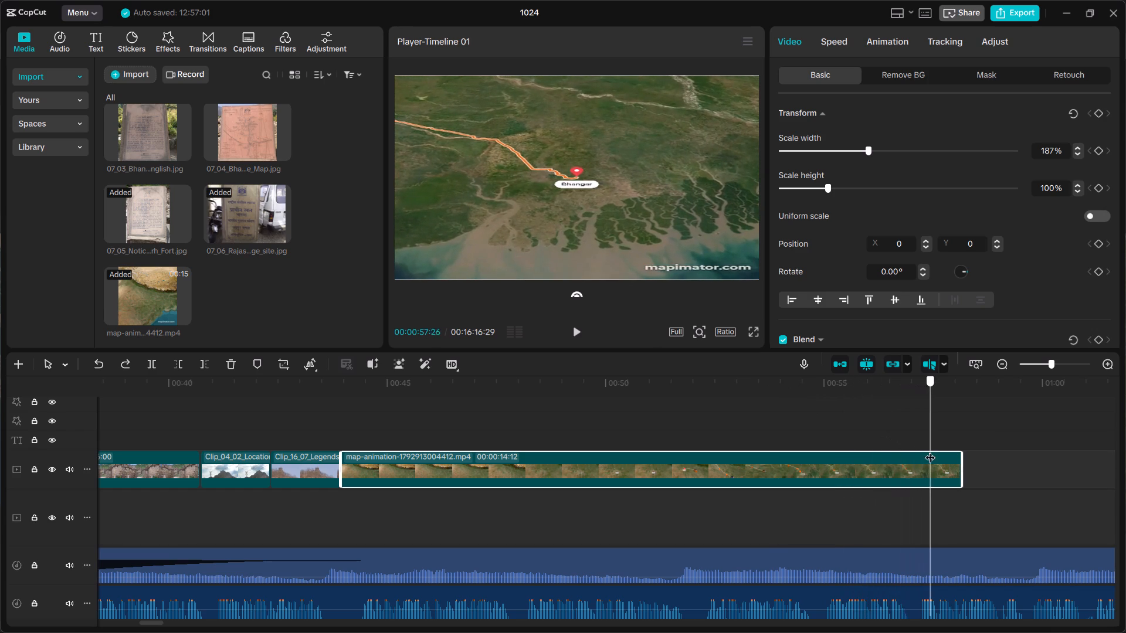
{"action": "left_click_drag", "start_coordinate": [930, 450], "coordinate": [871, 461]}
{"action": "right_click_drag", "start_coordinate": [910, 457], "coordinate": [878, 462]}
{"action": "left_click", "coordinate": [823, 446]}
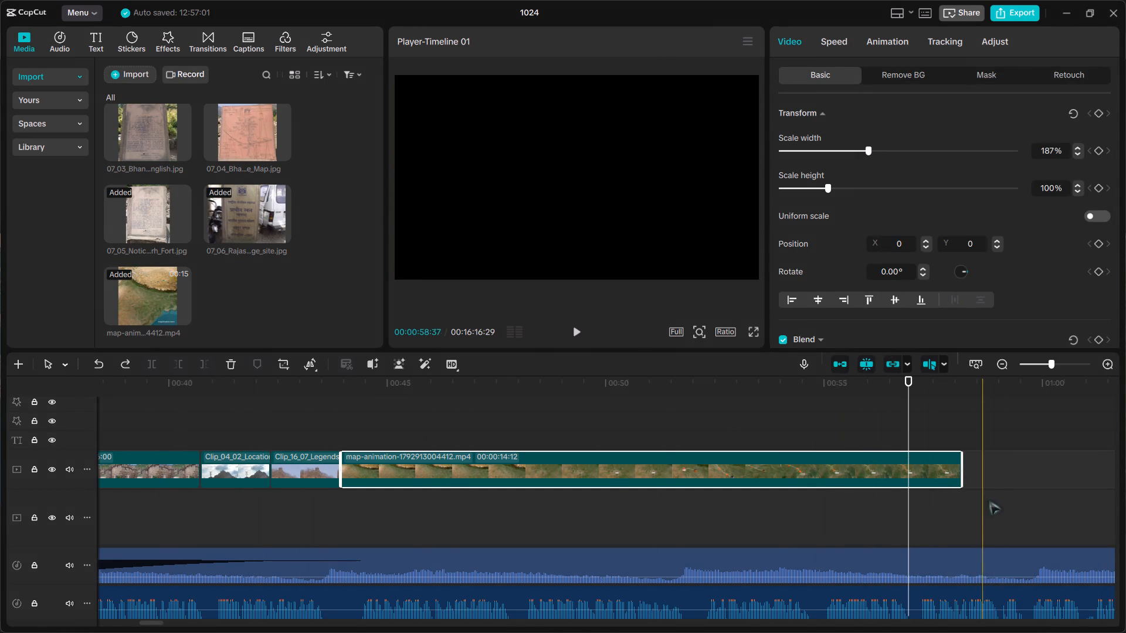
{"action": "left_click", "coordinate": [898, 470]}
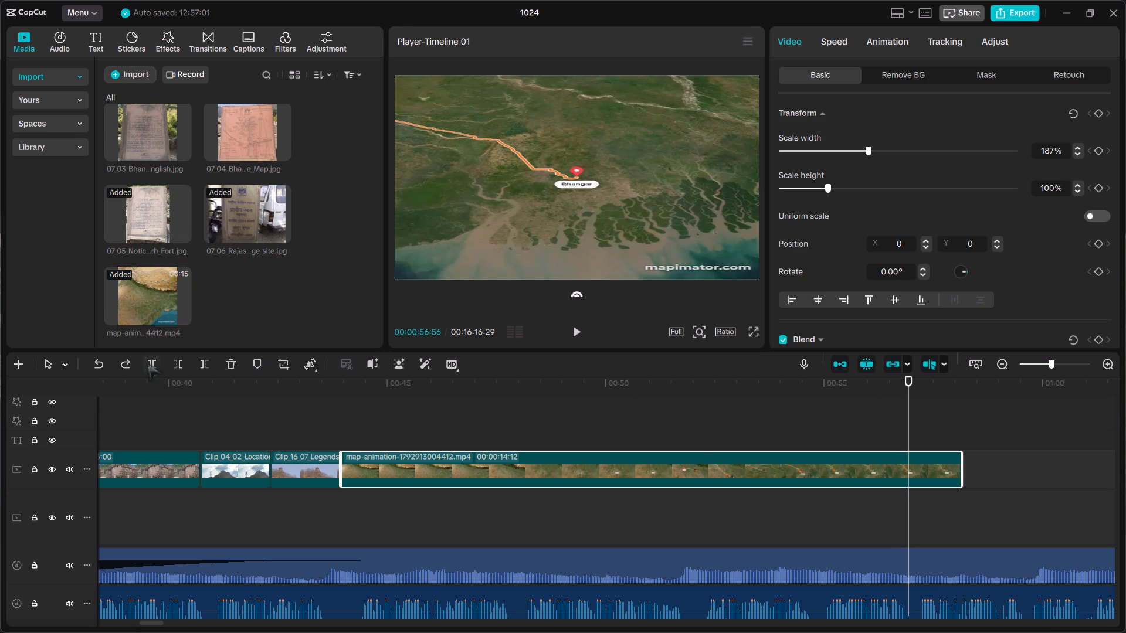
{"action": "left_click", "coordinate": [148, 364]}
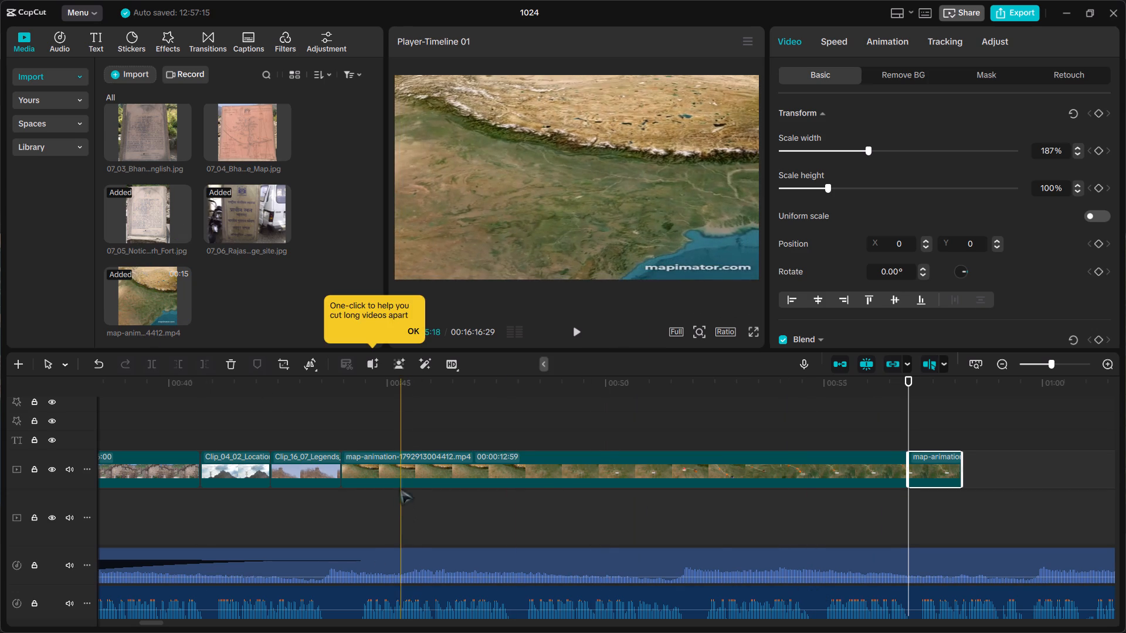
{"action": "left_click", "coordinate": [409, 325]}
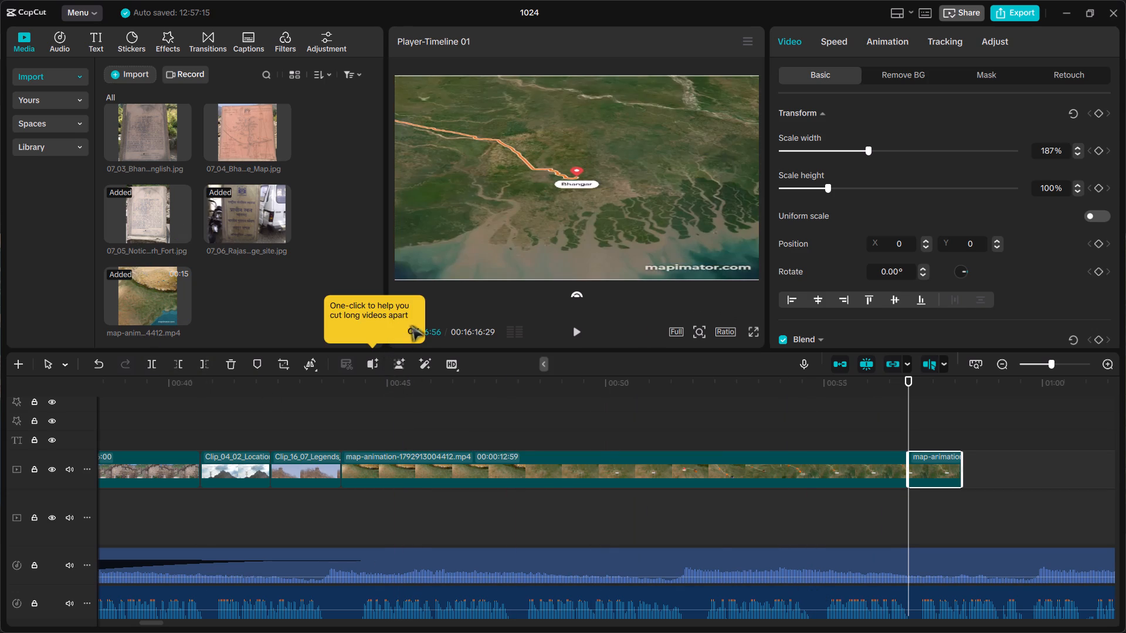
{"action": "left_click", "coordinate": [408, 332]}
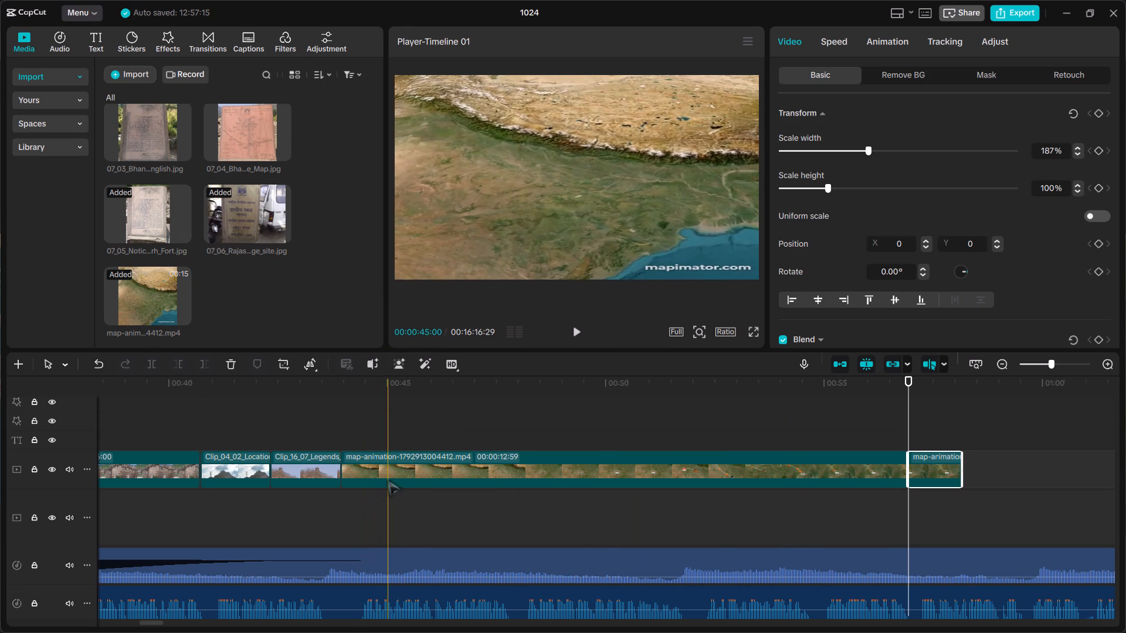
Split the long map animation clip at about 00:00:44:38 and delete the short opening piece.
{"action": "left_click", "coordinate": [388, 478]}
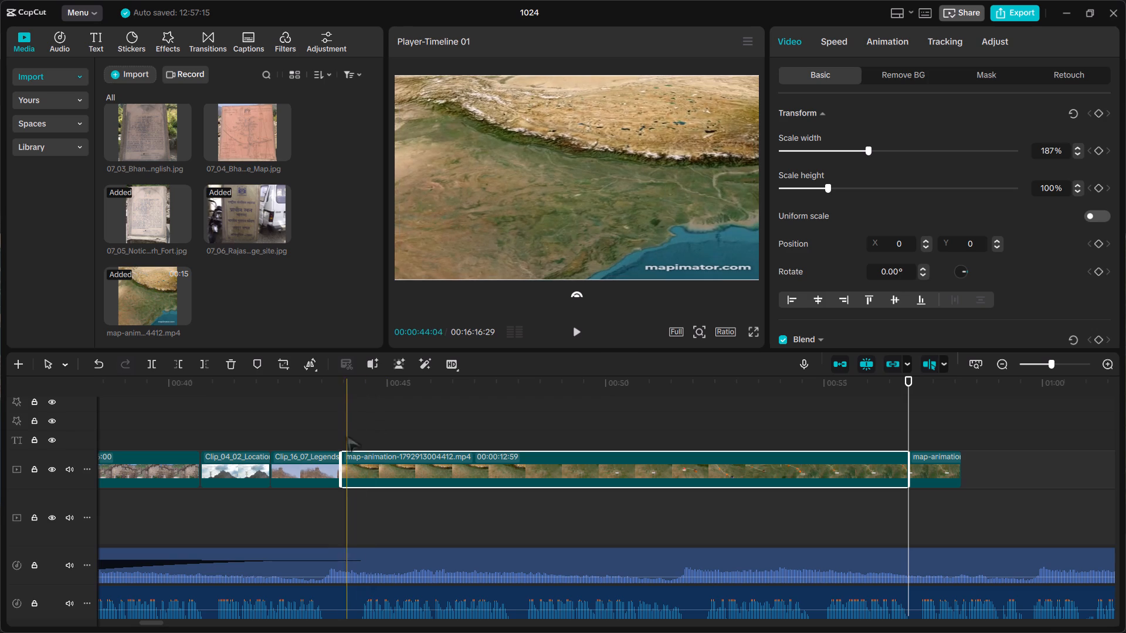
{"action": "left_click", "coordinate": [371, 387]}
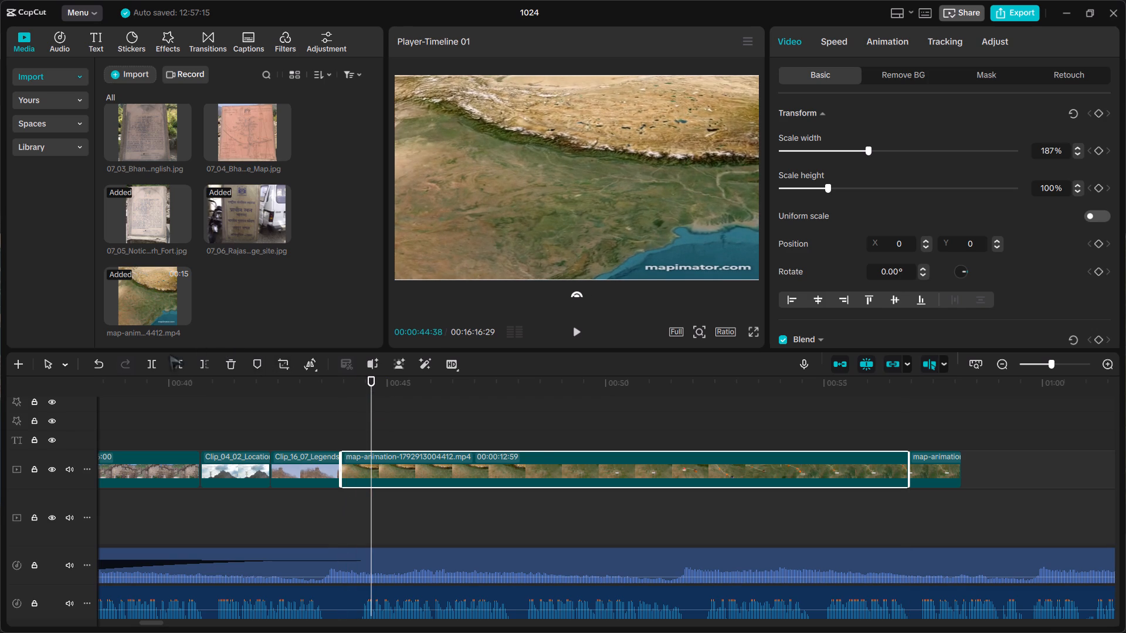
{"action": "left_click", "coordinate": [156, 360]}
{"action": "left_click", "coordinate": [359, 465]}
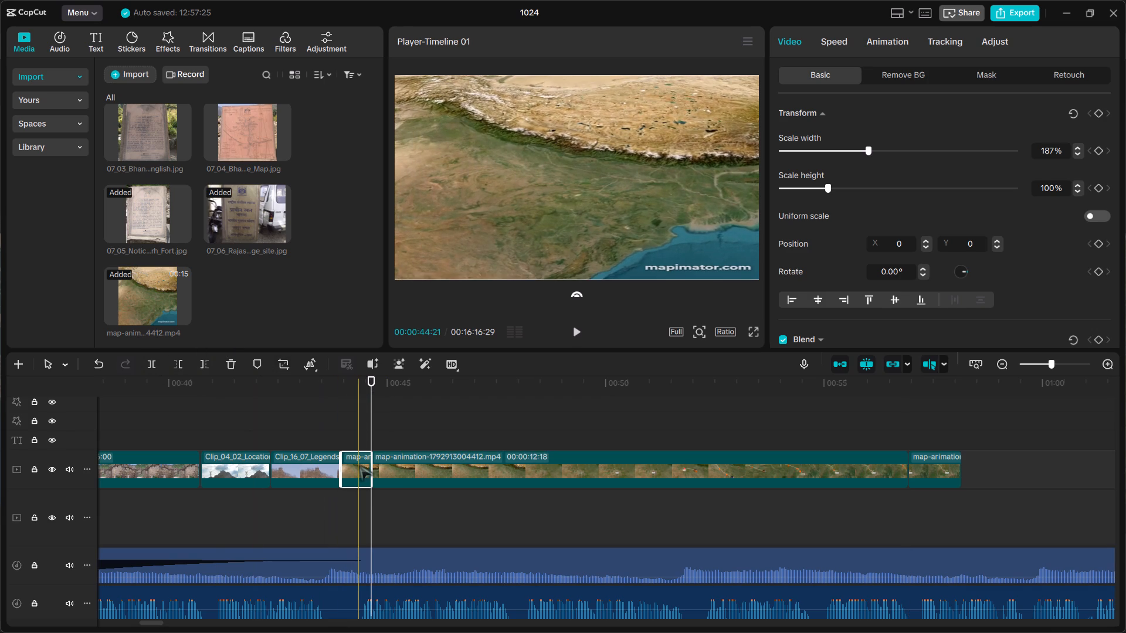
{"action": "key", "text": "Delete"}
Delete the short piece at the end of the map animation.
{"action": "left_click", "coordinate": [931, 478]}
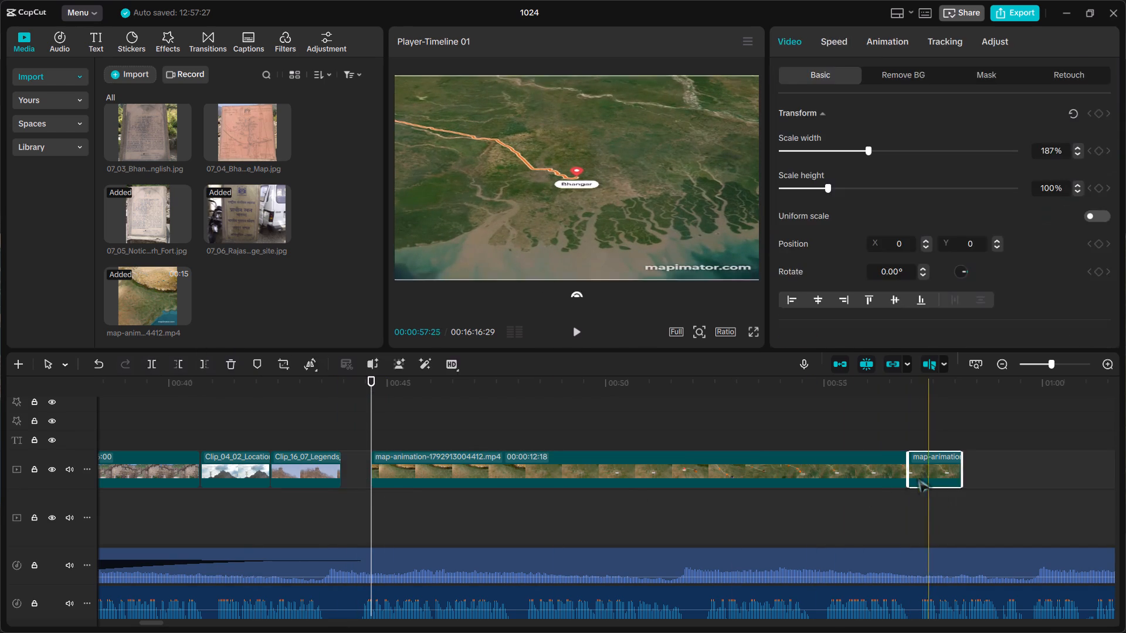
{"action": "key", "text": "Delete"}
Close the gap by moving the remaining map animation clip directly after the Clip_16_07_Legends clip.
{"action": "left_click_drag", "start_coordinate": [586, 465], "coordinate": [568, 464]}
{"action": "left_click_drag", "start_coordinate": [568, 464], "coordinate": [557, 467]}
Play the timeline from just before the map animation to check the trimmed clip against the audio.
{"action": "left_click_drag", "start_coordinate": [373, 377], "coordinate": [337, 377]}
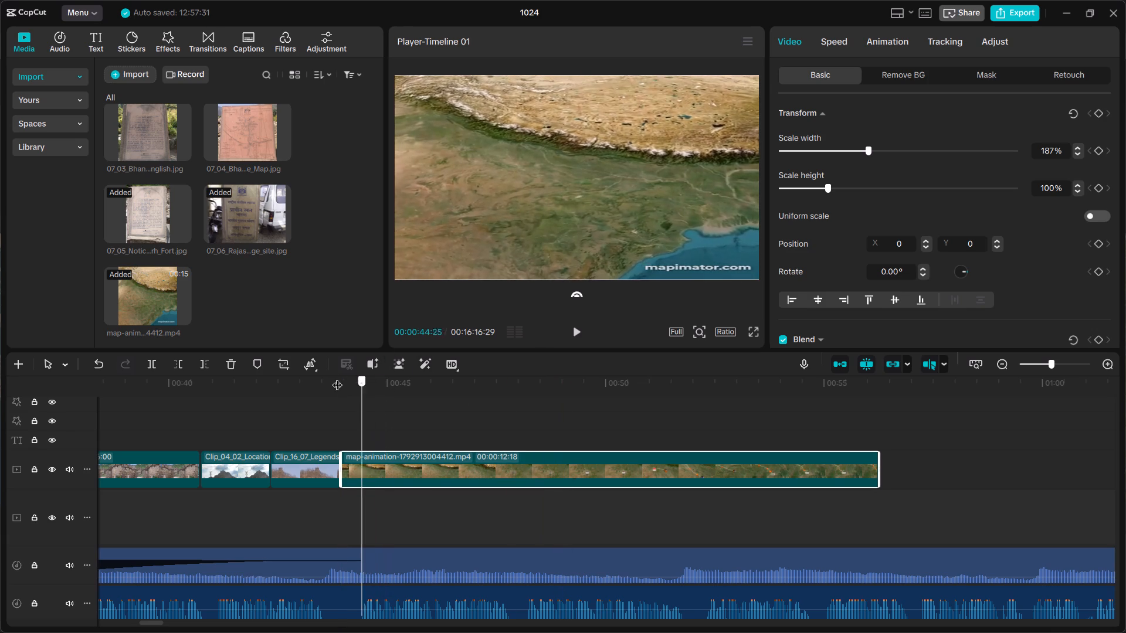
{"action": "left_click_drag", "start_coordinate": [337, 377], "coordinate": [322, 376]}
{"action": "key", "text": "space"}
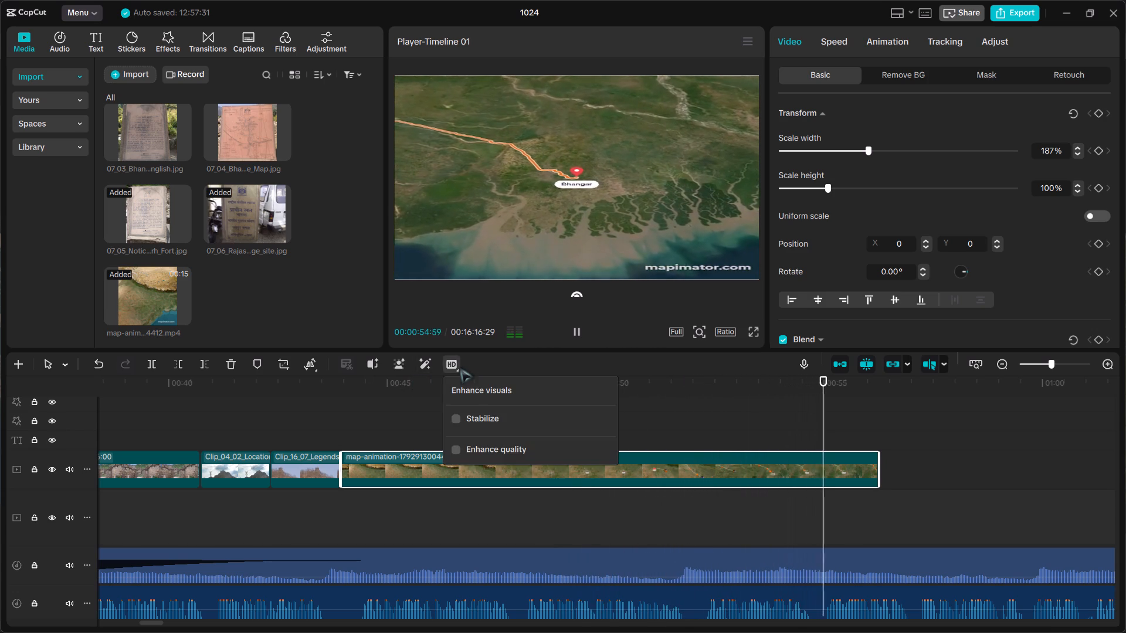
{"action": "key", "text": "space"}
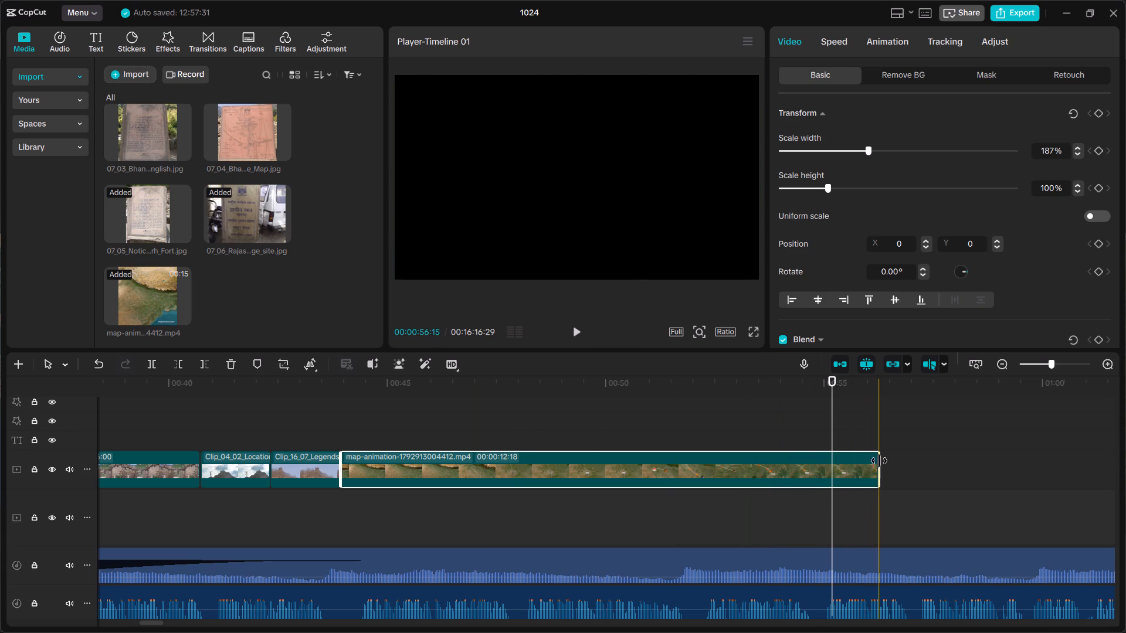
{"action": "left_click", "coordinate": [879, 432]}
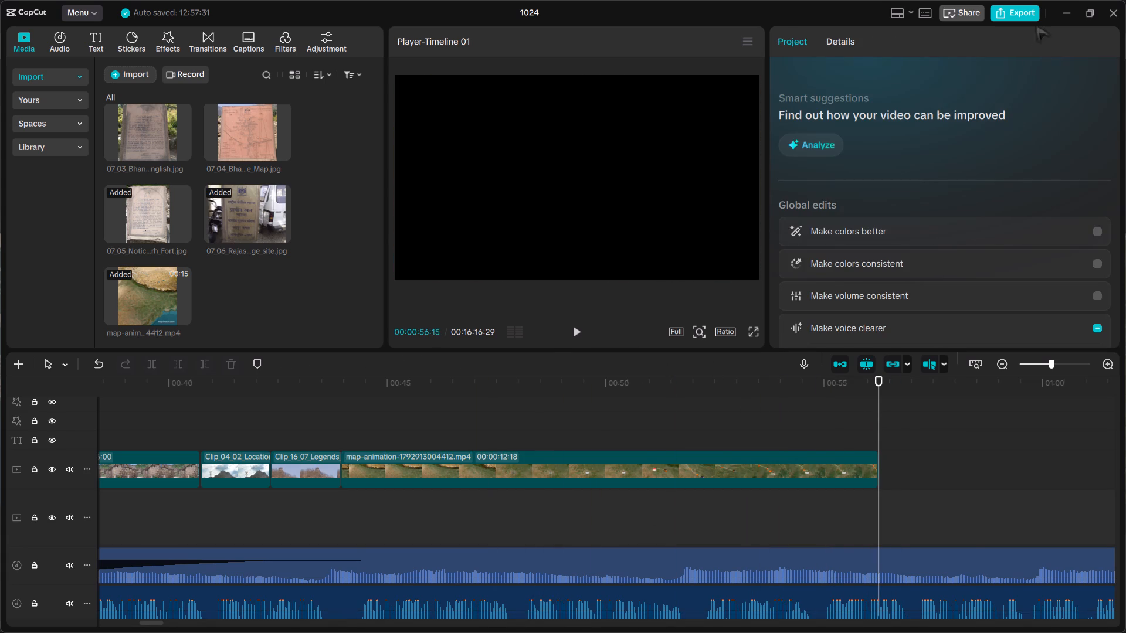
Switch to the Mapimator studio in the Brave browser.
{"action": "left_click", "coordinate": [1061, 13]}
{"action": "scroll", "coordinate": [699, 302], "scroll_direction": "down", "scroll_amount": 1}
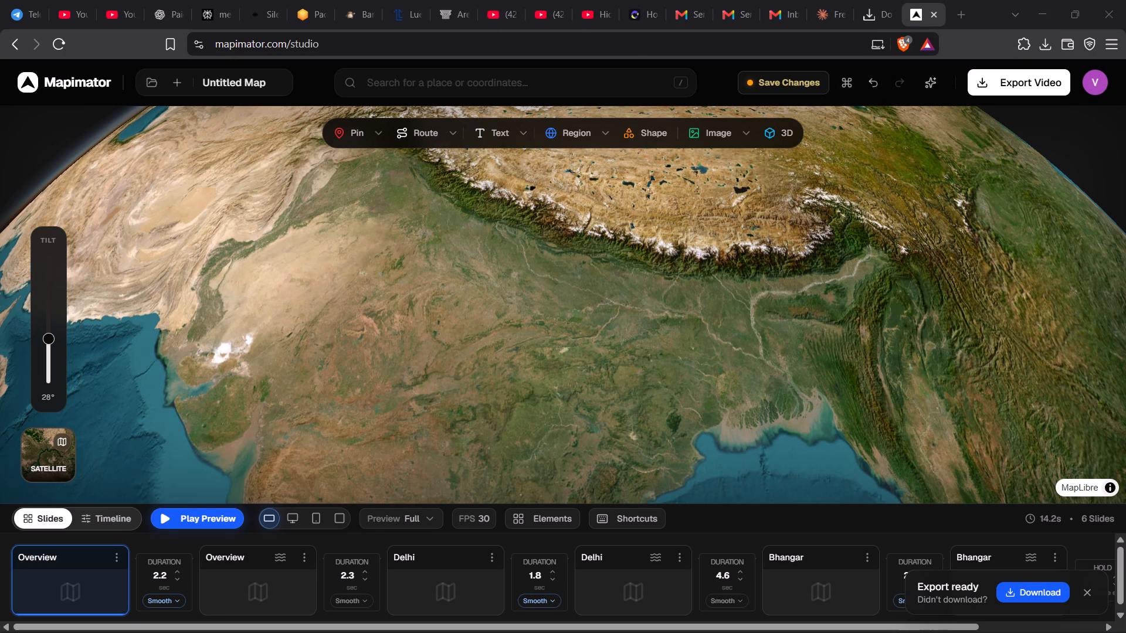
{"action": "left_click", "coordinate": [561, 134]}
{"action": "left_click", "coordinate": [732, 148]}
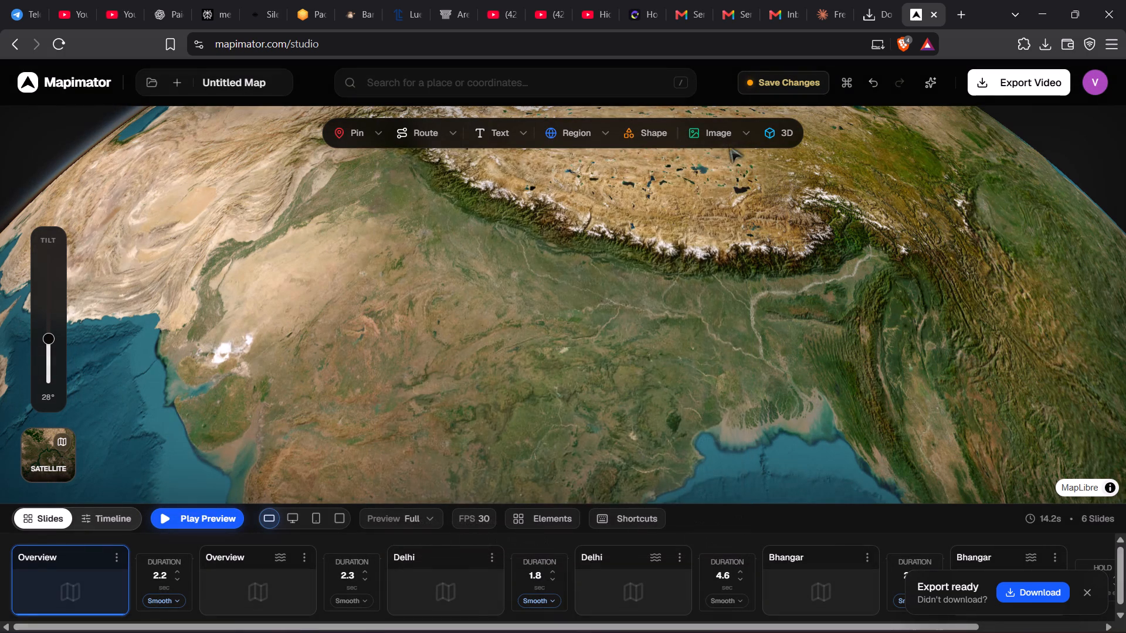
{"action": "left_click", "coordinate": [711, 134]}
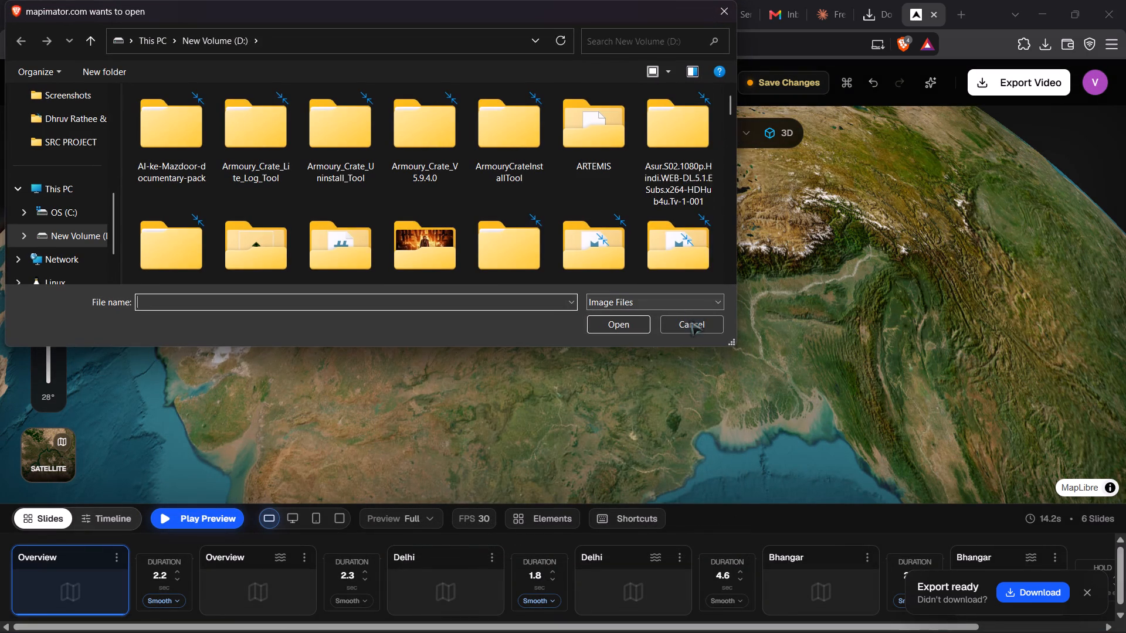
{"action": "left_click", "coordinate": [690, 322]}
Look through the vehicle models available in the 3D model library for the map.
{"action": "left_click", "coordinate": [792, 135]}
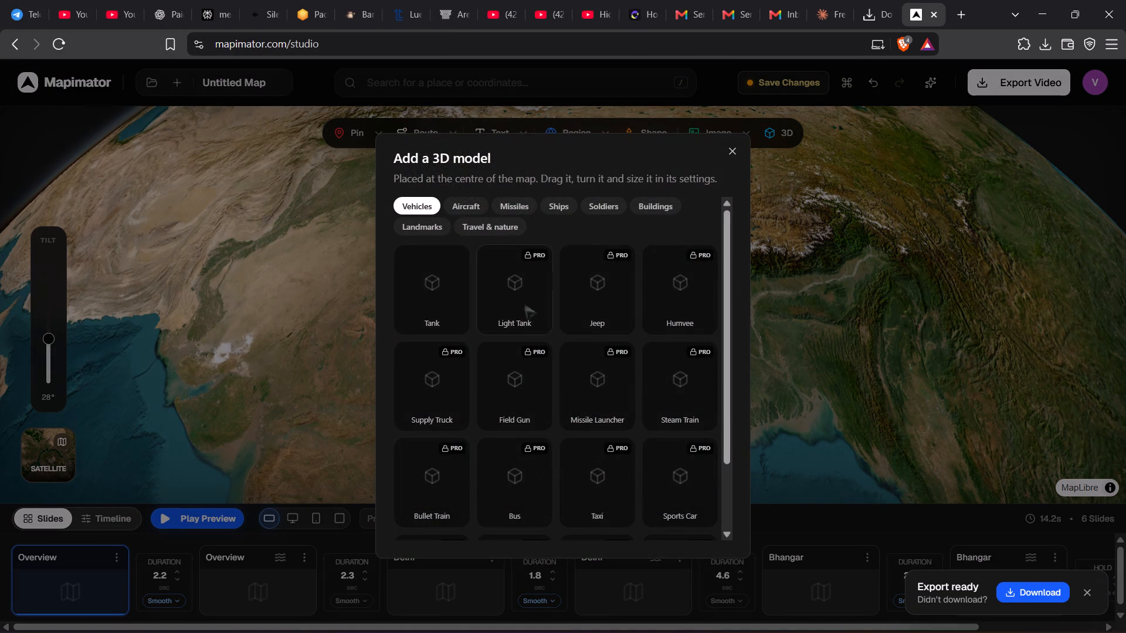
{"action": "scroll", "coordinate": [553, 405], "scroll_direction": "down", "scroll_amount": 1}
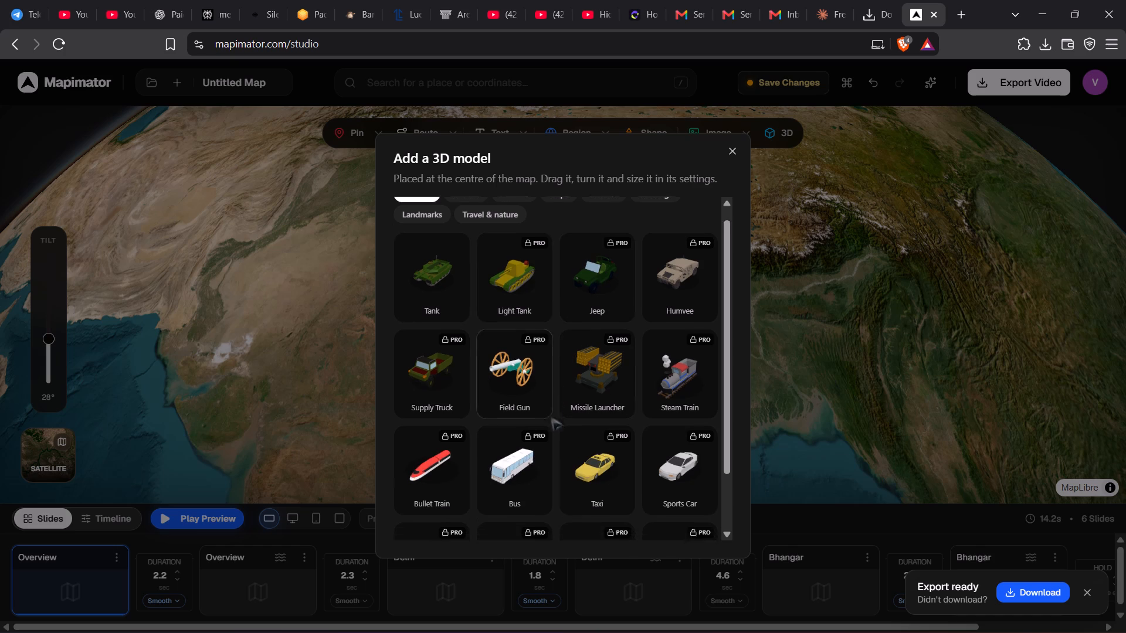
{"action": "scroll", "coordinate": [549, 425], "scroll_direction": "down", "scroll_amount": 20}
{"action": "scroll", "coordinate": [548, 430], "scroll_direction": "down", "scroll_amount": 20}
{"action": "scroll", "coordinate": [548, 430], "scroll_direction": "down", "scroll_amount": 1}
{"action": "scroll", "coordinate": [562, 469], "scroll_direction": "down", "scroll_amount": 20}
{"action": "scroll", "coordinate": [562, 469], "scroll_direction": "down", "scroll_amount": 20}
{"action": "scroll", "coordinate": [562, 469], "scroll_direction": "down", "scroll_amount": 20}
{"action": "scroll", "coordinate": [602, 455], "scroll_direction": "up", "scroll_amount": 5}
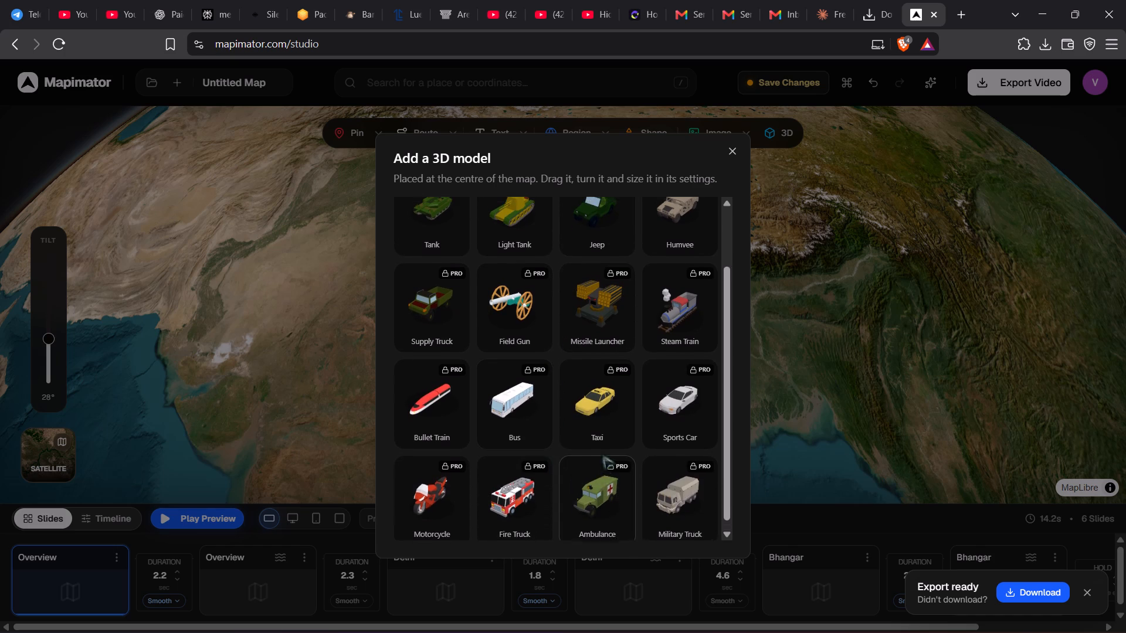
{"action": "scroll", "coordinate": [602, 454], "scroll_direction": "up", "scroll_amount": 8}
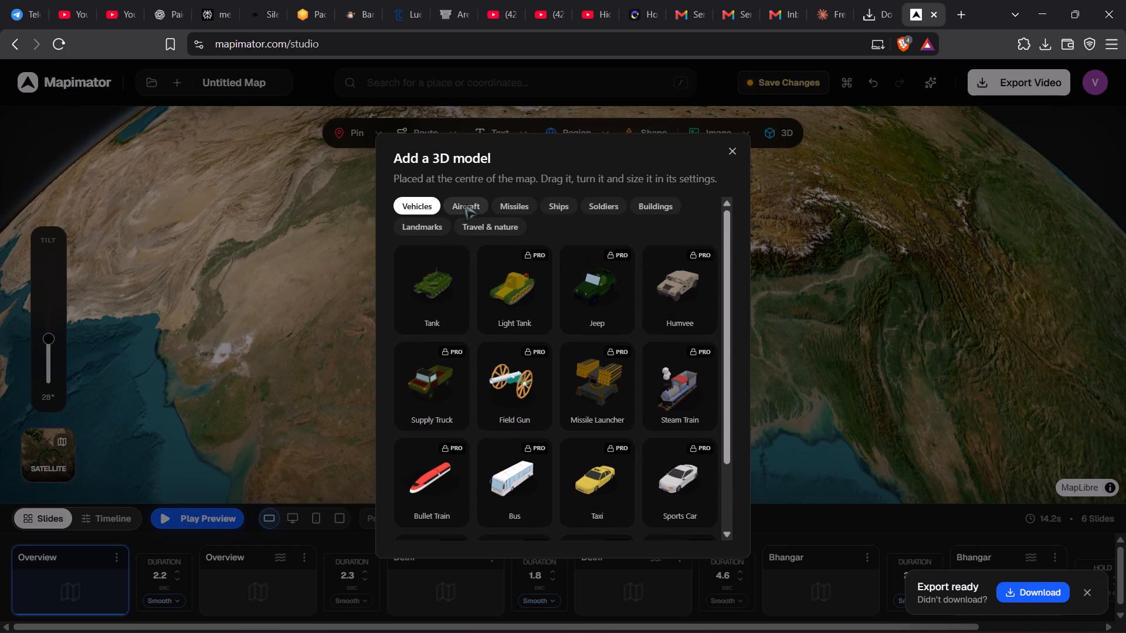
{"action": "left_click", "coordinate": [305, 205]}
Add a pin at the centre of the map on the first Overview slide.
{"action": "left_click", "coordinate": [361, 142]}
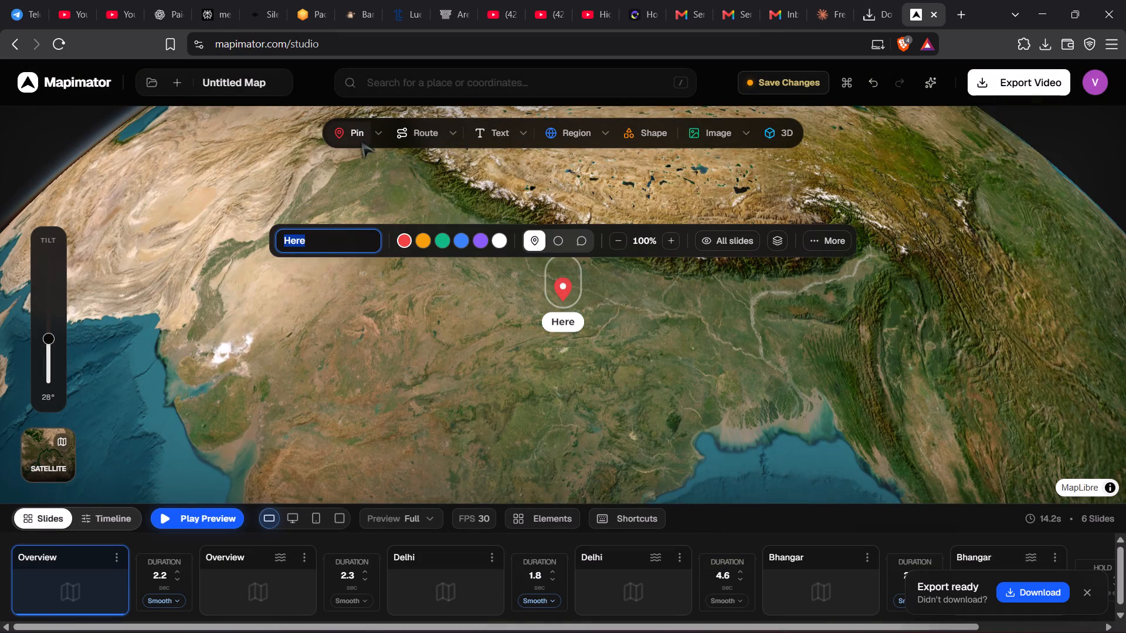
{"action": "left_click", "coordinate": [361, 142]}
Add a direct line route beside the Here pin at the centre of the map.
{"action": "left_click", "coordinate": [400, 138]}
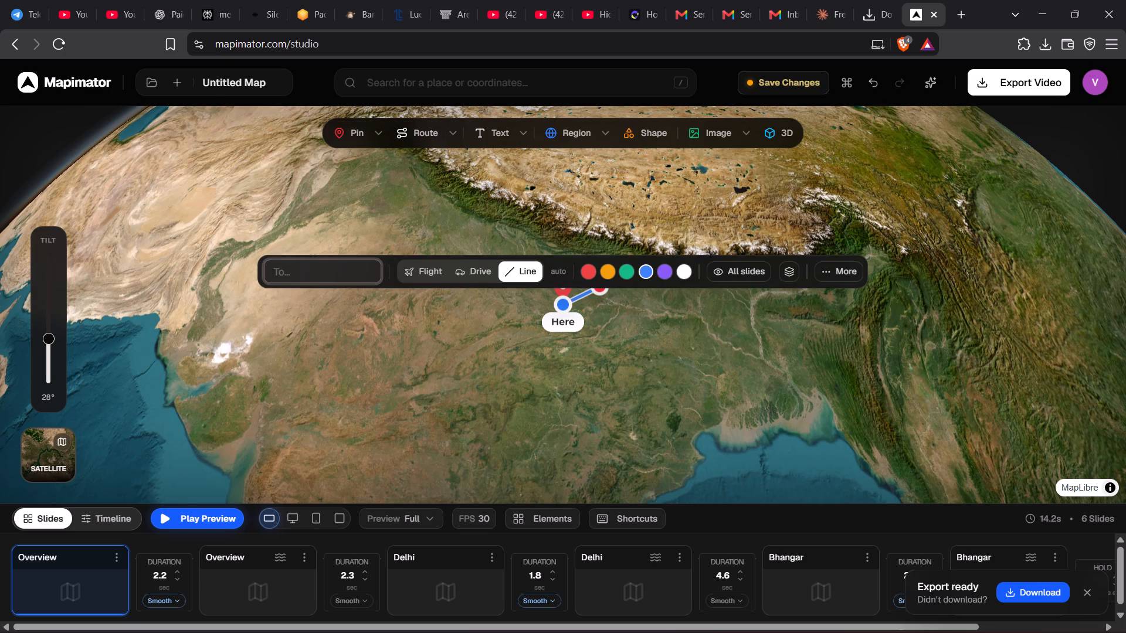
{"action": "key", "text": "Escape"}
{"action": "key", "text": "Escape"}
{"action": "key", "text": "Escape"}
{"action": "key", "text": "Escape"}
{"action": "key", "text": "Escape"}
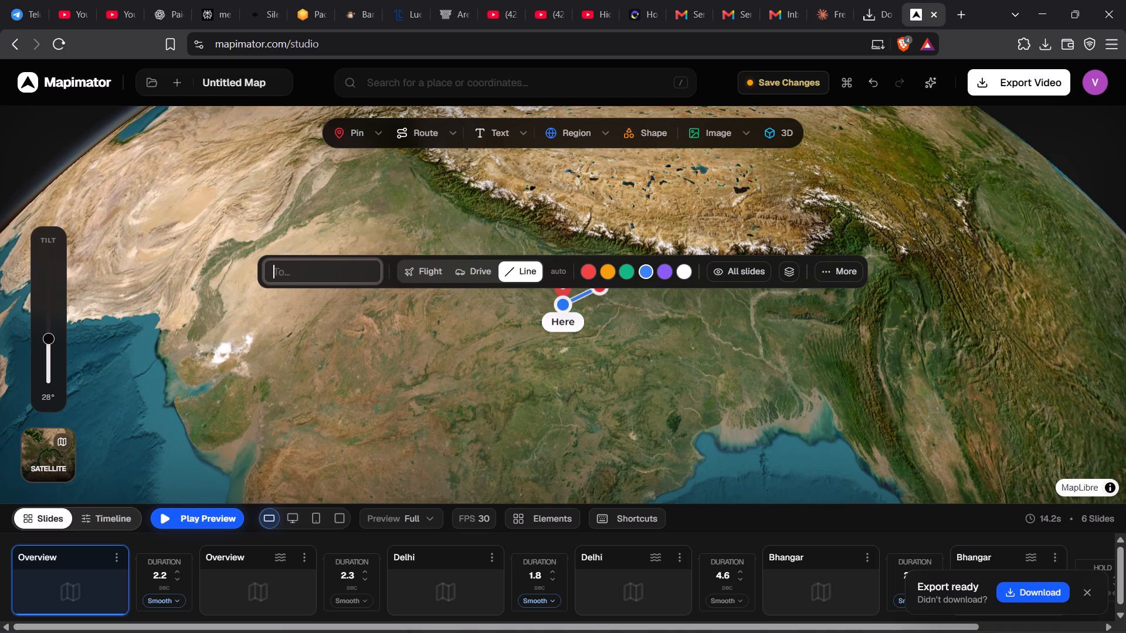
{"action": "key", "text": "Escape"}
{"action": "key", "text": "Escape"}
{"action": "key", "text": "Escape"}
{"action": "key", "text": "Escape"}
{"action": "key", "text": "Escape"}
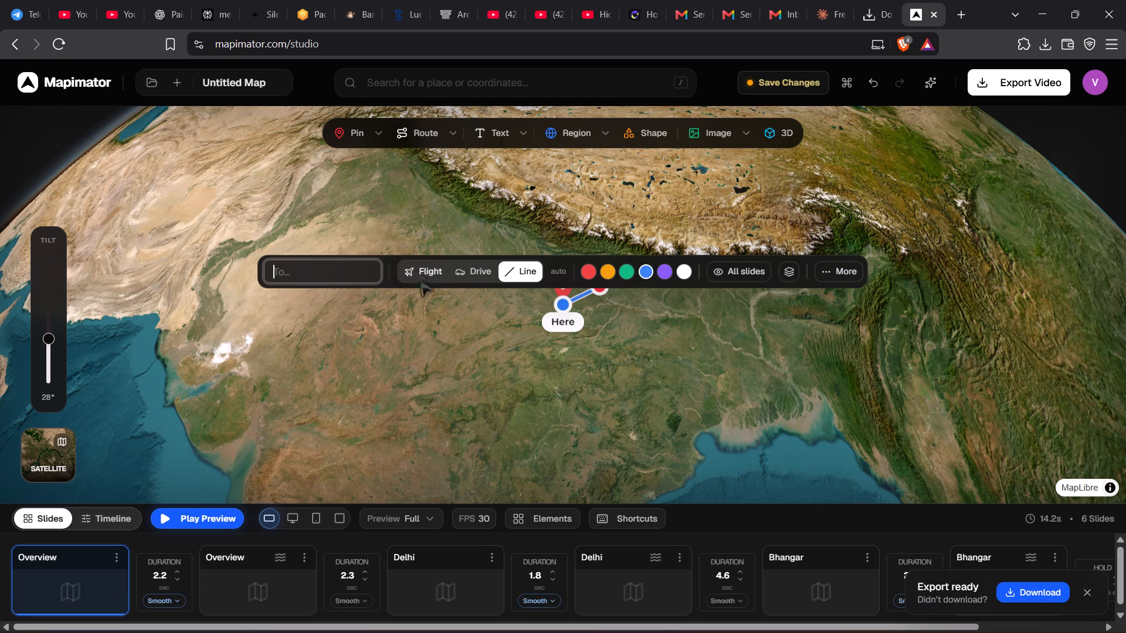
Look through the route's full settings, including travel mode, line style and arrowhead options.
{"action": "left_click", "coordinate": [849, 268]}
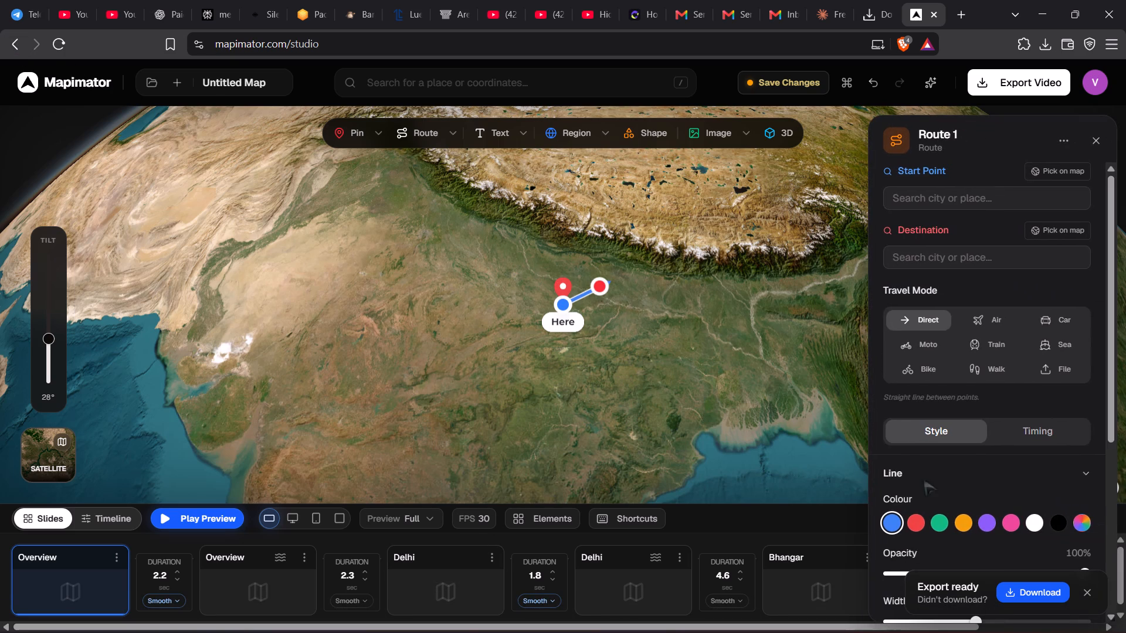
{"action": "scroll", "coordinate": [935, 467], "scroll_direction": "down", "scroll_amount": 20}
{"action": "scroll", "coordinate": [935, 467], "scroll_direction": "down", "scroll_amount": 3}
{"action": "scroll", "coordinate": [945, 428], "scroll_direction": "up", "scroll_amount": 12}
{"action": "scroll", "coordinate": [962, 369], "scroll_direction": "down", "scroll_amount": 20}
{"action": "scroll", "coordinate": [962, 369], "scroll_direction": "down", "scroll_amount": 9}
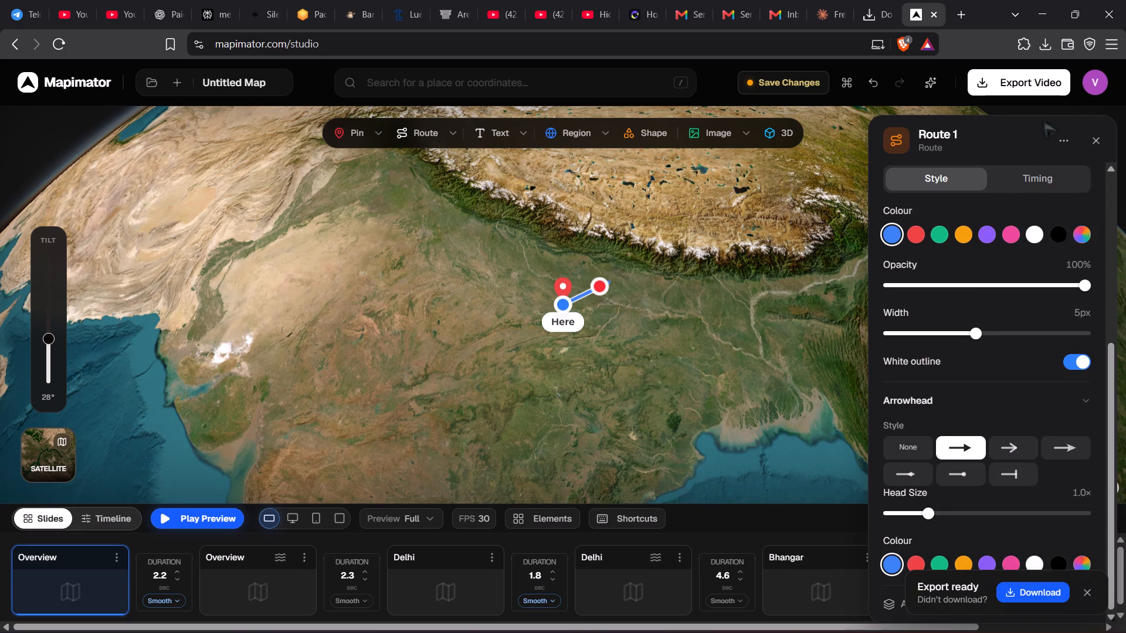
{"action": "left_click", "coordinate": [1101, 137]}
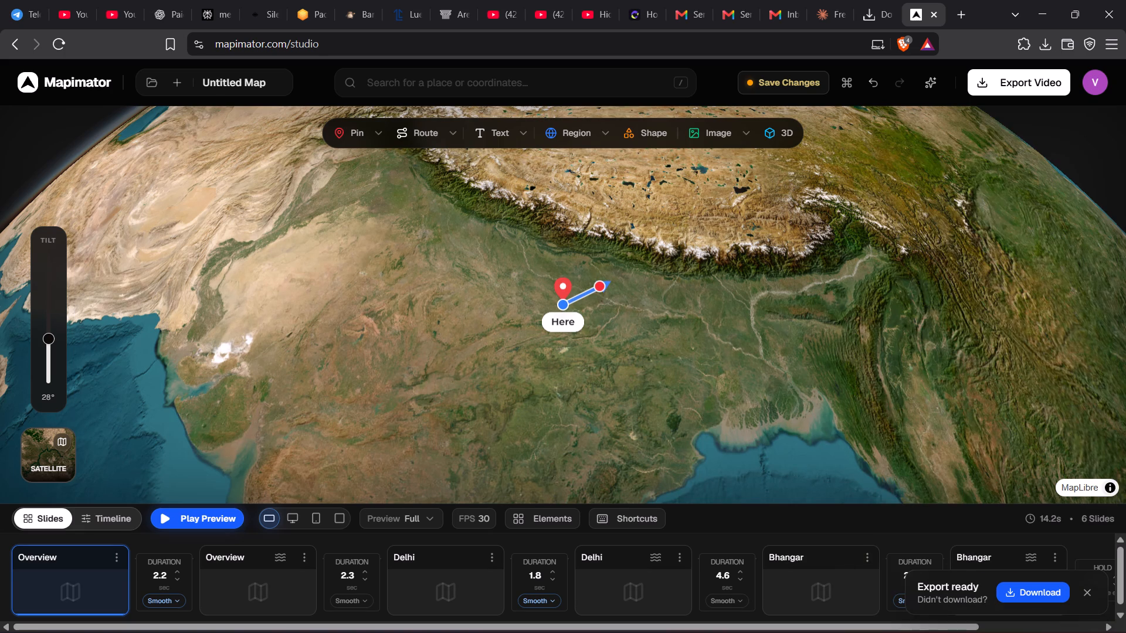
Delete the first Overview slide from the slide sequence.
{"action": "key", "text": "Delete"}
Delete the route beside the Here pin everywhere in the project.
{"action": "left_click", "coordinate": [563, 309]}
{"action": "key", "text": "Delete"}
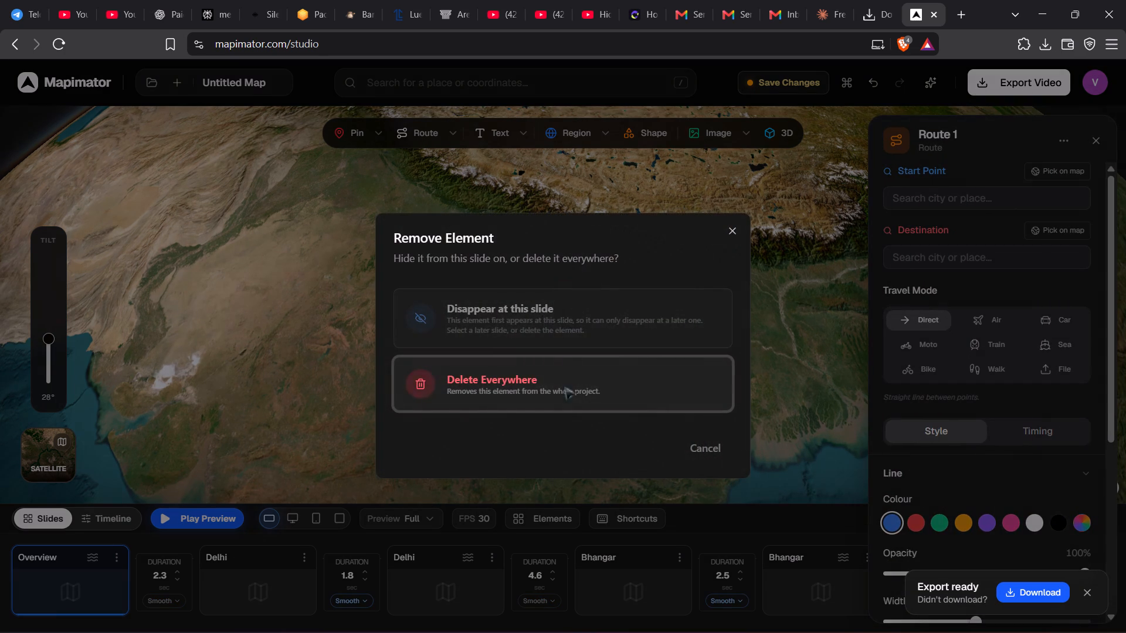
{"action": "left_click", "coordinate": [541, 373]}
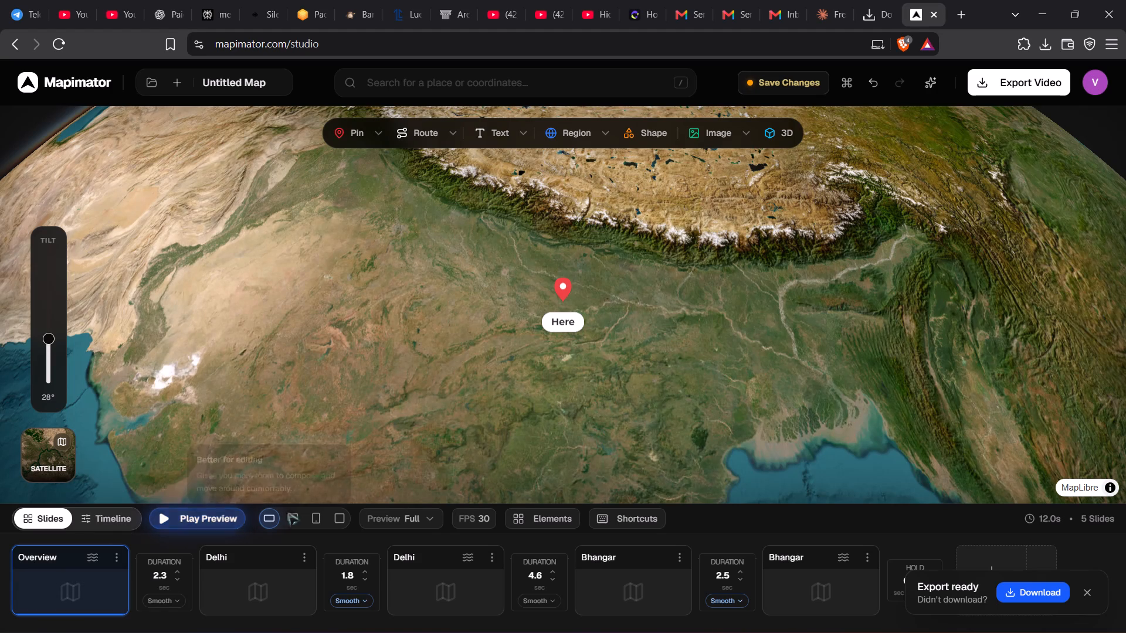
Go back from the Mapimator studio to the previous page.
{"action": "left_click", "coordinate": [15, 42]}
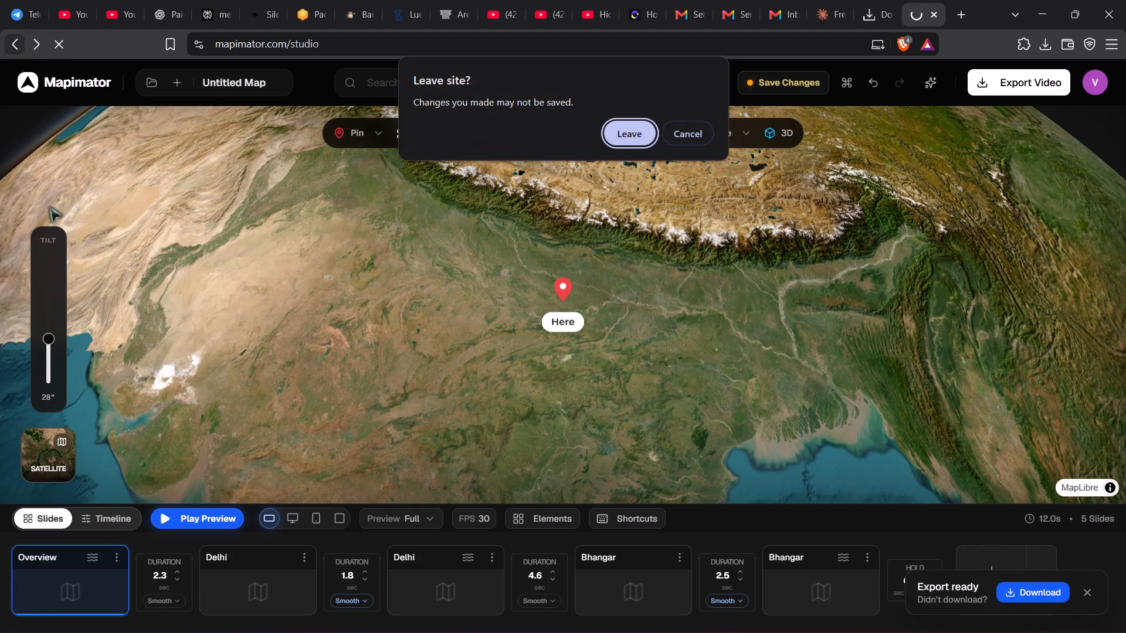
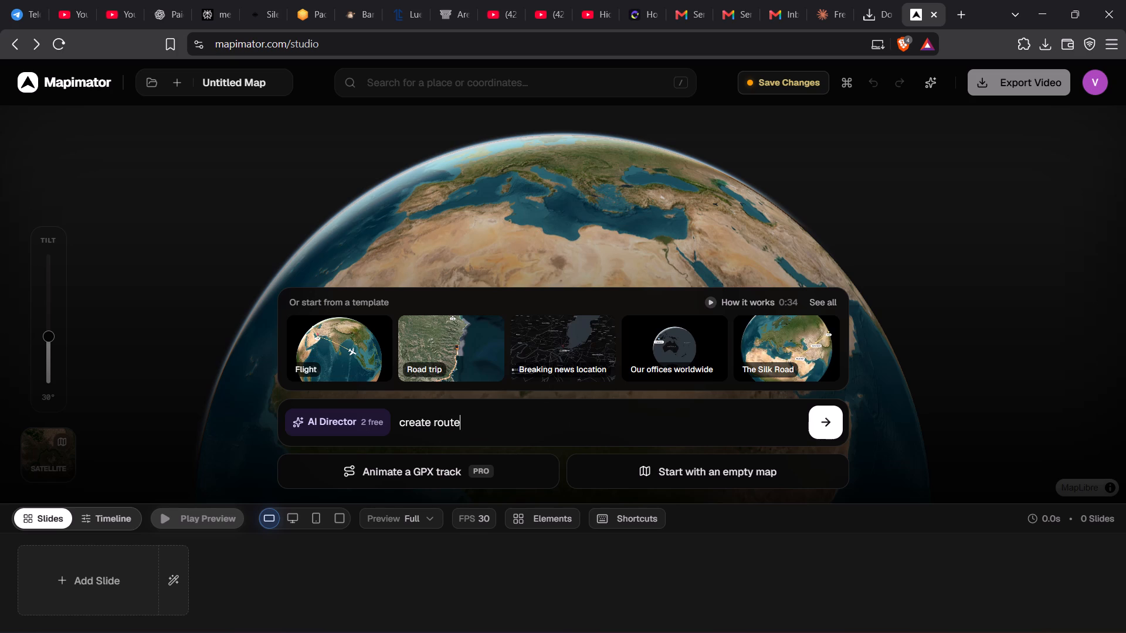
Complete the AI Director prompt so it reads "create route for jaipur to bhangar and delhi to bhangar".
{"action": "key", "text": "space"}
{"action": "type", "text": "for"}
{"action": "key", "text": "space"}
{"action": "type", "text": "jain"}
{"action": "key", "text": "BackSpace"}
{"action": "type", "text": "pur"}
{"action": "key", "text": "space"}
{"action": "type", "text": "to bha"}
{"action": "key", "text": "g"}
{"action": "type", "text": "gar"}
{"action": "key", "text": "space"}
{"action": "key", "text": "BackSpace"}
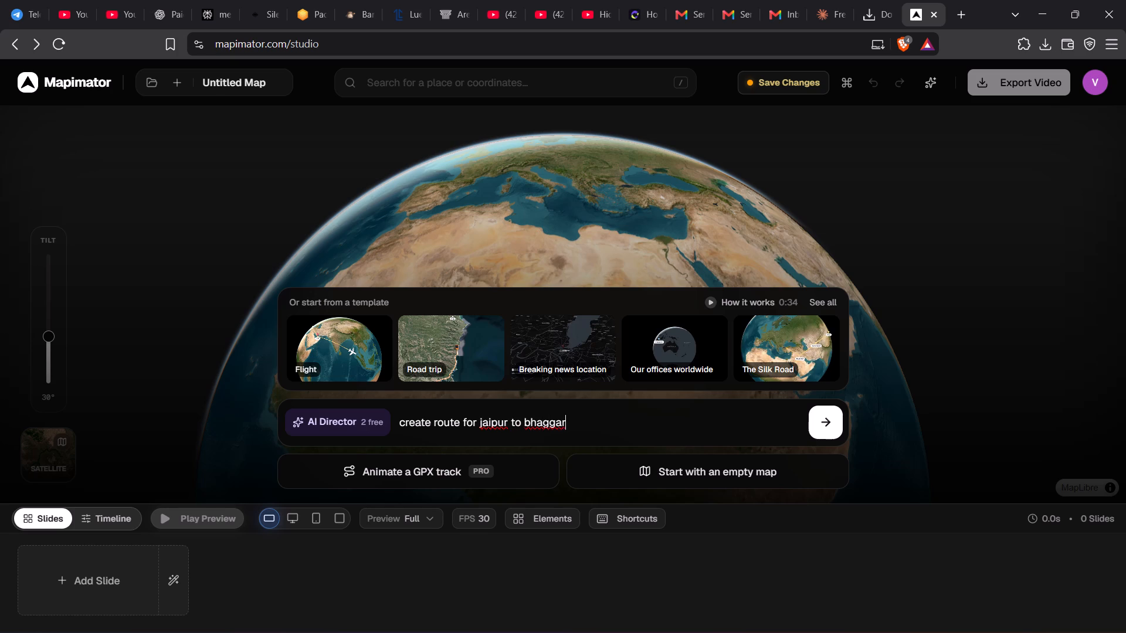
{"action": "key", "text": "BackSpace"}
{"action": "key", "text": "BackSpace"}
{"action": "key", "text": "BackSpace"}
{"action": "key", "text": "BackSpace"}
{"action": "type", "text": "ngar"}
{"action": "key", "text": "space"}
{"action": "type", "text": "and"}
{"action": "key", "text": "space"}
{"action": "type", "text": "delh"}
{"action": "type", "text": "i to h"}
{"action": "key", "text": "BackSpace"}
{"action": "type", "text": "bha"}
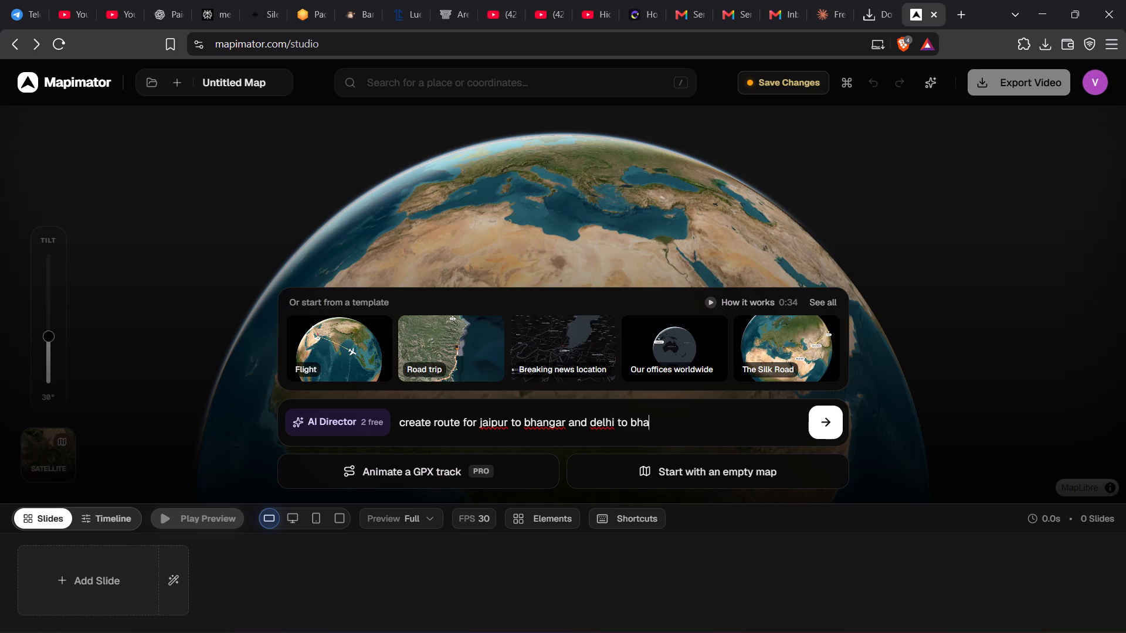
{"action": "type", "text": "gn"}
{"action": "key", "text": "BackSpace"}
{"action": "key", "text": "BackSpace"}
{"action": "type", "text": "ngar and"}
{"action": "key", "text": "space"}
{"action": "key", "text": "BackSpace"}
{"action": "key", "text": "BackSpace"}
{"action": "key", "text": "BackSpace"}
{"action": "key", "text": "BackSpace"}
{"action": "key", "text": "Left"}
{"action": "key", "text": "Left"}
{"action": "key", "text": "Left"}
{"action": "key", "text": "Left"}
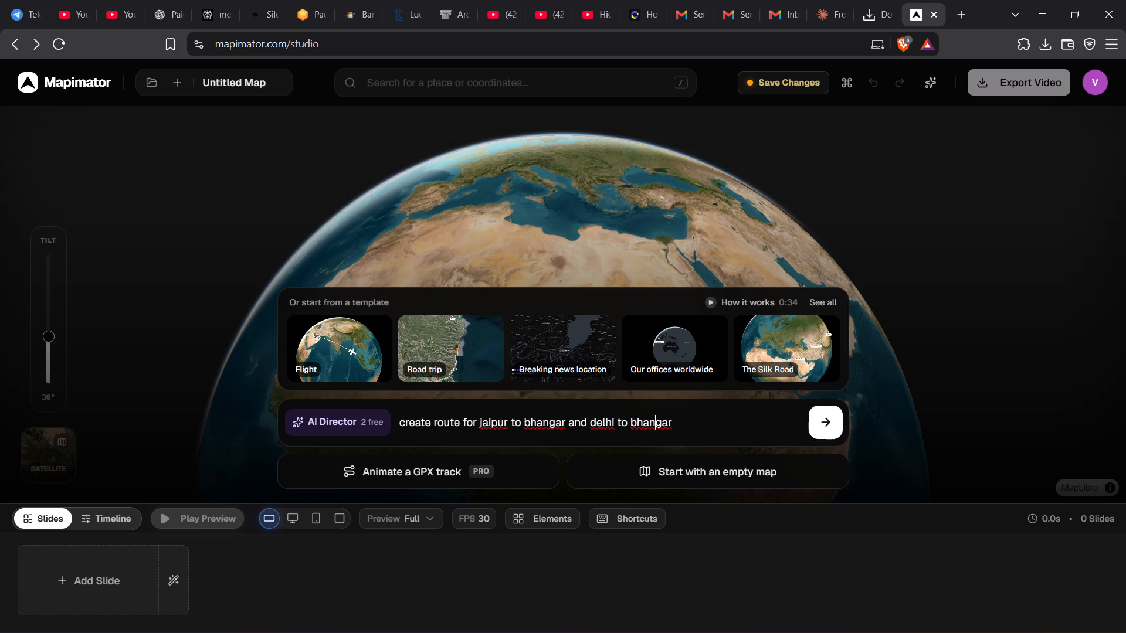
{"action": "key", "text": "Left"}
{"action": "key", "text": "Left"}
{"action": "key", "text": "Left"}
{"action": "key", "text": "Left"}
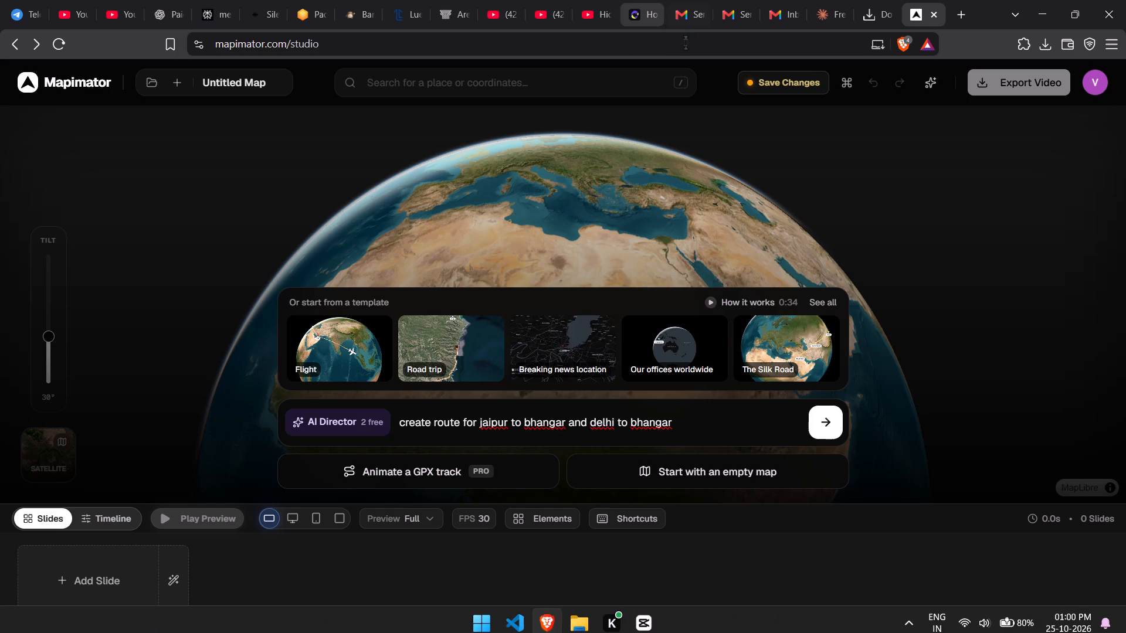
Switch to CapCut, play the last part of the map-animation clip on the timeline, and return to the Mapimator studio.
{"action": "left_click", "coordinate": [646, 620]}
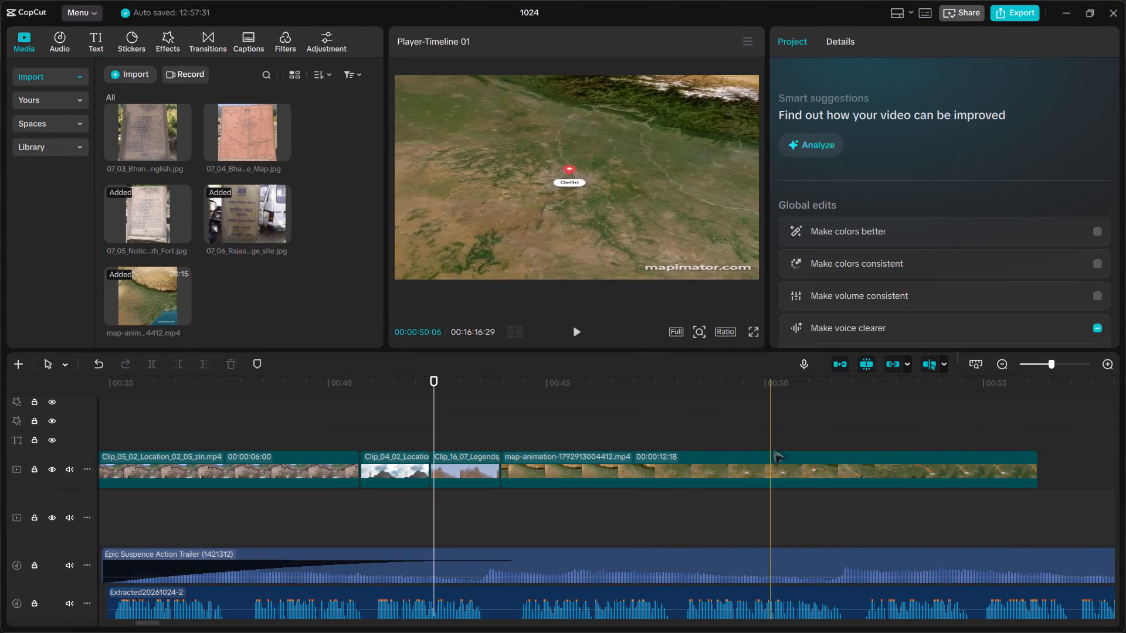
{"action": "left_click", "coordinate": [856, 443]}
{"action": "key", "text": "space"}
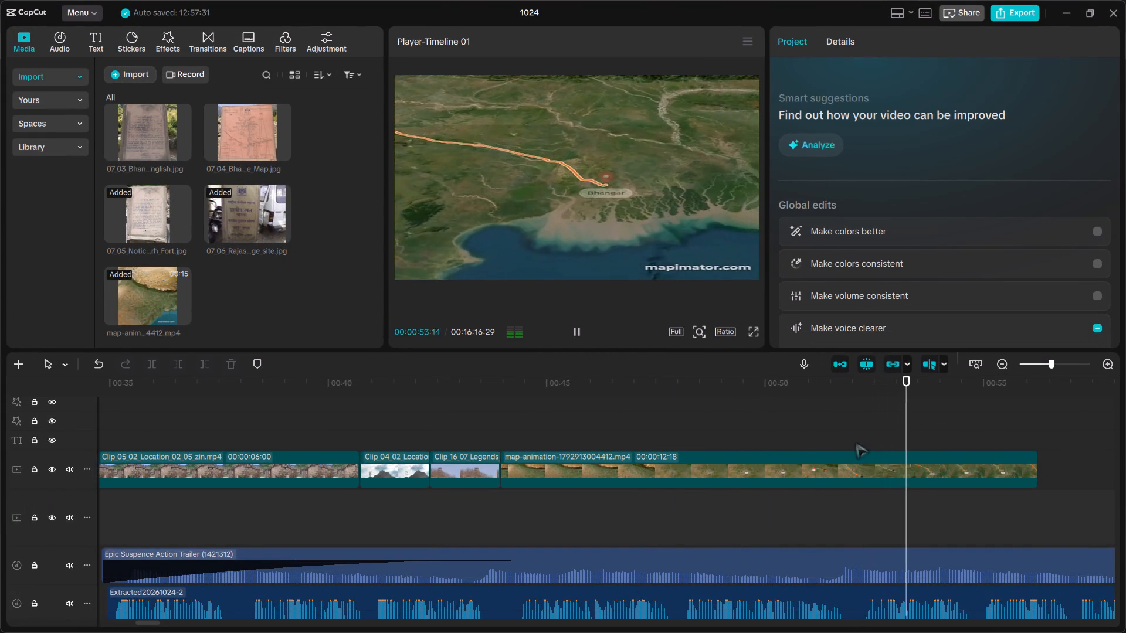
{"action": "key", "text": "space"}
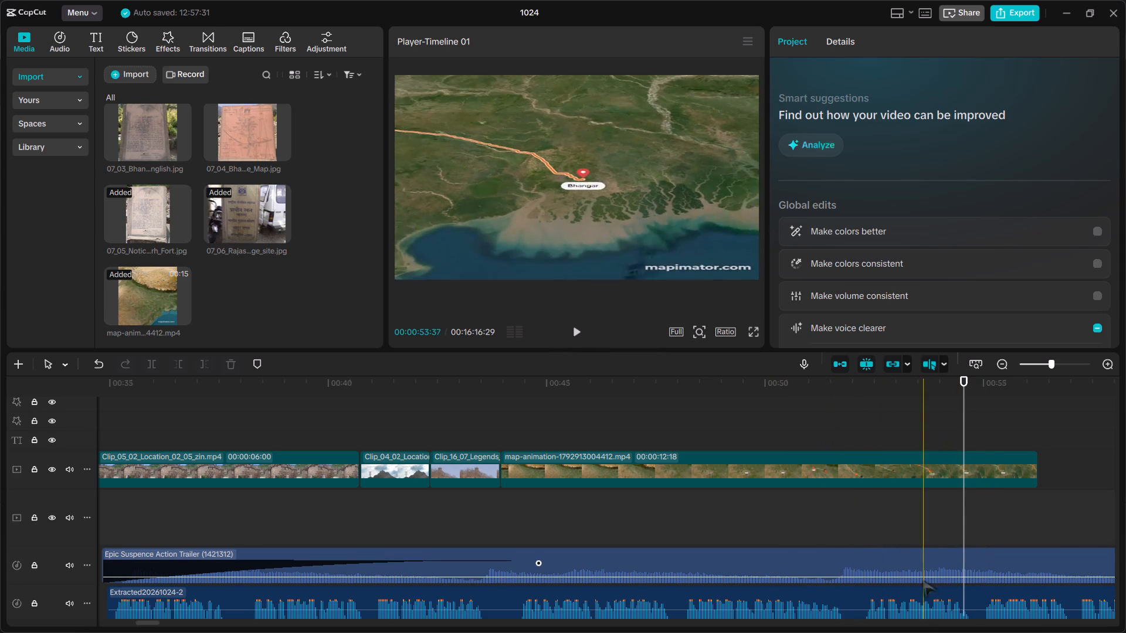
{"action": "left_click", "coordinate": [1059, 8]}
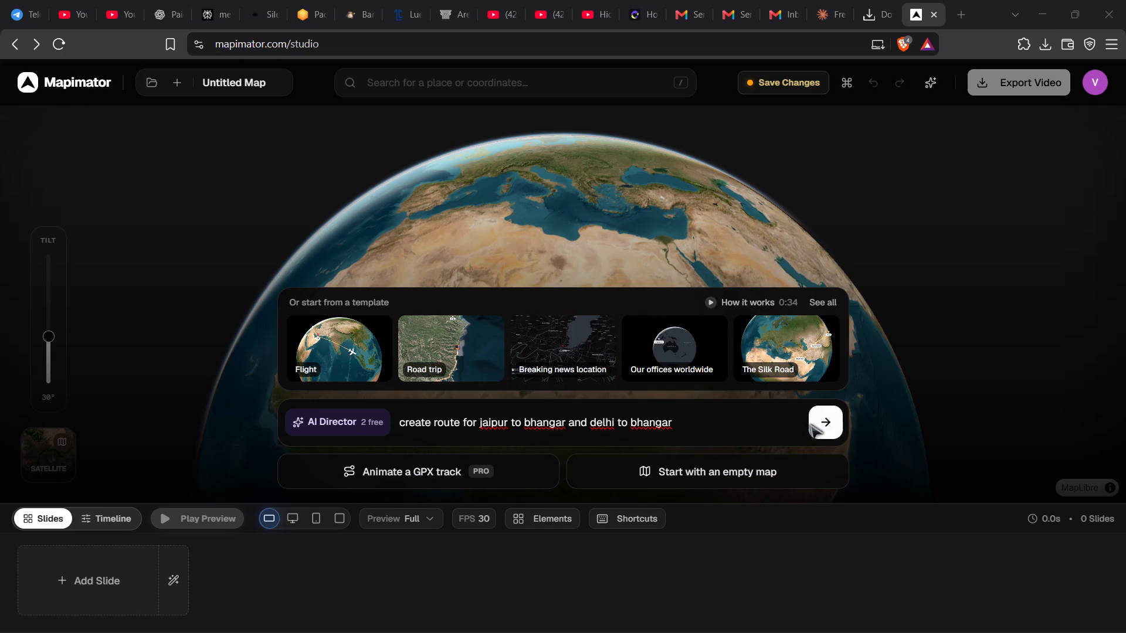
Submit the Jaipur and Delhi to Bhangar route prompt to the AI Director.
{"action": "left_click", "coordinate": [810, 424]}
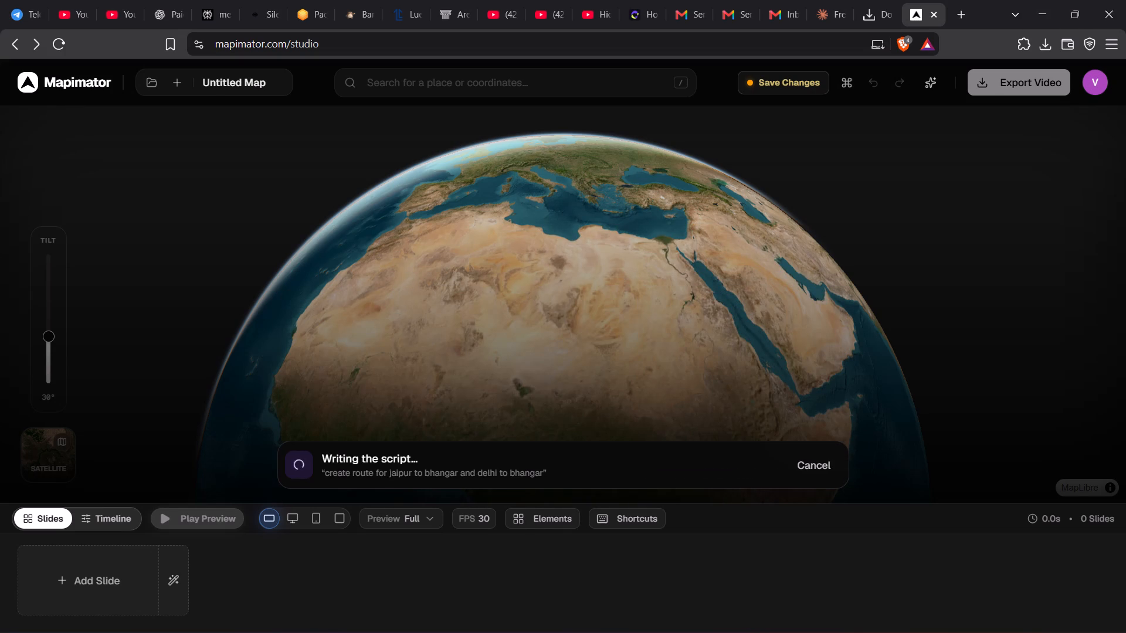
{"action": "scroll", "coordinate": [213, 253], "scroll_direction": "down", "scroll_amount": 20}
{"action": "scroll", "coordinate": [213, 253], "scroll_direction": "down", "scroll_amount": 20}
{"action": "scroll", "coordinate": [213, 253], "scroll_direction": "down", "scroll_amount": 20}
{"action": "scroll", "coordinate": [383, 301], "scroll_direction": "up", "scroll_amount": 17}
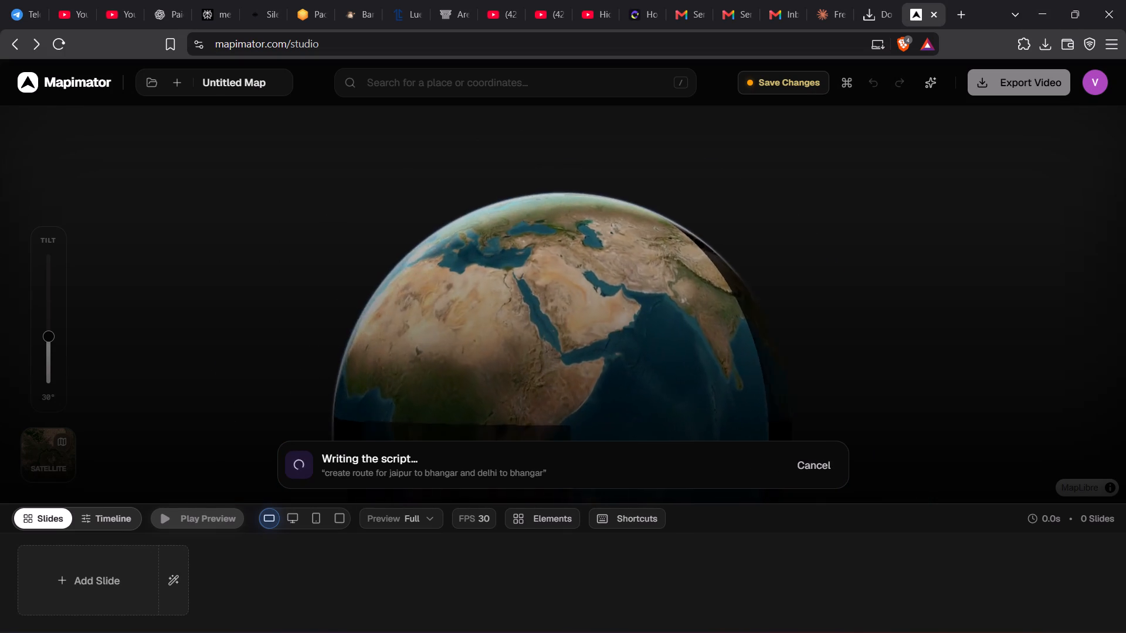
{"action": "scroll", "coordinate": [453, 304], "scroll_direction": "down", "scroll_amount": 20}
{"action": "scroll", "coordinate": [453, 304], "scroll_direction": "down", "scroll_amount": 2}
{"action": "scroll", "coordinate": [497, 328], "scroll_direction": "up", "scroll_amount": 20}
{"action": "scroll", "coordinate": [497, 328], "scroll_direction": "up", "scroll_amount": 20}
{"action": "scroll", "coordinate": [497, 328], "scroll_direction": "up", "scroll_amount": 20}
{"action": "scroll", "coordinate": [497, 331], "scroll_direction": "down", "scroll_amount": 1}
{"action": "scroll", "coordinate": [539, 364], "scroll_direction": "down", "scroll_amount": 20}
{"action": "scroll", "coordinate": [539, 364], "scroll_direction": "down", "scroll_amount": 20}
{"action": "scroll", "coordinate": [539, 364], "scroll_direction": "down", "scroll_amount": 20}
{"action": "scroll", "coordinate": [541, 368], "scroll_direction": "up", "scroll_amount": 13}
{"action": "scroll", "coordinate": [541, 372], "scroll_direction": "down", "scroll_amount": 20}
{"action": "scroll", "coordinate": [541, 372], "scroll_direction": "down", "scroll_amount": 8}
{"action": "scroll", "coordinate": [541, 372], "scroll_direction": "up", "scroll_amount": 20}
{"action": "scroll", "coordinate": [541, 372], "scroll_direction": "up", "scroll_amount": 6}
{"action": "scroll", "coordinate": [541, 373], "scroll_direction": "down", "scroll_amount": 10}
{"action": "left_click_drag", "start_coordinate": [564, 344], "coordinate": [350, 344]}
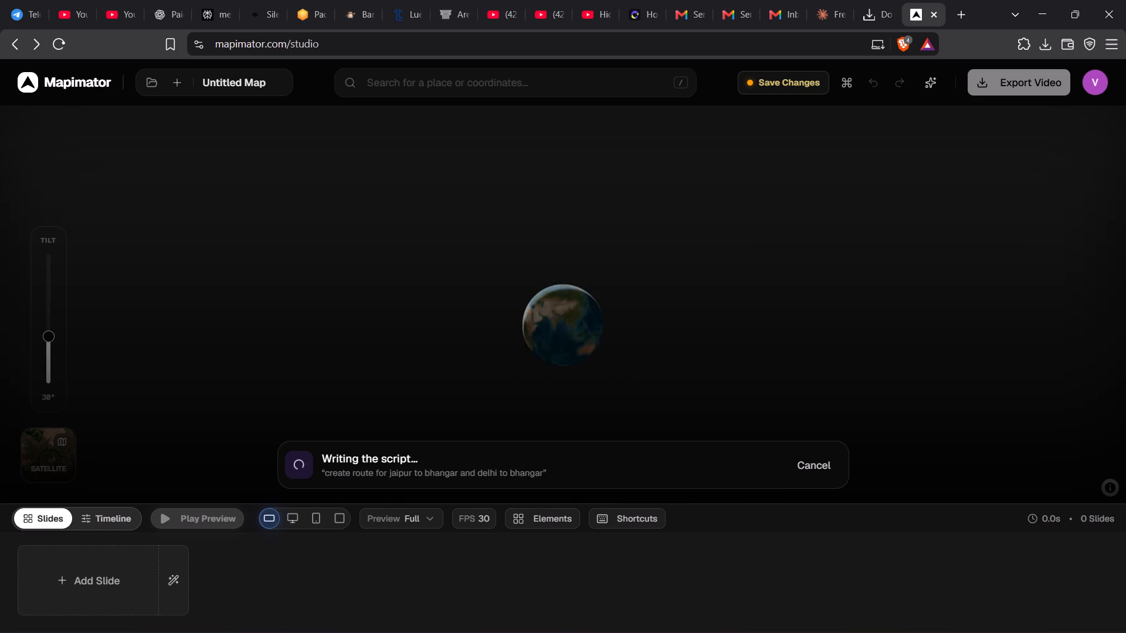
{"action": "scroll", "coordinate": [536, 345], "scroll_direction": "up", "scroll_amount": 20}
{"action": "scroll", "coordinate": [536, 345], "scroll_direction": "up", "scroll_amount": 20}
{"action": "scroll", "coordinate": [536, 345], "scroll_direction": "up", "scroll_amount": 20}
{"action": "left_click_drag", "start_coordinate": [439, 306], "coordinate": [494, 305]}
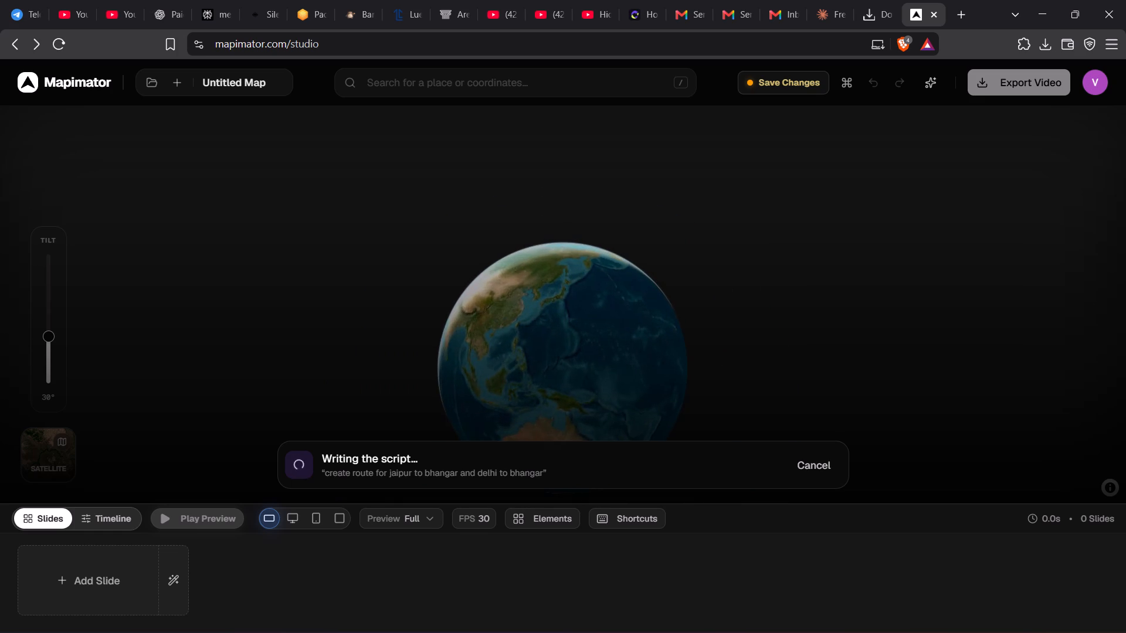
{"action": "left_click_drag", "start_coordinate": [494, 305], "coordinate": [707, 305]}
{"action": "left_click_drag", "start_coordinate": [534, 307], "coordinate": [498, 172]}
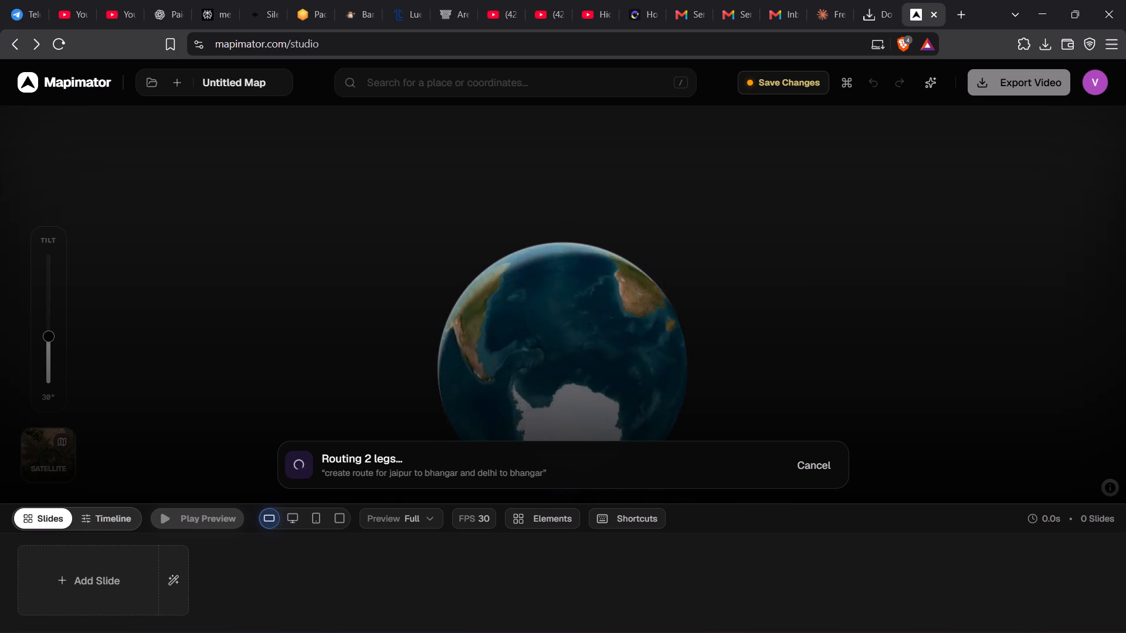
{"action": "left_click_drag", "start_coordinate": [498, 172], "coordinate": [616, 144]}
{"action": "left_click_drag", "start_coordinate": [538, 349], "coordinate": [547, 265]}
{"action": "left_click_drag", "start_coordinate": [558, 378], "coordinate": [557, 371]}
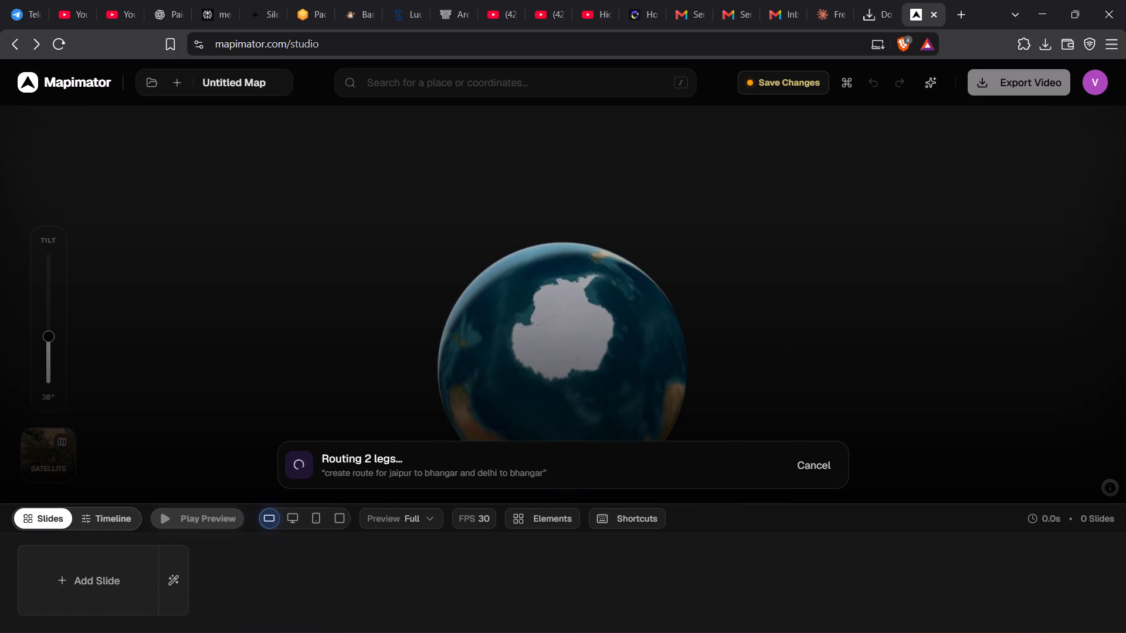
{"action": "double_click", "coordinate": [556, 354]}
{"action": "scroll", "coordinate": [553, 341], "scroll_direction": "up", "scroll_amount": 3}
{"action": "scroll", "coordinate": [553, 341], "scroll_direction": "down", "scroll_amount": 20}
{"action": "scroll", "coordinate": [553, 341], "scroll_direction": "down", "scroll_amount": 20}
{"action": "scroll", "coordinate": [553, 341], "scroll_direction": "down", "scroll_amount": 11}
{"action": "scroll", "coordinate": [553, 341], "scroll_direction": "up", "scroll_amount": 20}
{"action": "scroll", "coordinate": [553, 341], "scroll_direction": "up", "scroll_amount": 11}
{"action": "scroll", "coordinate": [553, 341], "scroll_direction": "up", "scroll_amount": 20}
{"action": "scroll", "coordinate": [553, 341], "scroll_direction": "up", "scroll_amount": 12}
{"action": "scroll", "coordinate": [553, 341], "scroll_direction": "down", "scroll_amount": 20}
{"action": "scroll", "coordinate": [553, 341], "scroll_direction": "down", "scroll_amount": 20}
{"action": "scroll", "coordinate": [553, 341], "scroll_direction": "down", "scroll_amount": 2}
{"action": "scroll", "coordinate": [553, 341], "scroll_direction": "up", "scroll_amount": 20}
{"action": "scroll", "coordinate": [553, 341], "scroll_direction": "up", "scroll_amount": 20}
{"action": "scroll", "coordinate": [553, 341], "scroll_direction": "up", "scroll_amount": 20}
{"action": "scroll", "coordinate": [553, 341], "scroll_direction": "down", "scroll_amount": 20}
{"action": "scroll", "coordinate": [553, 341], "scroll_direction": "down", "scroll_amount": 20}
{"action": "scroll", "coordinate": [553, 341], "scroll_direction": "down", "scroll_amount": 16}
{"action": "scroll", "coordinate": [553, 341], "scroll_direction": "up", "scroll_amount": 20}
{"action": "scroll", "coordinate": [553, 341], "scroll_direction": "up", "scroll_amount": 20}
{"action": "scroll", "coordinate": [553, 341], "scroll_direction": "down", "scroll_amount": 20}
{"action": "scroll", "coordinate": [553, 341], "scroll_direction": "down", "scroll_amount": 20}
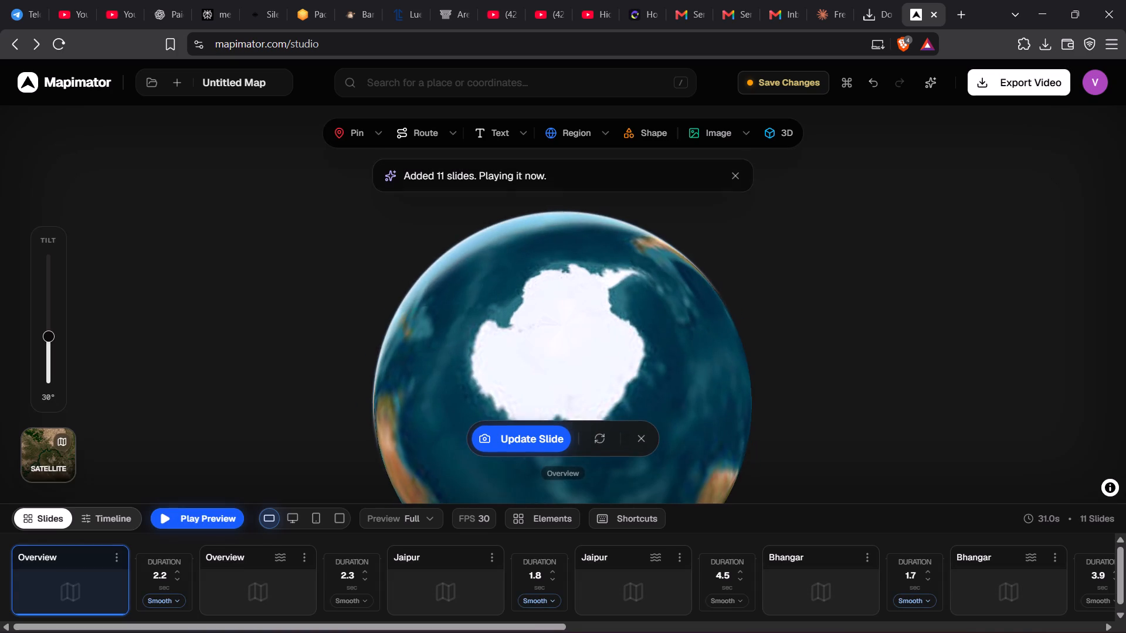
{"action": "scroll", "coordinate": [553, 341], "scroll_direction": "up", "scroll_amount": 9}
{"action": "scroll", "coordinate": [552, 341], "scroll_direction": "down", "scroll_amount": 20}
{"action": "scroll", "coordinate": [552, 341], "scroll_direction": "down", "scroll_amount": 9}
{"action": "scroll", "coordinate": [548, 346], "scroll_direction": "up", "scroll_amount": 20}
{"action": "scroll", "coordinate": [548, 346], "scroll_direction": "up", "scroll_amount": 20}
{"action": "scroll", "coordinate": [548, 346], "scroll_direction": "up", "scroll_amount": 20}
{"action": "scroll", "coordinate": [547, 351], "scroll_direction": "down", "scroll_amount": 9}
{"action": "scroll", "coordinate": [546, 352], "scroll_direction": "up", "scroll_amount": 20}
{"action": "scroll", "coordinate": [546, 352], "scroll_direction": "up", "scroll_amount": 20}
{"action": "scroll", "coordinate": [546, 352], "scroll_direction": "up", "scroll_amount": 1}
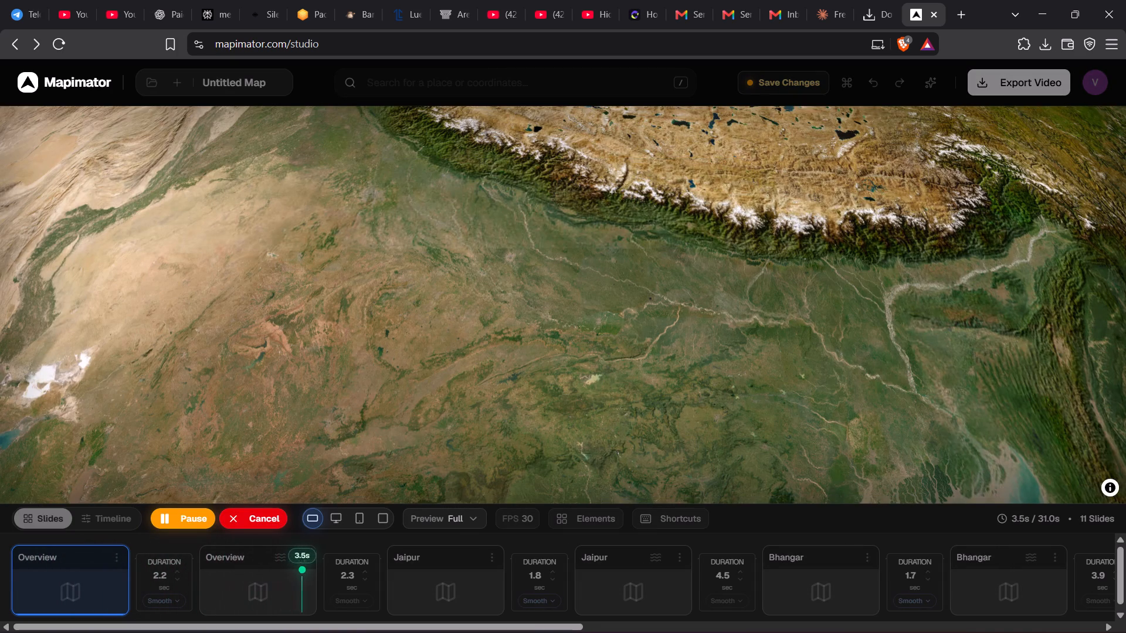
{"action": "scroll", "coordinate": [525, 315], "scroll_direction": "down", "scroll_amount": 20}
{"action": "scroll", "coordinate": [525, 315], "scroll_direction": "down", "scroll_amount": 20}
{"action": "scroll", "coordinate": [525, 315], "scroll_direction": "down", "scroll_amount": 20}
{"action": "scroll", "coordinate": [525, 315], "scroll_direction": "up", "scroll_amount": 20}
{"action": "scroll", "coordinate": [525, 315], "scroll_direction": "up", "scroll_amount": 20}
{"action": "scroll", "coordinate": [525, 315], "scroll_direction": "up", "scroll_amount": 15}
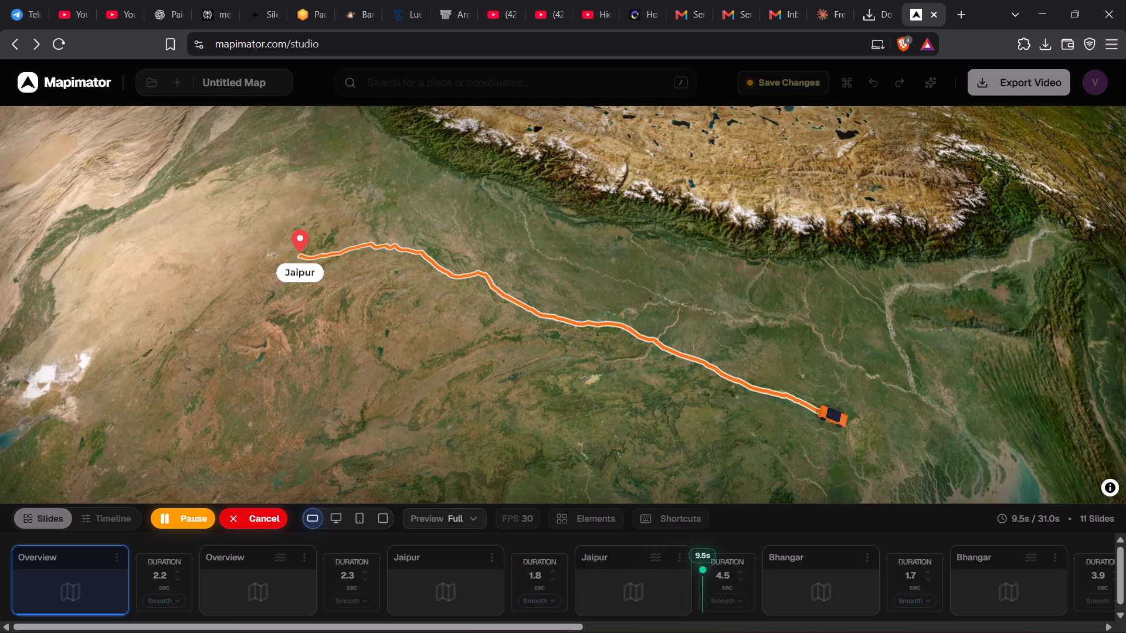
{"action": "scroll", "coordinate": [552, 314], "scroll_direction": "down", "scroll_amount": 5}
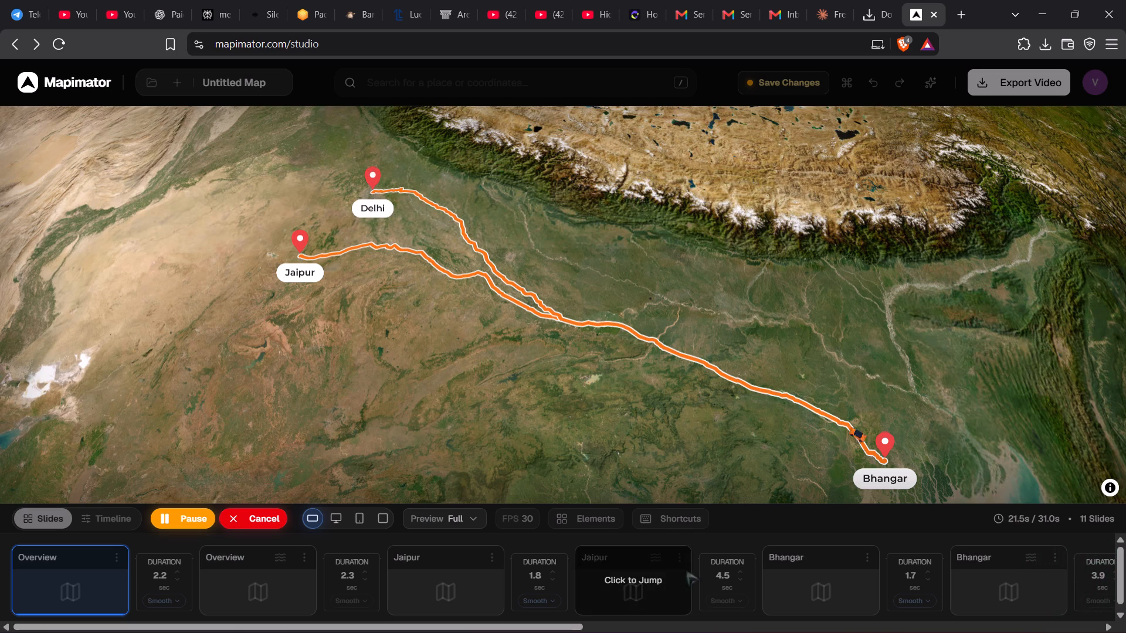
Pause and resume the generated route preview, and look through the slide sequence up to The whole trip.
{"action": "left_click", "coordinate": [169, 516]}
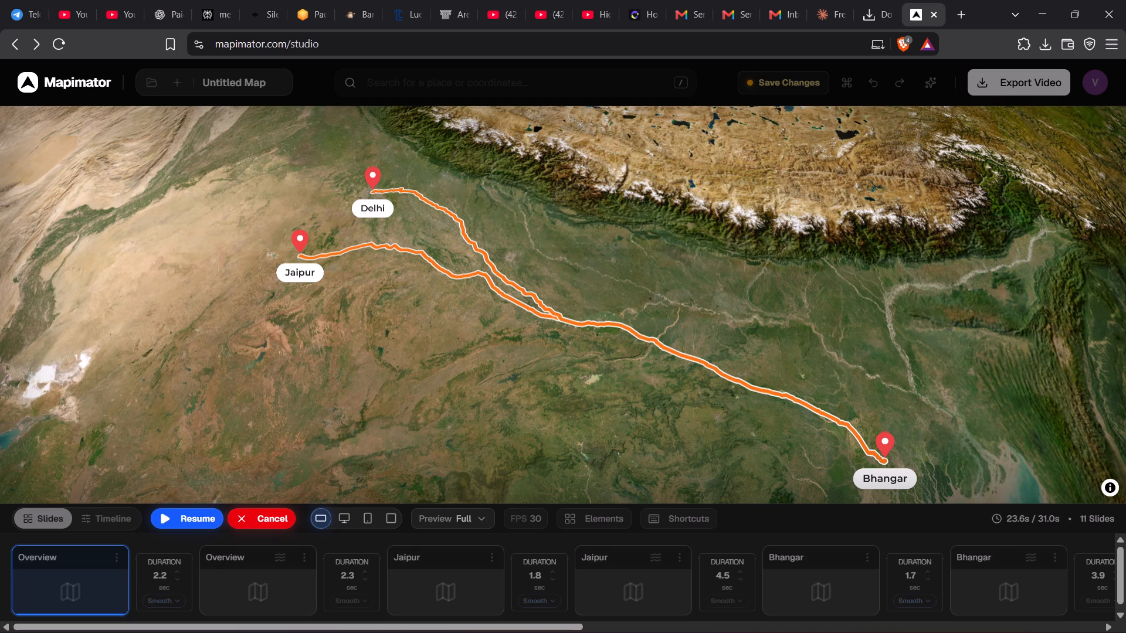
{"action": "left_click", "coordinate": [185, 518]}
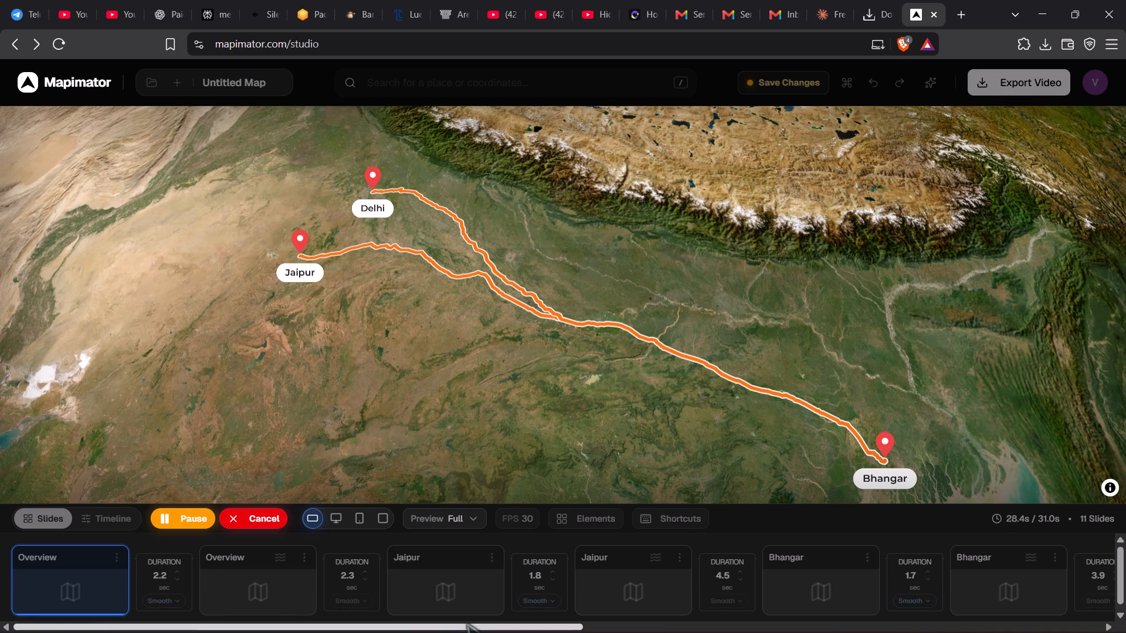
{"action": "left_click_drag", "start_coordinate": [467, 623], "coordinate": [1045, 623]}
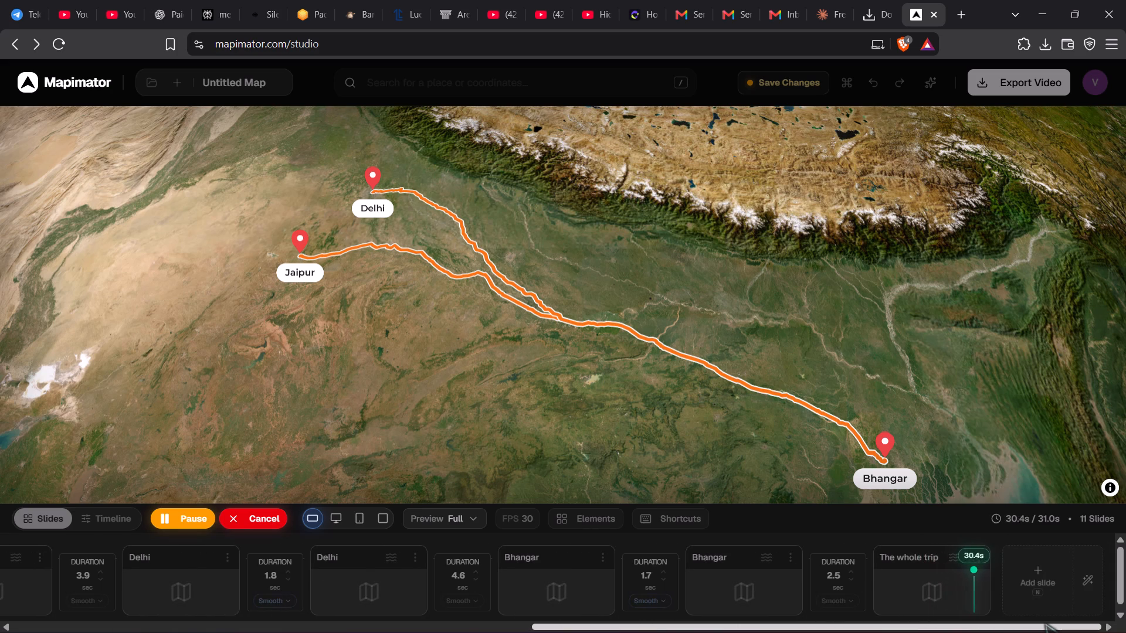
{"action": "left_click_drag", "start_coordinate": [1045, 623], "coordinate": [267, 632]}
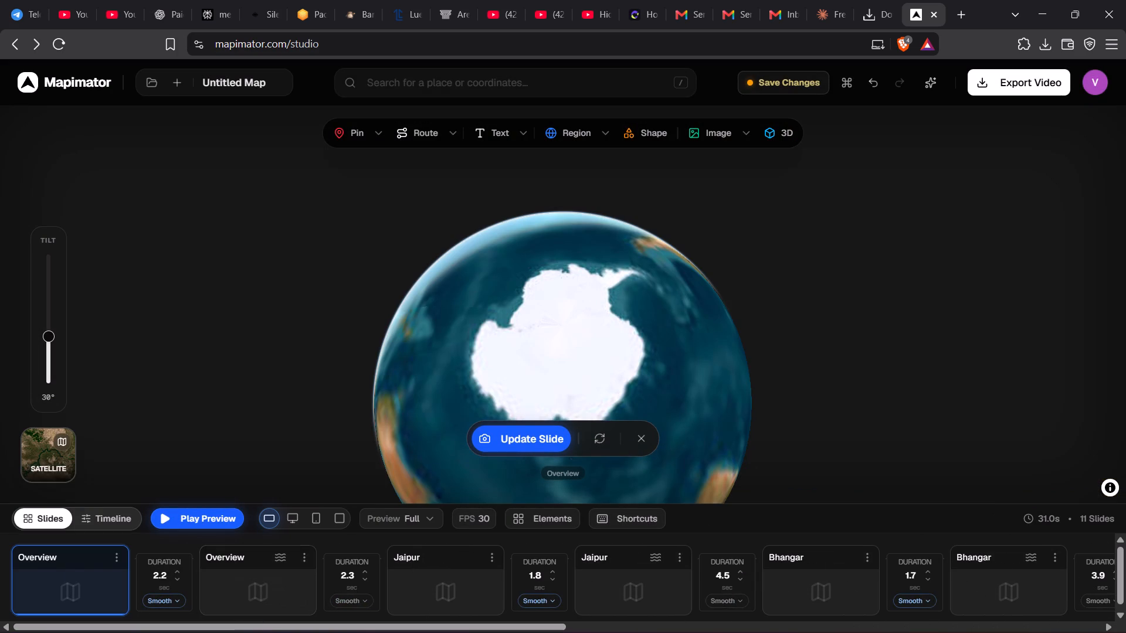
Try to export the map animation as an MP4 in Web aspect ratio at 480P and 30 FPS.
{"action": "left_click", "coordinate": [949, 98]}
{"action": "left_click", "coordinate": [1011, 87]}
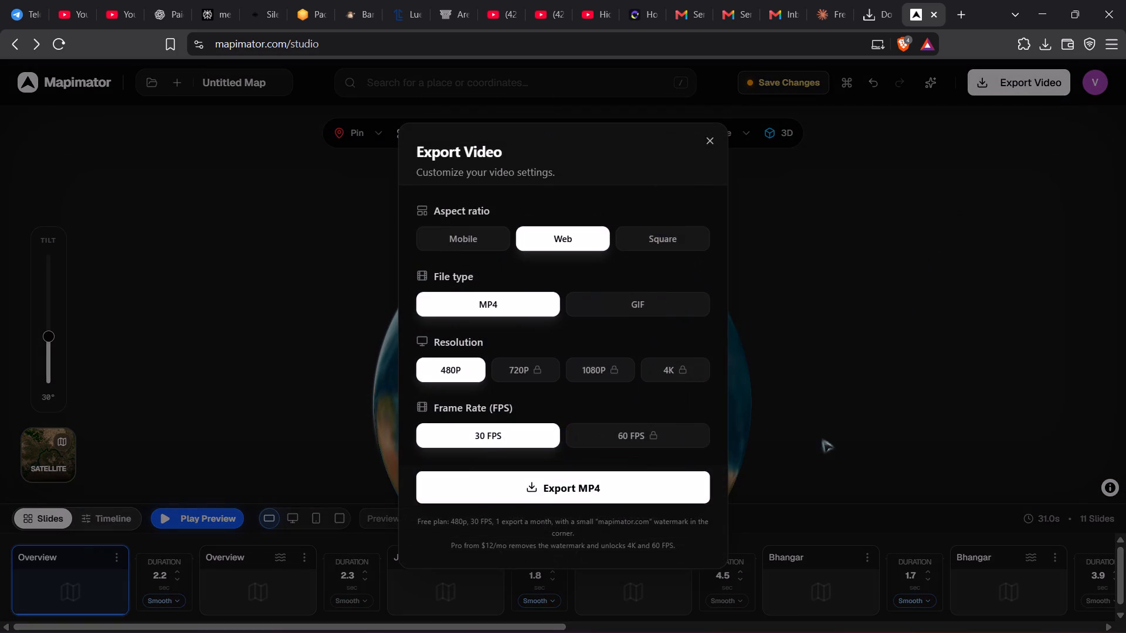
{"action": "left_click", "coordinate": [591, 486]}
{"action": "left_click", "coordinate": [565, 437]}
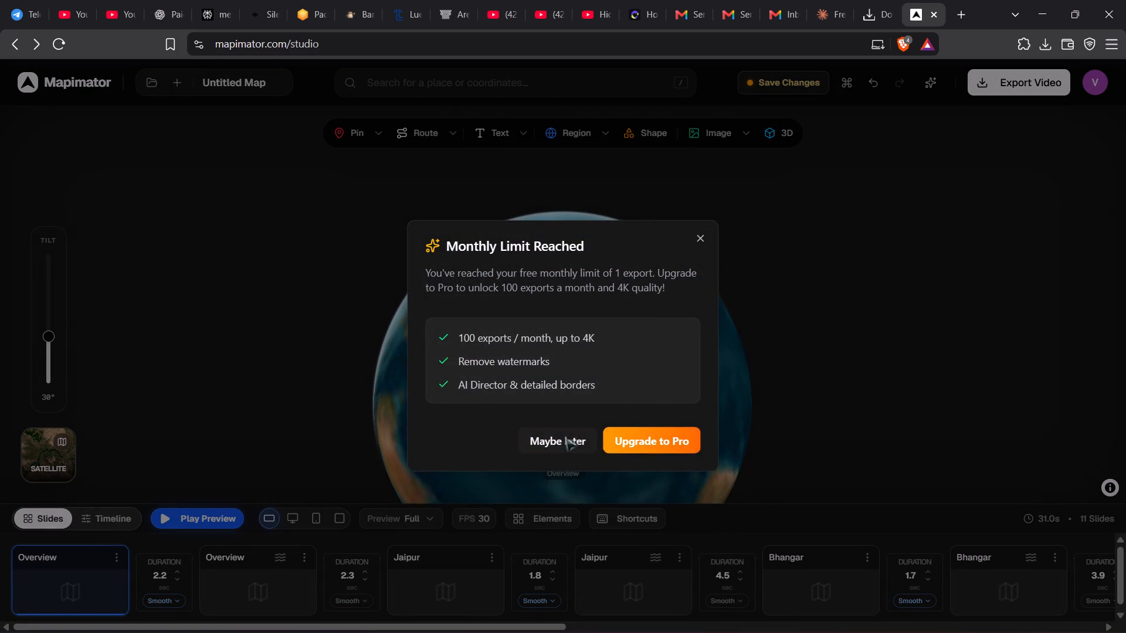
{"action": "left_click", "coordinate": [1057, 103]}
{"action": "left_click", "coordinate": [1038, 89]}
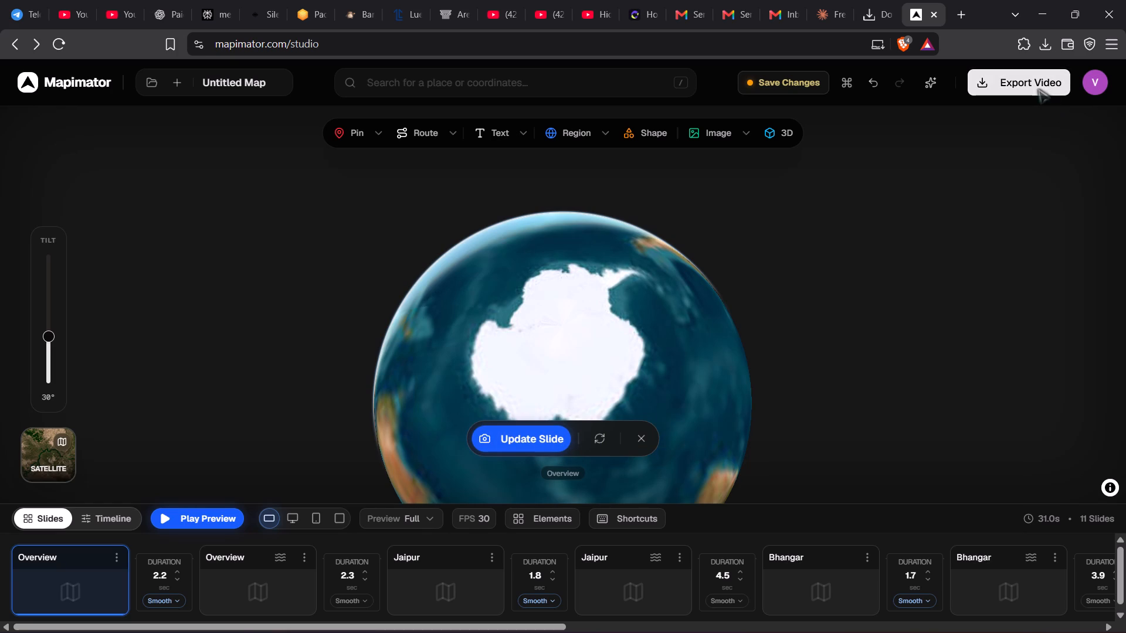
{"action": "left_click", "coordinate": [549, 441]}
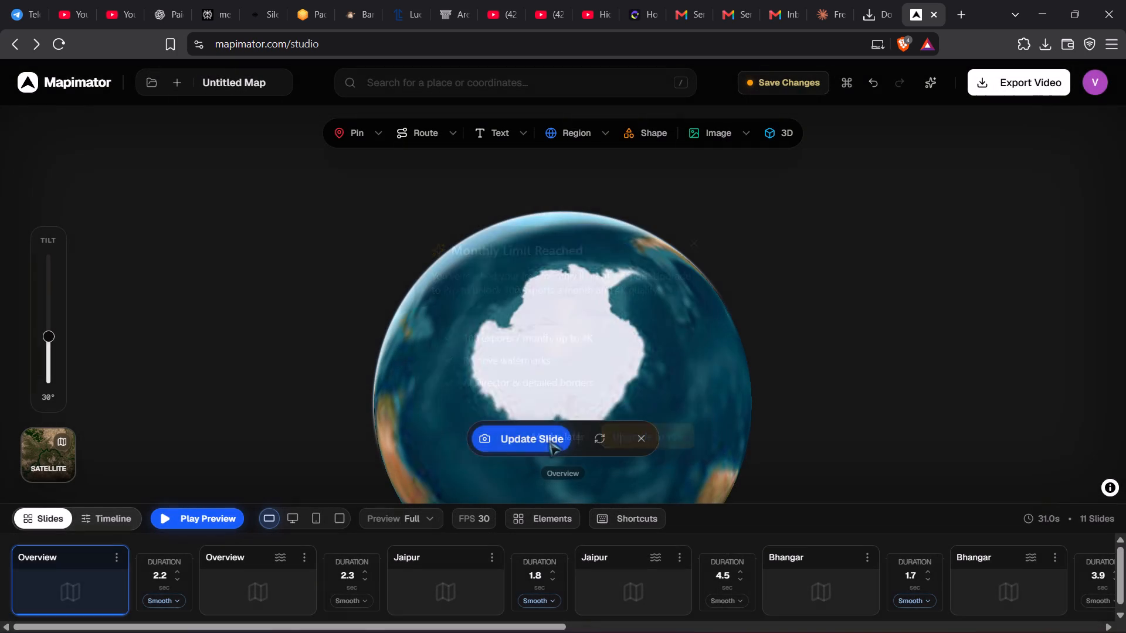
Check the browser's recent download history for the exported map animation.
{"action": "left_click", "coordinate": [1039, 39]}
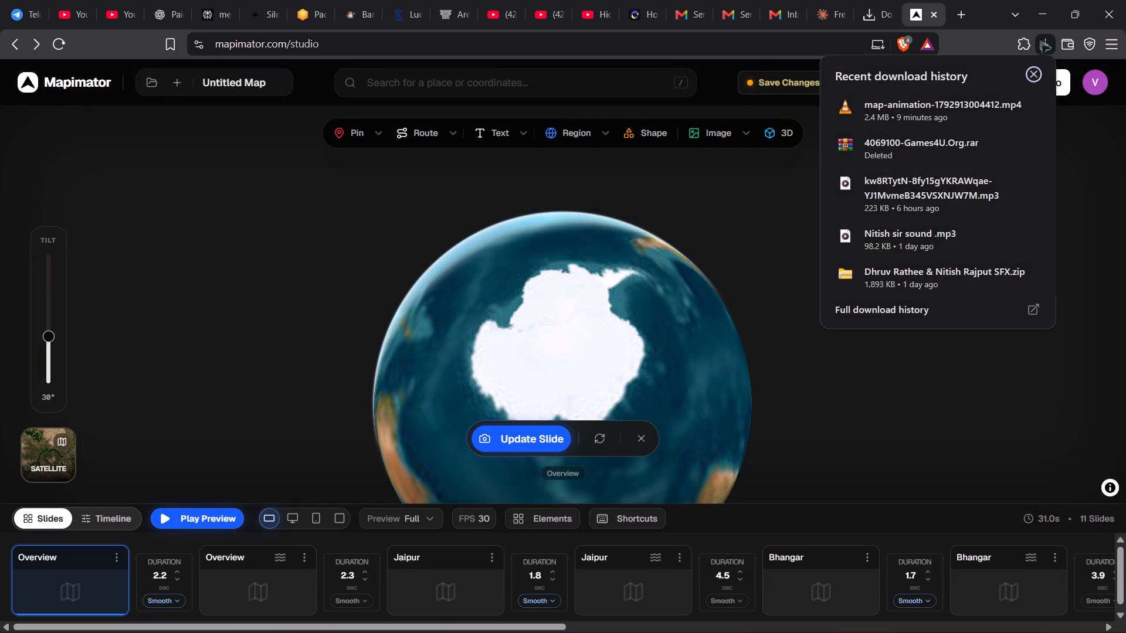
{"action": "left_click", "coordinate": [1039, 39]}
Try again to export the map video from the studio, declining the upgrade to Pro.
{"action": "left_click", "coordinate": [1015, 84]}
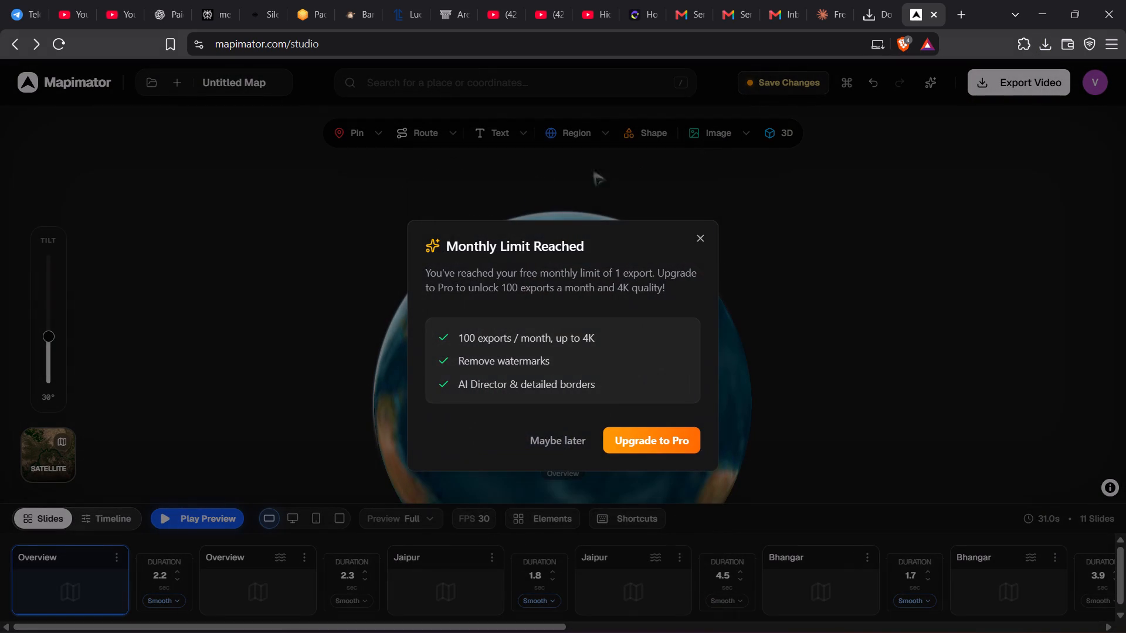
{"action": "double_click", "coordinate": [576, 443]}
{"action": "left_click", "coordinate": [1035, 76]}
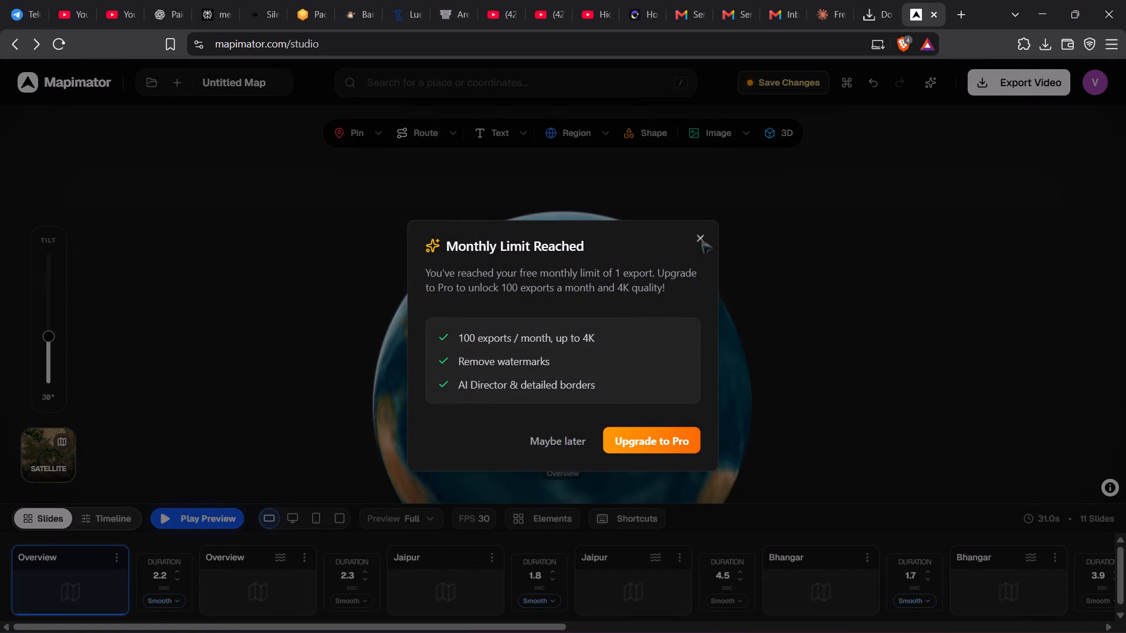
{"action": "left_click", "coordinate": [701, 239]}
Leave the Mapimator studio without saving, return to the web search results and look through them for another flight animation tool.
{"action": "double_click", "coordinate": [2, 47]}
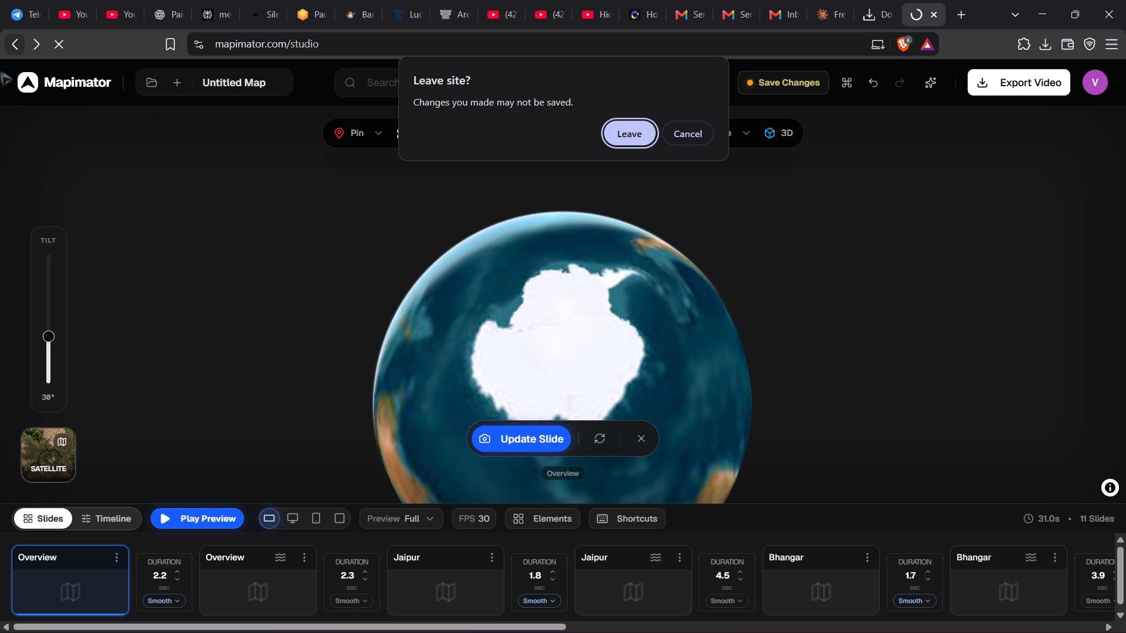
{"action": "left_click", "coordinate": [618, 134]}
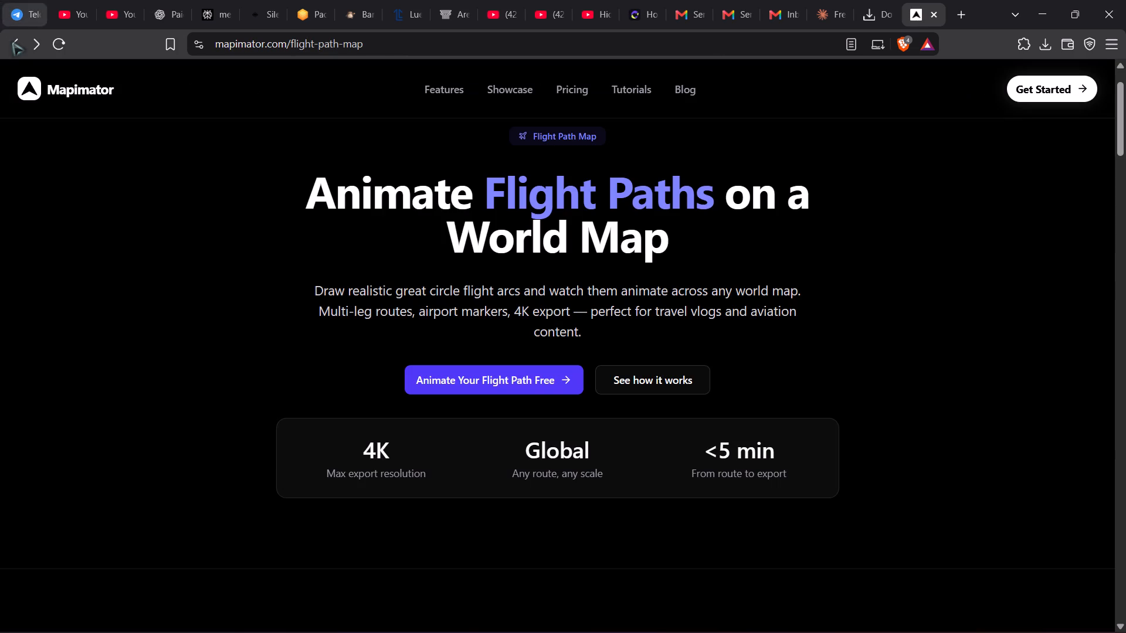
{"action": "left_click", "coordinate": [13, 43]}
{"action": "scroll", "coordinate": [249, 257], "scroll_direction": "down", "scroll_amount": 2}
{"action": "scroll", "coordinate": [308, 291], "scroll_direction": "down", "scroll_amount": 20}
{"action": "scroll", "coordinate": [308, 291], "scroll_direction": "down", "scroll_amount": 20}
{"action": "scroll", "coordinate": [308, 291], "scroll_direction": "down", "scroll_amount": 20}
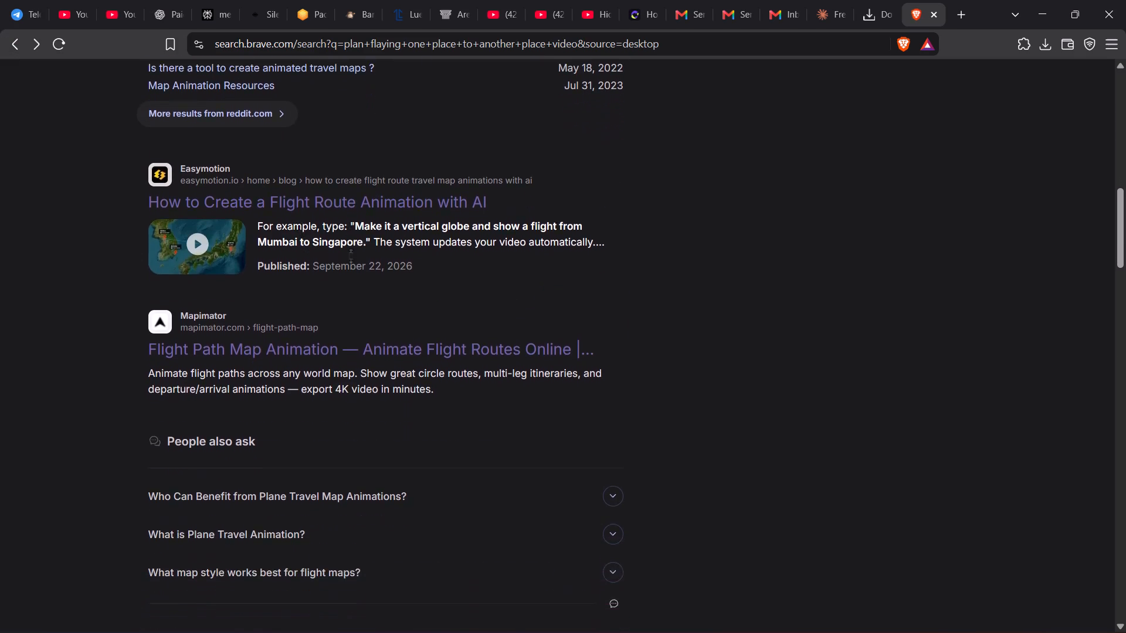
{"action": "scroll", "coordinate": [351, 256], "scroll_direction": "down", "scroll_amount": 5}
{"action": "scroll", "coordinate": [351, 256], "scroll_direction": "up", "scroll_amount": 20}
{"action": "scroll", "coordinate": [351, 256], "scroll_direction": "up", "scroll_amount": 7}
{"action": "scroll", "coordinate": [348, 232], "scroll_direction": "up", "scroll_amount": 20}
{"action": "scroll", "coordinate": [348, 232], "scroll_direction": "up", "scroll_amount": 20}
{"action": "scroll", "coordinate": [348, 232], "scroll_direction": "up", "scroll_amount": 20}
{"action": "scroll", "coordinate": [338, 155], "scroll_direction": "up", "scroll_amount": 1}
Extend the search query "plan flaying one place to another place video" with "free no si".
{"action": "left_click", "coordinate": [401, 94]}
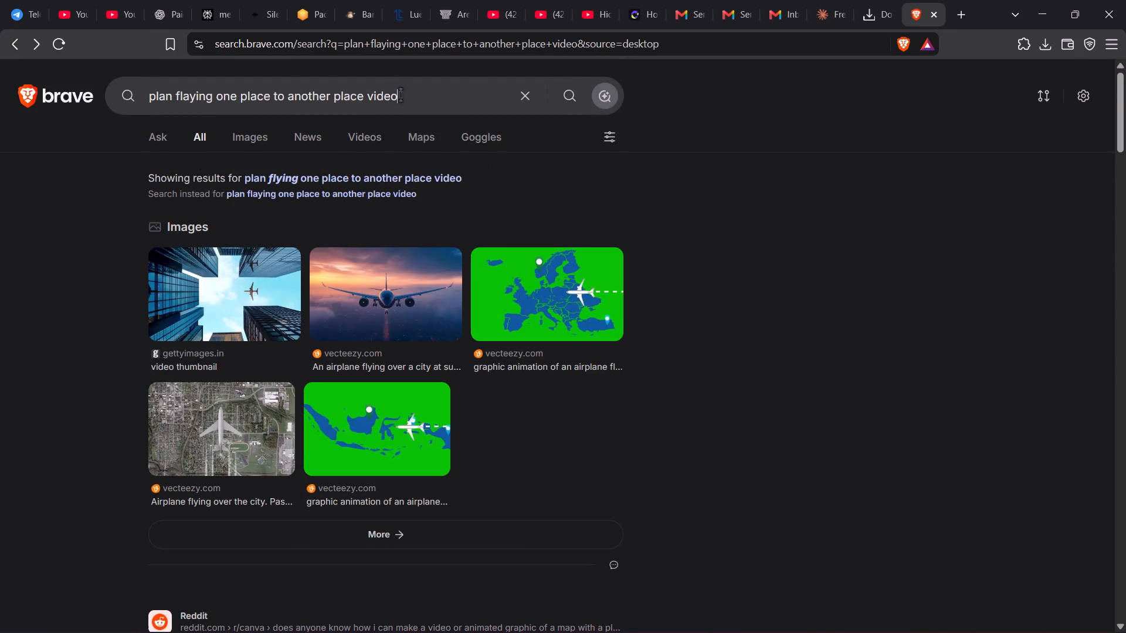
{"action": "key", "text": "space"}
{"action": "type", "text": "free nosigh"}
{"action": "key", "text": "BackSpace"}
{"action": "key", "text": "BackSpace"}
{"action": "key", "text": "BackSpace"}
{"action": "key", "text": "BackSpace"}
{"action": "key", "text": "space"}
{"action": "type", "text": "si"}
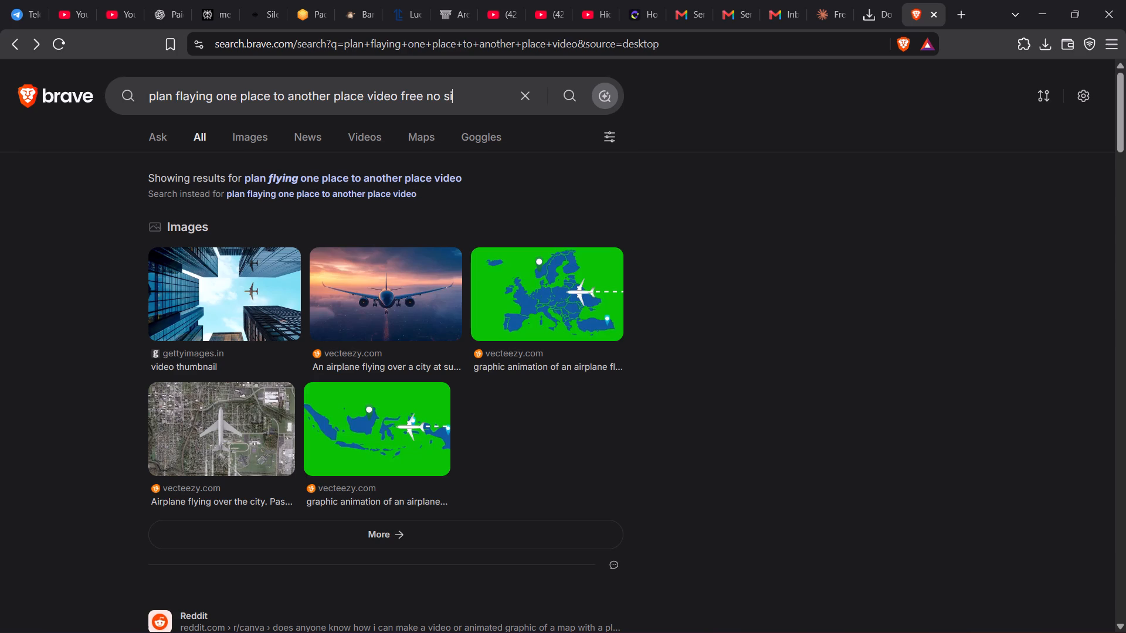
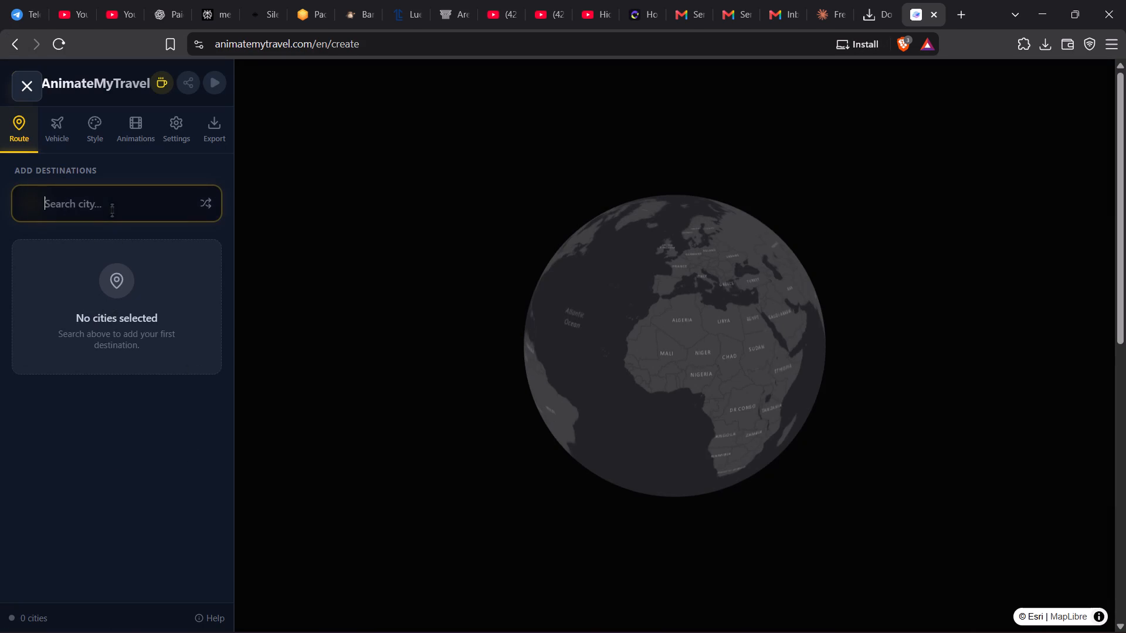
Add Delhi, India as the first destination of the route.
{"action": "type", "text": "del"}
{"action": "type", "text": "hi"}
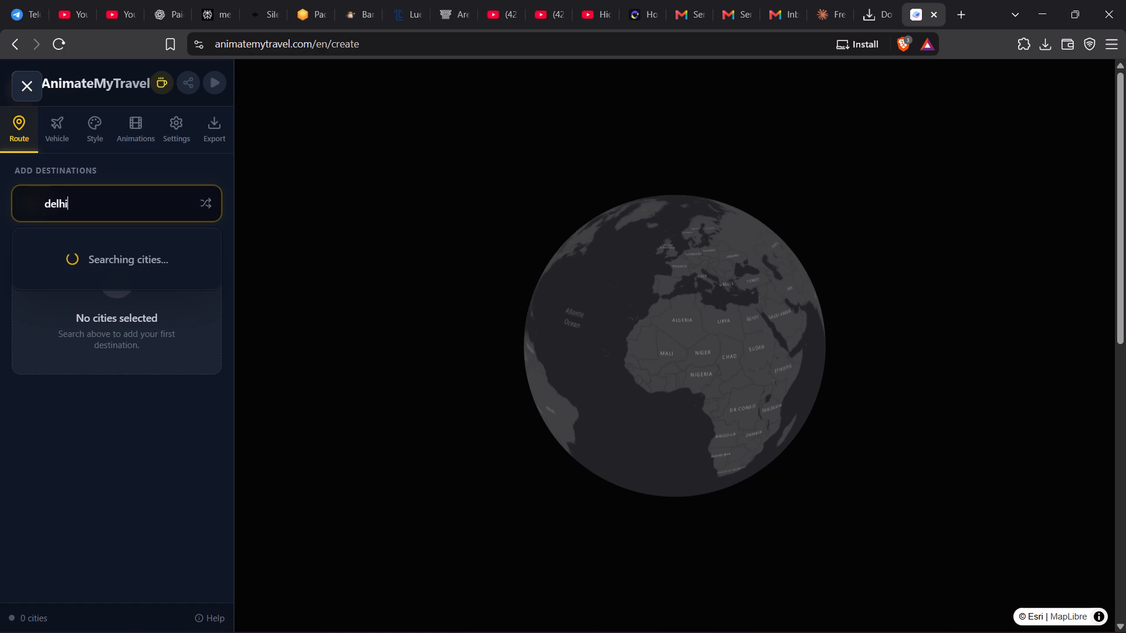
{"action": "key", "text": "Return"}
{"action": "left_click", "coordinate": [119, 254]}
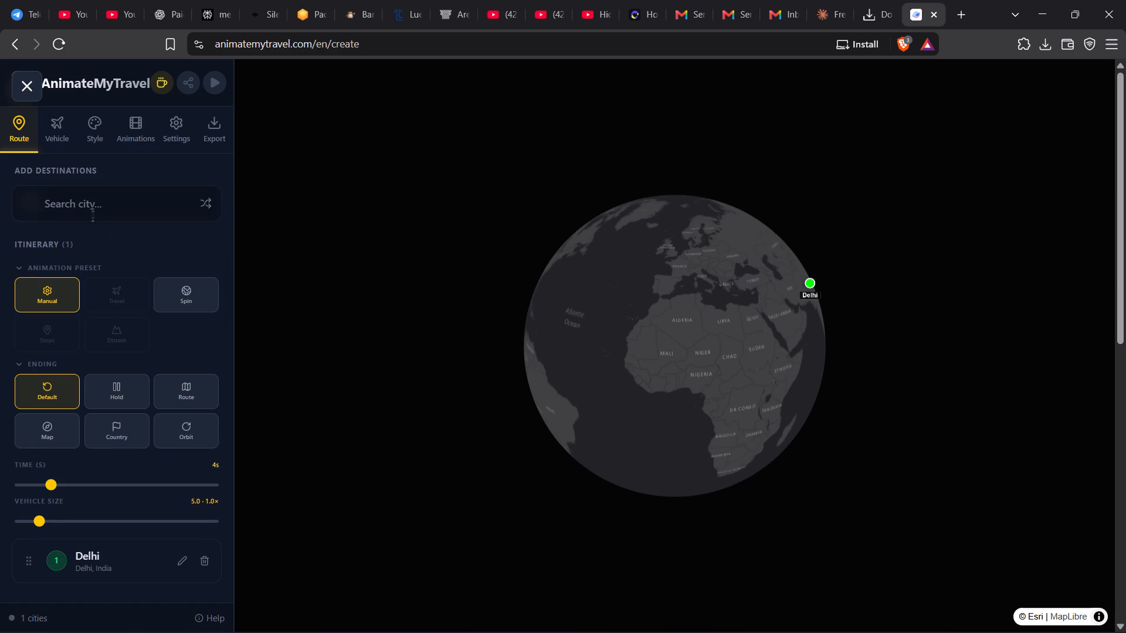
Search for "bhangar" and add Bhangar in Punjab, India as the second destination.
{"action": "scroll", "coordinate": [100, 267], "scroll_direction": "down", "scroll_amount": 2}
{"action": "scroll", "coordinate": [531, 299], "scroll_direction": "down", "scroll_amount": 1}
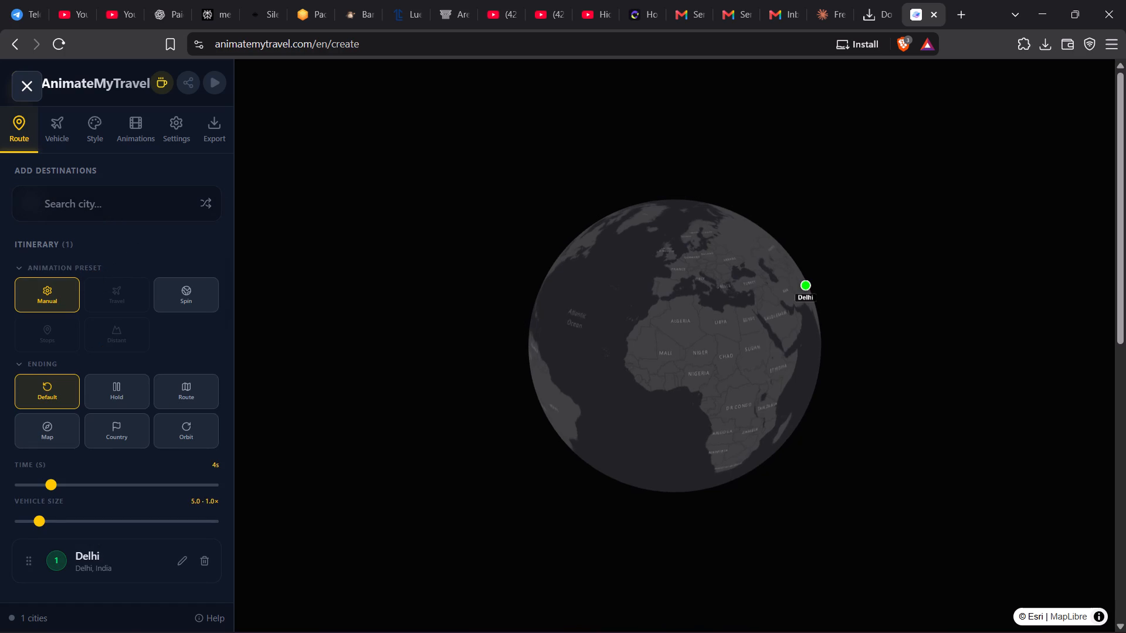
{"action": "left_click", "coordinate": [91, 213]}
{"action": "key", "text": "v"}
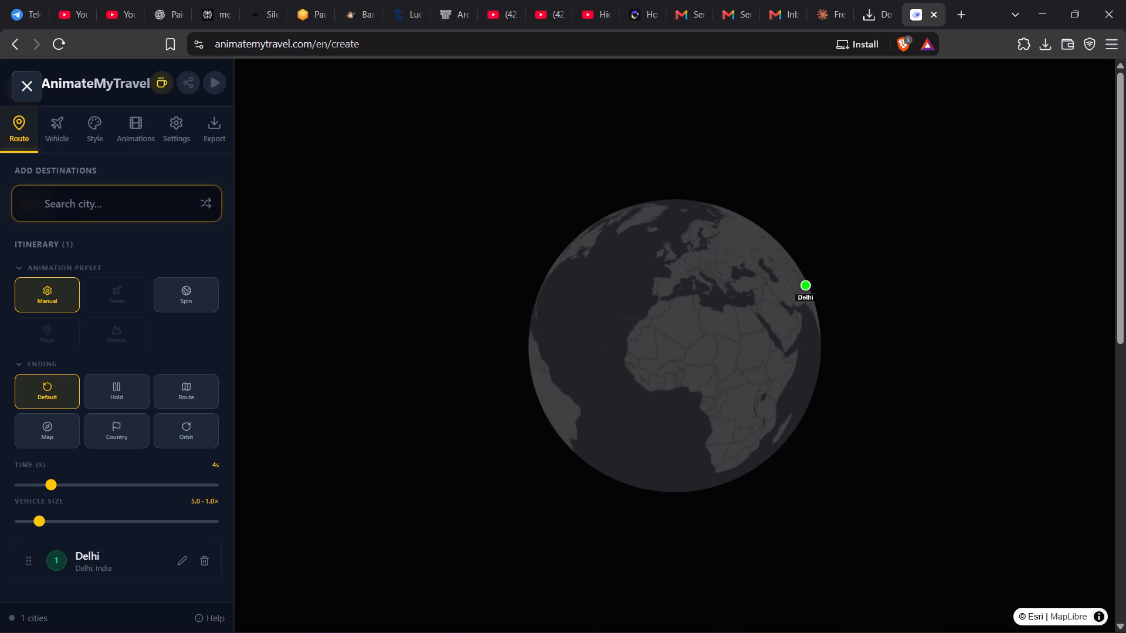
{"action": "key", "text": "BackSpace"}
{"action": "type", "text": "bha"}
{"action": "key", "text": "n"}
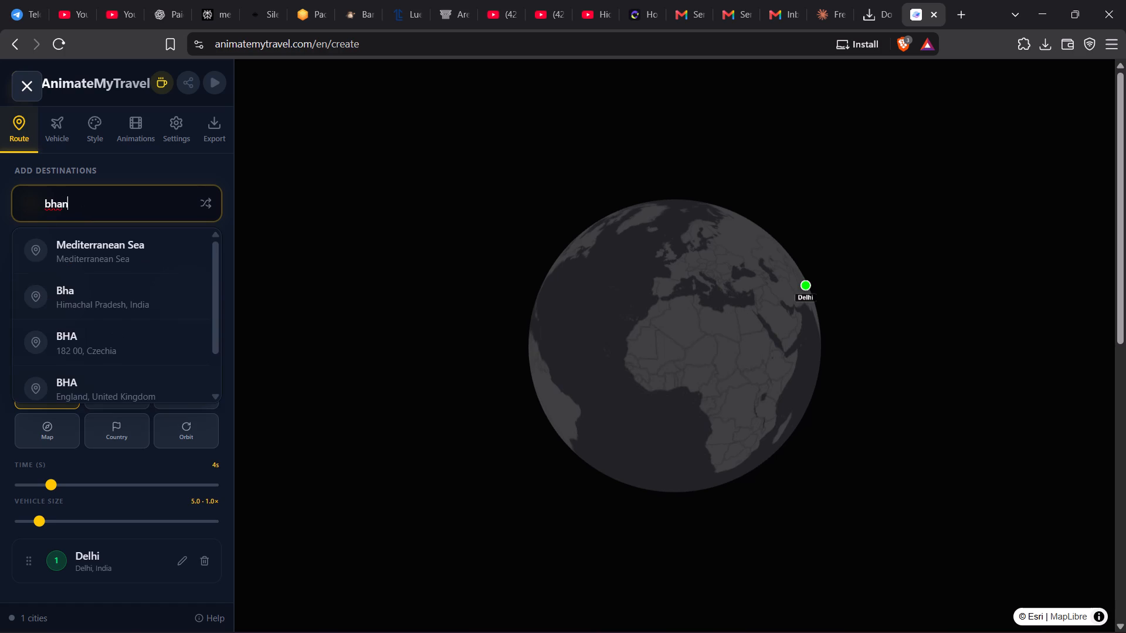
{"action": "type", "text": "gar"}
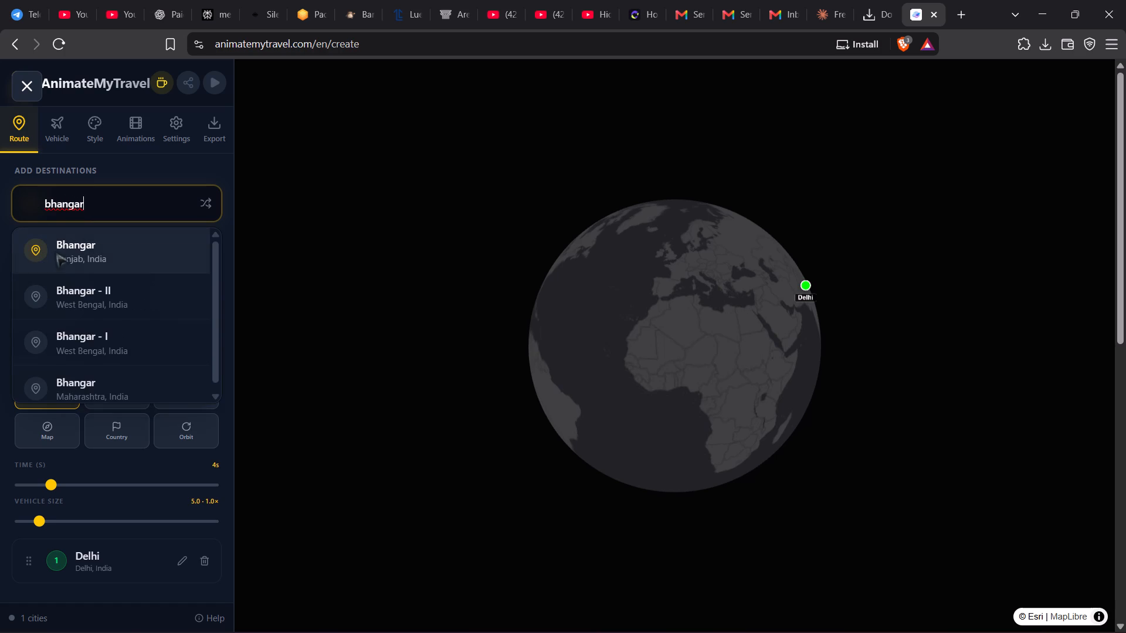
{"action": "scroll", "coordinate": [113, 325], "scroll_direction": "down", "scroll_amount": 20}
{"action": "scroll", "coordinate": [113, 325], "scroll_direction": "down", "scroll_amount": 7}
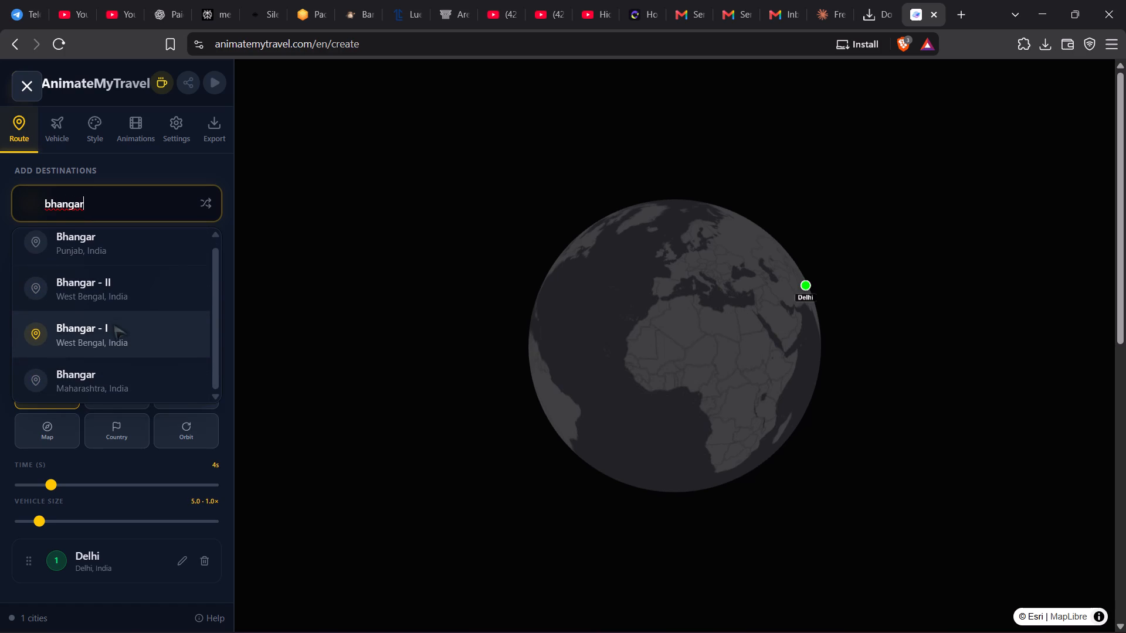
{"action": "scroll", "coordinate": [115, 325], "scroll_direction": "down", "scroll_amount": 20}
{"action": "scroll", "coordinate": [115, 325], "scroll_direction": "down", "scroll_amount": 14}
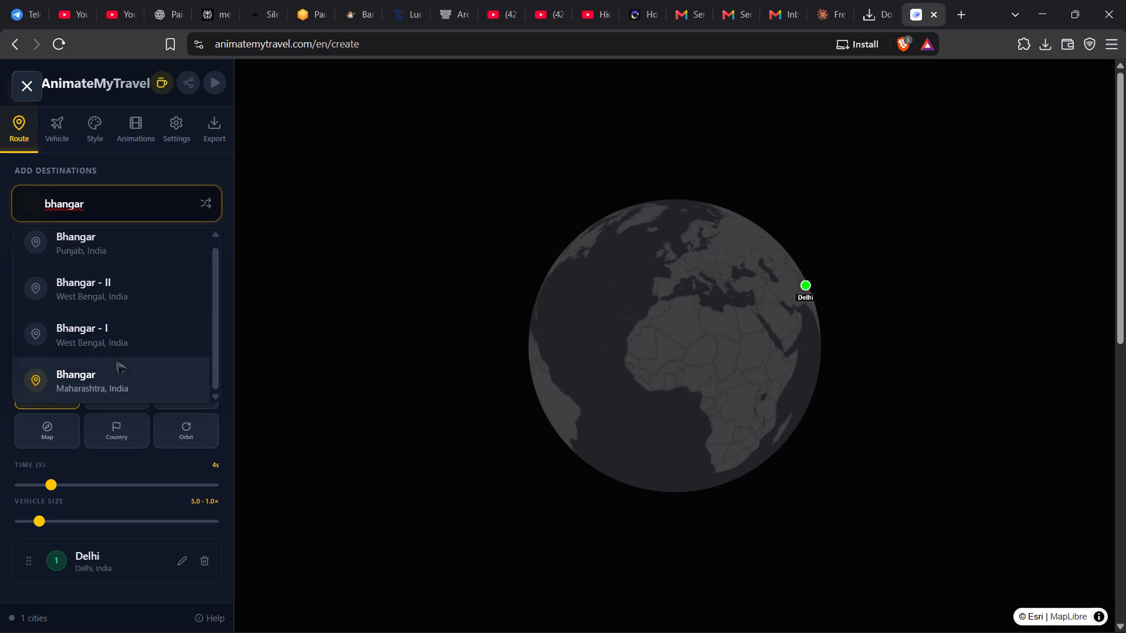
{"action": "scroll", "coordinate": [110, 316], "scroll_direction": "up", "scroll_amount": 1}
{"action": "left_click", "coordinate": [111, 251]}
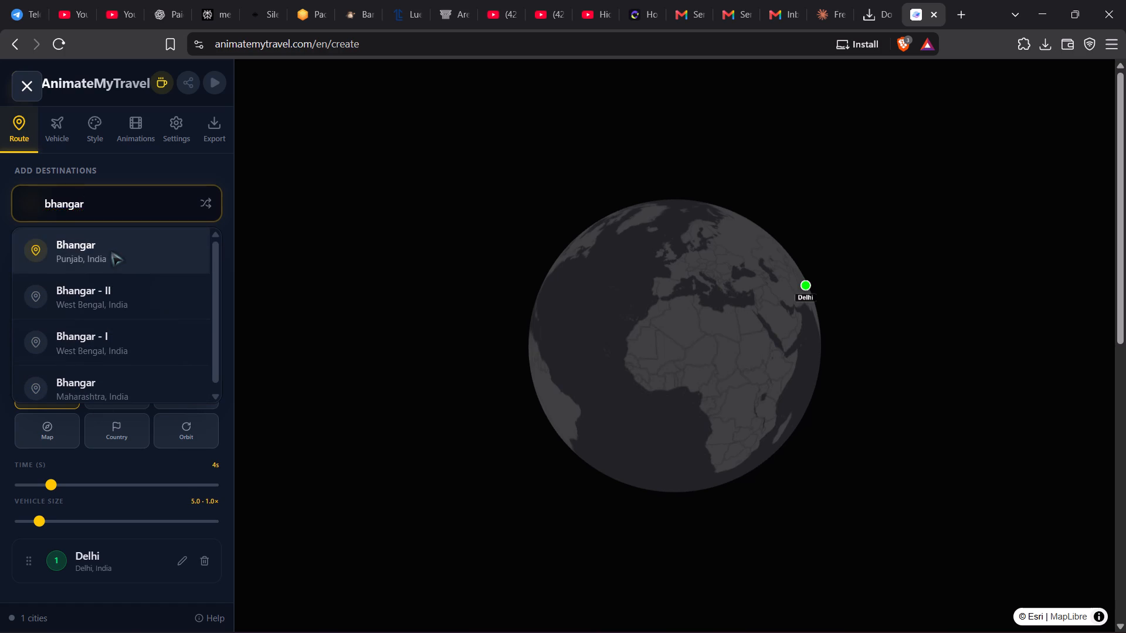
Examine the itinerary settings and the positions of Delhi and Bhangar on the map.
{"action": "scroll", "coordinate": [476, 306], "scroll_direction": "down", "scroll_amount": 19}
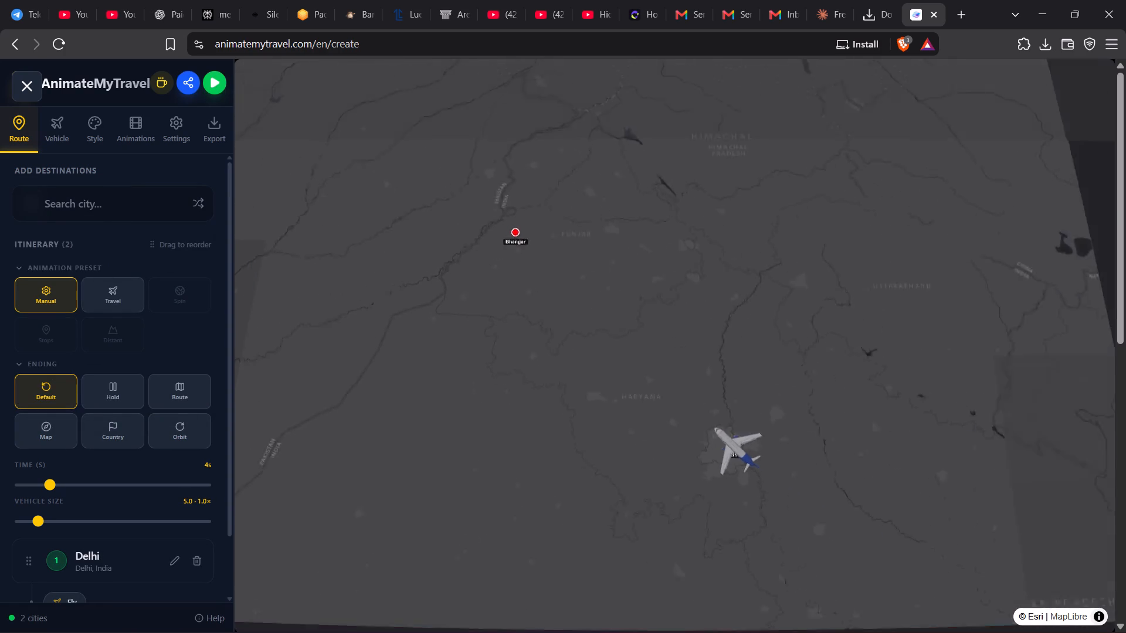
{"action": "scroll", "coordinate": [476, 308], "scroll_direction": "down", "scroll_amount": 20}
{"action": "scroll", "coordinate": [468, 319], "scroll_direction": "down", "scroll_amount": 1}
{"action": "scroll", "coordinate": [468, 320], "scroll_direction": "up", "scroll_amount": 20}
{"action": "scroll", "coordinate": [468, 320], "scroll_direction": "up", "scroll_amount": 20}
{"action": "scroll", "coordinate": [468, 320], "scroll_direction": "up", "scroll_amount": 20}
{"action": "scroll", "coordinate": [468, 322], "scroll_direction": "down", "scroll_amount": 8}
{"action": "scroll", "coordinate": [476, 329], "scroll_direction": "down", "scroll_amount": 20}
{"action": "scroll", "coordinate": [476, 329], "scroll_direction": "down", "scroll_amount": 10}
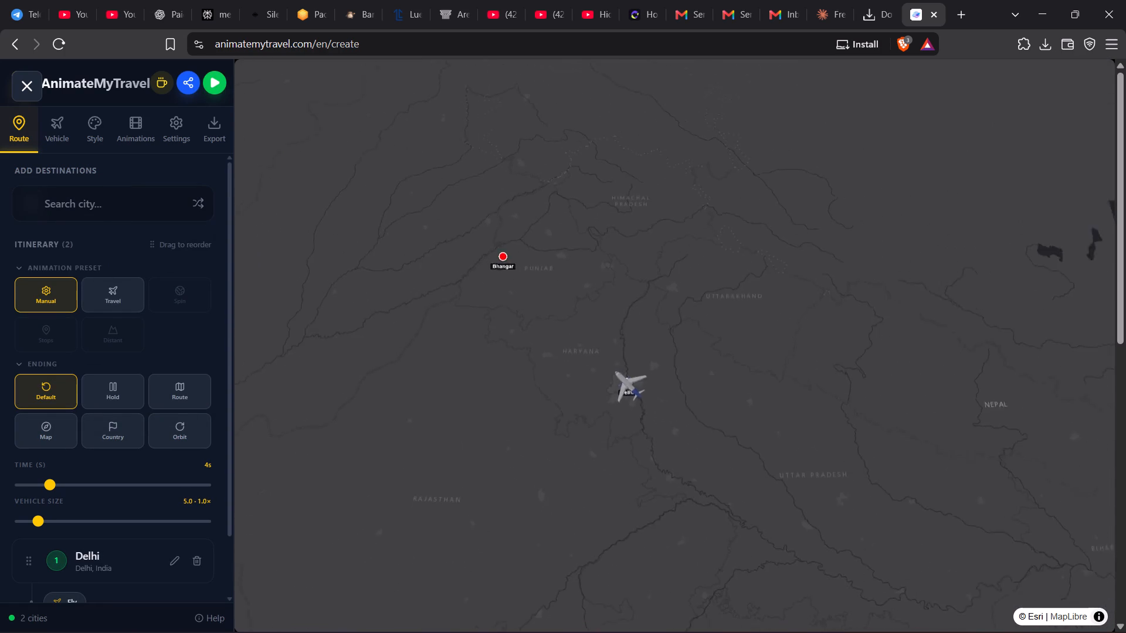
{"action": "scroll", "coordinate": [477, 332], "scroll_direction": "down", "scroll_amount": 20}
{"action": "scroll", "coordinate": [477, 332], "scroll_direction": "down", "scroll_amount": 4}
{"action": "scroll", "coordinate": [470, 333], "scroll_direction": "down", "scroll_amount": 20}
{"action": "scroll", "coordinate": [470, 333], "scroll_direction": "down", "scroll_amount": 20}
{"action": "scroll", "coordinate": [470, 333], "scroll_direction": "down", "scroll_amount": 20}
{"action": "scroll", "coordinate": [116, 560], "scroll_direction": "down", "scroll_amount": 1}
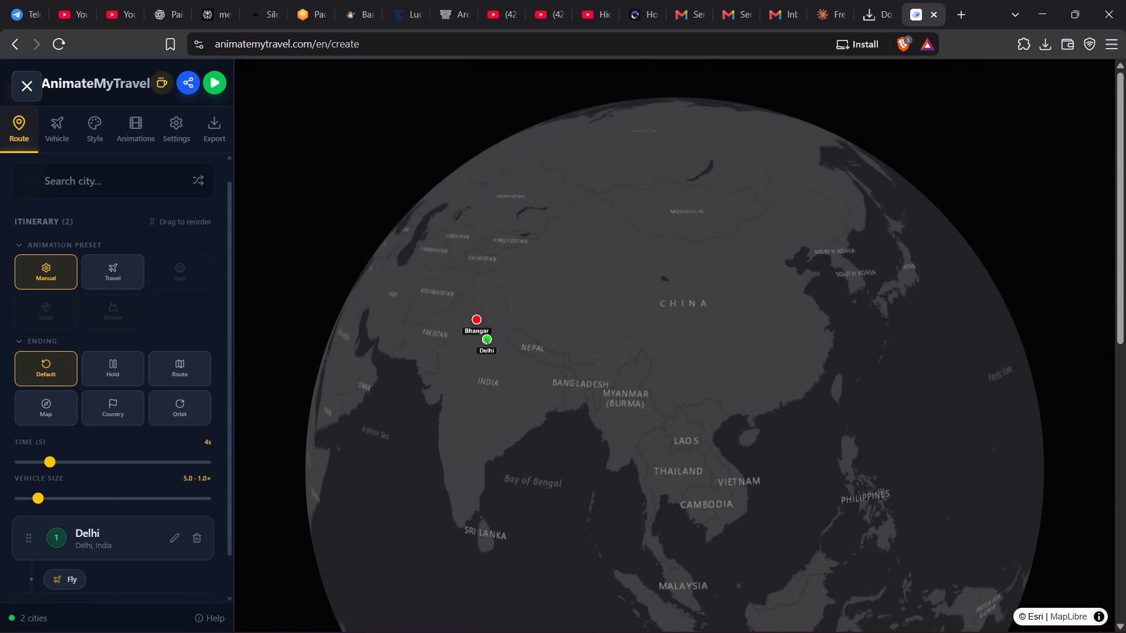
{"action": "scroll", "coordinate": [116, 561], "scroll_direction": "down", "scroll_amount": 17}
{"action": "scroll", "coordinate": [235, 526], "scroll_direction": "up", "scroll_amount": 20}
{"action": "scroll", "coordinate": [235, 526], "scroll_direction": "up", "scroll_amount": 13}
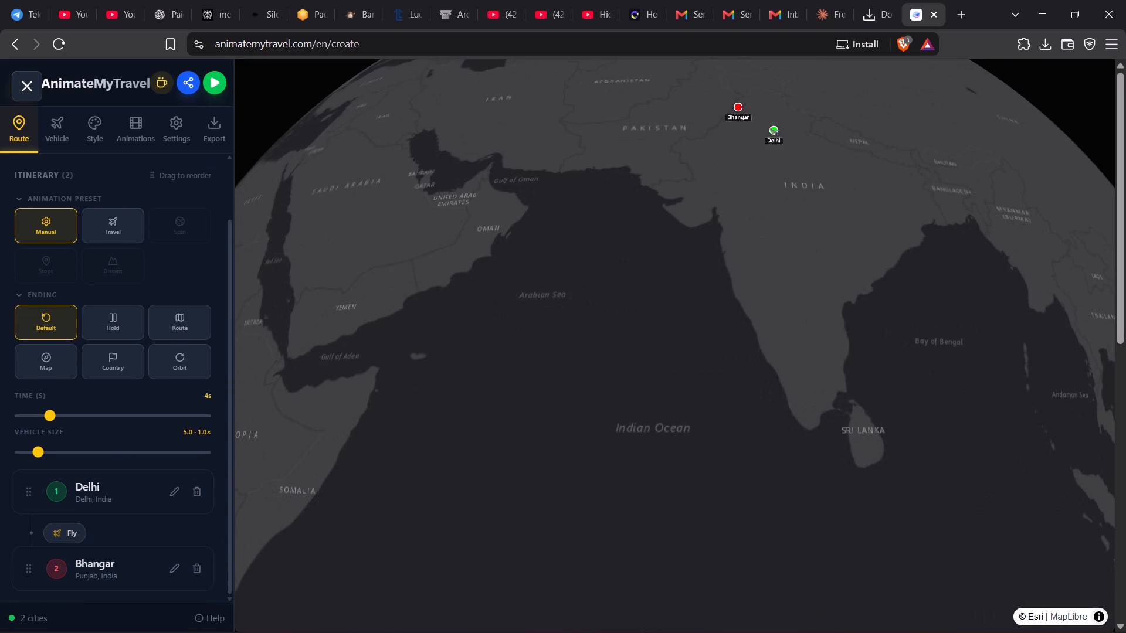
{"action": "left_click_drag", "start_coordinate": [427, 332], "coordinate": [290, 448]}
{"action": "left_click_drag", "start_coordinate": [554, 331], "coordinate": [640, 323]}
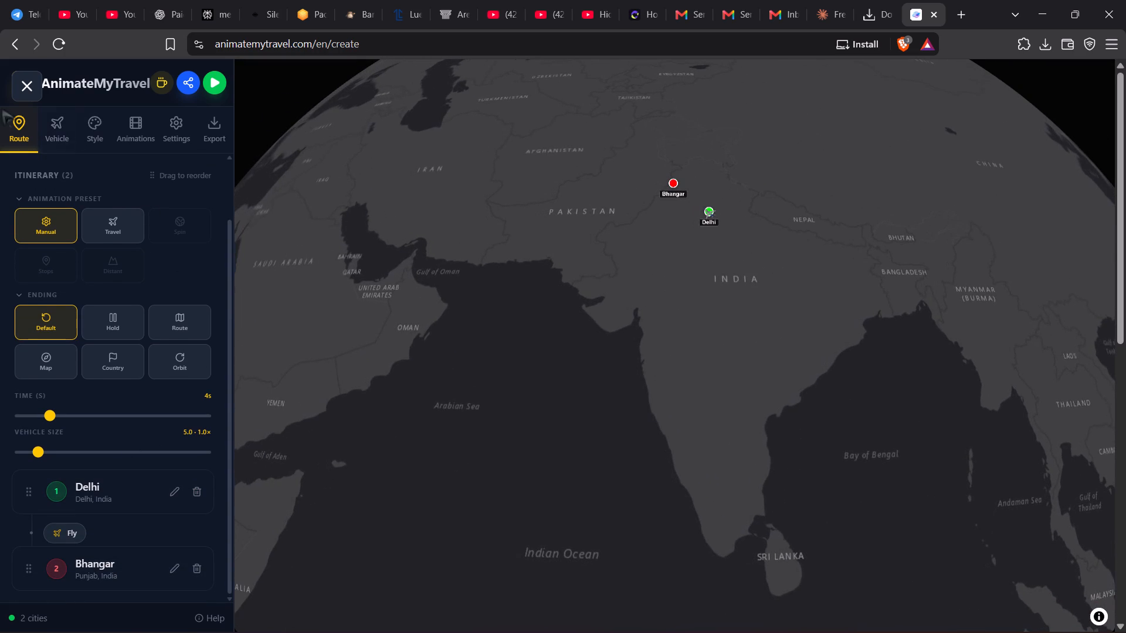
Play the Delhi to Bhangar flight animation and inspect the route trail up close.
{"action": "left_click", "coordinate": [222, 81]}
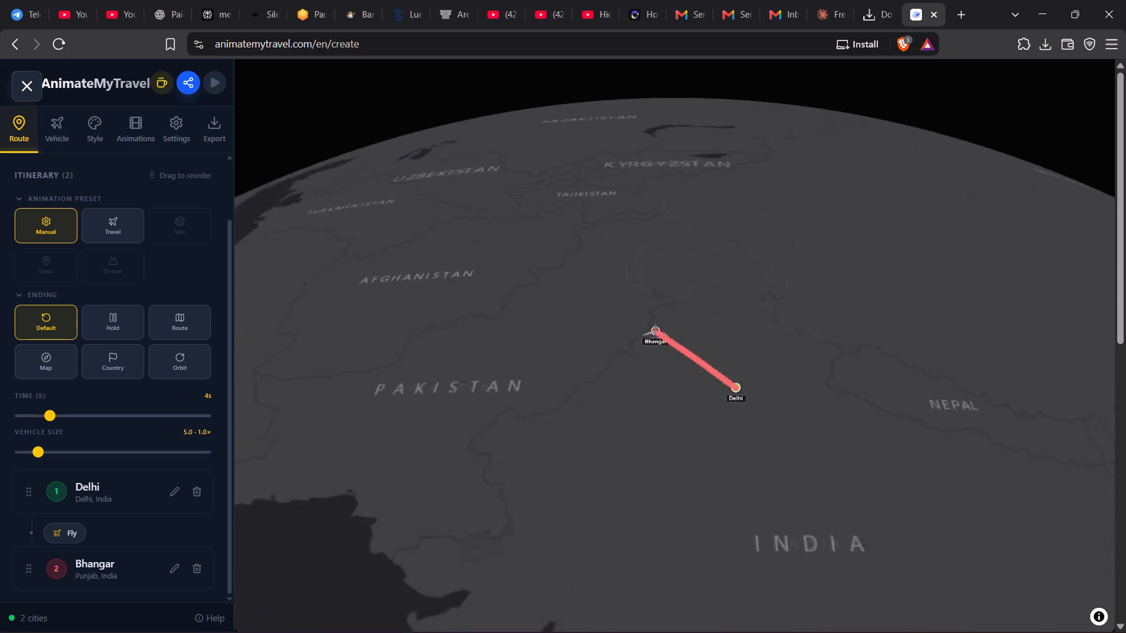
{"action": "left_click_drag", "start_coordinate": [544, 350], "coordinate": [681, 337]}
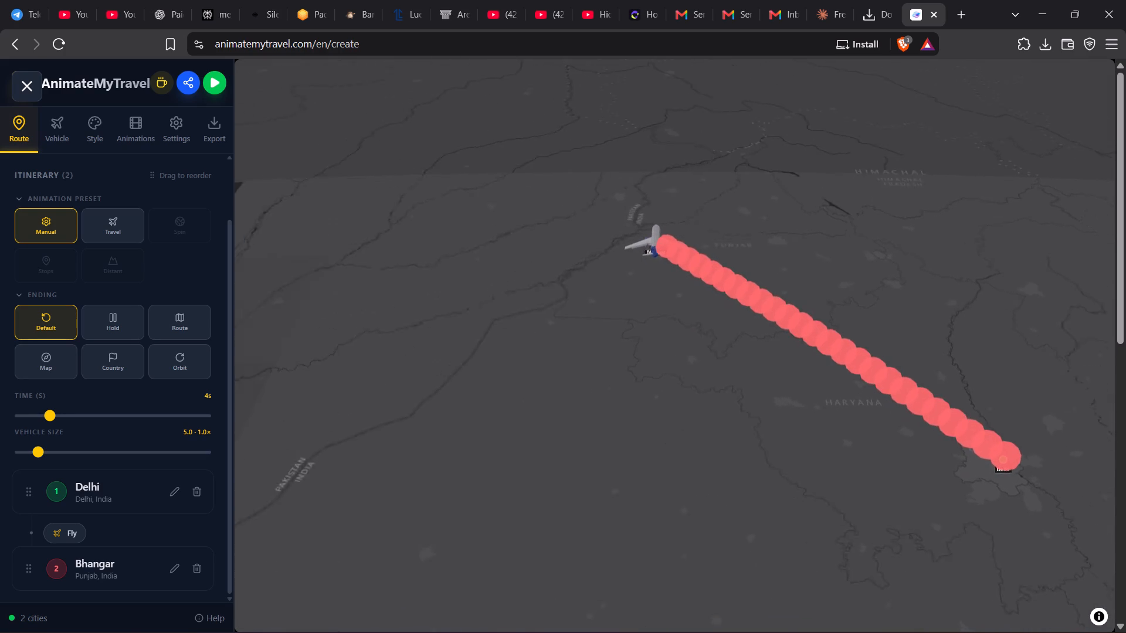
{"action": "left_click_drag", "start_coordinate": [681, 337], "coordinate": [615, 340]}
{"action": "scroll", "coordinate": [639, 338], "scroll_direction": "down", "scroll_amount": 2}
{"action": "left_click", "coordinate": [651, 338]}
{"action": "scroll", "coordinate": [651, 338], "scroll_direction": "up", "scroll_amount": 20}
{"action": "scroll", "coordinate": [651, 338], "scroll_direction": "up", "scroll_amount": 20}
{"action": "scroll", "coordinate": [651, 338], "scroll_direction": "up", "scroll_amount": 20}
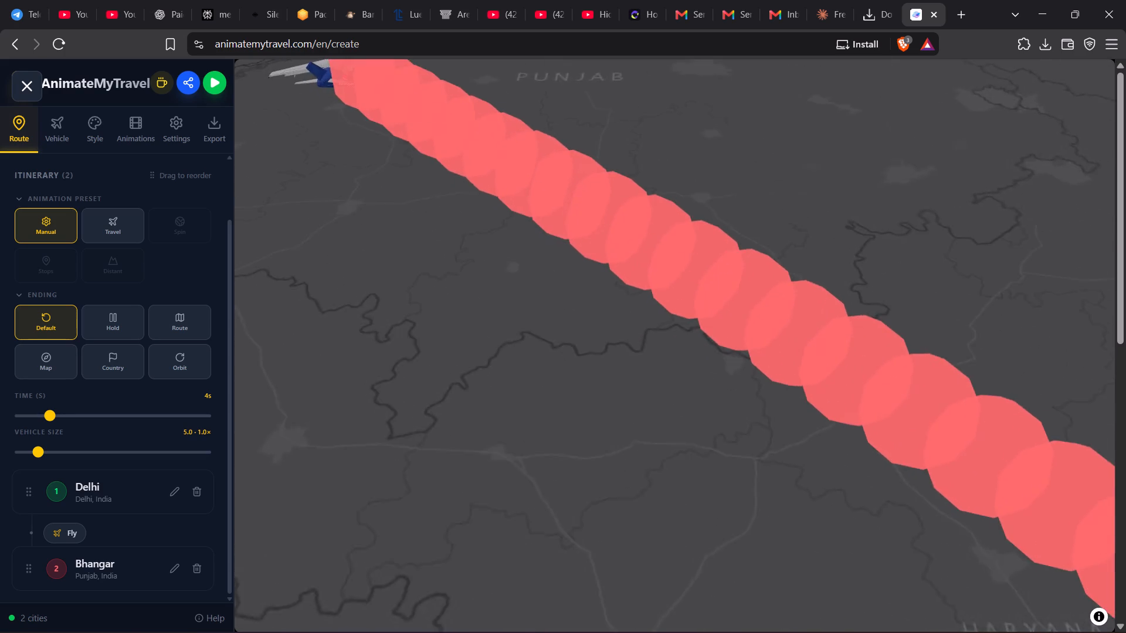
{"action": "scroll", "coordinate": [651, 338], "scroll_direction": "down", "scroll_amount": 20}
{"action": "scroll", "coordinate": [651, 338], "scroll_direction": "down", "scroll_amount": 20}
{"action": "scroll", "coordinate": [651, 338], "scroll_direction": "down", "scroll_amount": 9}
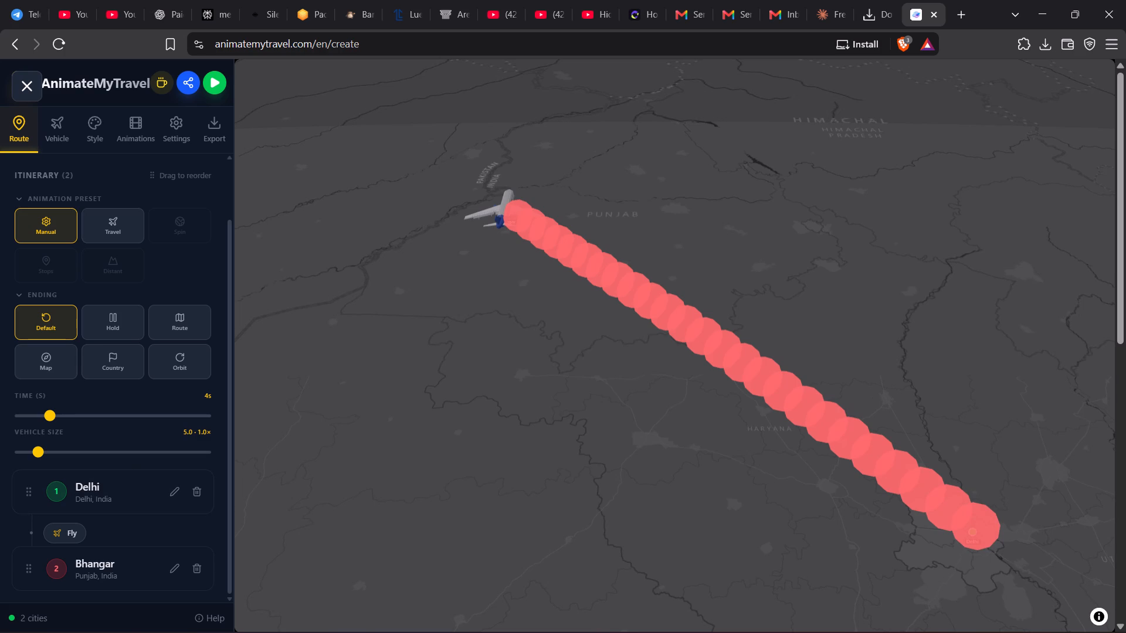
Replay the flight animation to watch the airplane travel from Delhi to Bhangar.
{"action": "left_click", "coordinate": [202, 85]}
{"action": "left_click", "coordinate": [206, 84]}
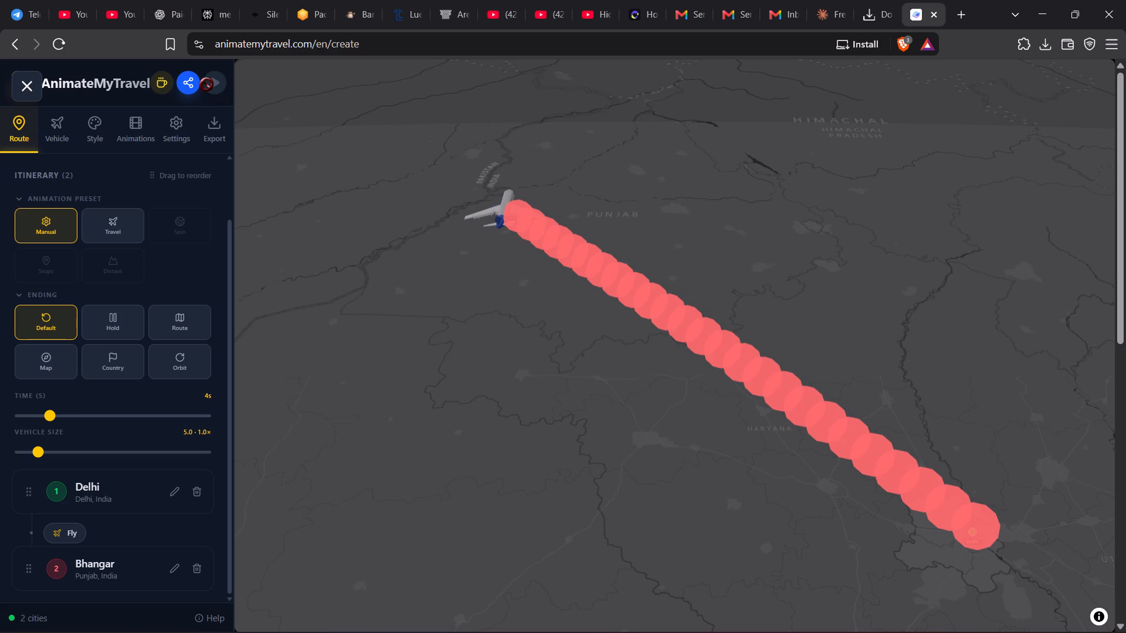
{"action": "left_click", "coordinate": [211, 86]}
{"action": "scroll", "coordinate": [490, 278], "scroll_direction": "up", "scroll_amount": 20}
{"action": "scroll", "coordinate": [490, 278], "scroll_direction": "up", "scroll_amount": 20}
{"action": "scroll", "coordinate": [490, 278], "scroll_direction": "up", "scroll_amount": 20}
{"action": "scroll", "coordinate": [490, 278], "scroll_direction": "down", "scroll_amount": 5}
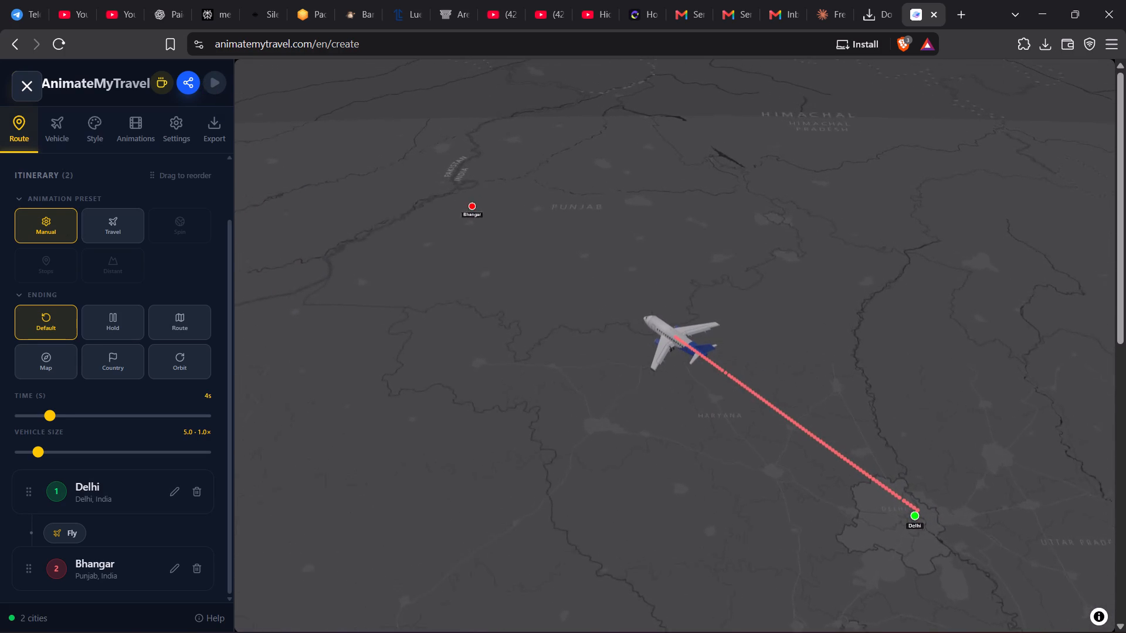
{"action": "scroll", "coordinate": [490, 278], "scroll_direction": "up", "scroll_amount": 20}
{"action": "scroll", "coordinate": [490, 278], "scroll_direction": "up", "scroll_amount": 20}
{"action": "scroll", "coordinate": [490, 278], "scroll_direction": "up", "scroll_amount": 3}
{"action": "scroll", "coordinate": [489, 277], "scroll_direction": "up", "scroll_amount": 20}
{"action": "scroll", "coordinate": [489, 277], "scroll_direction": "up", "scroll_amount": 20}
{"action": "scroll", "coordinate": [489, 277], "scroll_direction": "up", "scroll_amount": 20}
{"action": "scroll", "coordinate": [486, 277], "scroll_direction": "down", "scroll_amount": 15}
{"action": "scroll", "coordinate": [484, 276], "scroll_direction": "up", "scroll_amount": 20}
{"action": "scroll", "coordinate": [484, 276], "scroll_direction": "up", "scroll_amount": 13}
{"action": "scroll", "coordinate": [483, 275], "scroll_direction": "down", "scroll_amount": 20}
{"action": "scroll", "coordinate": [483, 275], "scroll_direction": "down", "scroll_amount": 20}
{"action": "scroll", "coordinate": [483, 275], "scroll_direction": "down", "scroll_amount": 6}
{"action": "scroll", "coordinate": [121, 497], "scroll_direction": "down", "scroll_amount": 9}
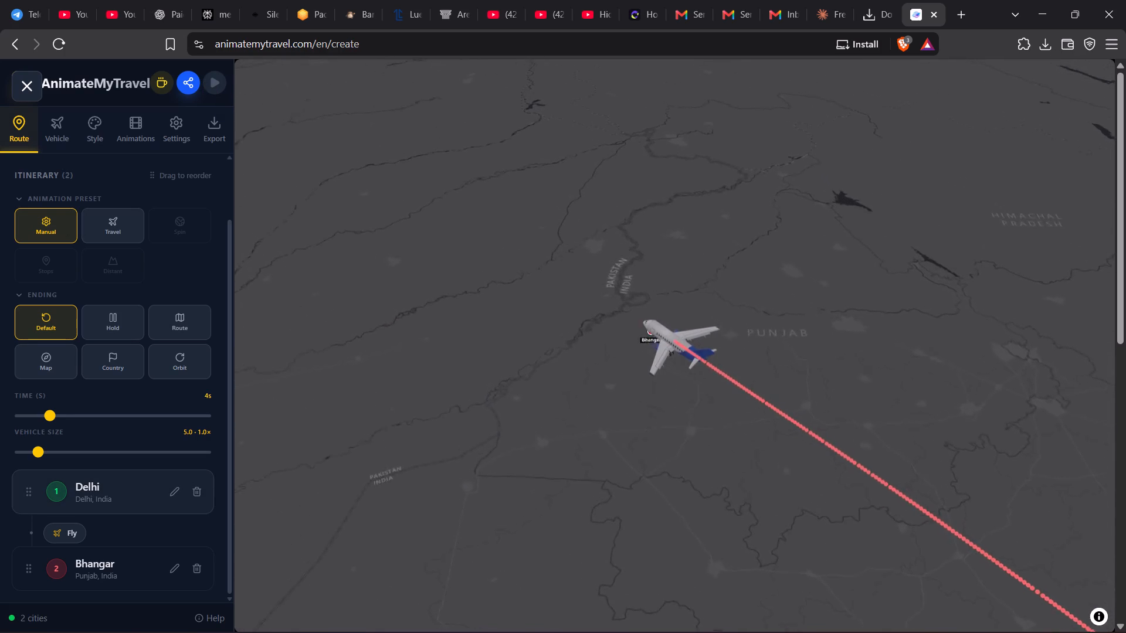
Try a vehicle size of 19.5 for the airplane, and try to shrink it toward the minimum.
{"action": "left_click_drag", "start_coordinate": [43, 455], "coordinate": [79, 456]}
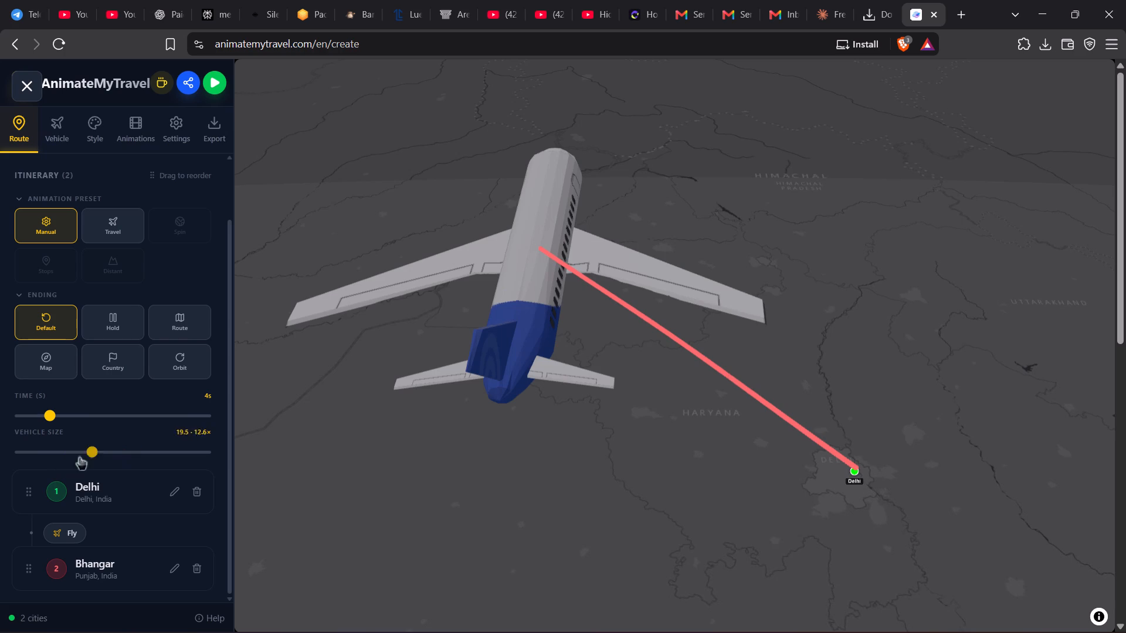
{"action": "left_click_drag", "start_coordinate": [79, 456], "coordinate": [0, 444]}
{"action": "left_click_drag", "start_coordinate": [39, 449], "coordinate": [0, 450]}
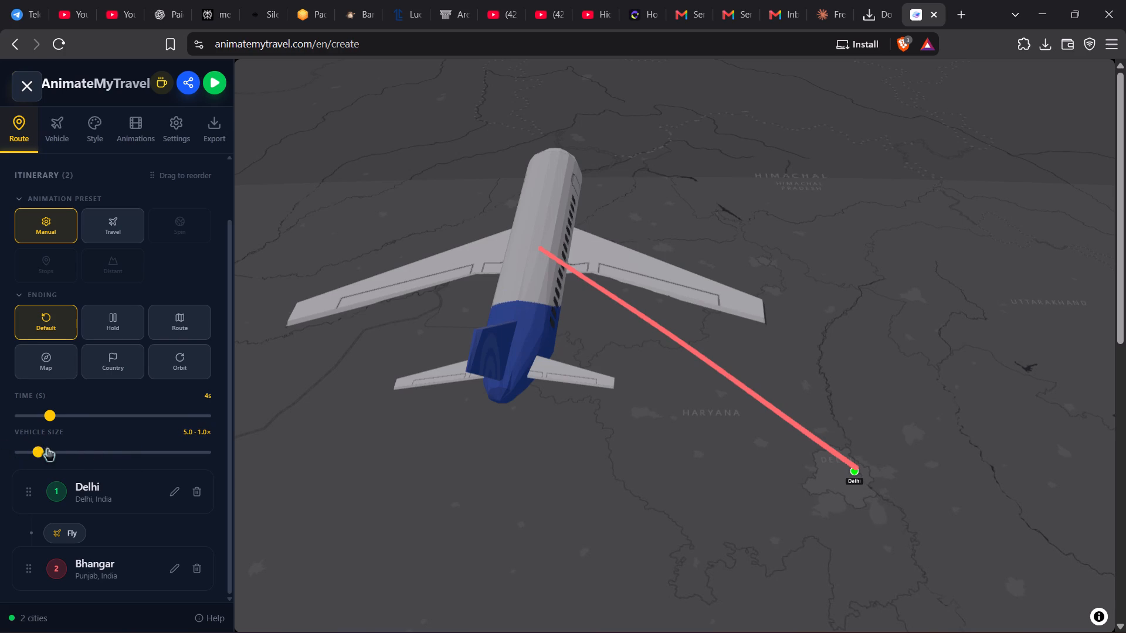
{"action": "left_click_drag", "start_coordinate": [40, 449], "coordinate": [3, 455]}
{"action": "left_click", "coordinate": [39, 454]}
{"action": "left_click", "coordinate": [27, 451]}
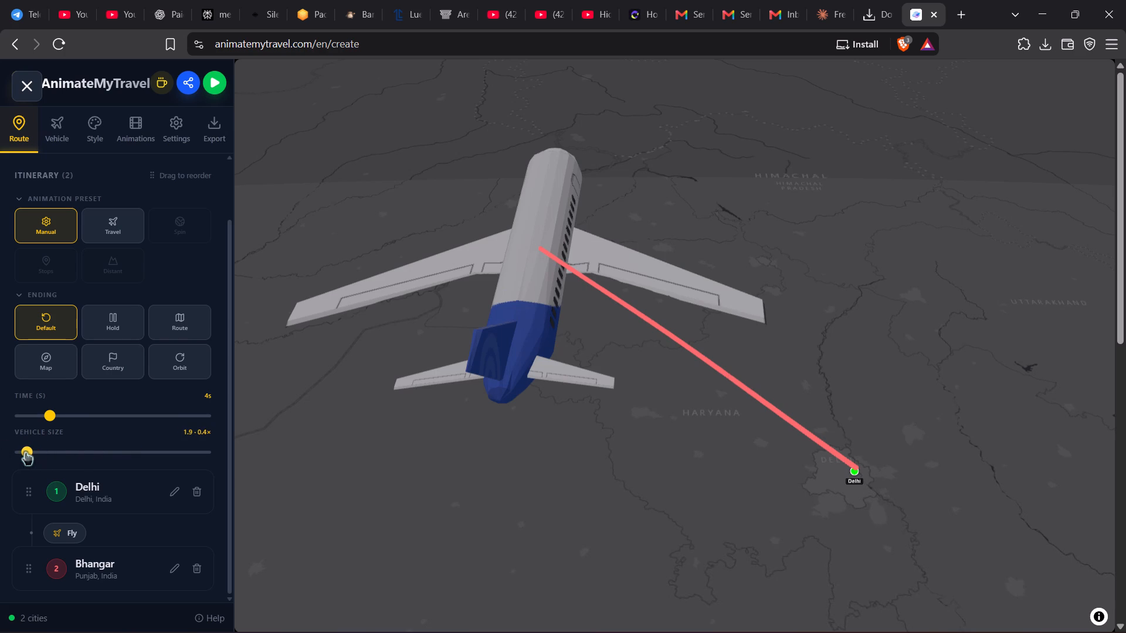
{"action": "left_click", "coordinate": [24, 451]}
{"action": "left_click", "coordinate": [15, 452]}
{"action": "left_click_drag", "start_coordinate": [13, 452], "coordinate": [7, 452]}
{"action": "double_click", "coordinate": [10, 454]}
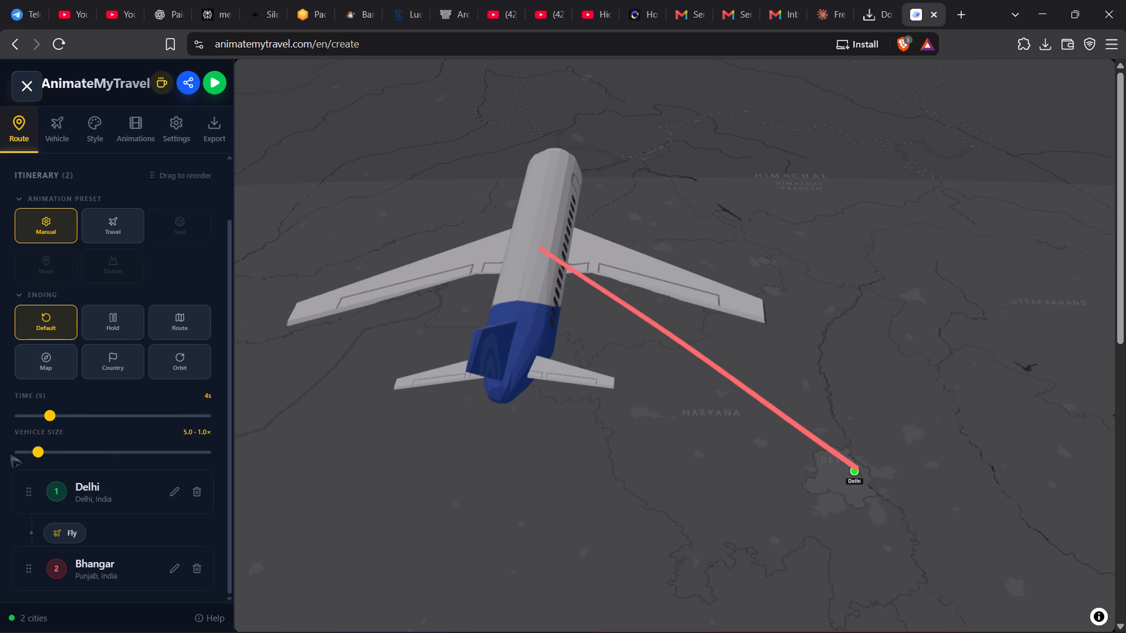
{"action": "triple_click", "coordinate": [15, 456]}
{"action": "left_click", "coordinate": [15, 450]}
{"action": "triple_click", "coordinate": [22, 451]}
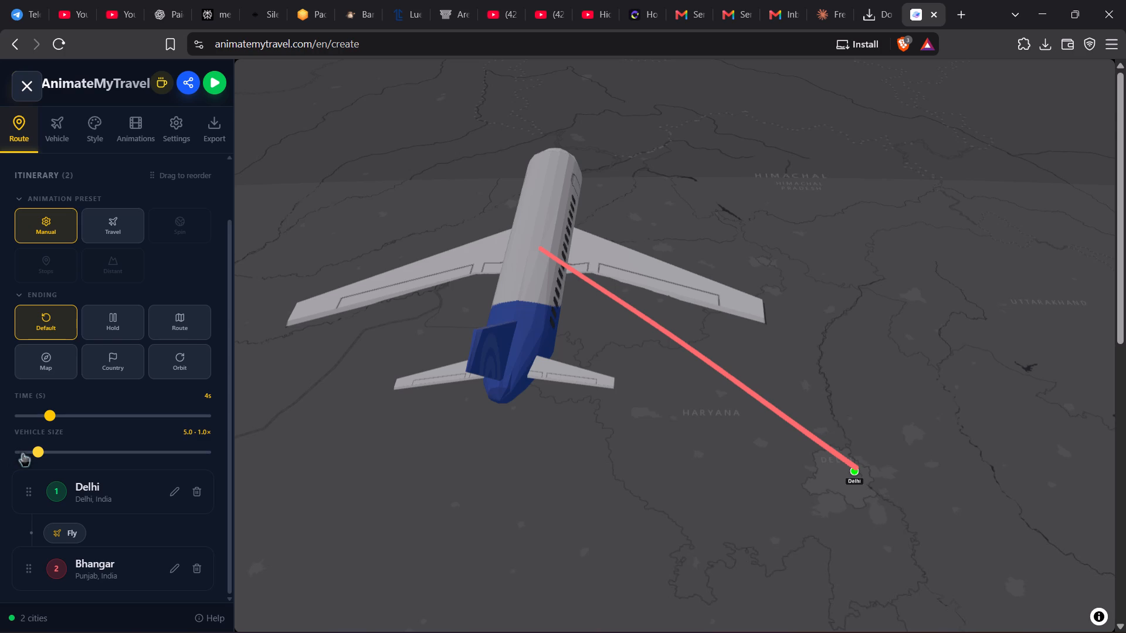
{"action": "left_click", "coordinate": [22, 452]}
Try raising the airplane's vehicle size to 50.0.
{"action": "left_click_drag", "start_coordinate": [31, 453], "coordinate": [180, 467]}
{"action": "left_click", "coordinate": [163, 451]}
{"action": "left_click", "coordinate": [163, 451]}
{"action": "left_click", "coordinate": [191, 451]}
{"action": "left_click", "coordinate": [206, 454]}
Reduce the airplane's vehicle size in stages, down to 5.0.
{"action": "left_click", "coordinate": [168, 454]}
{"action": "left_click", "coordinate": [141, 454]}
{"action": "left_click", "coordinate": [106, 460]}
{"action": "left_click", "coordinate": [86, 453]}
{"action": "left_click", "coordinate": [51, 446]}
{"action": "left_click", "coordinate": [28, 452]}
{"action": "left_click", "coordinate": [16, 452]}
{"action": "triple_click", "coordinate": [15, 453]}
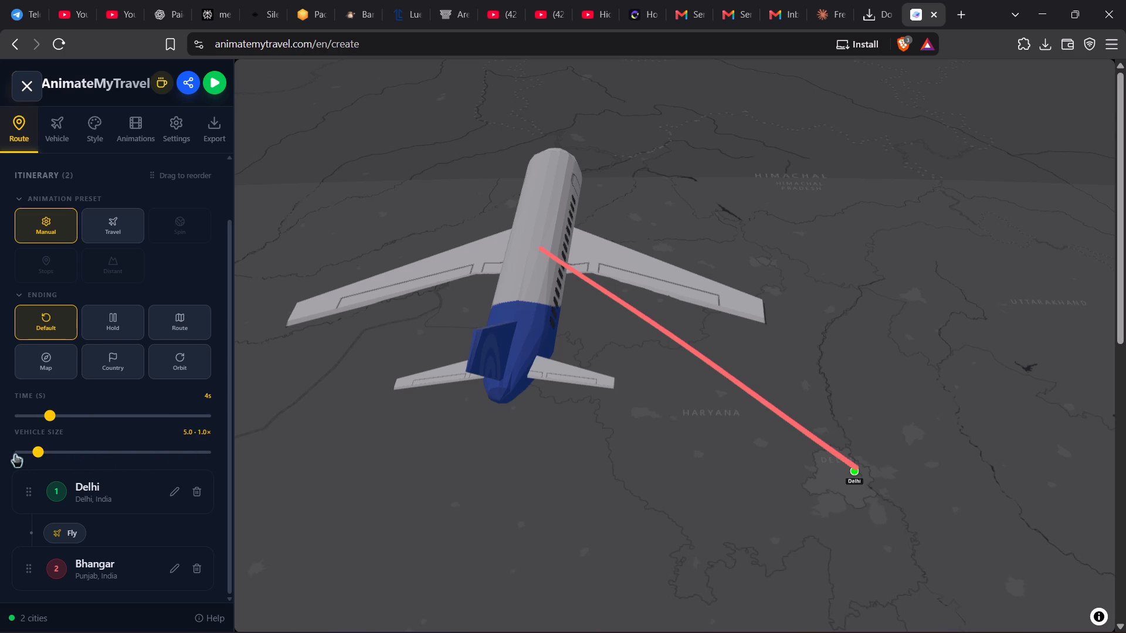
Set the route animation time to 1 s.
{"action": "left_click_drag", "start_coordinate": [45, 418], "coordinate": [0, 419]}
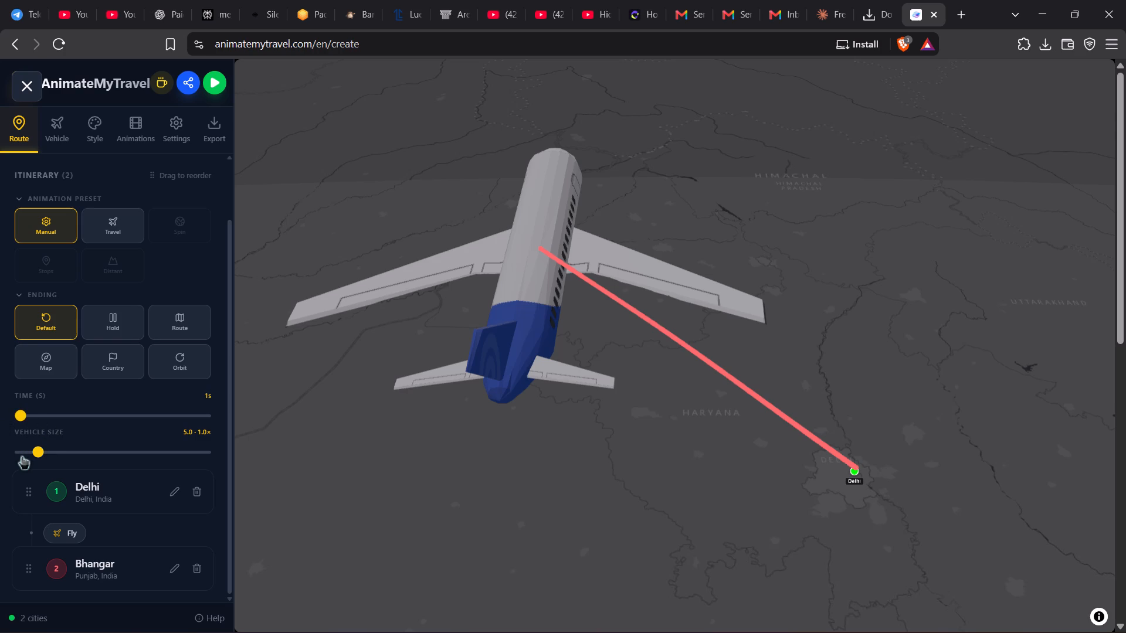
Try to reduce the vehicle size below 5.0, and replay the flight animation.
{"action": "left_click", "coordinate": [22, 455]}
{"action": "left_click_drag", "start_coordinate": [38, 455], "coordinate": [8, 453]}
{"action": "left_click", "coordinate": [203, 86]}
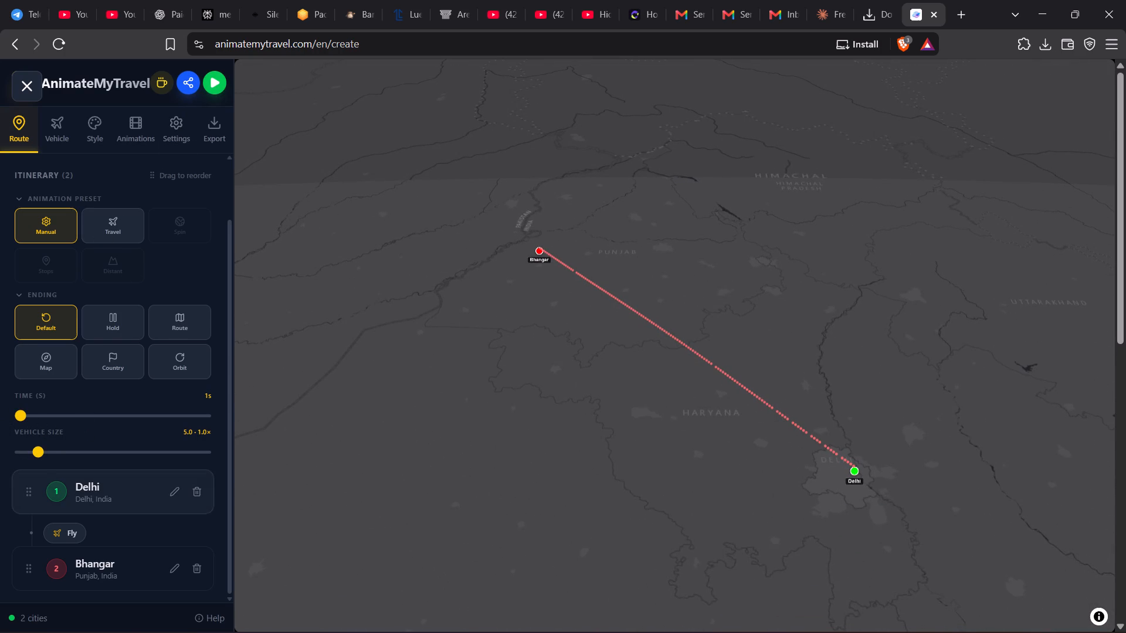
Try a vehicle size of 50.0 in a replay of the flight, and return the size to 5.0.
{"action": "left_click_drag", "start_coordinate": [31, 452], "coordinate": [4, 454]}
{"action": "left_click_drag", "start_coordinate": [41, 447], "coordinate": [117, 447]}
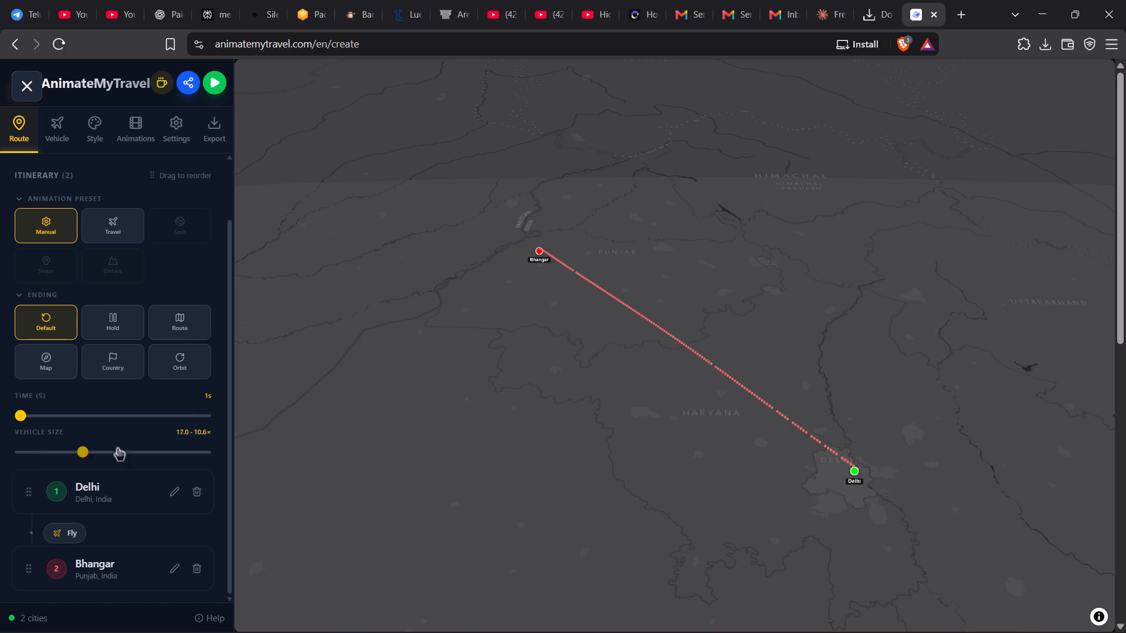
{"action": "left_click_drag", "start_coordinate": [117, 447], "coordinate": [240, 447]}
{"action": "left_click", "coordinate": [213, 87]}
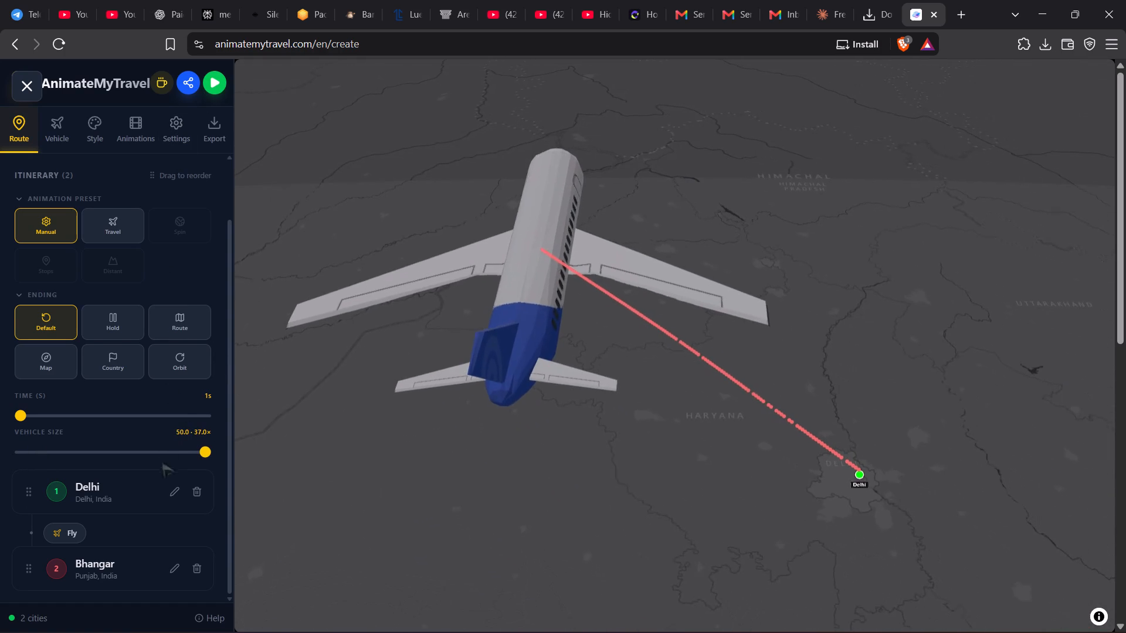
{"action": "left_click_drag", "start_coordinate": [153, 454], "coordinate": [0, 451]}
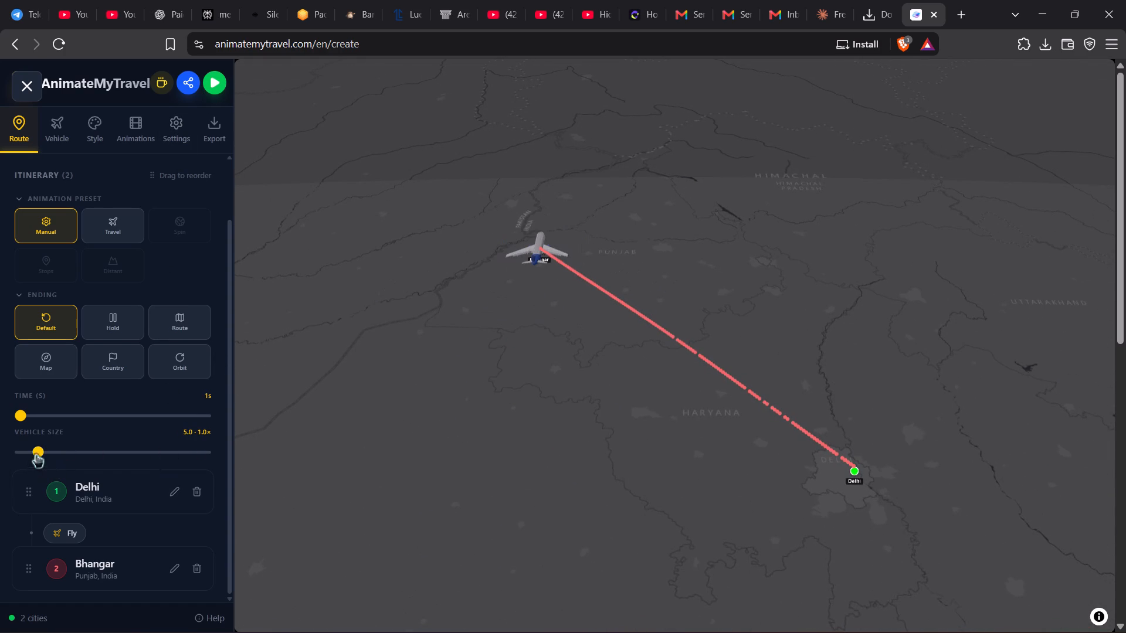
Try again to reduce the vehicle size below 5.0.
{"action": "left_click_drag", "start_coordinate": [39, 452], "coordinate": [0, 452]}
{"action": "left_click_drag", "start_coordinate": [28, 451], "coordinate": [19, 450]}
Set the animation's ending to Route, after trying Hold.
{"action": "scroll", "coordinate": [141, 402], "scroll_direction": "up", "scroll_amount": 1}
{"action": "left_click", "coordinate": [118, 352]}
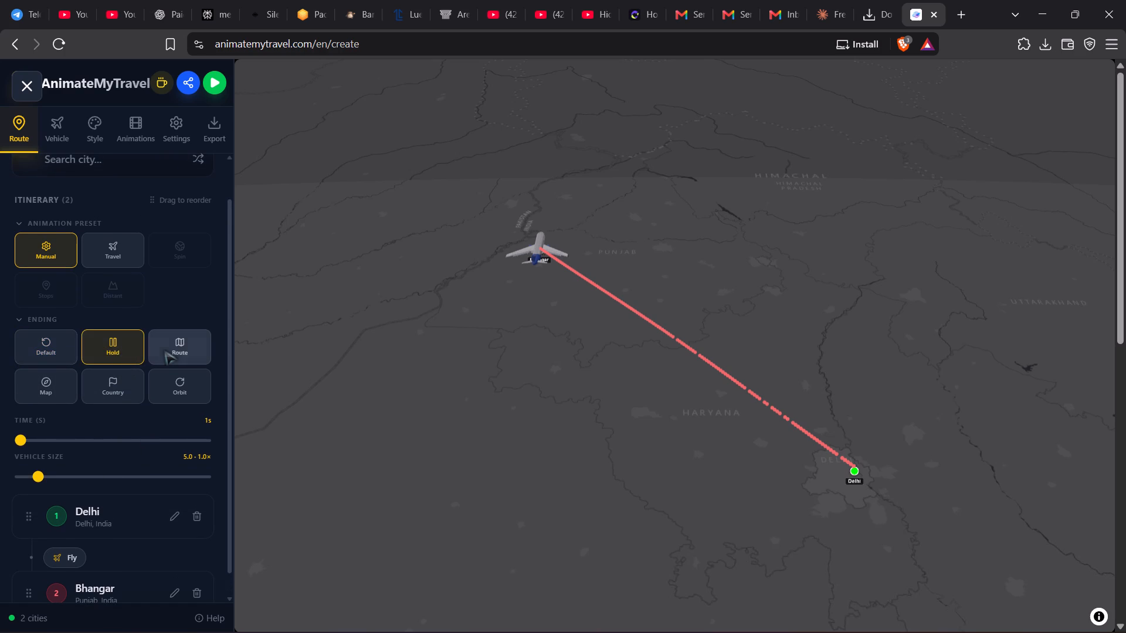
{"action": "left_click", "coordinate": [164, 350]}
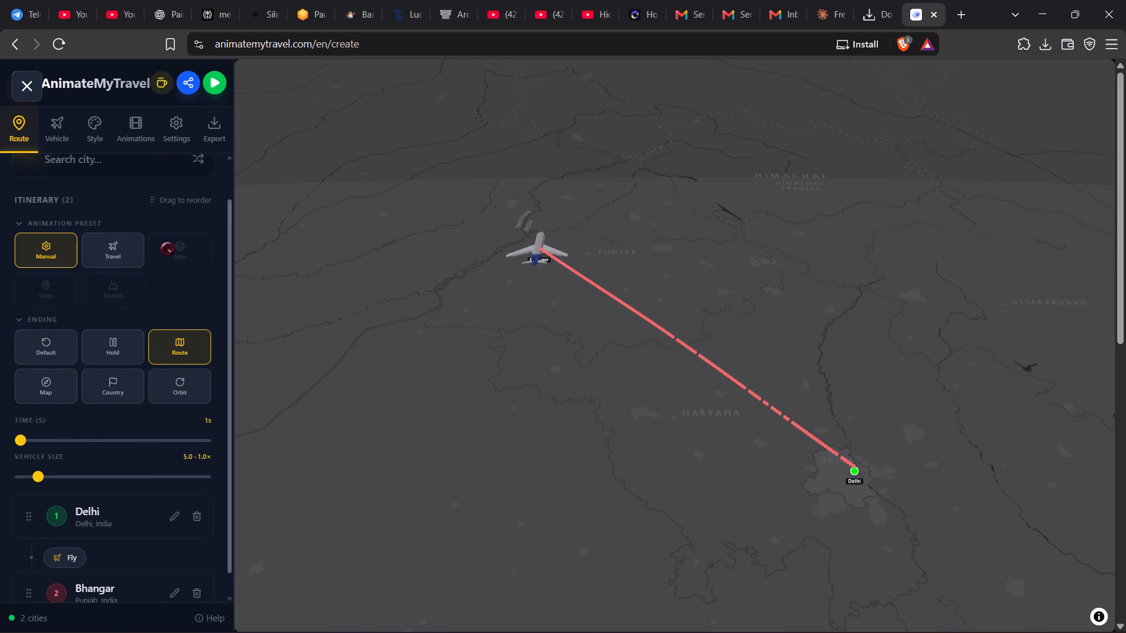
Set the vehicle type to Car, trying Person along the way, and try to reduce the car's size below 5.0.
{"action": "scroll", "coordinate": [142, 264], "scroll_direction": "up", "scroll_amount": 5}
{"action": "left_click", "coordinate": [58, 130]}
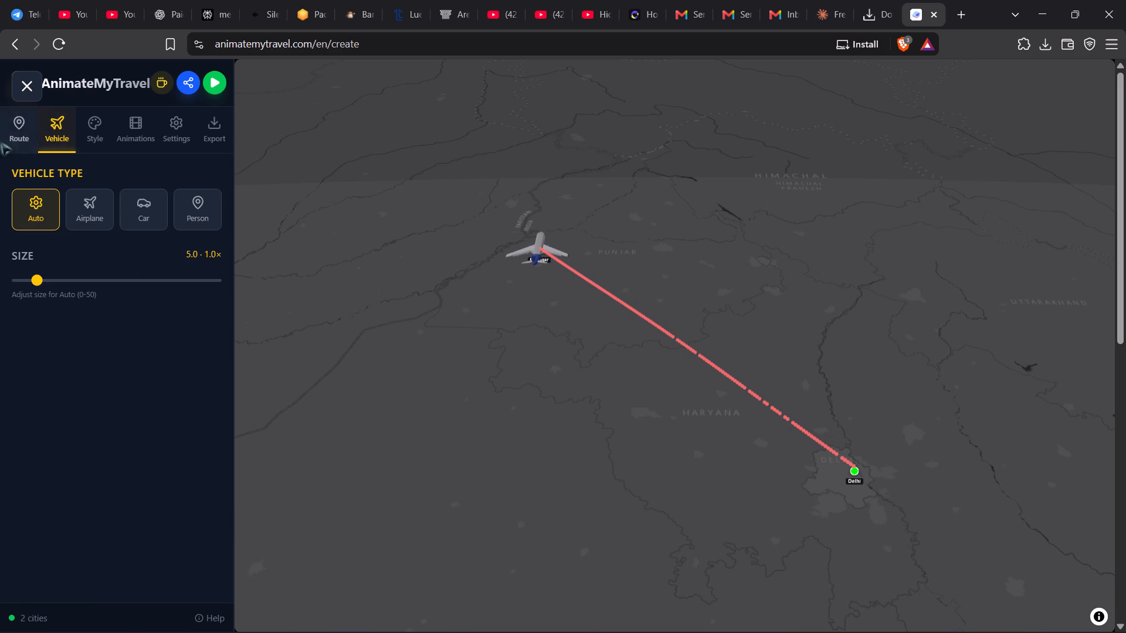
{"action": "left_click", "coordinate": [149, 200]}
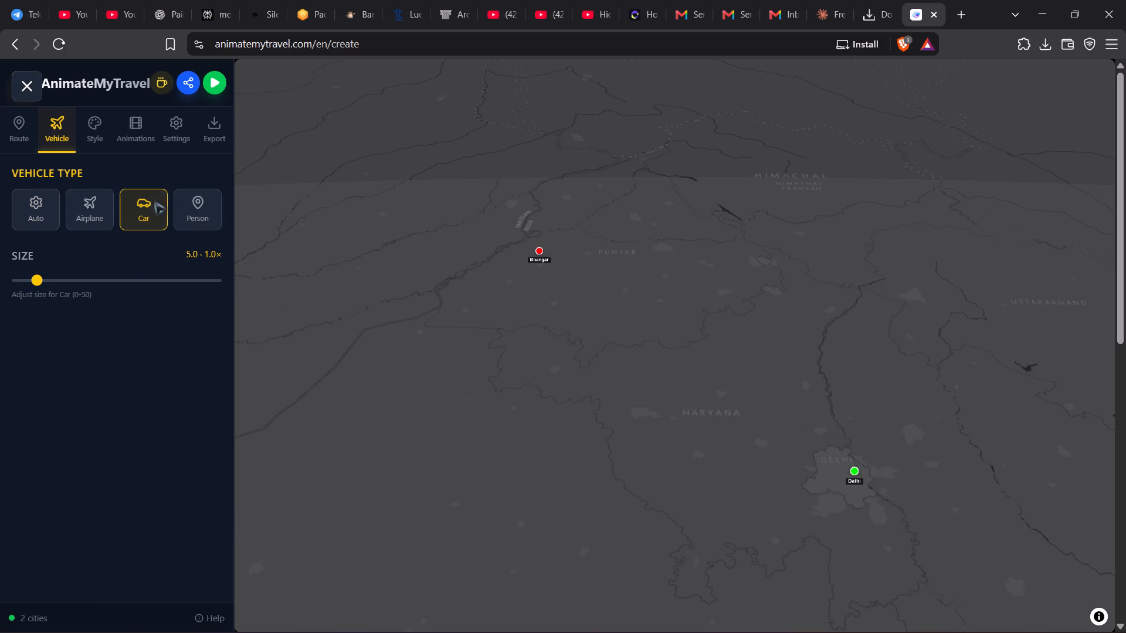
{"action": "left_click", "coordinate": [177, 203]}
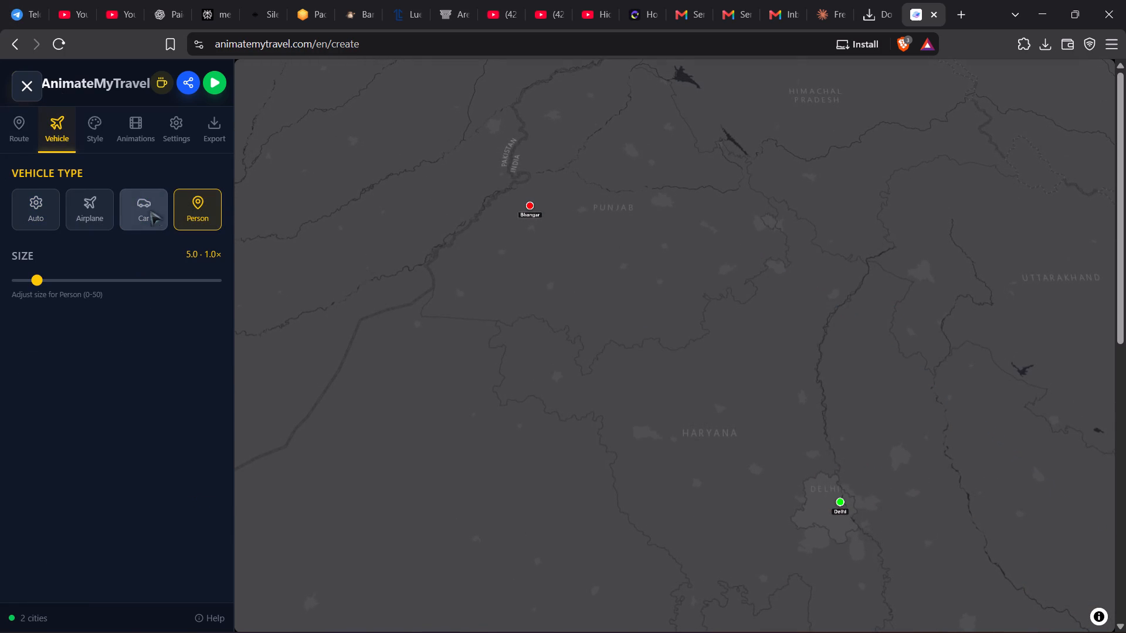
{"action": "left_click", "coordinate": [139, 206]}
{"action": "scroll", "coordinate": [122, 247], "scroll_direction": "down", "scroll_amount": 8}
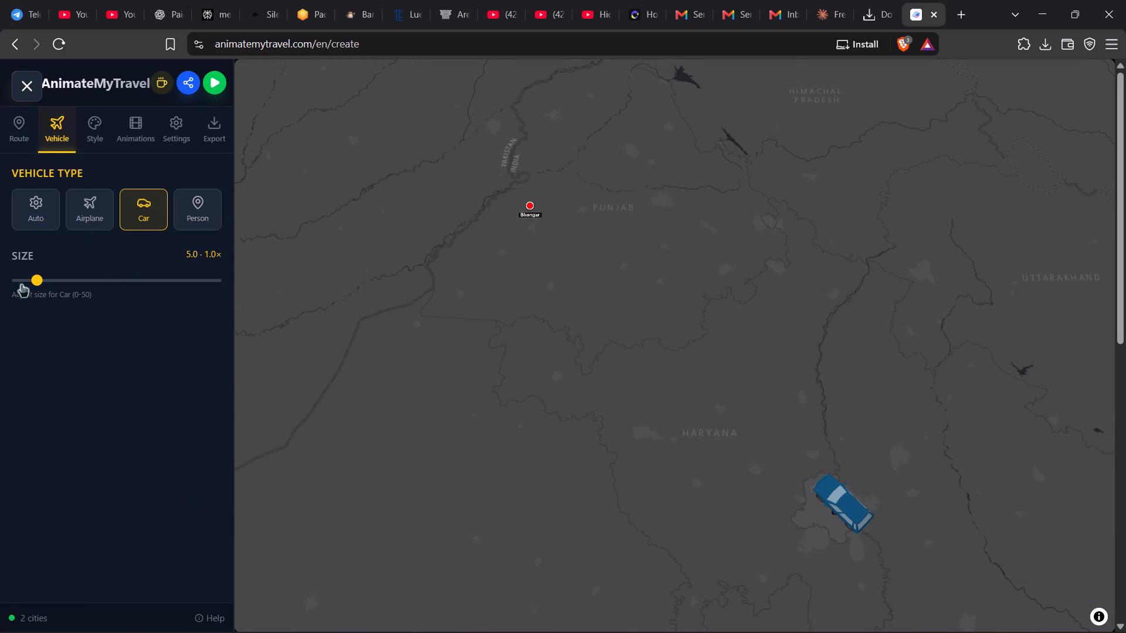
{"action": "left_click_drag", "start_coordinate": [29, 278], "coordinate": [0, 279]}
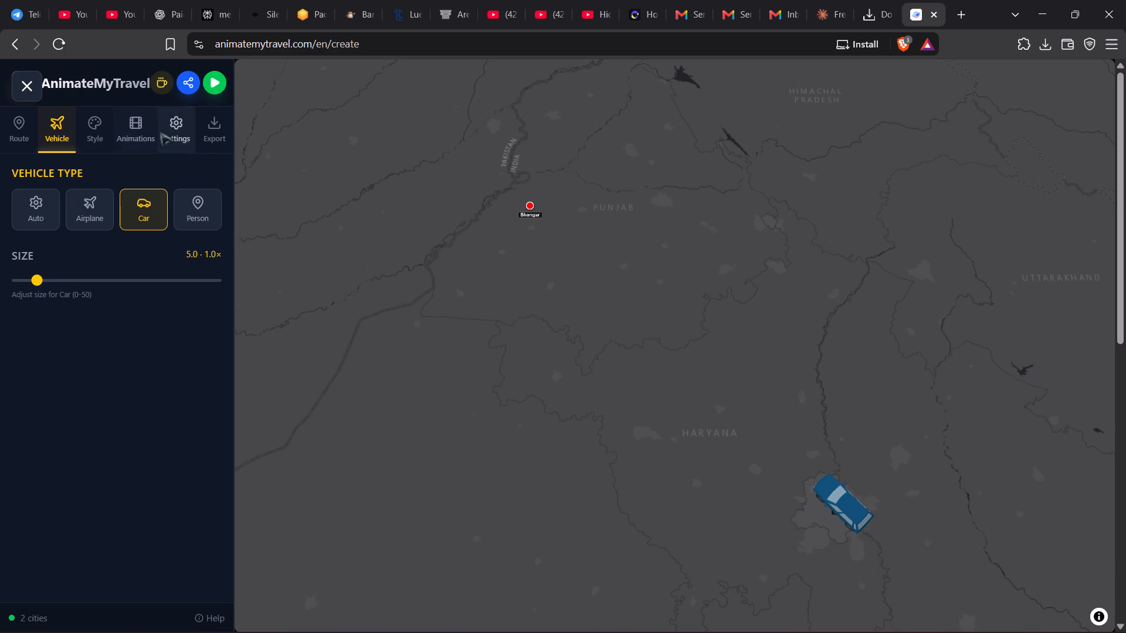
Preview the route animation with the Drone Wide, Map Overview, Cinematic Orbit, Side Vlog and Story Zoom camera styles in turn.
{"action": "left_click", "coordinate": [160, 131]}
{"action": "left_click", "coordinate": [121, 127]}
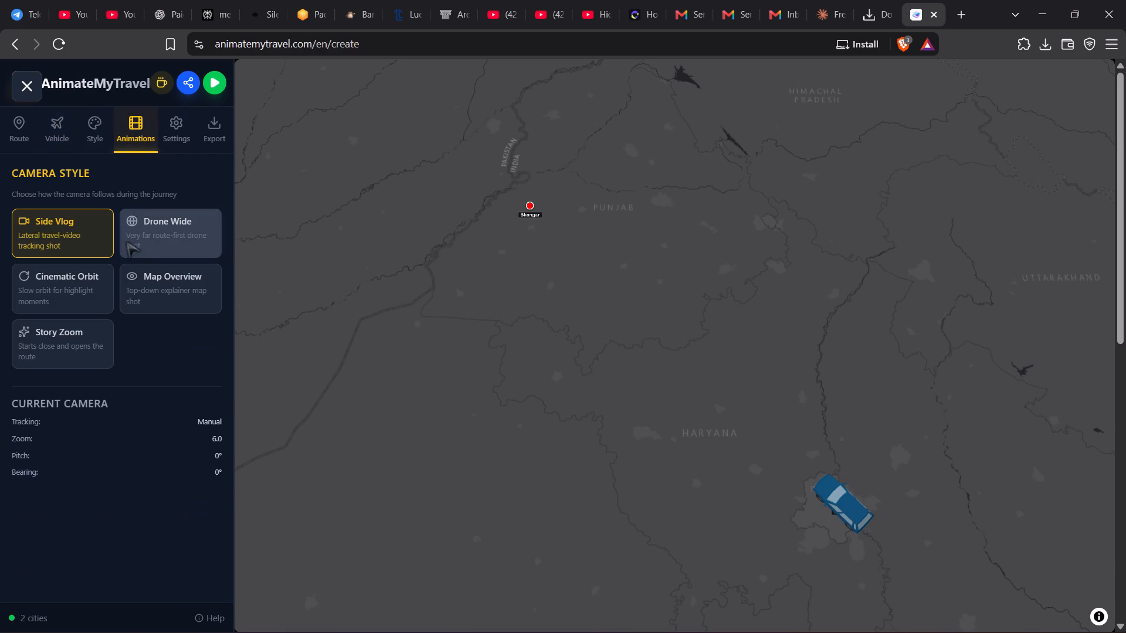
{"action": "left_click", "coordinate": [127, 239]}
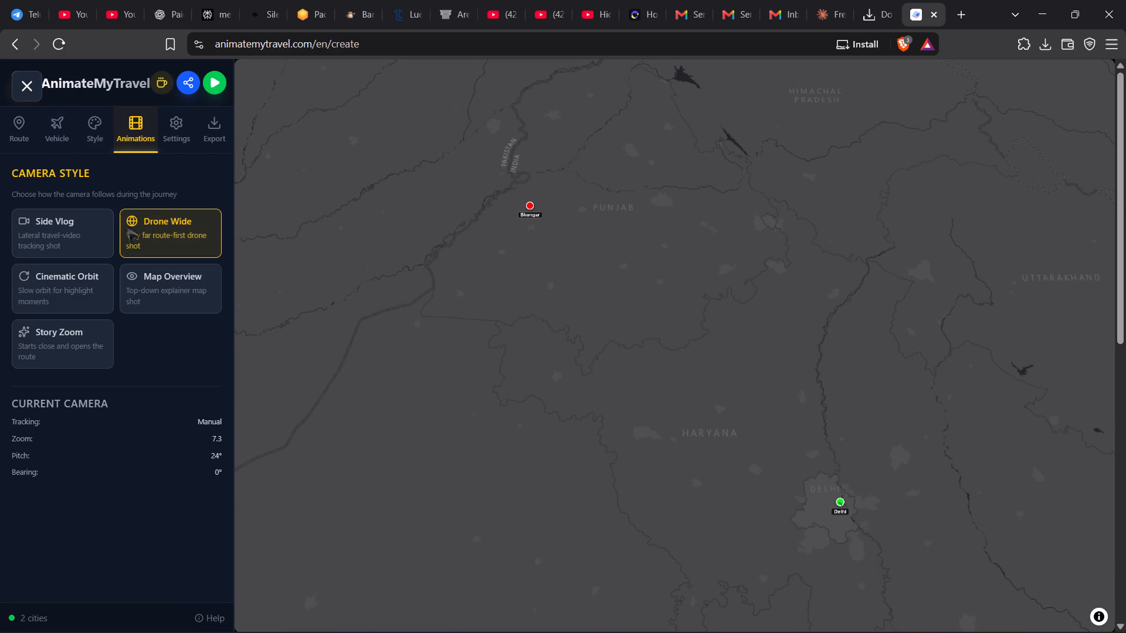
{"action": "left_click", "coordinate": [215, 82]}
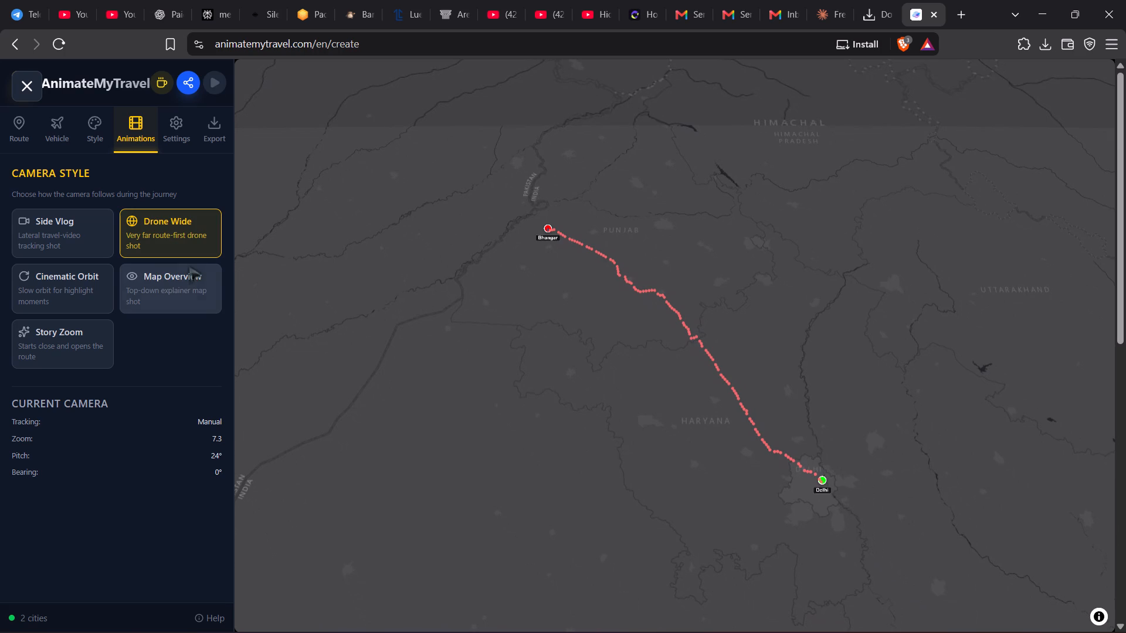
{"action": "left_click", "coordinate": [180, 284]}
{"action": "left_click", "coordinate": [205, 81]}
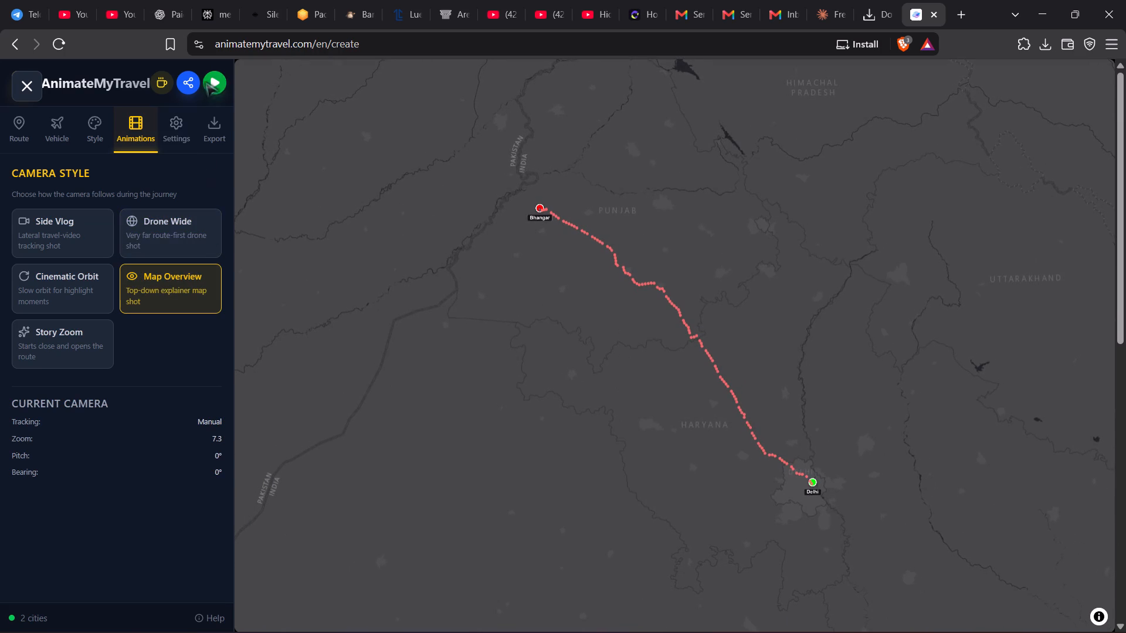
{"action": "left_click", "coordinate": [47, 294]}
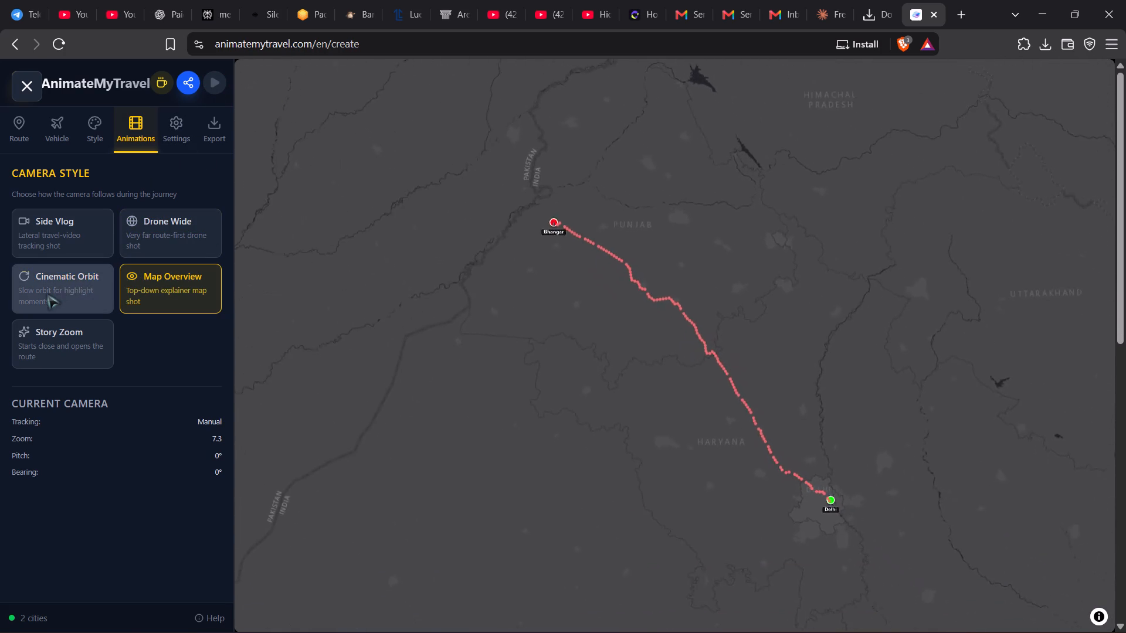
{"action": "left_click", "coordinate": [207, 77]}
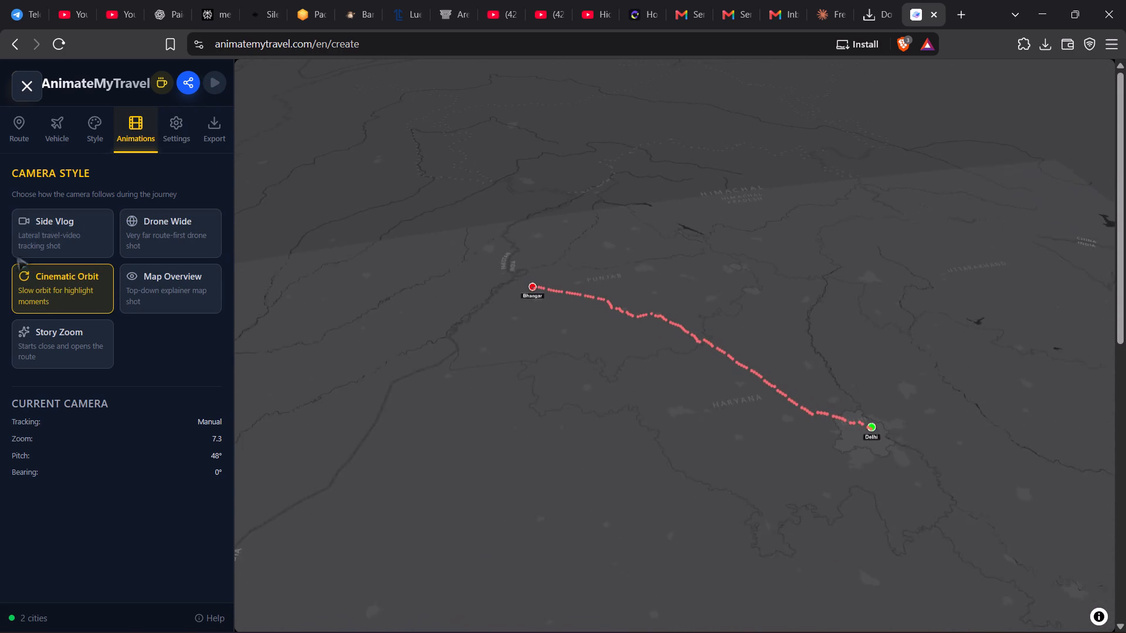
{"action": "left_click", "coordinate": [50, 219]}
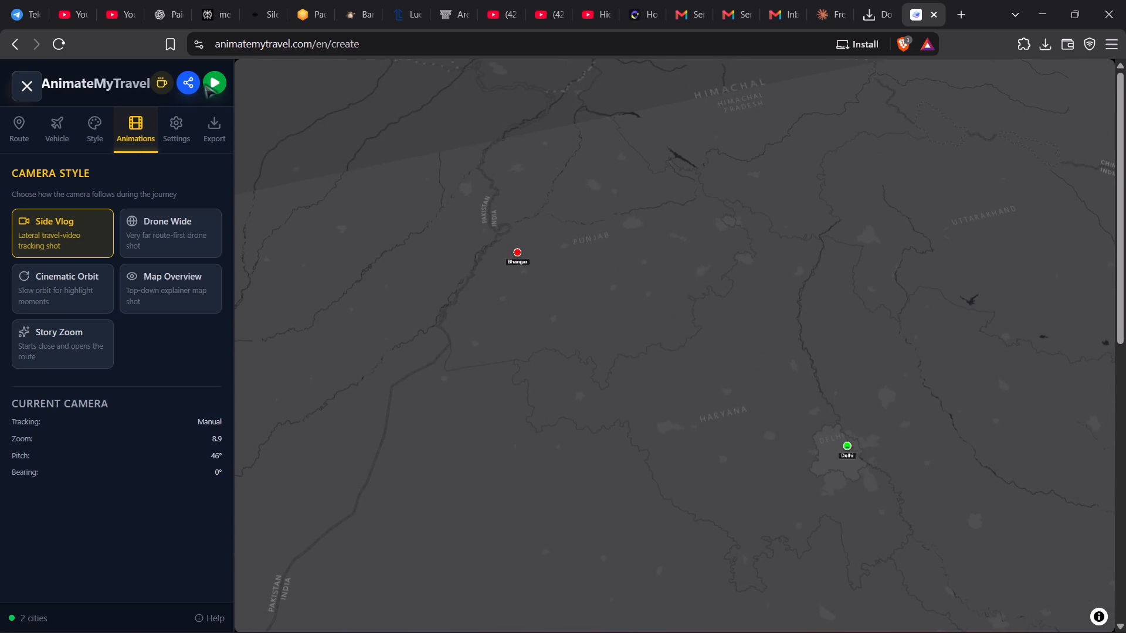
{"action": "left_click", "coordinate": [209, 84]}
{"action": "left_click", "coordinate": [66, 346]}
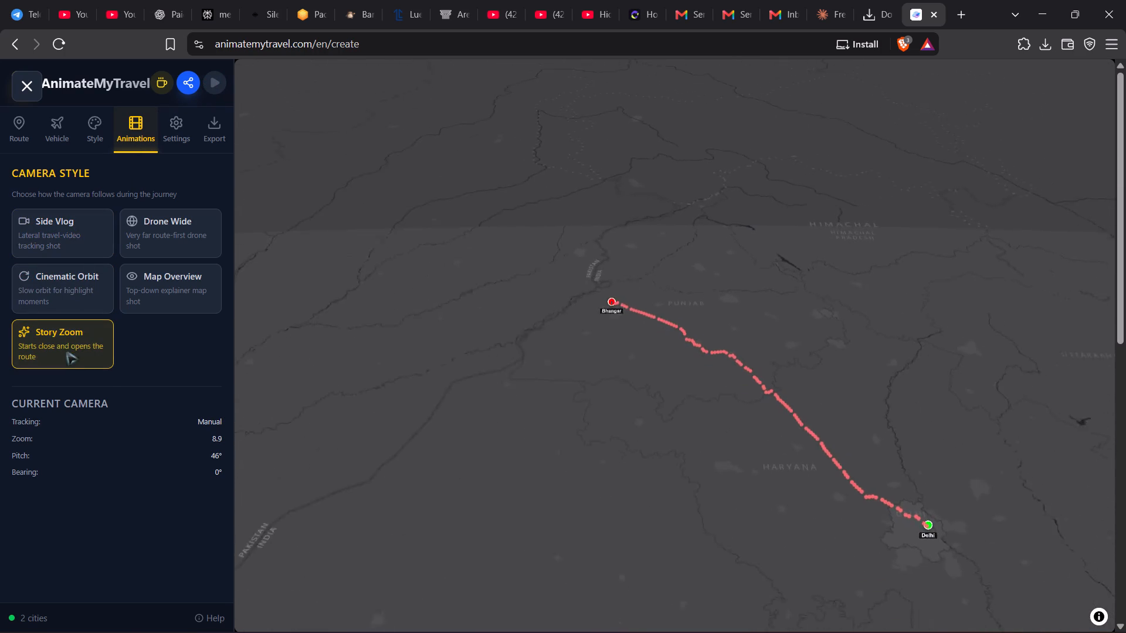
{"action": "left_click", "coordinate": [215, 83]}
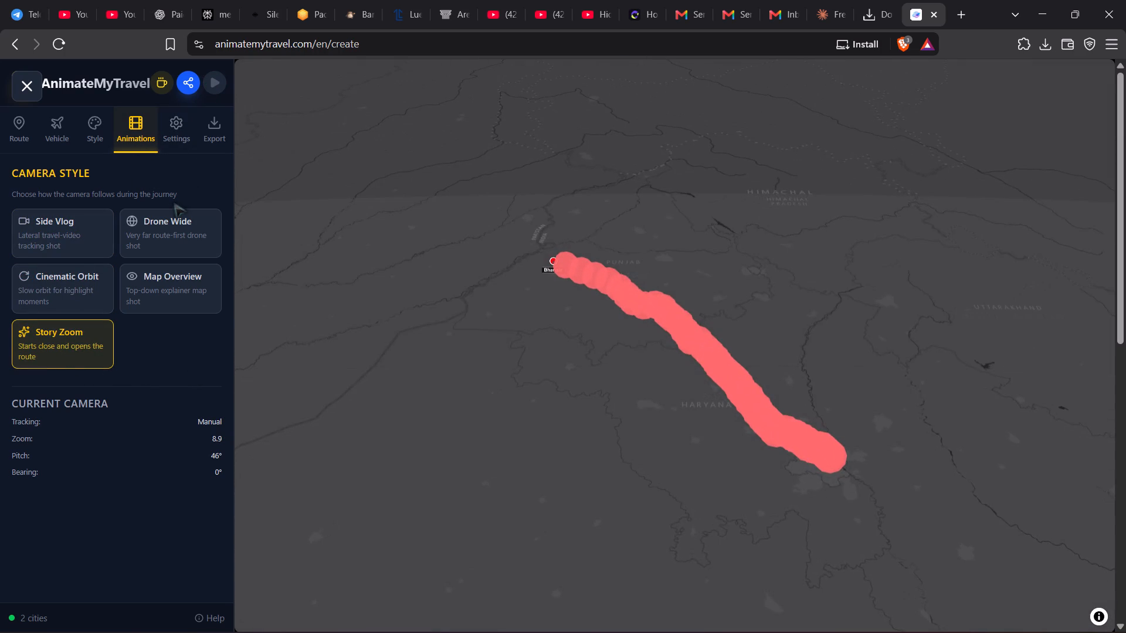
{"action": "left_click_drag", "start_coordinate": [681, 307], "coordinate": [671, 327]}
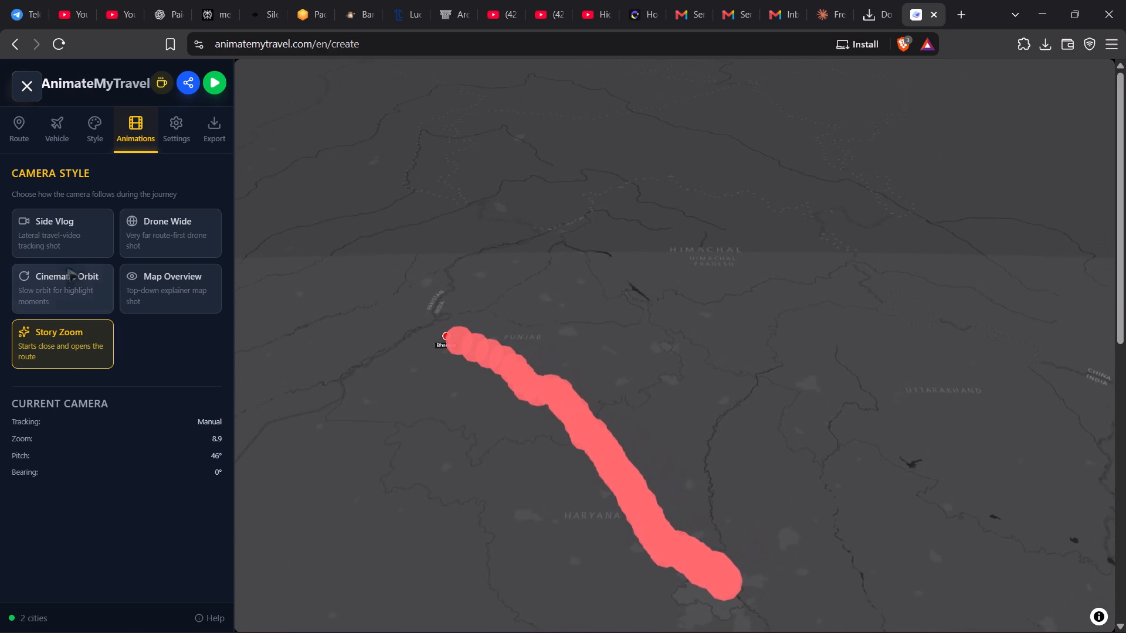
Set the camera style to Drone Wide, after briefly selecting Side Vlog.
{"action": "left_click", "coordinate": [65, 239]}
{"action": "left_click", "coordinate": [132, 227]}
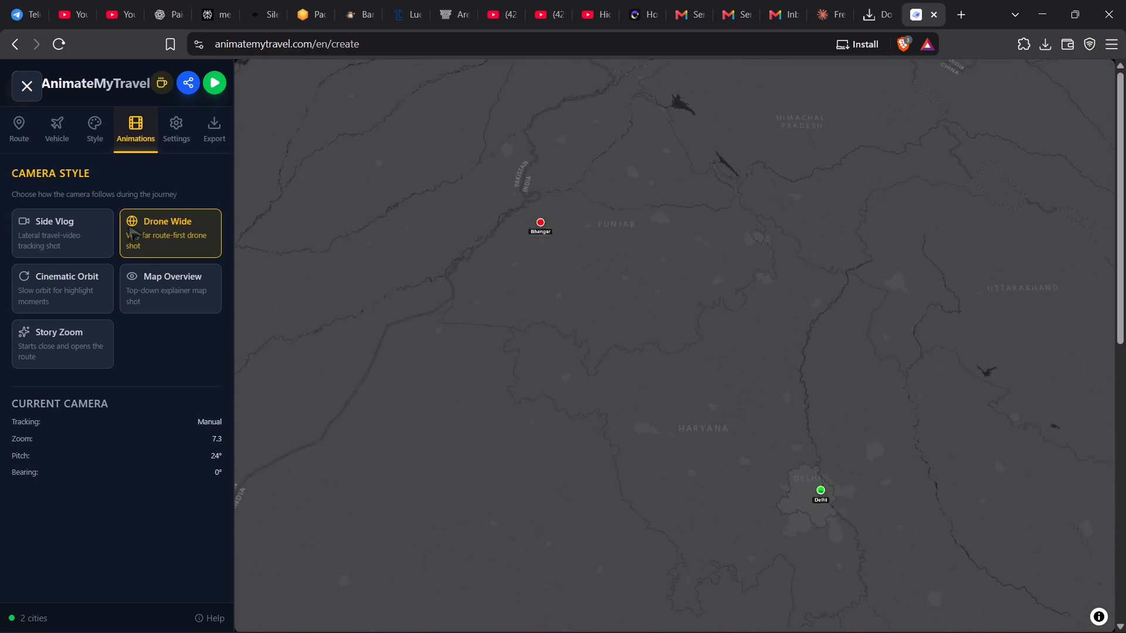
Set the trip duration to 3 s and the smoothing to 100%, replaying the animation after each change.
{"action": "left_click", "coordinate": [161, 132]}
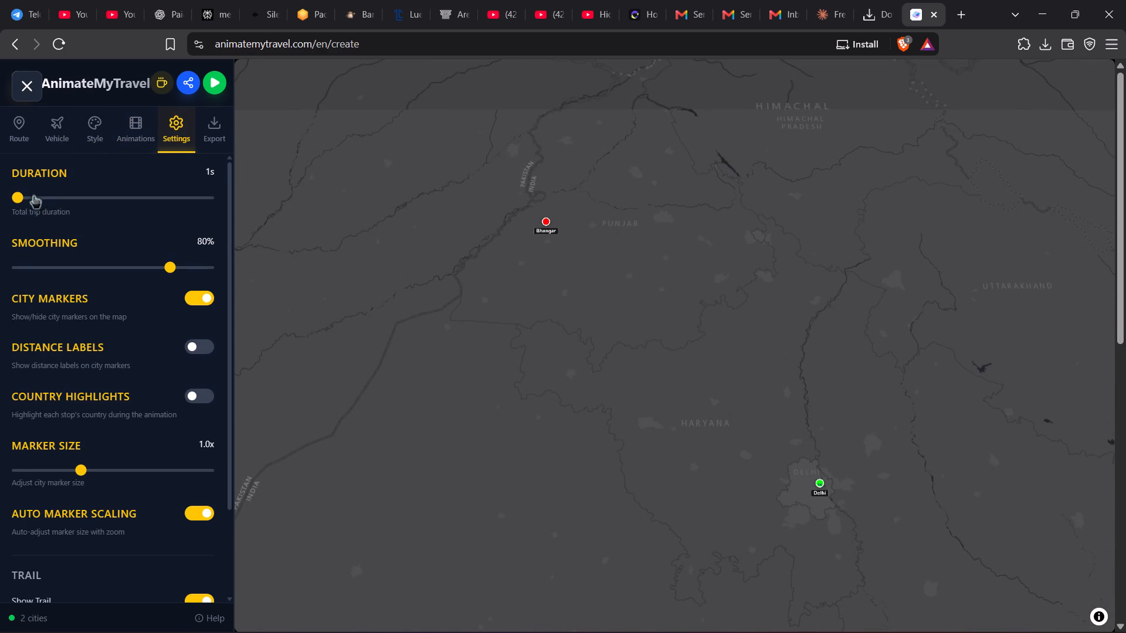
{"action": "left_click_drag", "start_coordinate": [33, 195], "coordinate": [38, 206]}
{"action": "left_click", "coordinate": [211, 81]}
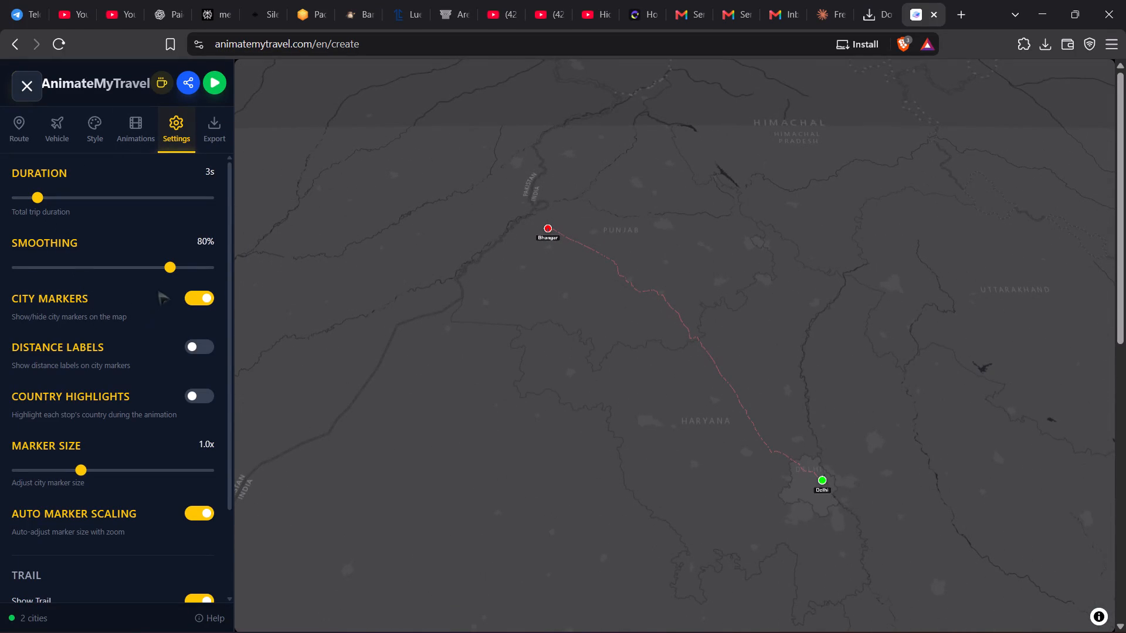
{"action": "left_click_drag", "start_coordinate": [164, 267], "coordinate": [237, 267]}
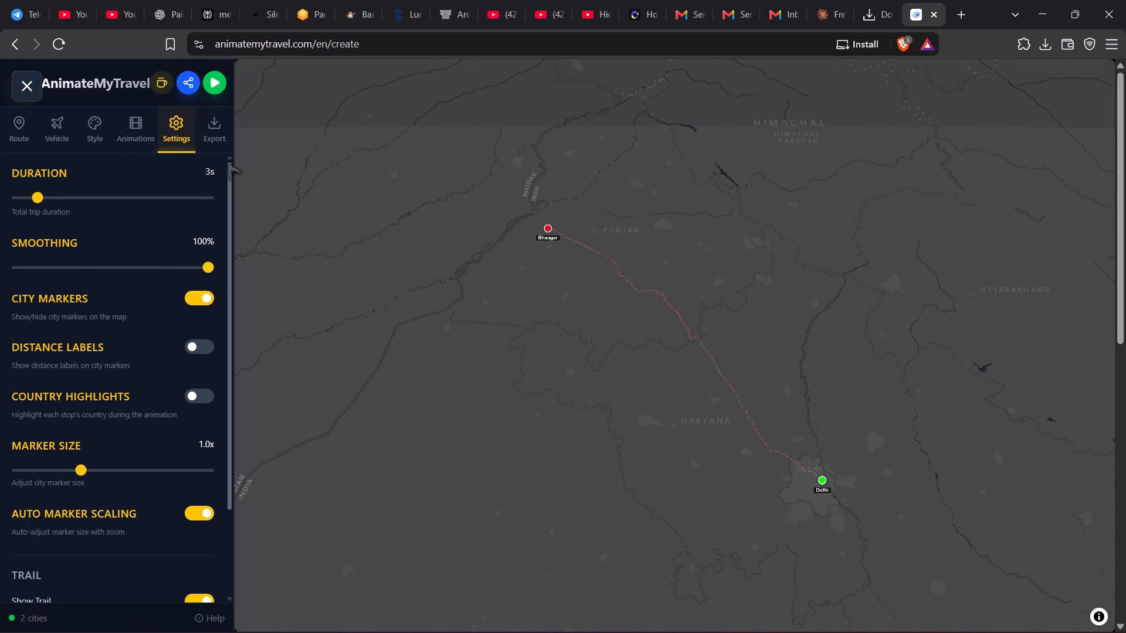
{"action": "left_click", "coordinate": [212, 82]}
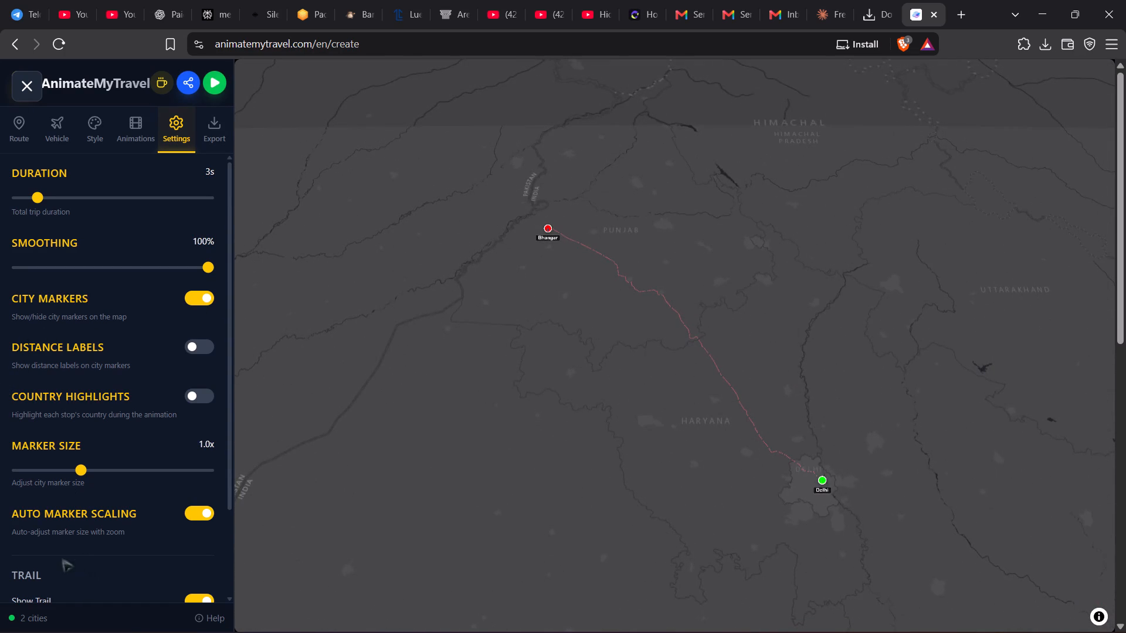
Set the city marker size to 1.4x and leave auto marker scaling switched on.
{"action": "left_click_drag", "start_coordinate": [83, 470], "coordinate": [121, 471]}
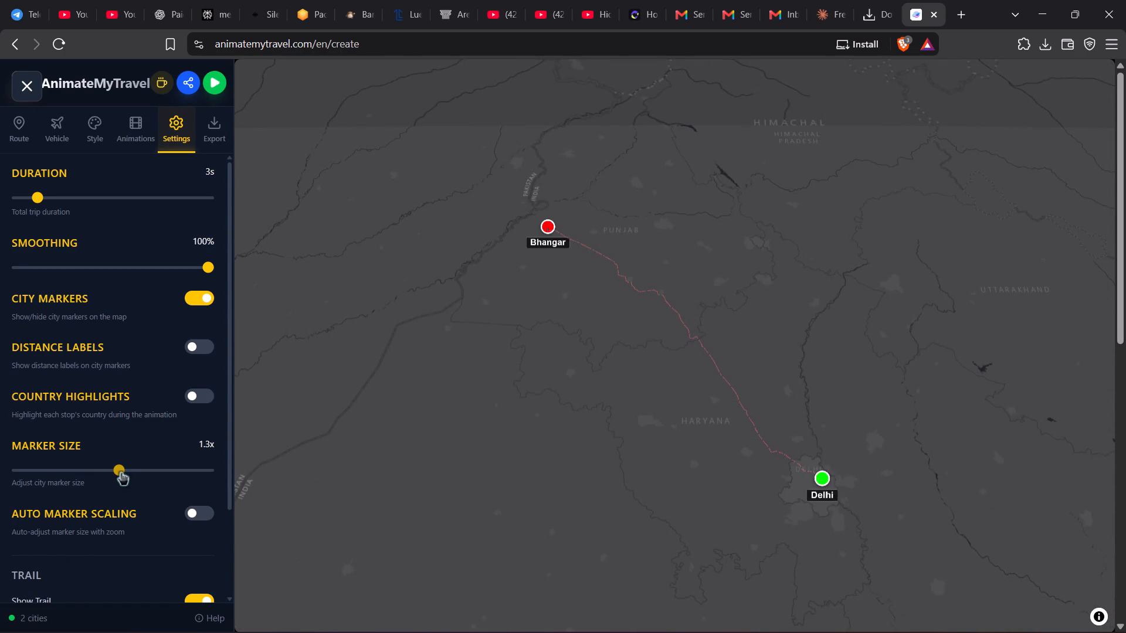
{"action": "left_click_drag", "start_coordinate": [121, 471], "coordinate": [122, 474]}
{"action": "left_click_drag", "start_coordinate": [122, 474], "coordinate": [131, 477]}
{"action": "scroll", "coordinate": [114, 535], "scroll_direction": "down", "scroll_amount": 19}
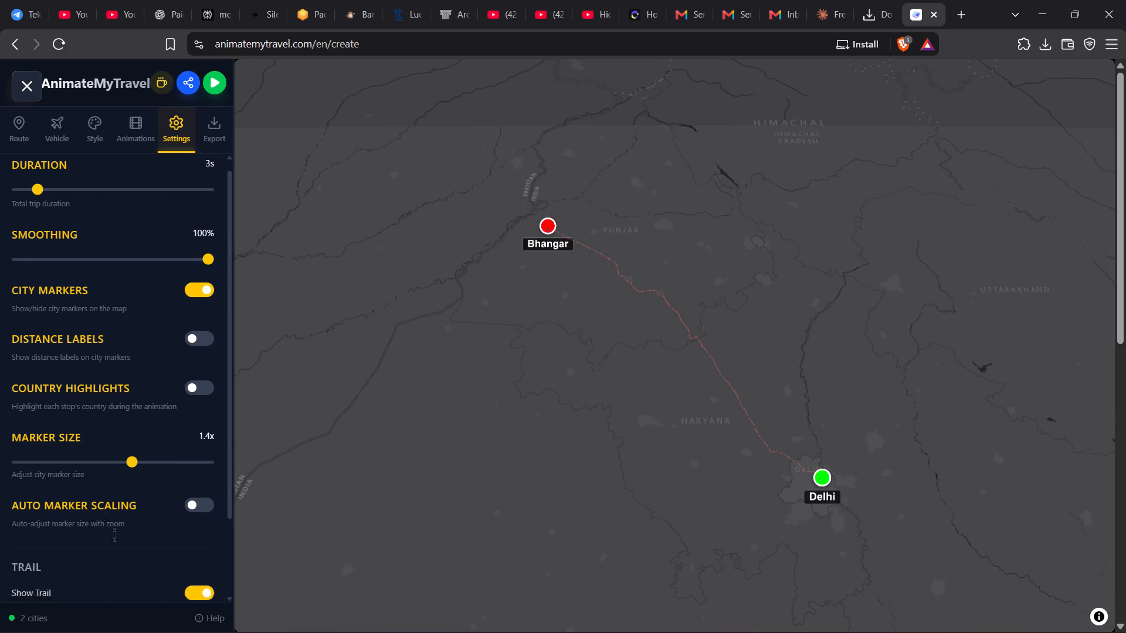
{"action": "left_click", "coordinate": [202, 382]}
{"action": "left_click", "coordinate": [202, 405]}
{"action": "left_click", "coordinate": [202, 405]}
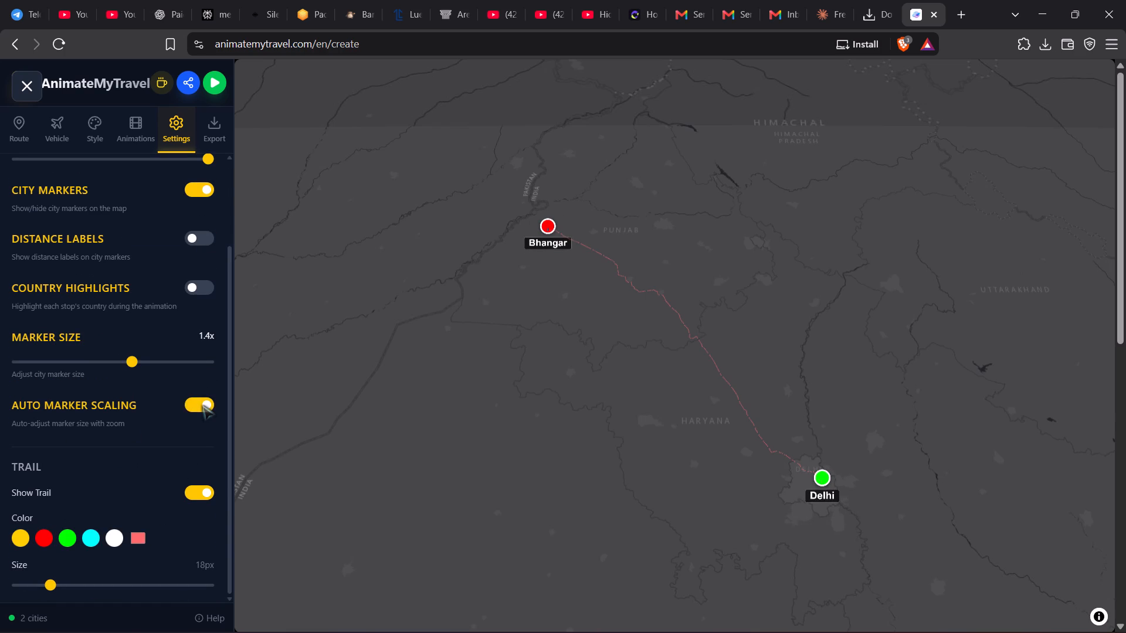
{"action": "left_click", "coordinate": [202, 405]}
Set the trail size to 12 px and the trail colour to cyan.
{"action": "scroll", "coordinate": [133, 466], "scroll_direction": "down", "scroll_amount": 20}
{"action": "scroll", "coordinate": [133, 466], "scroll_direction": "down", "scroll_amount": 19}
{"action": "scroll", "coordinate": [133, 468], "scroll_direction": "down", "scroll_amount": 20}
{"action": "scroll", "coordinate": [133, 468], "scroll_direction": "down", "scroll_amount": 20}
{"action": "scroll", "coordinate": [133, 468], "scroll_direction": "down", "scroll_amount": 20}
{"action": "left_click_drag", "start_coordinate": [60, 587], "coordinate": [32, 593]}
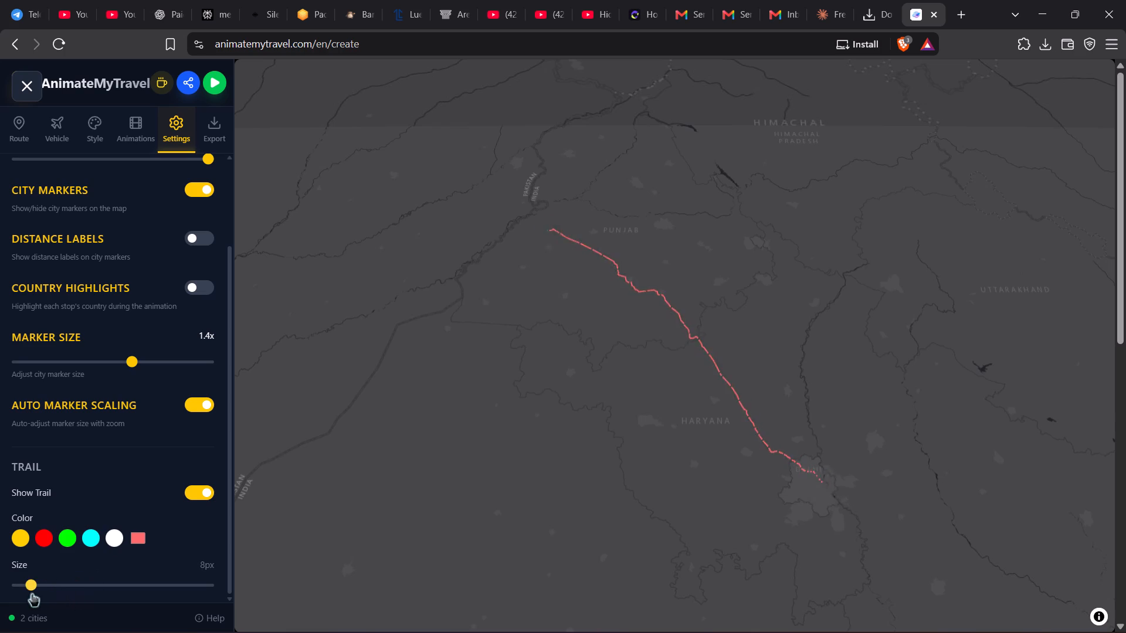
{"action": "left_click_drag", "start_coordinate": [32, 593], "coordinate": [39, 598]}
{"action": "scroll", "coordinate": [45, 537], "scroll_direction": "down", "scroll_amount": 20}
{"action": "scroll", "coordinate": [45, 537], "scroll_direction": "down", "scroll_amount": 20}
{"action": "scroll", "coordinate": [45, 537], "scroll_direction": "down", "scroll_amount": 20}
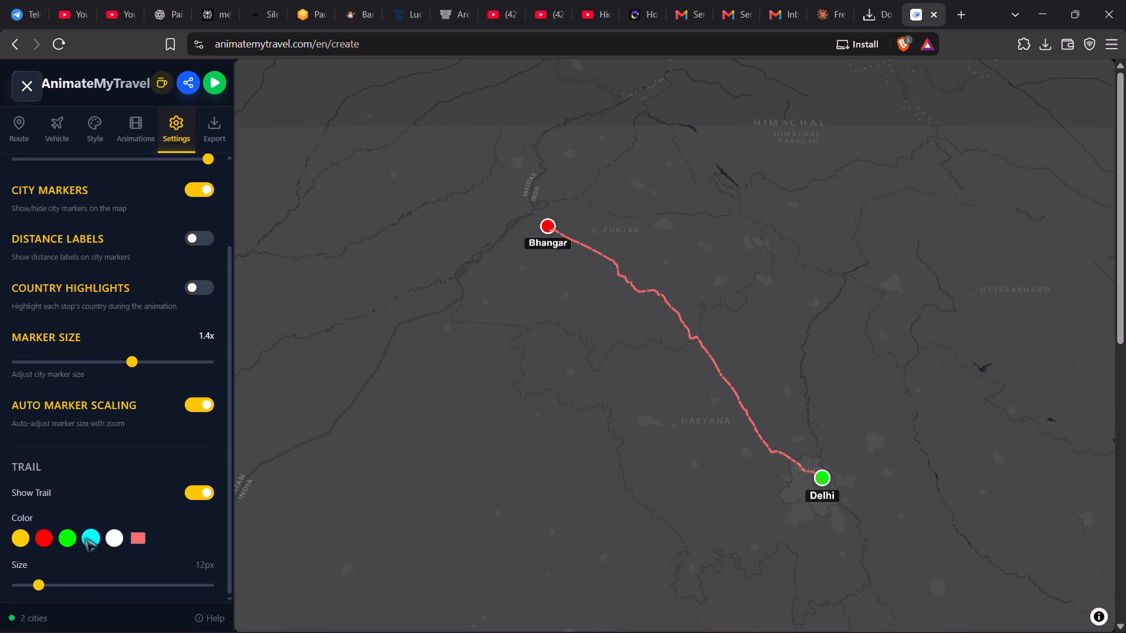
{"action": "left_click", "coordinate": [85, 537]}
{"action": "left_click", "coordinate": [96, 540]}
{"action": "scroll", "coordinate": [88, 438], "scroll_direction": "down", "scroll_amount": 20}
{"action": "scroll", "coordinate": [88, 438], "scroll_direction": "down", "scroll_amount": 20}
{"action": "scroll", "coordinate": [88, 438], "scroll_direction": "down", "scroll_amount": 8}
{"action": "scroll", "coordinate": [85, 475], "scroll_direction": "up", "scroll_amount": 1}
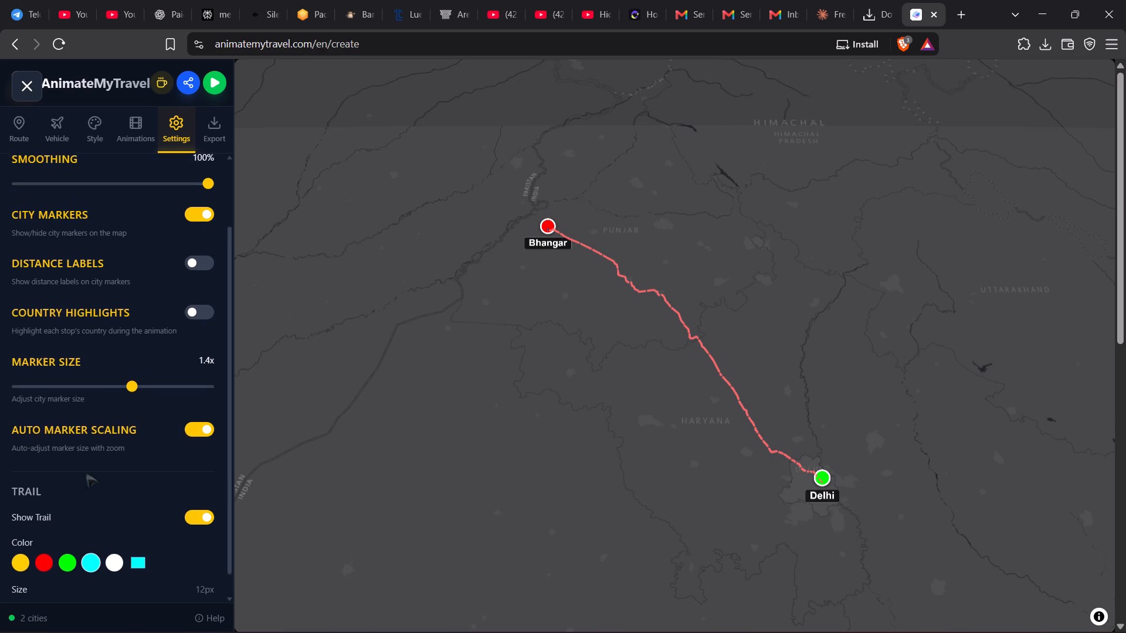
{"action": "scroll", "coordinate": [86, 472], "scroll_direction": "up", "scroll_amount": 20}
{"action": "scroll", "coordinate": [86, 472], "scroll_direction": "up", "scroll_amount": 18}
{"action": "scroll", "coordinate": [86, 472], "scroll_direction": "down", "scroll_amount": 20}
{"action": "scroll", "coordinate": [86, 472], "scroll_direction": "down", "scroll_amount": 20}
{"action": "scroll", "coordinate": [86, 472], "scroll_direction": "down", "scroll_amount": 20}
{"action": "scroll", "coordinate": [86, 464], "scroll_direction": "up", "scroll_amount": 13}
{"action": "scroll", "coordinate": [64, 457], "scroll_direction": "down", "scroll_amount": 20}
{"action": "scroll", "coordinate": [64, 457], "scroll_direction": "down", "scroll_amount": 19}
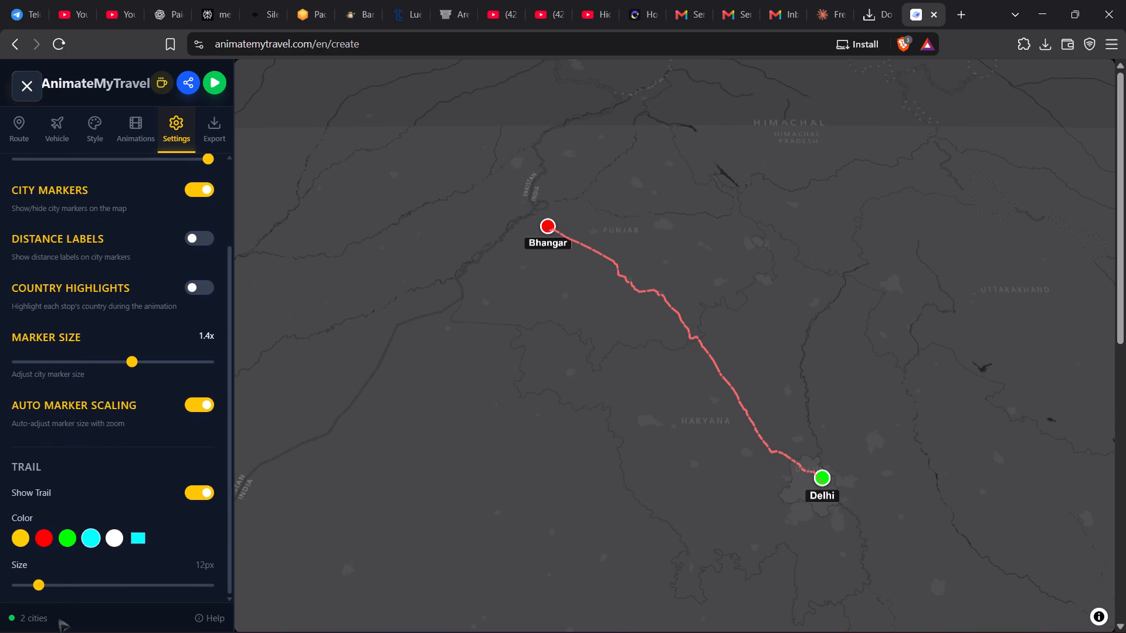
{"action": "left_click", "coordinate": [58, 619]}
Turn on distance labels for the city markers.
{"action": "scroll", "coordinate": [143, 481], "scroll_direction": "up", "scroll_amount": 20}
{"action": "scroll", "coordinate": [143, 481], "scroll_direction": "up", "scroll_amount": 20}
{"action": "scroll", "coordinate": [143, 481], "scroll_direction": "up", "scroll_amount": 20}
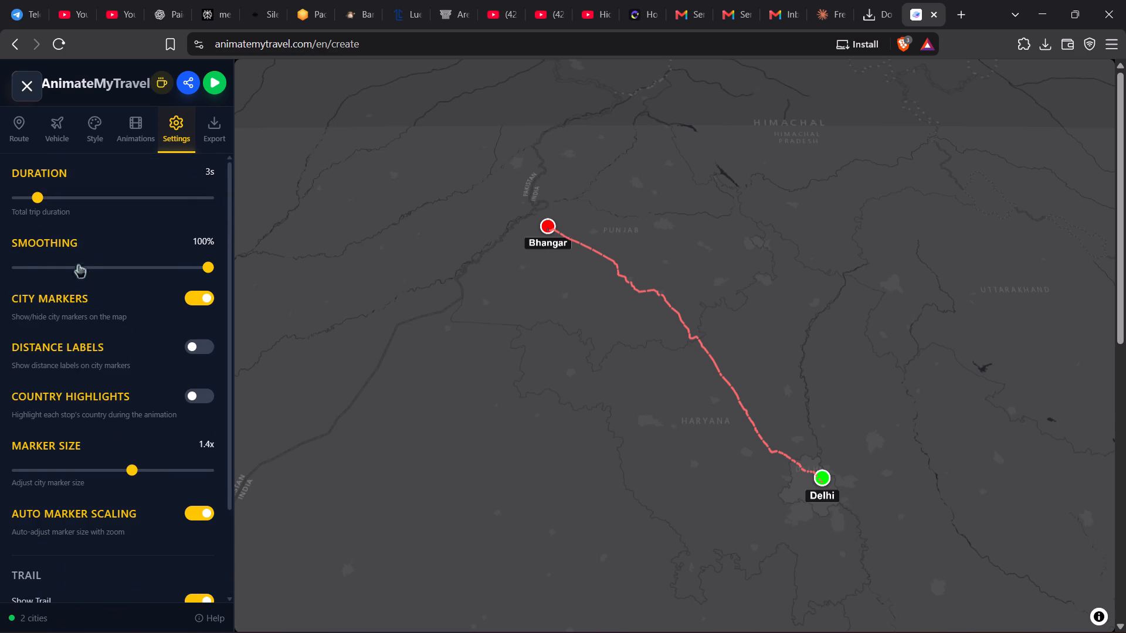
{"action": "left_click", "coordinate": [188, 348]}
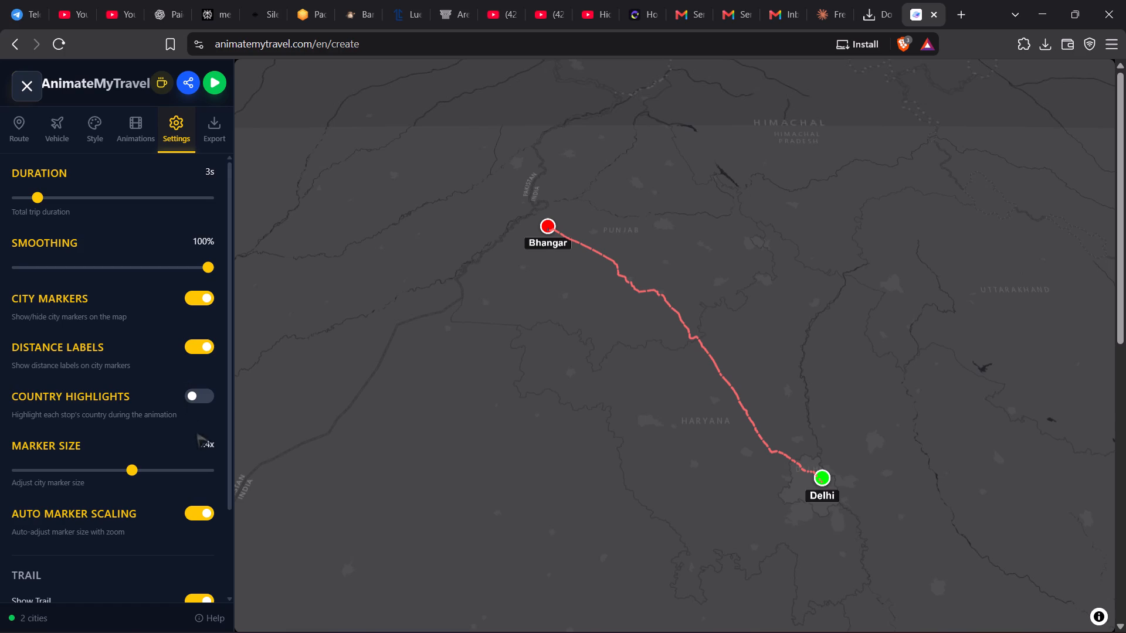
Turn on country highlights for the stops in the animation.
{"action": "left_click", "coordinate": [200, 403]}
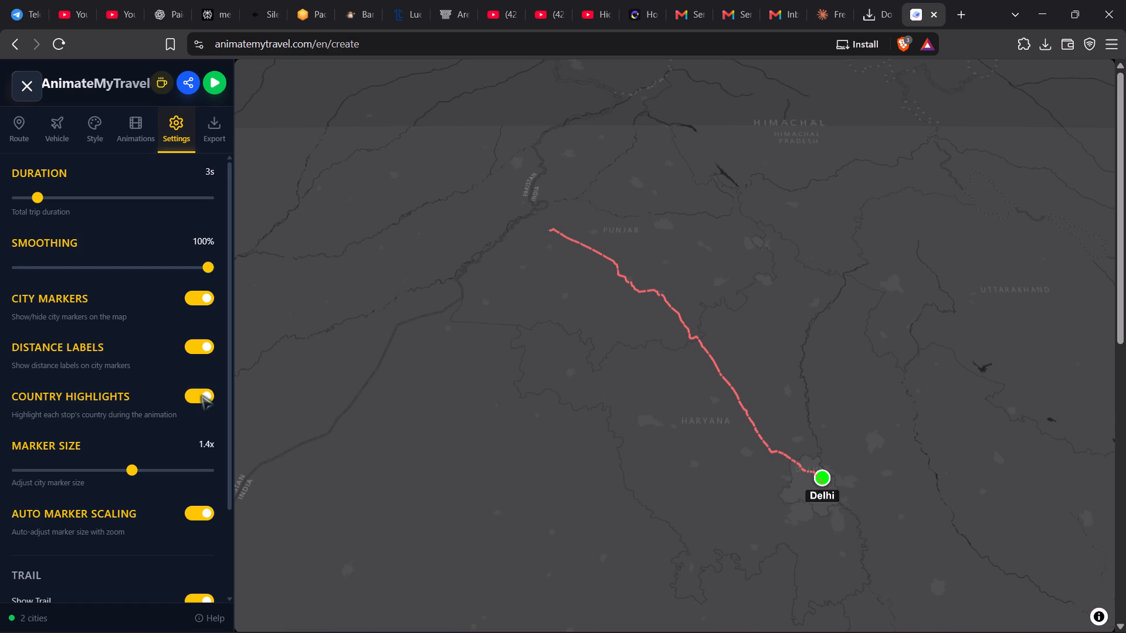
{"action": "left_click", "coordinate": [201, 395]}
{"action": "left_click", "coordinate": [201, 395]}
{"action": "scroll", "coordinate": [49, 285], "scroll_direction": "up", "scroll_amount": 6}
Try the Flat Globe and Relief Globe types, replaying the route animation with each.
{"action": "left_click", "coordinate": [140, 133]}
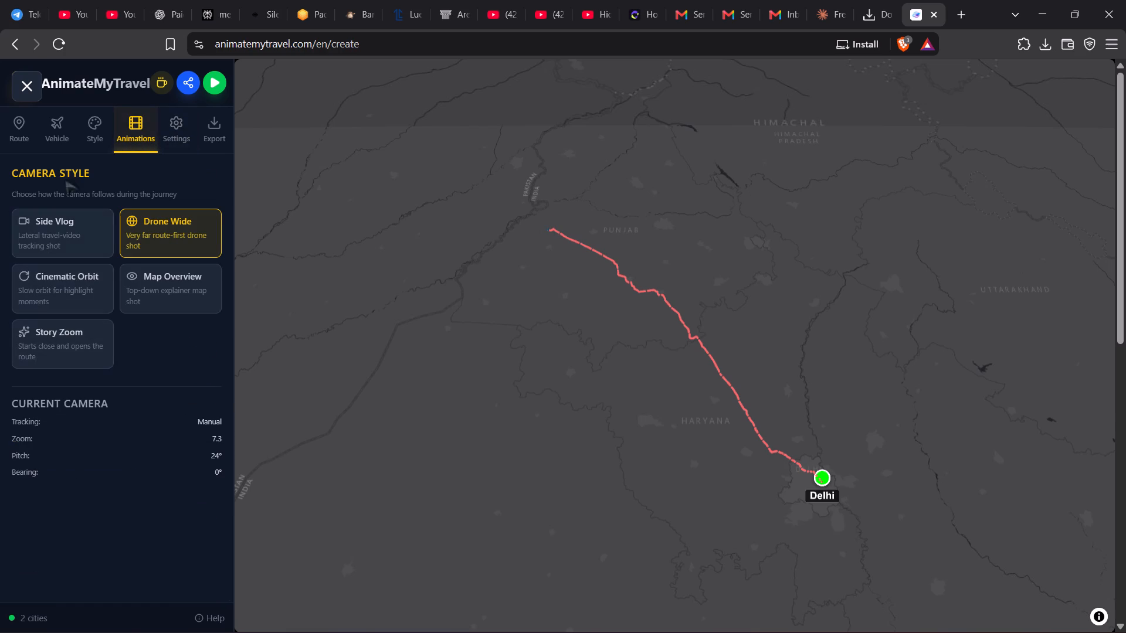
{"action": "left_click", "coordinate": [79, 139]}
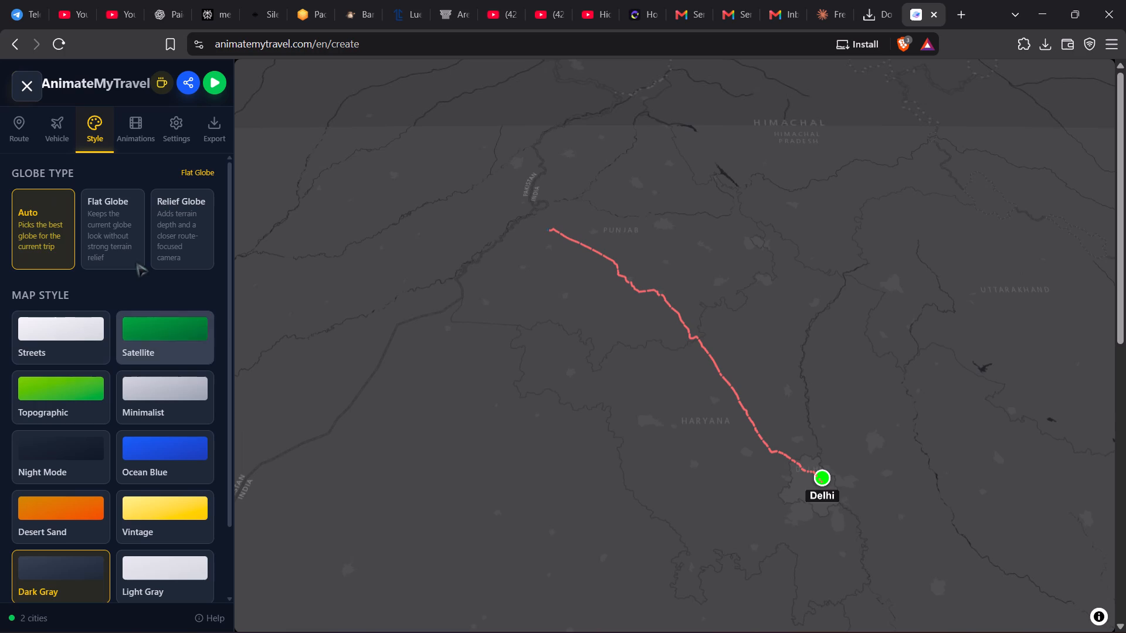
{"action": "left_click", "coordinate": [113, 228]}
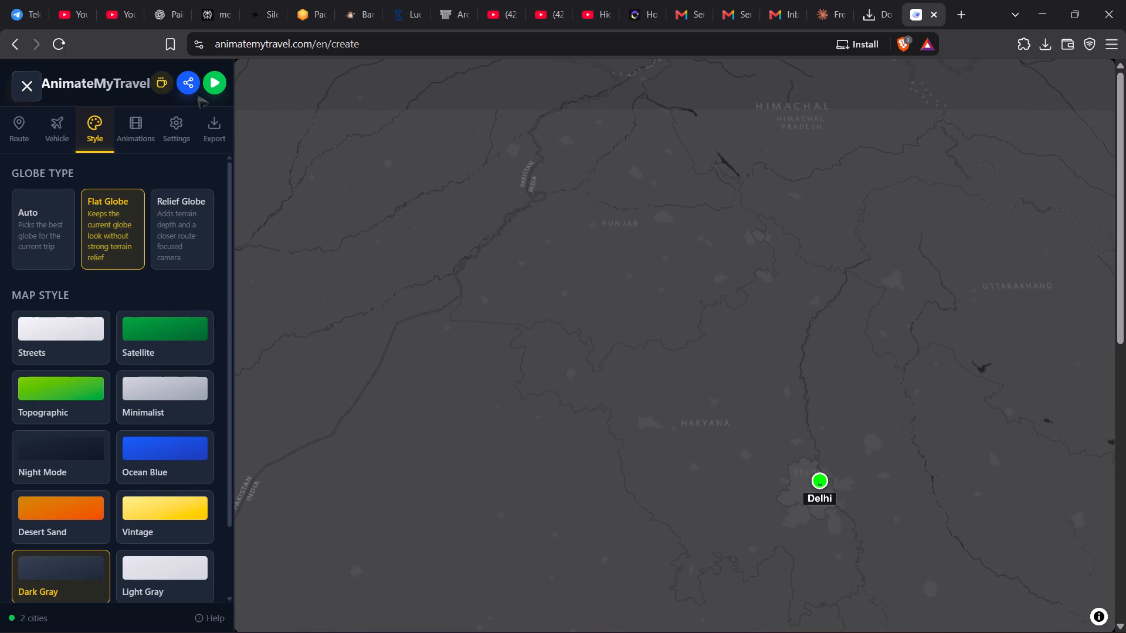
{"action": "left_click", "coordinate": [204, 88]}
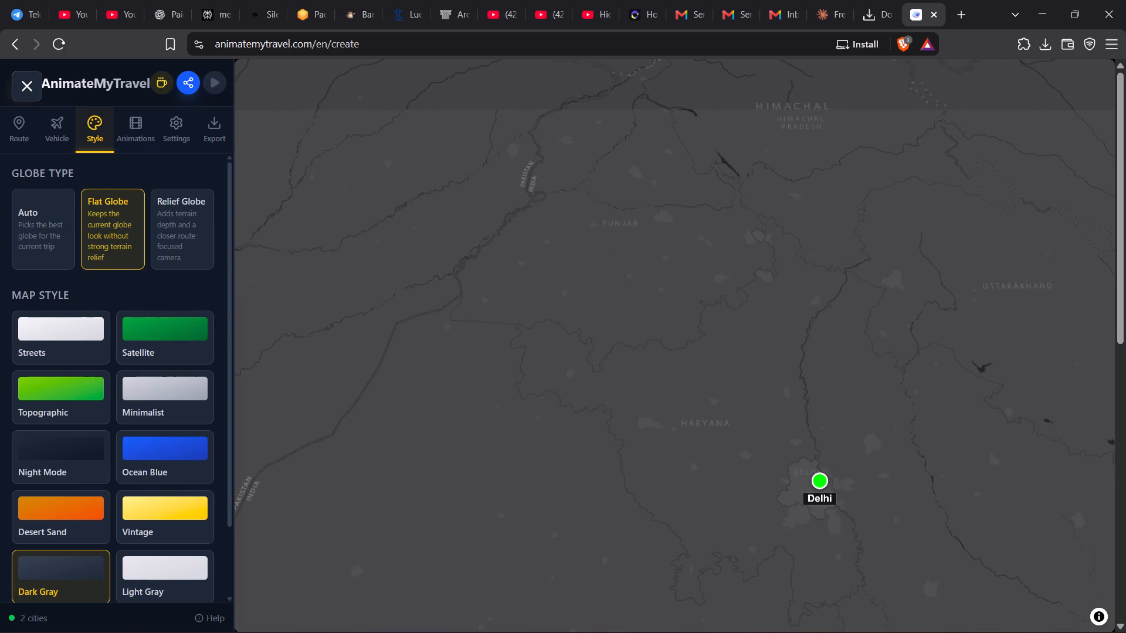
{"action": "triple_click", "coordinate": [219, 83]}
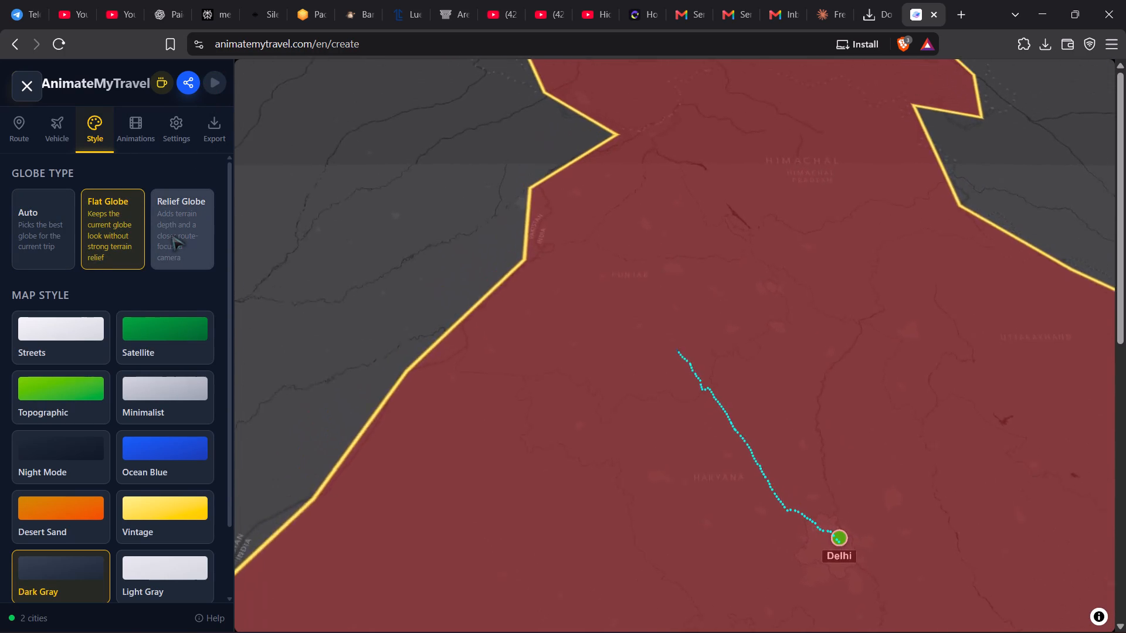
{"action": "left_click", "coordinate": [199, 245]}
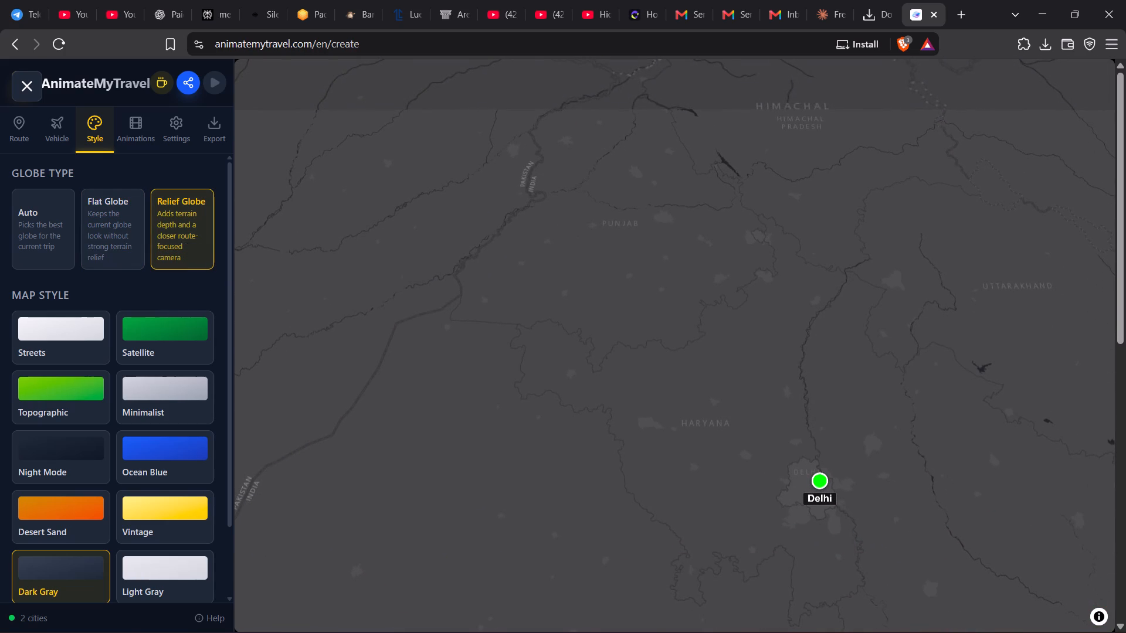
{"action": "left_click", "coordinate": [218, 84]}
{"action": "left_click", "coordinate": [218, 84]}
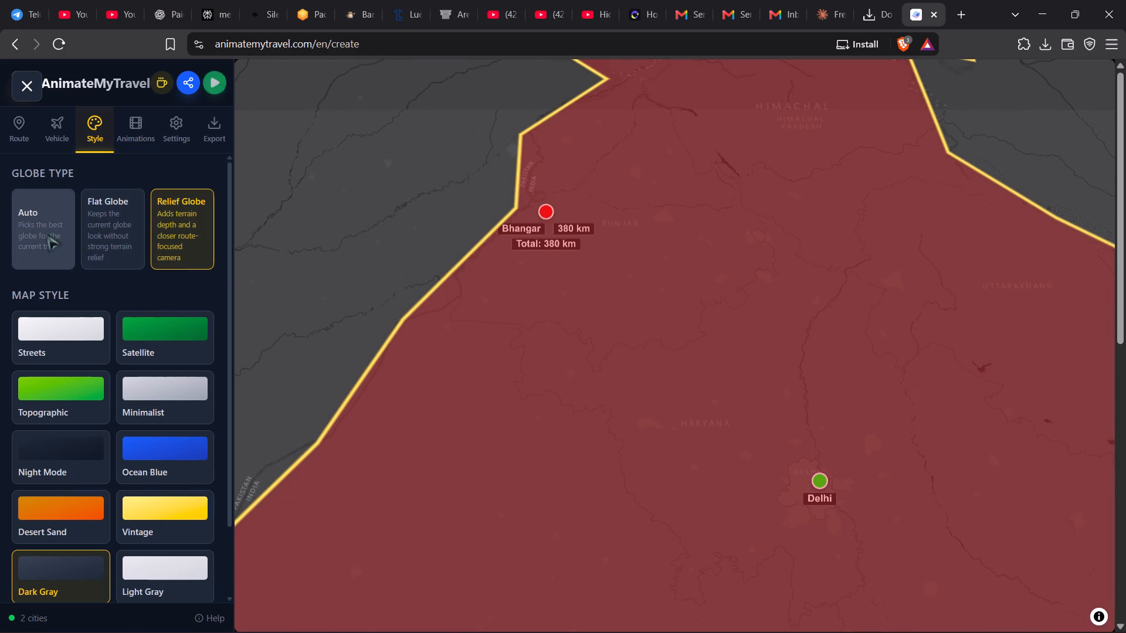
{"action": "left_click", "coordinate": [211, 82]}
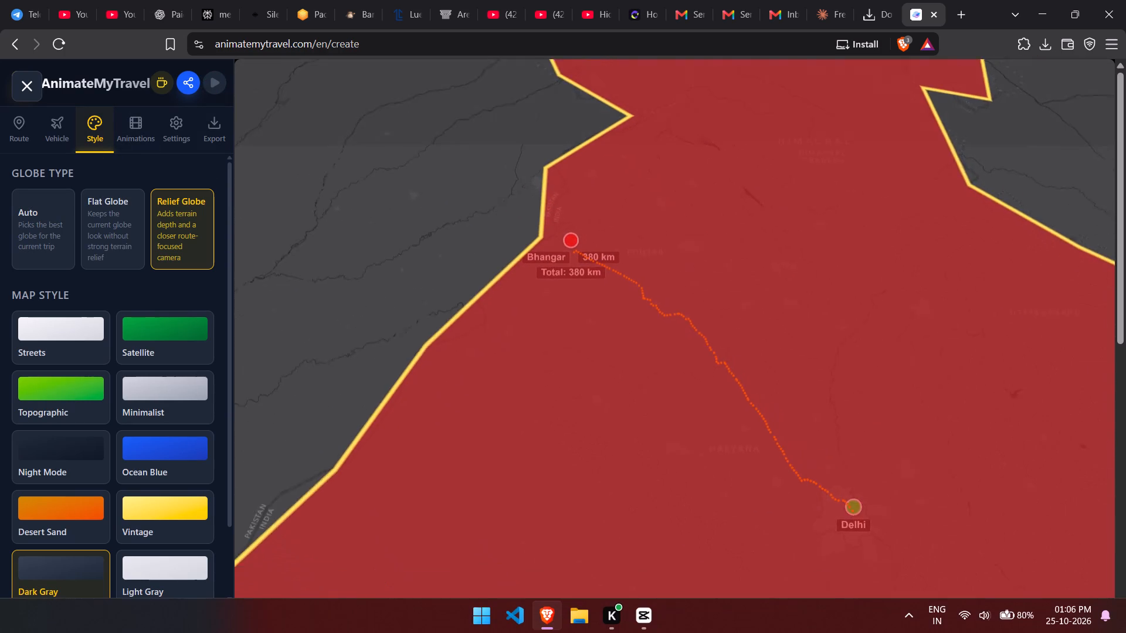
Switch to CapCut and play part of the existing map-animation clip on the timeline for reference.
{"action": "left_click", "coordinate": [655, 626]}
{"action": "left_click", "coordinate": [595, 431]}
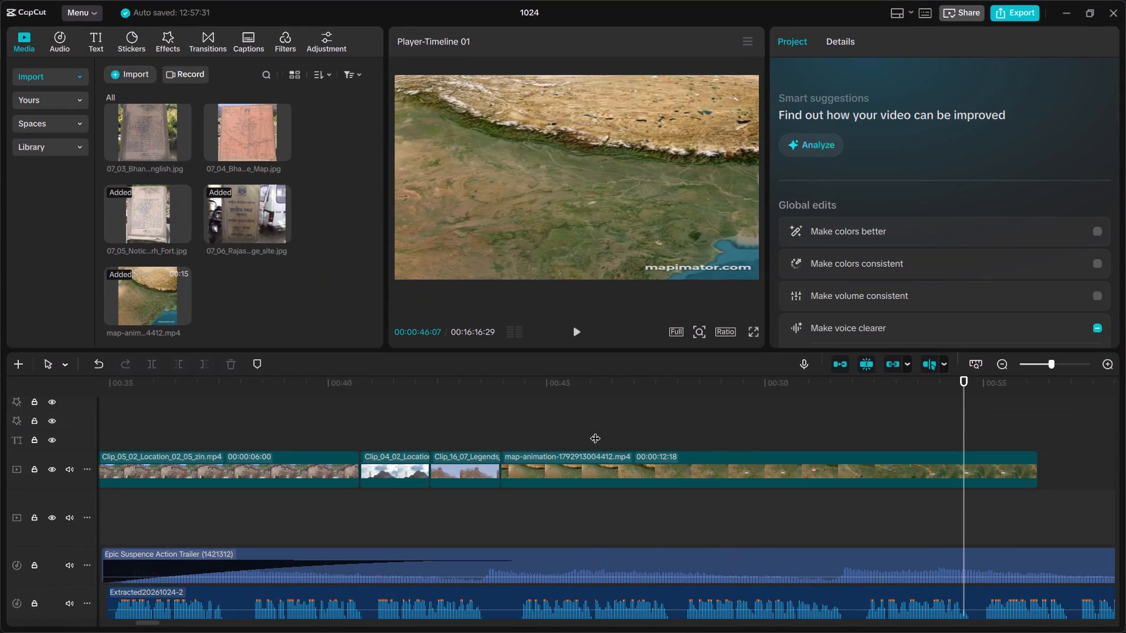
{"action": "key", "text": "space"}
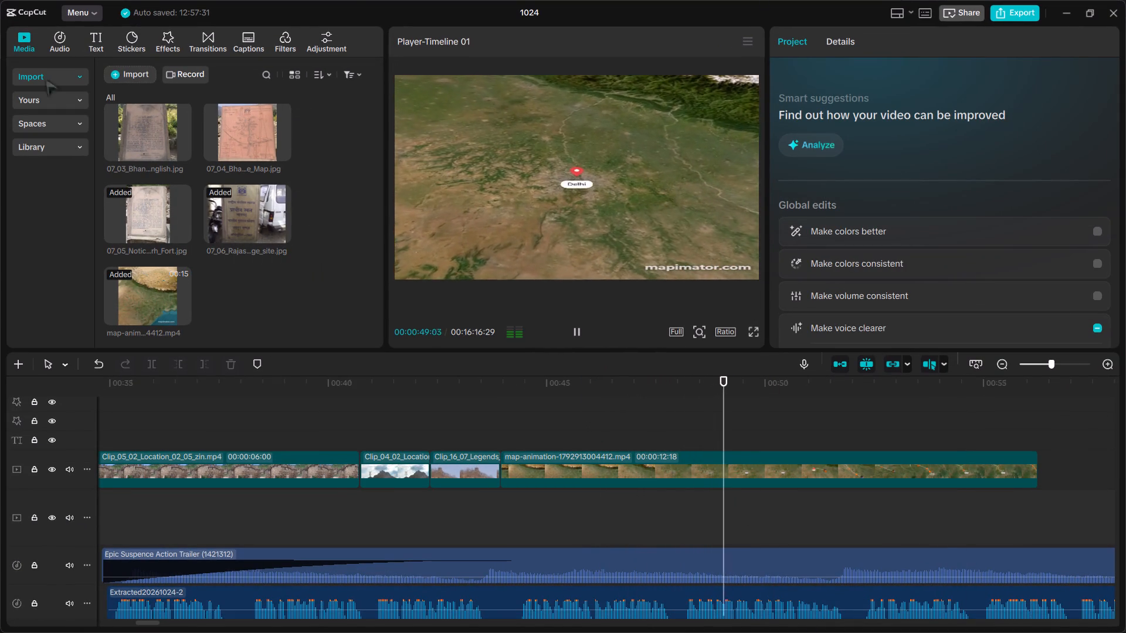
{"action": "key", "text": "space"}
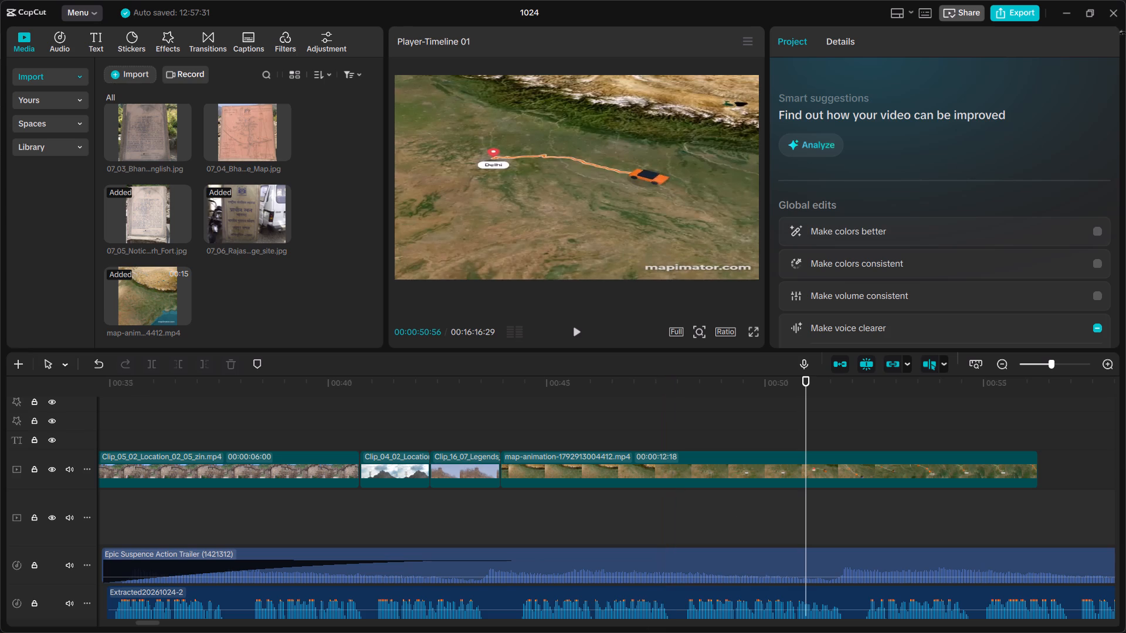
{"action": "left_click", "coordinate": [1069, 14]}
Return to AnimateMyTravel in the browser and set the globe type back to Auto.
{"action": "double_click", "coordinate": [25, 235]}
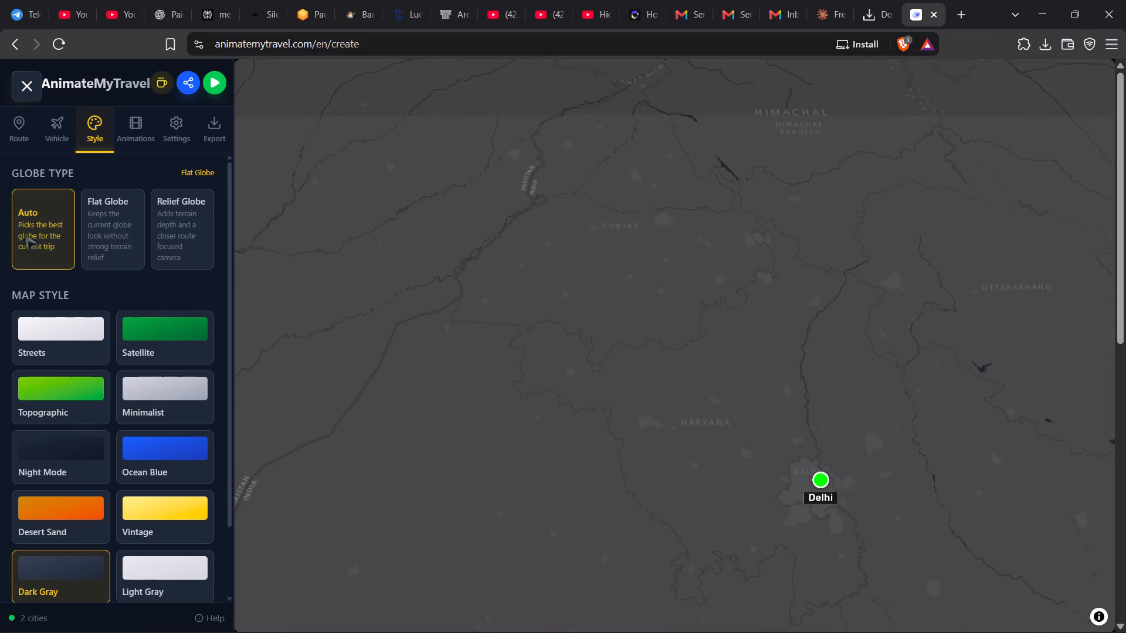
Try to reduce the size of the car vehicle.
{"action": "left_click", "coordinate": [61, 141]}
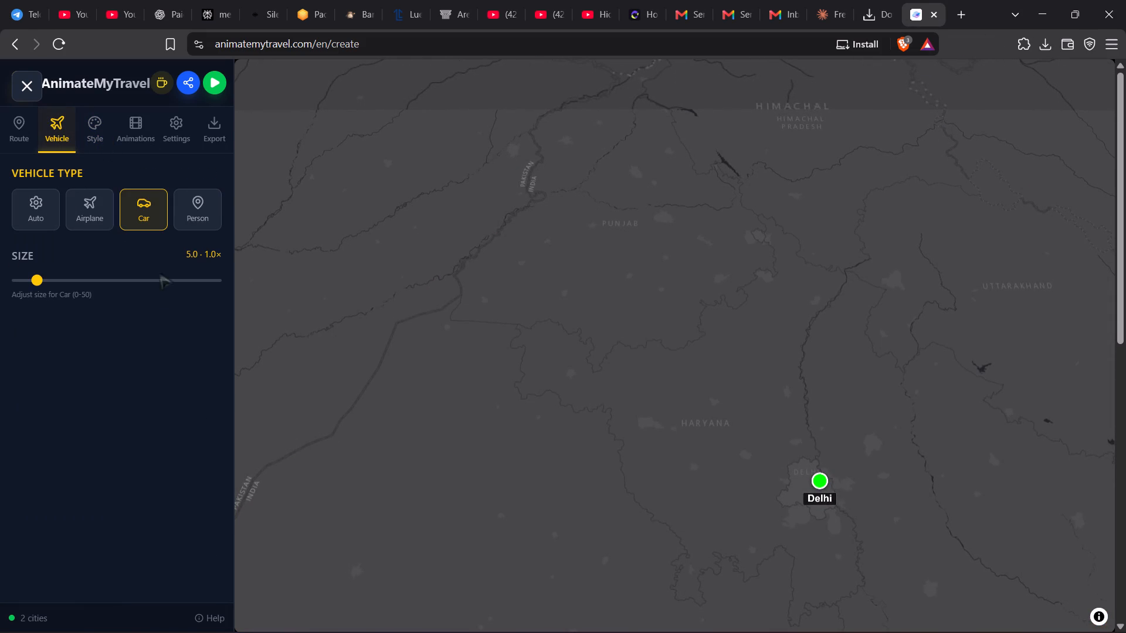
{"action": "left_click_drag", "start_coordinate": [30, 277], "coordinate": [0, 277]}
Search for Jaipur and add Jaipur, Rajasthan, India as a destination in the itinerary.
{"action": "left_click", "coordinate": [17, 121]}
{"action": "left_click", "coordinate": [99, 202]}
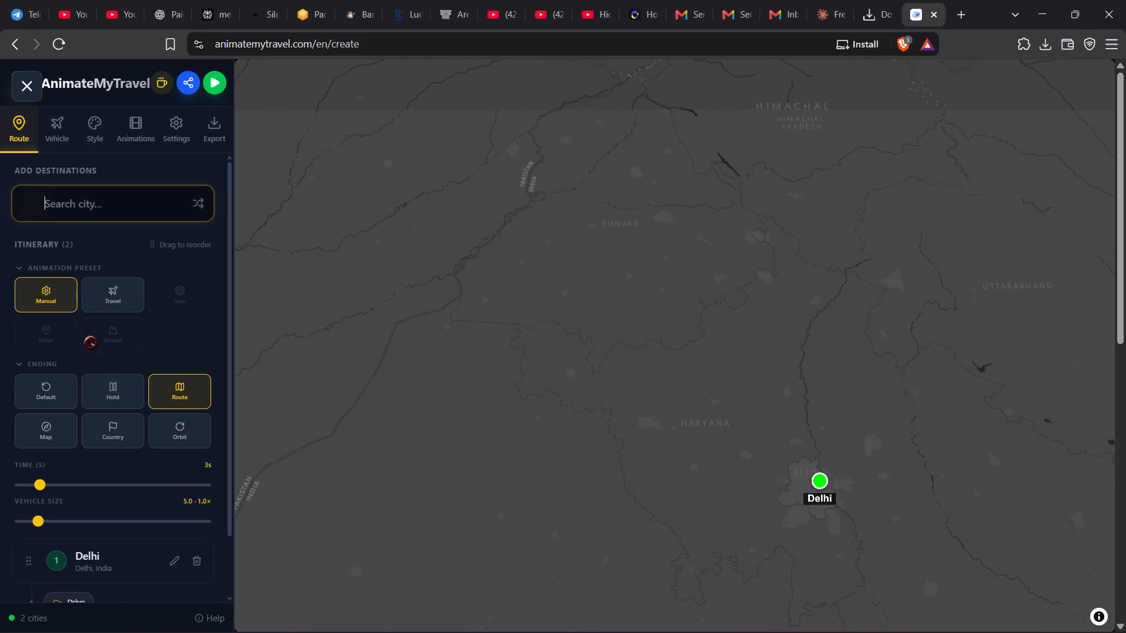
{"action": "type", "text": "jaipu"}
{"action": "key", "text": "t"}
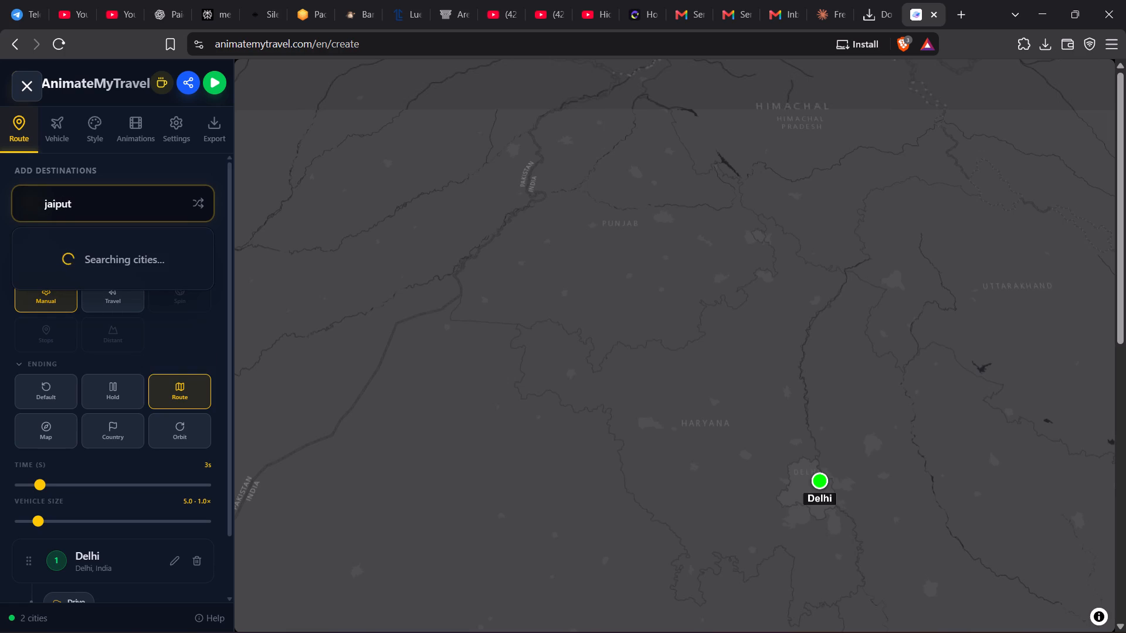
{"action": "key", "text": "BackSpace"}
{"action": "key", "text": "e"}
{"action": "key", "text": "BackSpace"}
{"action": "key", "text": "r"}
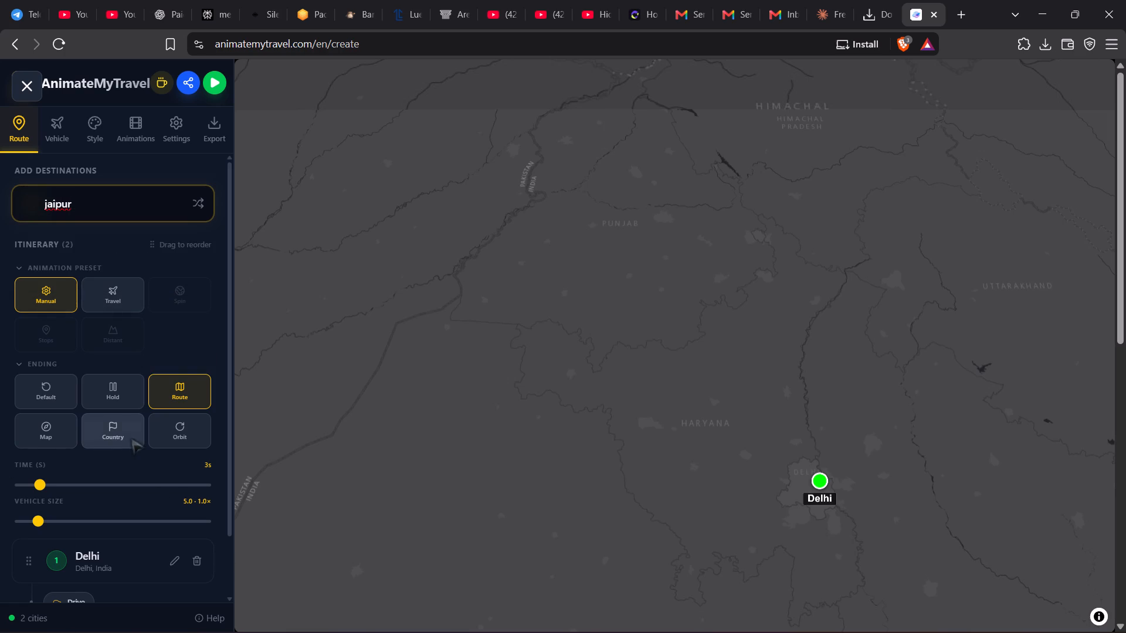
{"action": "left_click", "coordinate": [114, 212]}
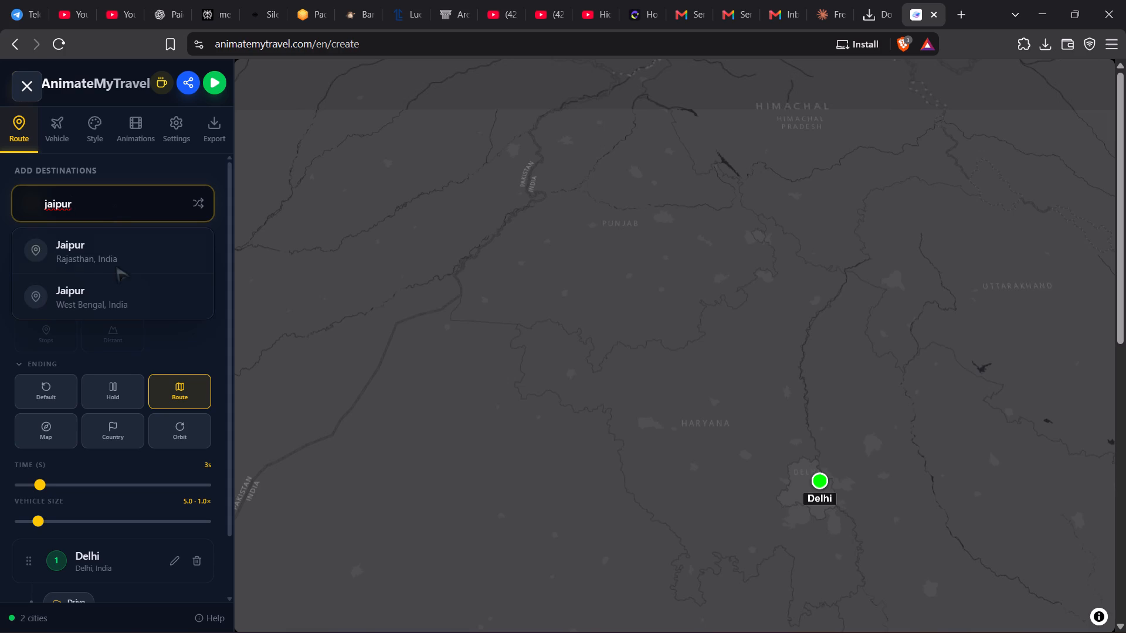
{"action": "left_click", "coordinate": [116, 262]}
Search for Bhangar and add Bhangar, Punjab, India as another destination after Jaipur.
{"action": "left_click", "coordinate": [127, 219]}
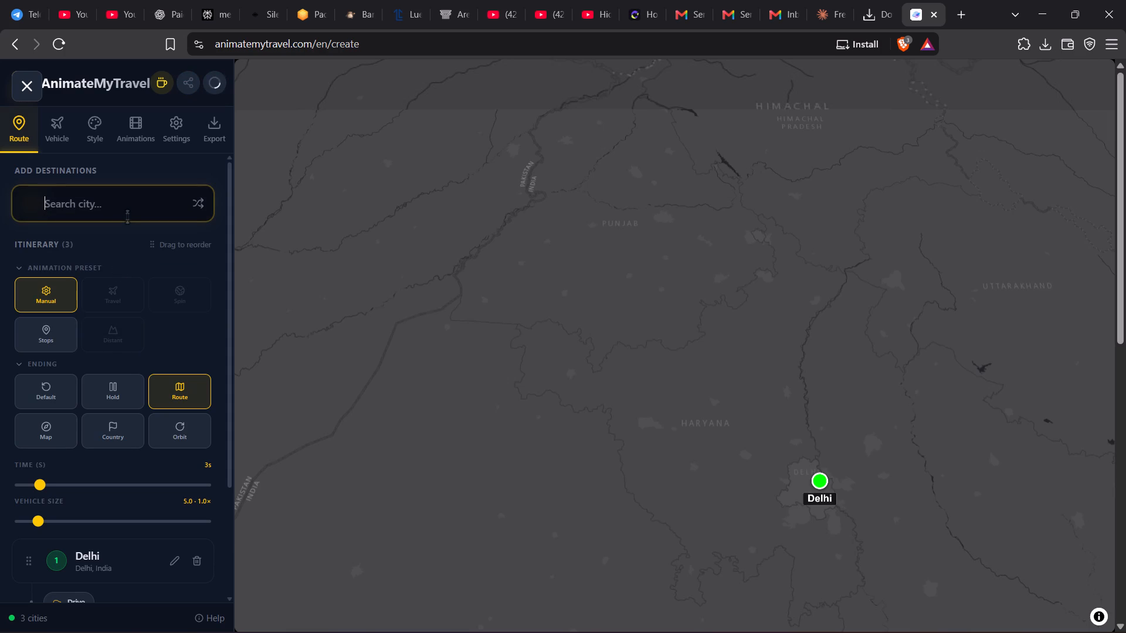
{"action": "type", "text": "bha"}
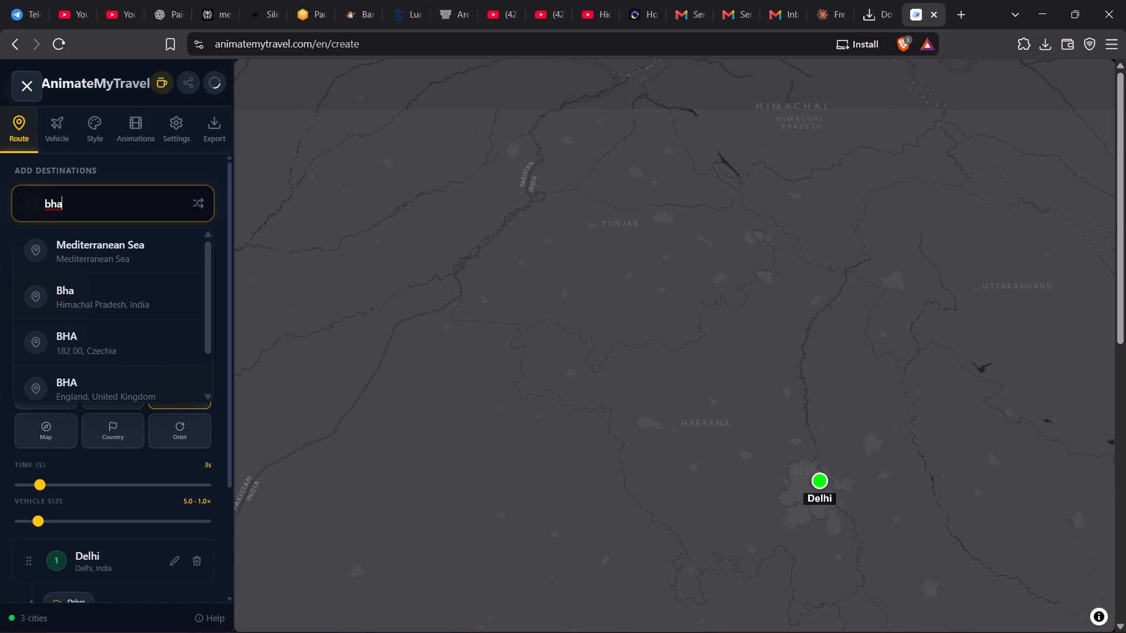
{"action": "key", "text": "n"}
{"action": "type", "text": "gar"}
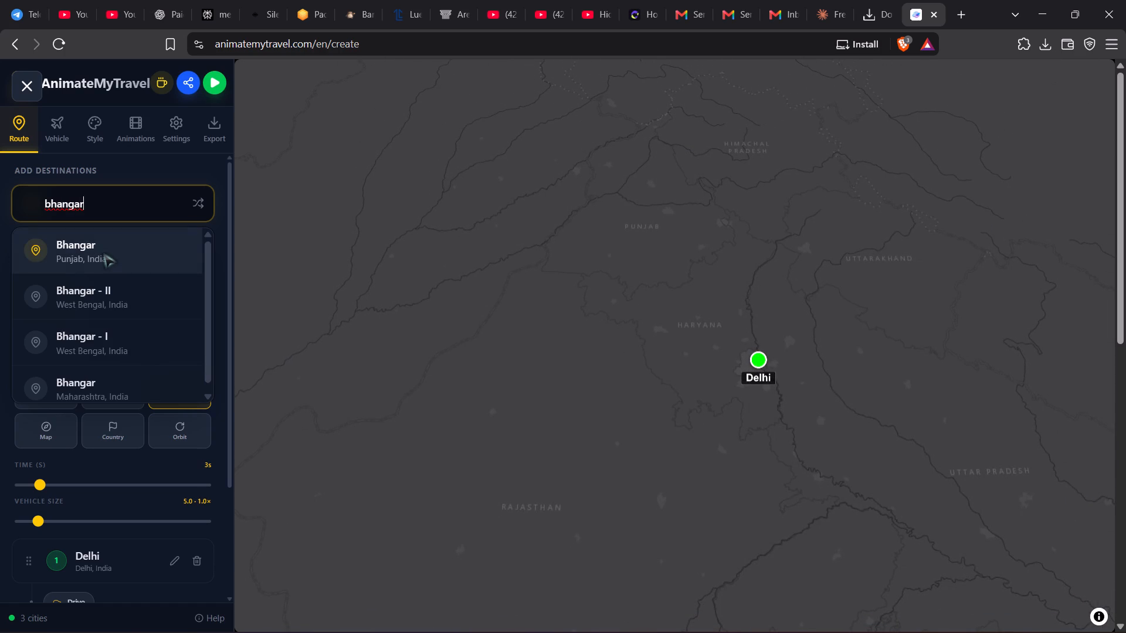
{"action": "left_click", "coordinate": [103, 253]}
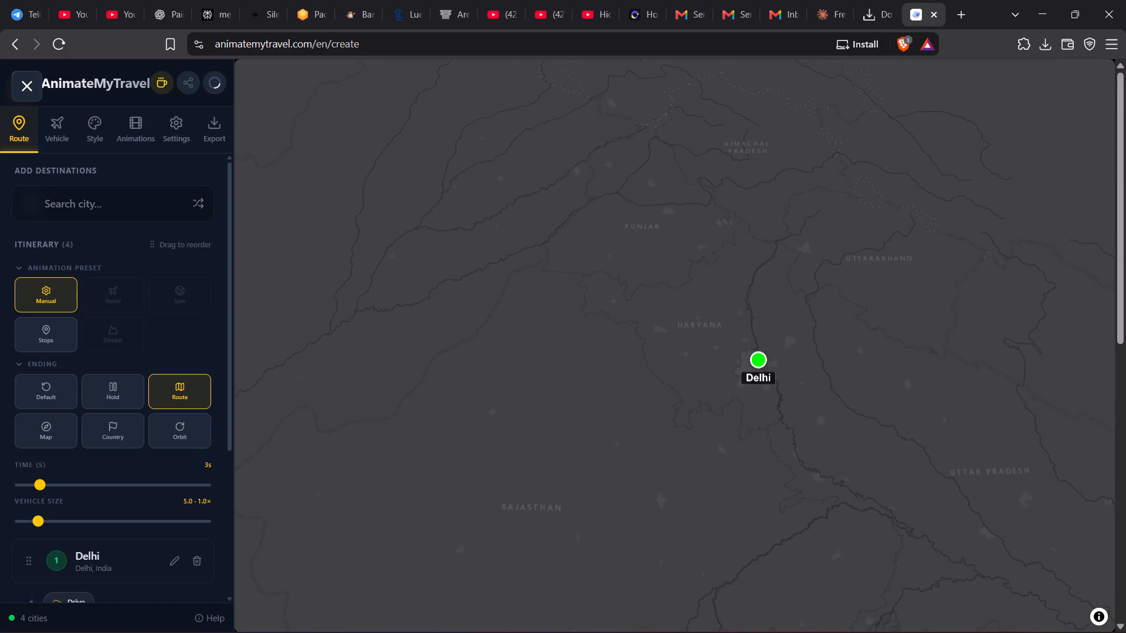
Try to move the Jaipur stop up the itinerary, ahead of the first Bhangar stop.
{"action": "scroll", "coordinate": [192, 518], "scroll_direction": "down", "scroll_amount": 1}
{"action": "scroll", "coordinate": [133, 539], "scroll_direction": "down", "scroll_amount": 20}
{"action": "scroll", "coordinate": [133, 539], "scroll_direction": "down", "scroll_amount": 20}
{"action": "scroll", "coordinate": [133, 539], "scroll_direction": "down", "scroll_amount": 8}
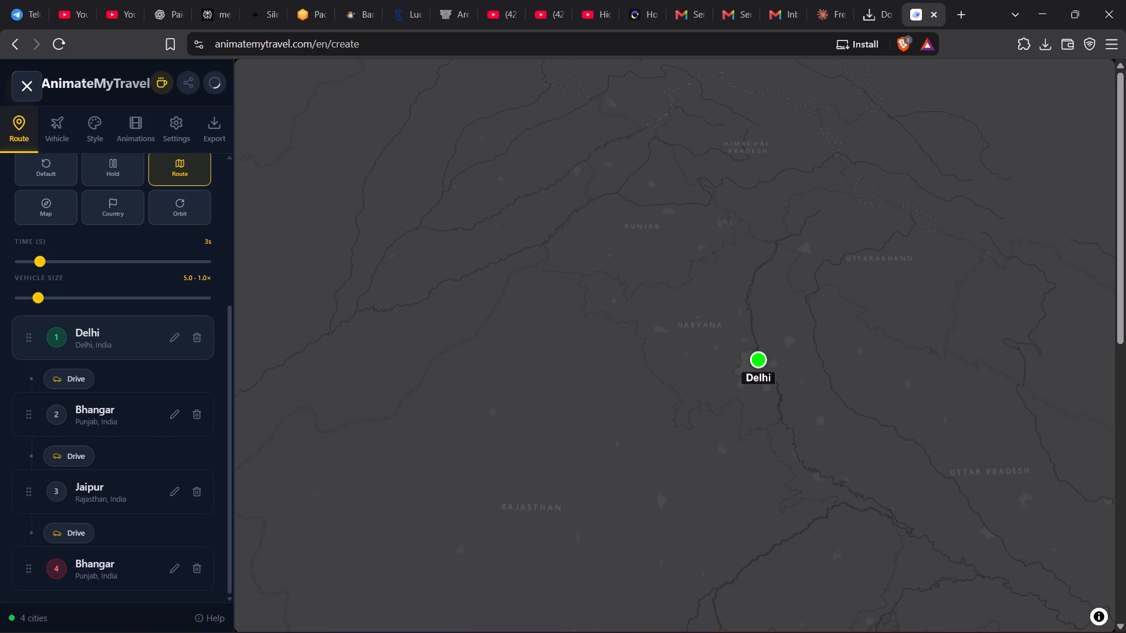
{"action": "scroll", "coordinate": [133, 539], "scroll_direction": "down", "scroll_amount": 20}
{"action": "scroll", "coordinate": [133, 539], "scroll_direction": "down", "scroll_amount": 2}
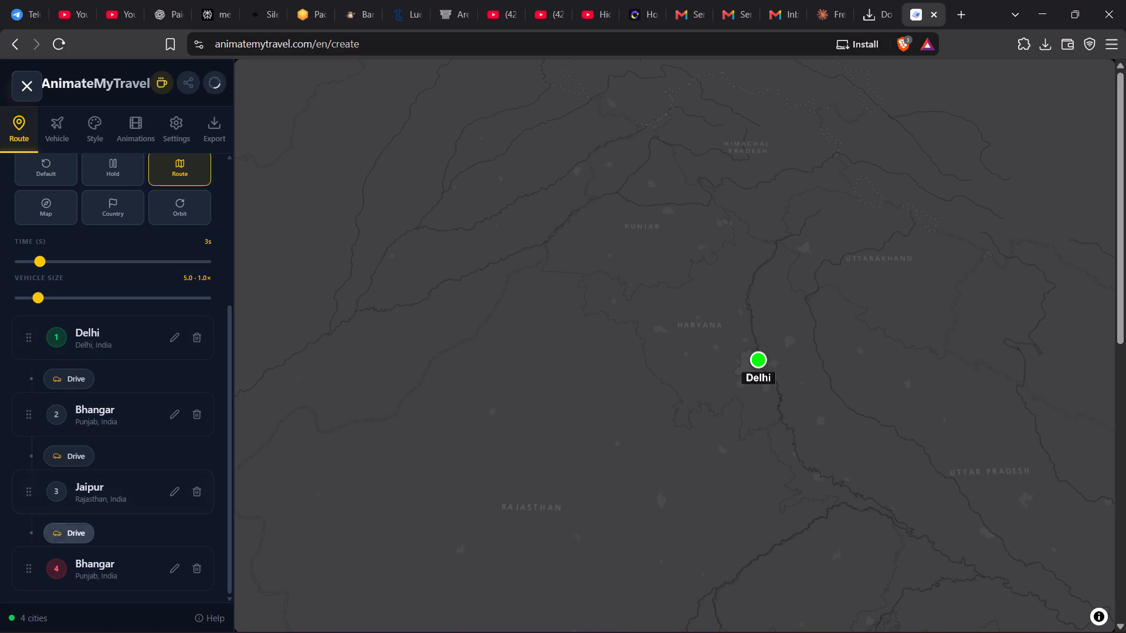
{"action": "left_click_drag", "start_coordinate": [55, 494], "coordinate": [25, 495]}
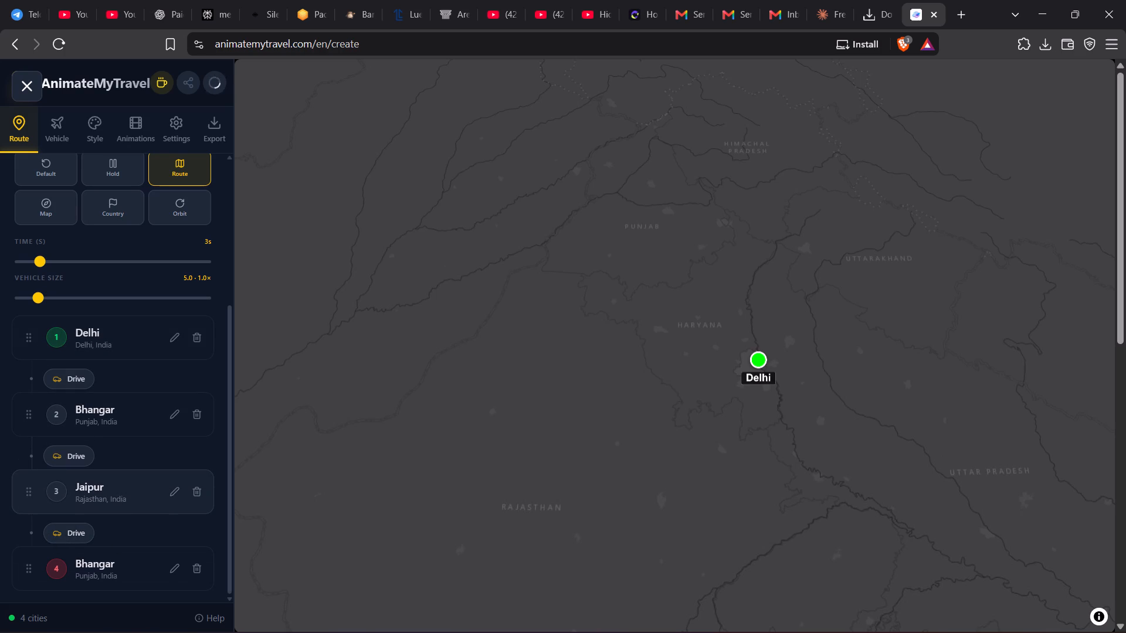
{"action": "left_click", "coordinate": [171, 501]}
{"action": "left_click", "coordinate": [171, 496]}
{"action": "left_click_drag", "start_coordinate": [89, 505], "coordinate": [107, 356]}
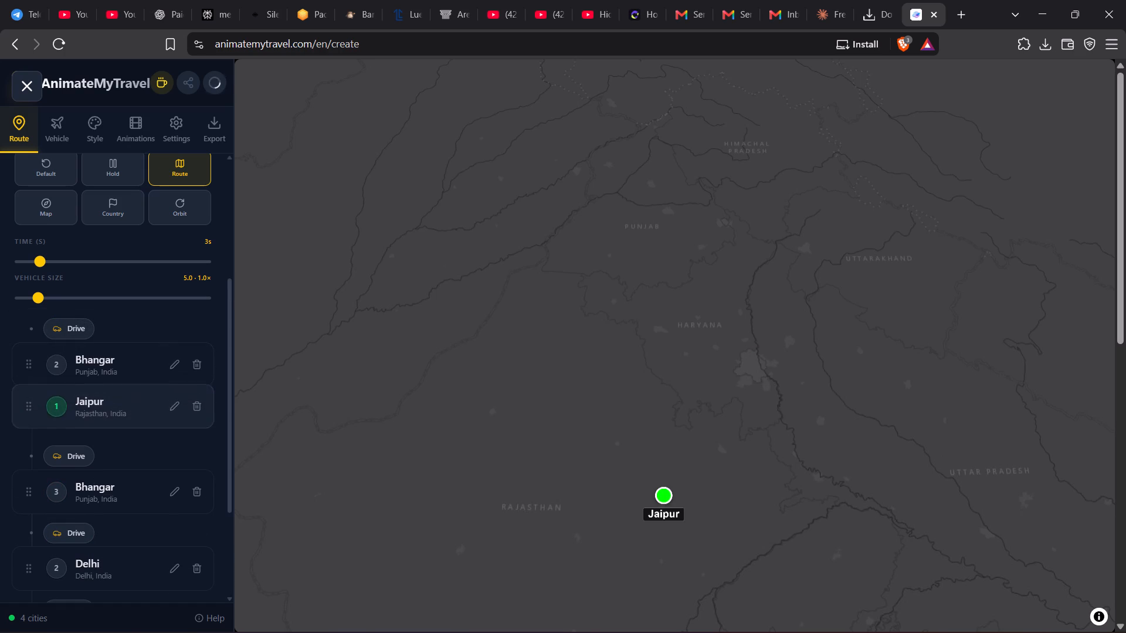
{"action": "left_click_drag", "start_coordinate": [103, 427], "coordinate": [104, 321]}
{"action": "left_click_drag", "start_coordinate": [102, 358], "coordinate": [97, 434]}
{"action": "left_click_drag", "start_coordinate": [92, 416], "coordinate": [87, 306]}
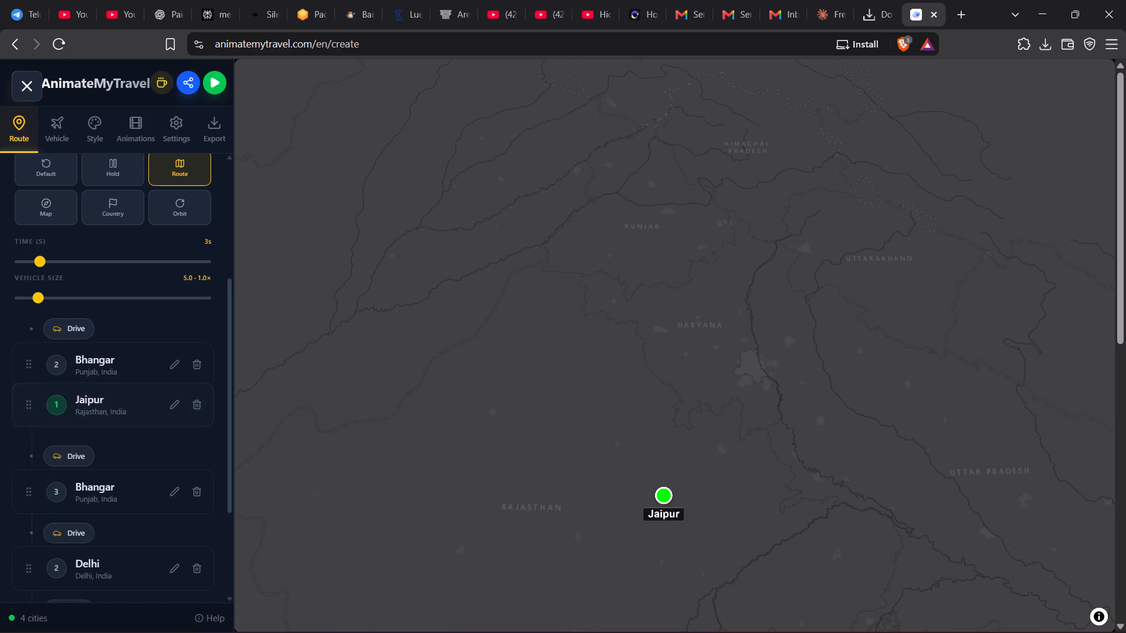
Rearrange the Bhangar stops, moving the one below Jaipur upward and the upper one toward the itinerary's end.
{"action": "left_click_drag", "start_coordinate": [97, 480], "coordinate": [84, 418]}
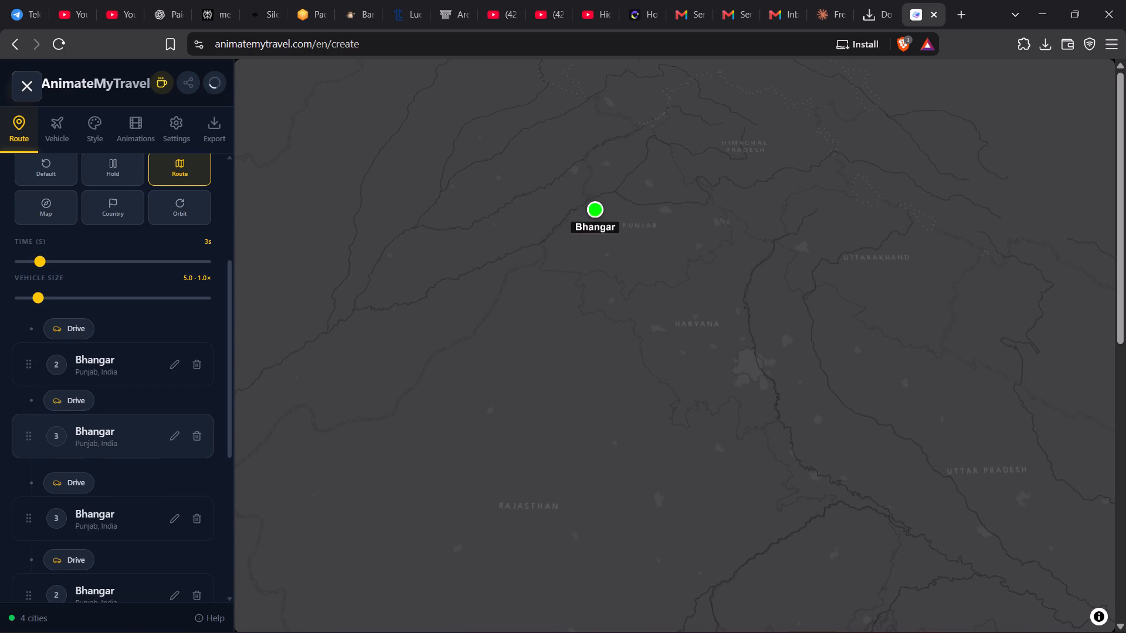
{"action": "left_click_drag", "start_coordinate": [101, 362], "coordinate": [97, 632]}
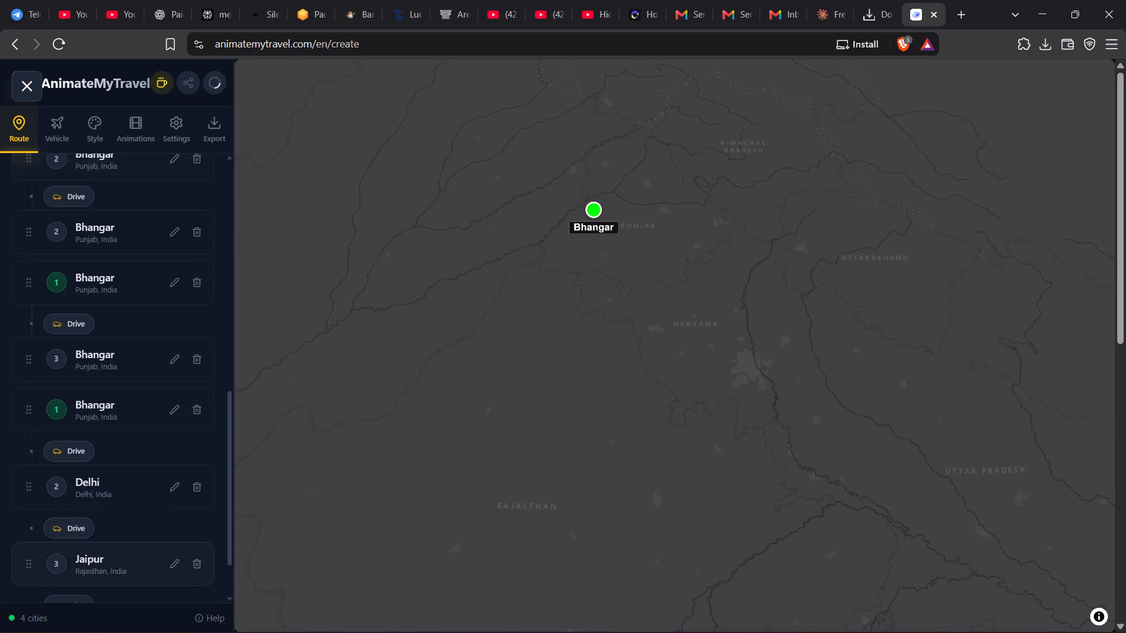
Examine the order of the stops throughout the rearranged itinerary.
{"action": "scroll", "coordinate": [113, 468], "scroll_direction": "down", "scroll_amount": 5}
{"action": "scroll", "coordinate": [112, 478], "scroll_direction": "up", "scroll_amount": 20}
{"action": "scroll", "coordinate": [112, 478], "scroll_direction": "up", "scroll_amount": 15}
{"action": "scroll", "coordinate": [112, 480], "scroll_direction": "down", "scroll_amount": 3}
{"action": "scroll", "coordinate": [96, 517], "scroll_direction": "down", "scroll_amount": 20}
{"action": "scroll", "coordinate": [96, 517], "scroll_direction": "down", "scroll_amount": 20}
{"action": "scroll", "coordinate": [96, 517], "scroll_direction": "down", "scroll_amount": 20}
{"action": "scroll", "coordinate": [96, 517], "scroll_direction": "up", "scroll_amount": 20}
{"action": "scroll", "coordinate": [96, 517], "scroll_direction": "up", "scroll_amount": 20}
{"action": "scroll", "coordinate": [96, 517], "scroll_direction": "up", "scroll_amount": 20}
{"action": "scroll", "coordinate": [99, 513], "scroll_direction": "down", "scroll_amount": 20}
{"action": "scroll", "coordinate": [99, 513], "scroll_direction": "down", "scroll_amount": 9}
{"action": "scroll", "coordinate": [99, 513], "scroll_direction": "up", "scroll_amount": 20}
{"action": "scroll", "coordinate": [99, 513], "scroll_direction": "up", "scroll_amount": 20}
{"action": "scroll", "coordinate": [99, 513], "scroll_direction": "up", "scroll_amount": 20}
{"action": "scroll", "coordinate": [100, 498], "scroll_direction": "down", "scroll_amount": 17}
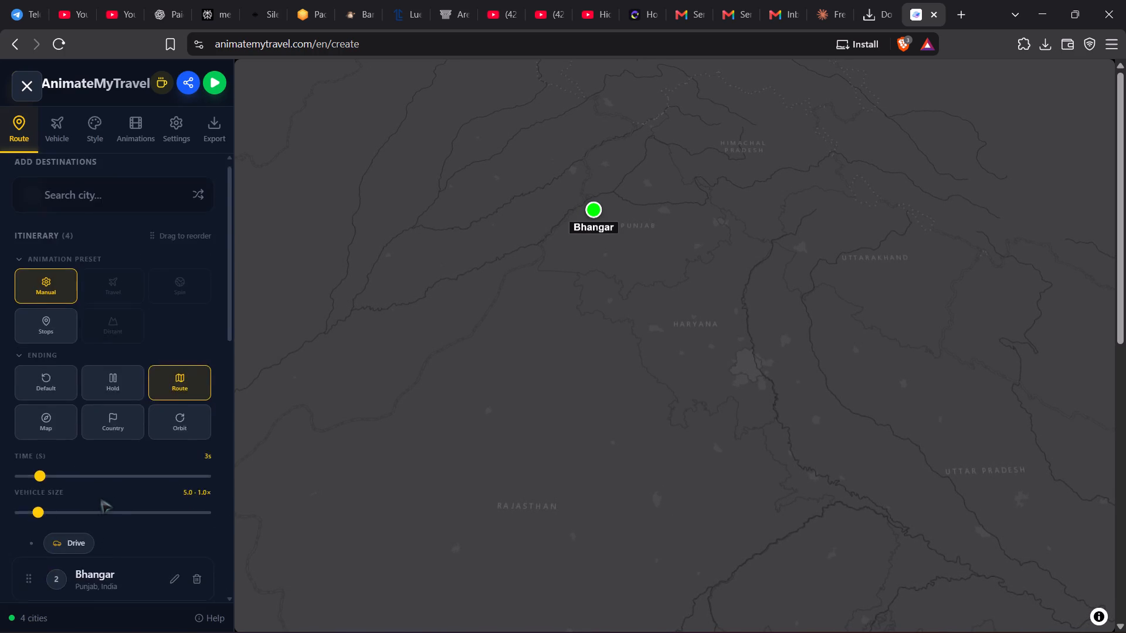
{"action": "scroll", "coordinate": [100, 498], "scroll_direction": "down", "scroll_amount": 20}
{"action": "scroll", "coordinate": [100, 498], "scroll_direction": "down", "scroll_amount": 20}
{"action": "scroll", "coordinate": [100, 498], "scroll_direction": "down", "scroll_amount": 6}
{"action": "scroll", "coordinate": [120, 516], "scroll_direction": "up", "scroll_amount": 19}
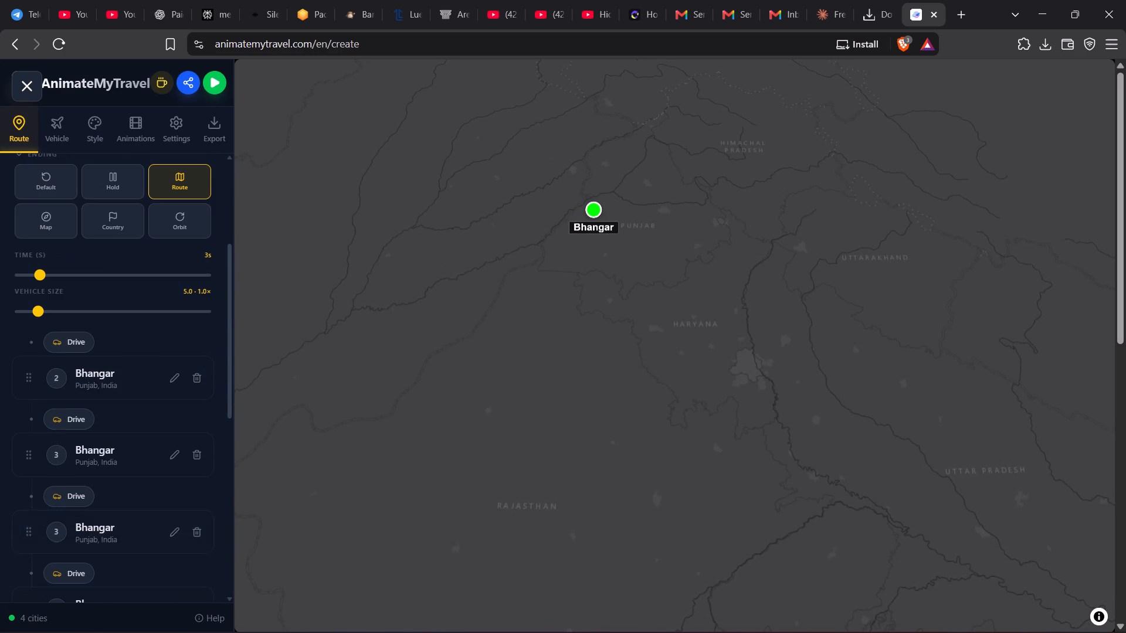
{"action": "left_click", "coordinate": [28, 416]}
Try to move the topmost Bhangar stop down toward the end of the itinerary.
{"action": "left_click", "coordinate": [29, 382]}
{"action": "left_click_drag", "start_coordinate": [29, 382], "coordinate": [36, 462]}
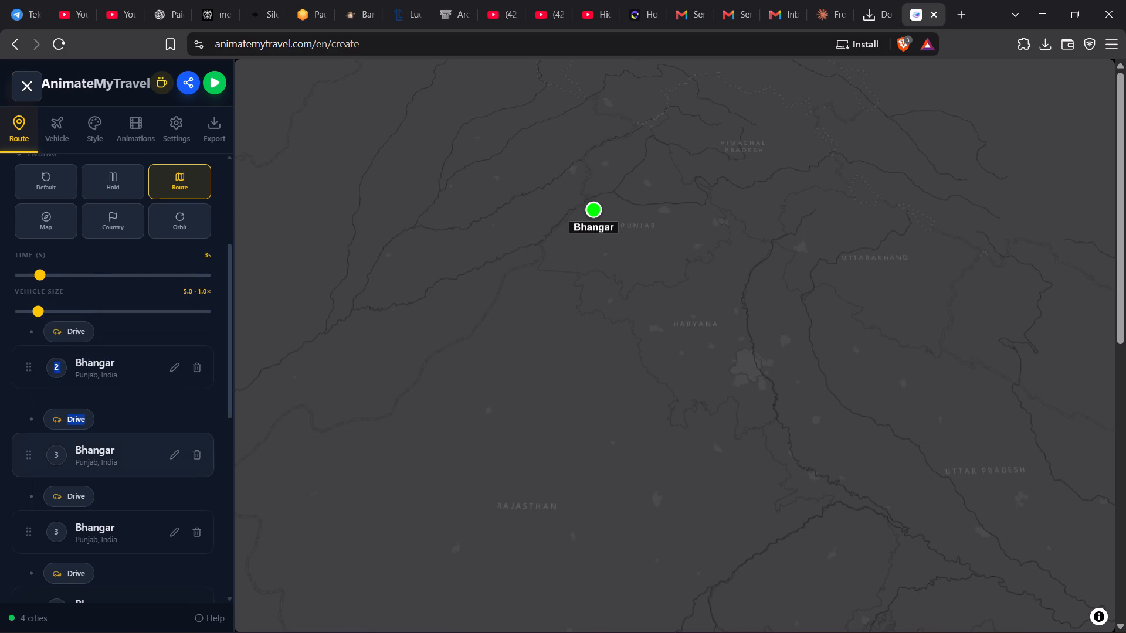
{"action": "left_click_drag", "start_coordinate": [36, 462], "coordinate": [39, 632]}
Preview the animation of the four-stop route through Delhi, Jaipur and Bhangar.
{"action": "scroll", "coordinate": [84, 474], "scroll_direction": "up", "scroll_amount": 20}
{"action": "scroll", "coordinate": [84, 474], "scroll_direction": "up", "scroll_amount": 20}
{"action": "scroll", "coordinate": [84, 474], "scroll_direction": "up", "scroll_amount": 20}
{"action": "scroll", "coordinate": [234, 388], "scroll_direction": "up", "scroll_amount": 20}
{"action": "scroll", "coordinate": [234, 388], "scroll_direction": "up", "scroll_amount": 3}
{"action": "scroll", "coordinate": [234, 388], "scroll_direction": "down", "scroll_amount": 20}
{"action": "scroll", "coordinate": [234, 388], "scroll_direction": "down", "scroll_amount": 20}
{"action": "scroll", "coordinate": [234, 388], "scroll_direction": "down", "scroll_amount": 20}
{"action": "scroll", "coordinate": [234, 388], "scroll_direction": "up", "scroll_amount": 9}
{"action": "scroll", "coordinate": [234, 388], "scroll_direction": "down", "scroll_amount": 20}
{"action": "scroll", "coordinate": [234, 388], "scroll_direction": "down", "scroll_amount": 20}
{"action": "scroll", "coordinate": [234, 388], "scroll_direction": "down", "scroll_amount": 7}
{"action": "scroll", "coordinate": [234, 388], "scroll_direction": "up", "scroll_amount": 20}
{"action": "scroll", "coordinate": [234, 388], "scroll_direction": "up", "scroll_amount": 20}
{"action": "scroll", "coordinate": [234, 388], "scroll_direction": "up", "scroll_amount": 9}
{"action": "scroll", "coordinate": [408, 234], "scroll_direction": "up", "scroll_amount": 16}
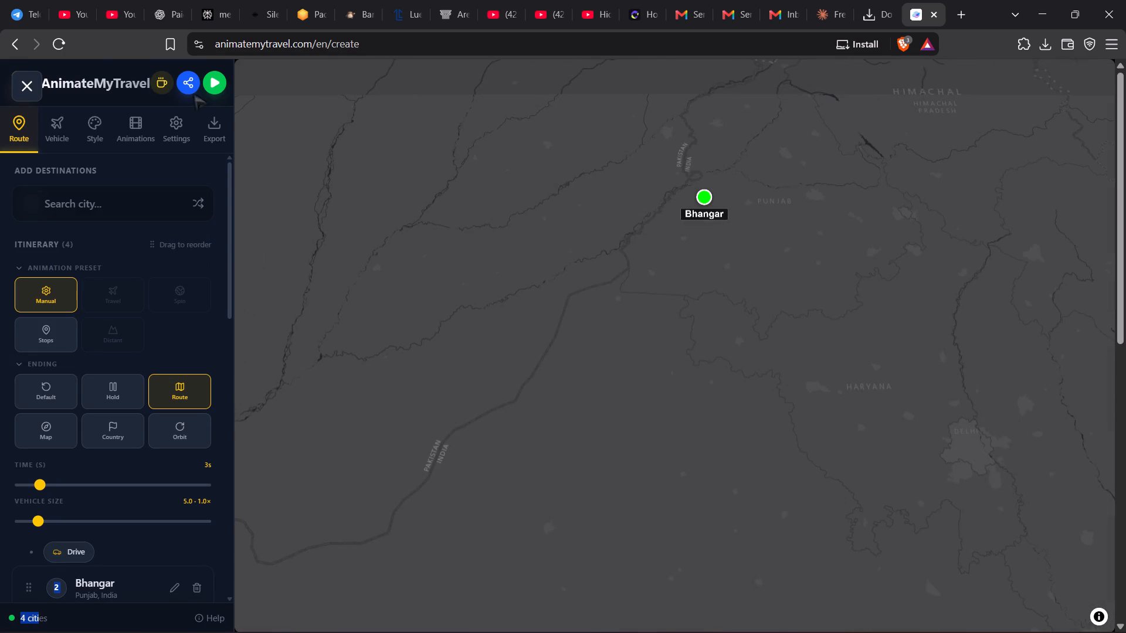
{"action": "left_click", "coordinate": [209, 87]}
{"action": "scroll", "coordinate": [533, 263], "scroll_direction": "down", "scroll_amount": 6}
{"action": "scroll", "coordinate": [542, 280], "scroll_direction": "down", "scroll_amount": 15}
{"action": "scroll", "coordinate": [542, 287], "scroll_direction": "up", "scroll_amount": 20}
{"action": "scroll", "coordinate": [542, 287], "scroll_direction": "up", "scroll_amount": 5}
{"action": "scroll", "coordinate": [542, 290], "scroll_direction": "down", "scroll_amount": 20}
{"action": "scroll", "coordinate": [542, 290], "scroll_direction": "down", "scroll_amount": 20}
{"action": "scroll", "coordinate": [542, 290], "scroll_direction": "down", "scroll_amount": 12}
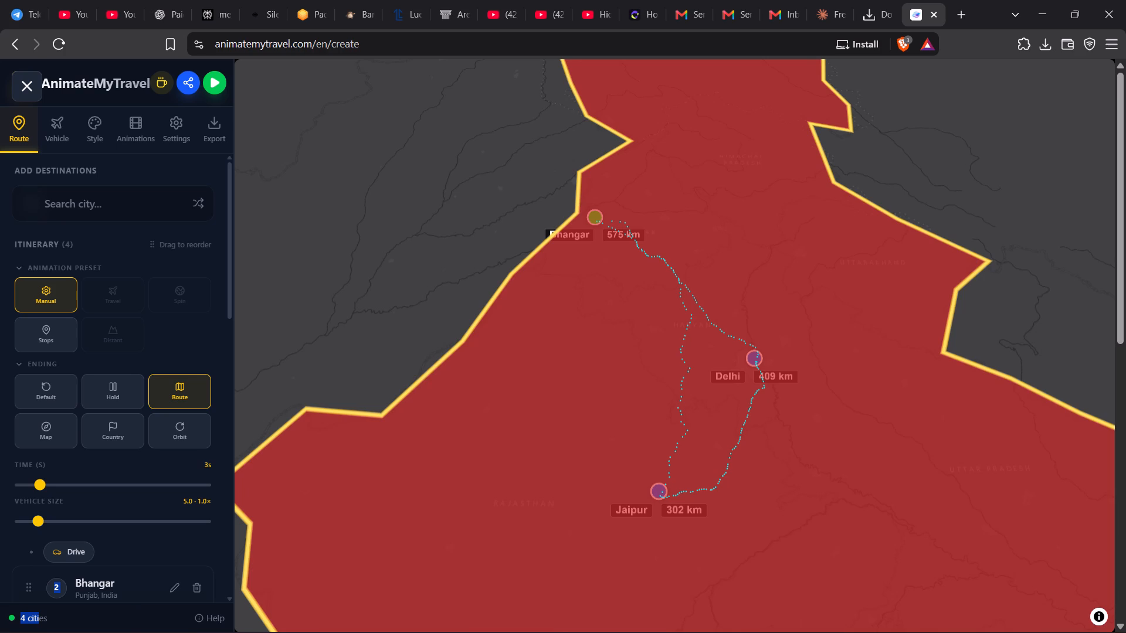
Set the animation ending to Default and preview the route.
{"action": "left_click", "coordinate": [43, 393]}
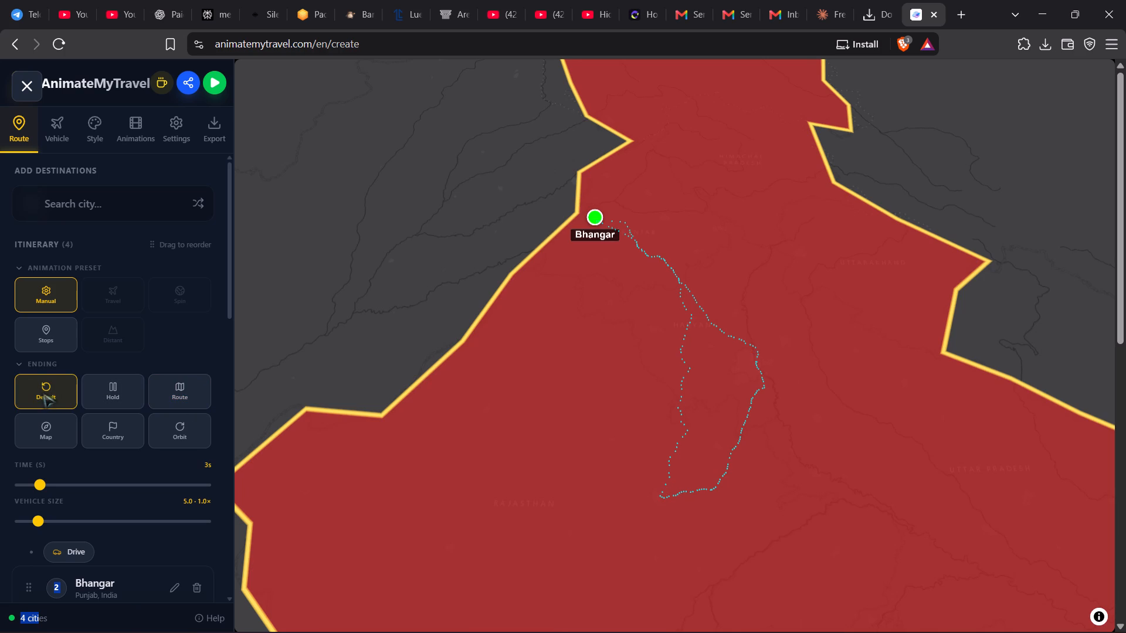
{"action": "left_click", "coordinate": [213, 89]}
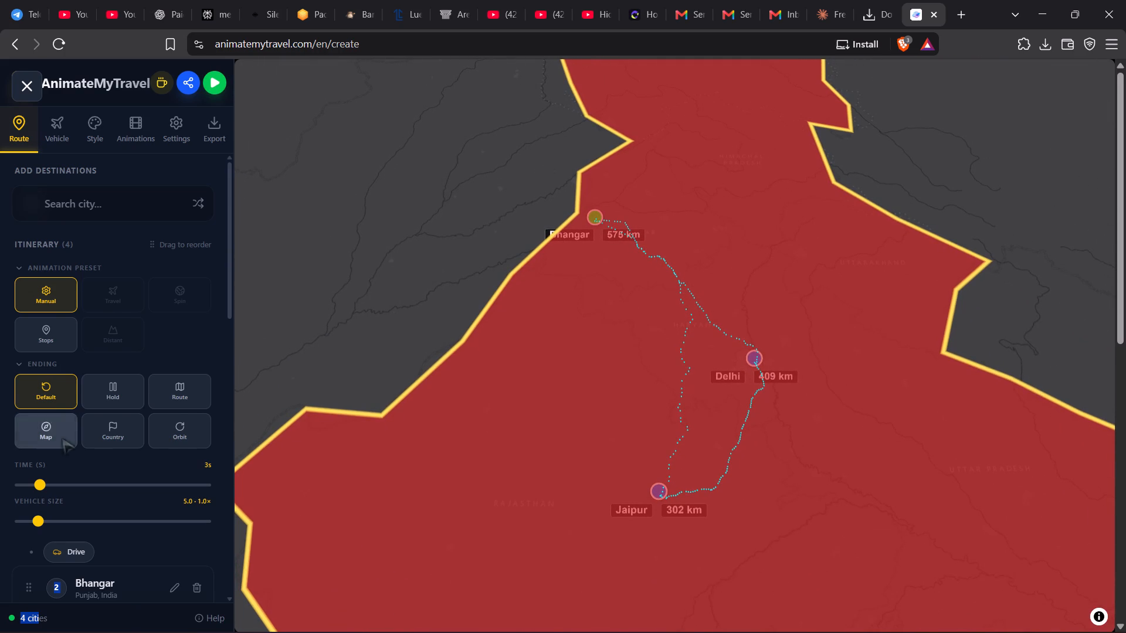
Examine the order of the stops and the repeated Bhangar entries throughout the itinerary.
{"action": "scroll", "coordinate": [117, 447], "scroll_direction": "down", "scroll_amount": 1}
{"action": "scroll", "coordinate": [104, 523], "scroll_direction": "down", "scroll_amount": 12}
{"action": "scroll", "coordinate": [104, 523], "scroll_direction": "up", "scroll_amount": 20}
{"action": "scroll", "coordinate": [104, 523], "scroll_direction": "up", "scroll_amount": 20}
{"action": "scroll", "coordinate": [104, 523], "scroll_direction": "up", "scroll_amount": 20}
{"action": "scroll", "coordinate": [104, 523], "scroll_direction": "down", "scroll_amount": 20}
{"action": "scroll", "coordinate": [104, 523], "scroll_direction": "down", "scroll_amount": 18}
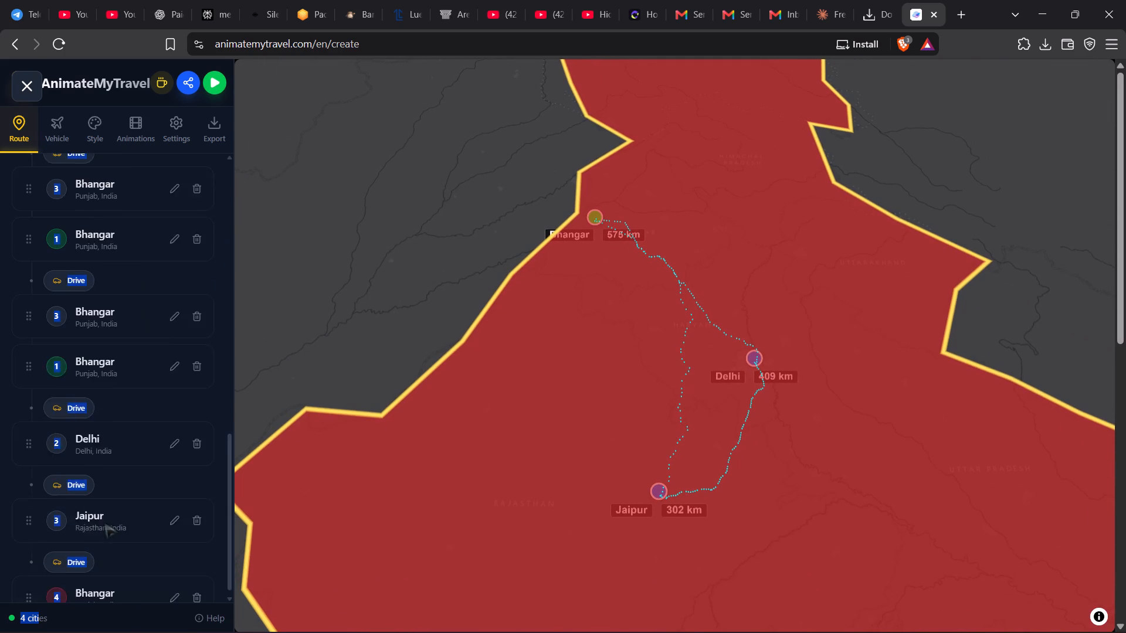
{"action": "left_click", "coordinate": [104, 598]}
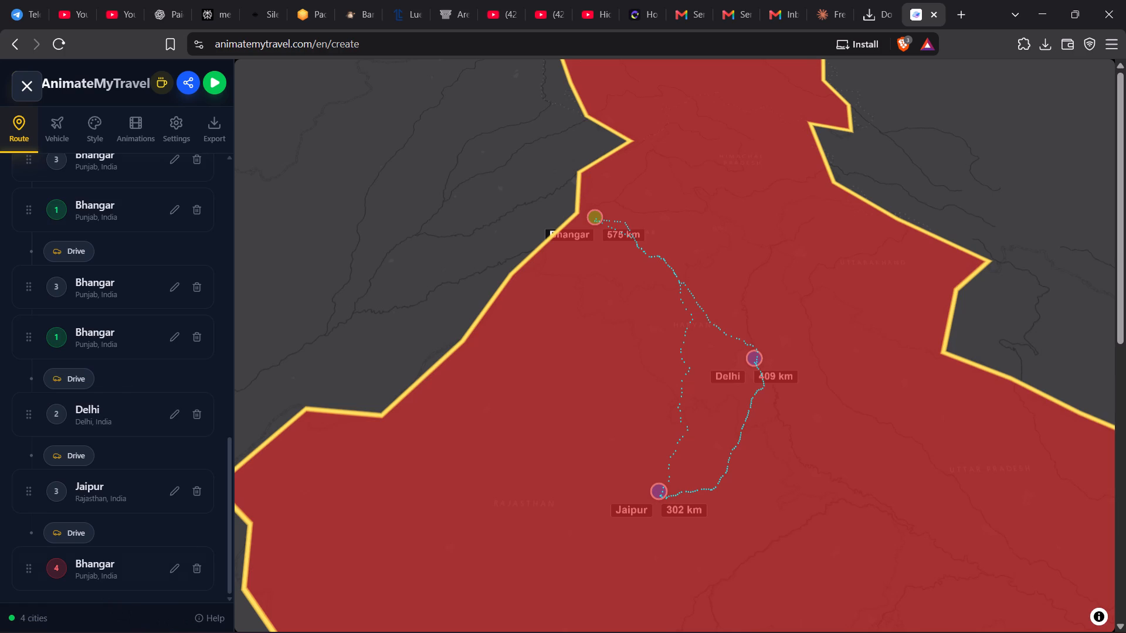
{"action": "scroll", "coordinate": [115, 360], "scroll_direction": "up", "scroll_amount": 20}
{"action": "scroll", "coordinate": [115, 360], "scroll_direction": "up", "scroll_amount": 16}
{"action": "scroll", "coordinate": [115, 360], "scroll_direction": "down", "scroll_amount": 10}
{"action": "scroll", "coordinate": [114, 359], "scroll_direction": "up", "scroll_amount": 14}
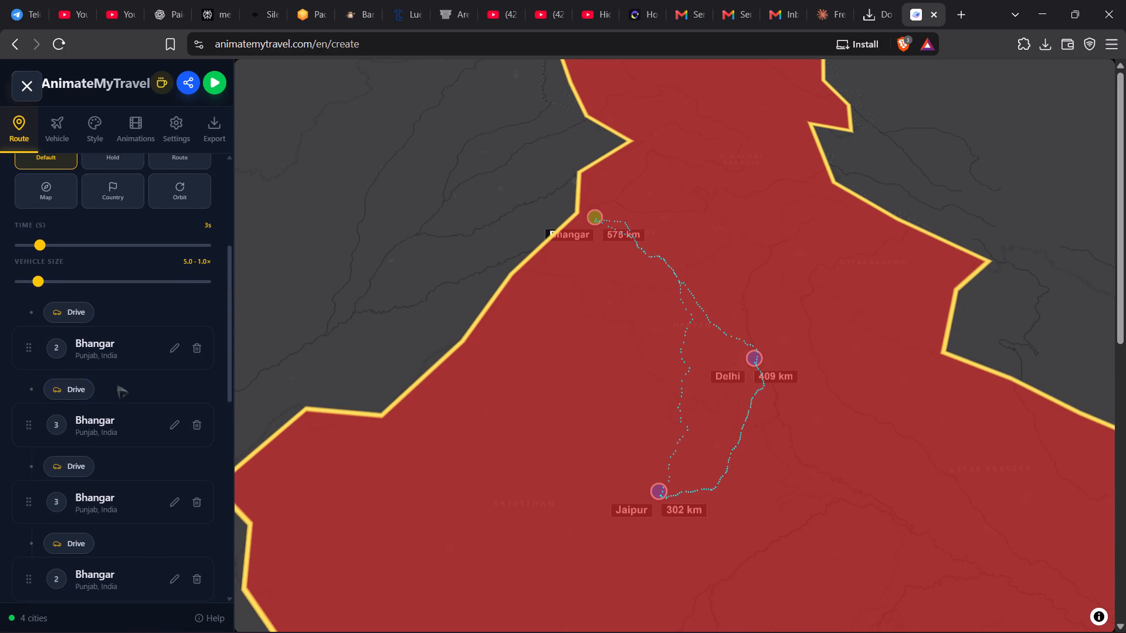
Delete all stops from the itinerary, including the repeated Bhangar entries, to start the route over.
{"action": "left_click", "coordinate": [196, 351]}
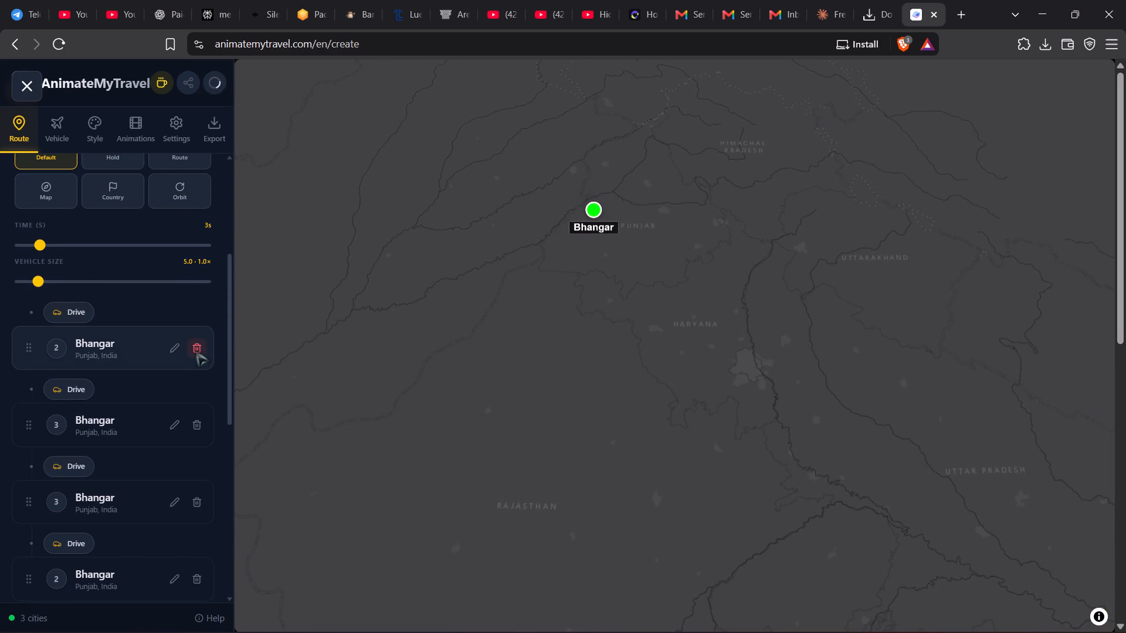
{"action": "left_click", "coordinate": [196, 351]}
{"action": "left_click", "coordinate": [198, 345]}
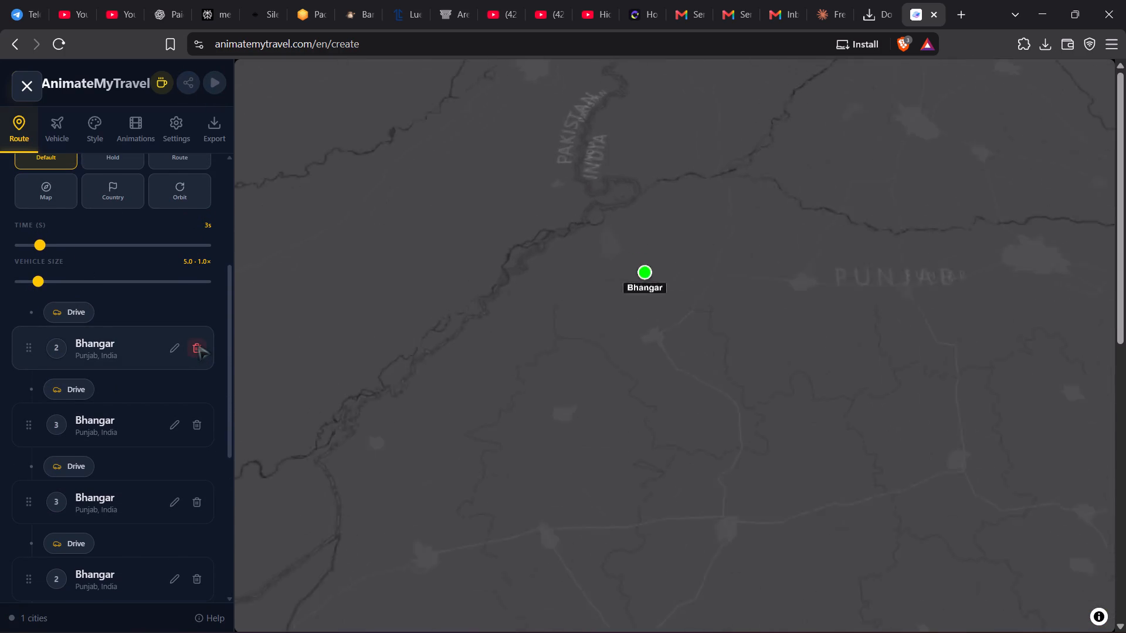
{"action": "left_click", "coordinate": [198, 345]}
{"action": "left_click", "coordinate": [198, 345]}
{"action": "triple_click", "coordinate": [195, 351]}
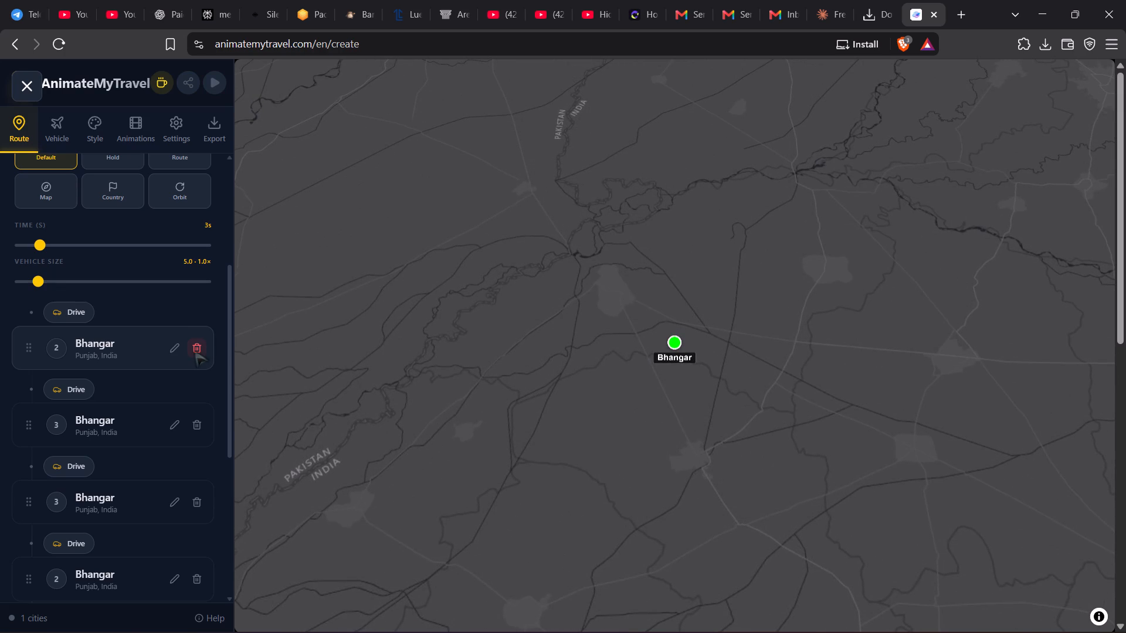
{"action": "triple_click", "coordinate": [195, 351]}
{"action": "triple_click", "coordinate": [195, 351]}
{"action": "left_click", "coordinate": [195, 351]}
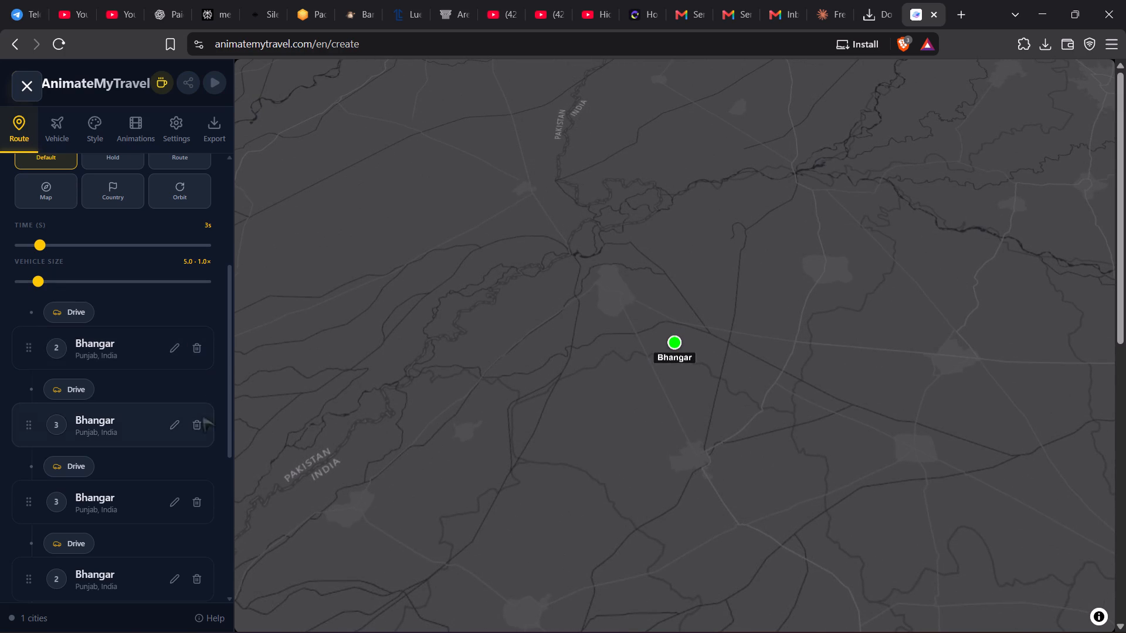
{"action": "double_click", "coordinate": [200, 424]}
{"action": "double_click", "coordinate": [199, 505]}
{"action": "scroll", "coordinate": [93, 496], "scroll_direction": "down", "scroll_amount": 7}
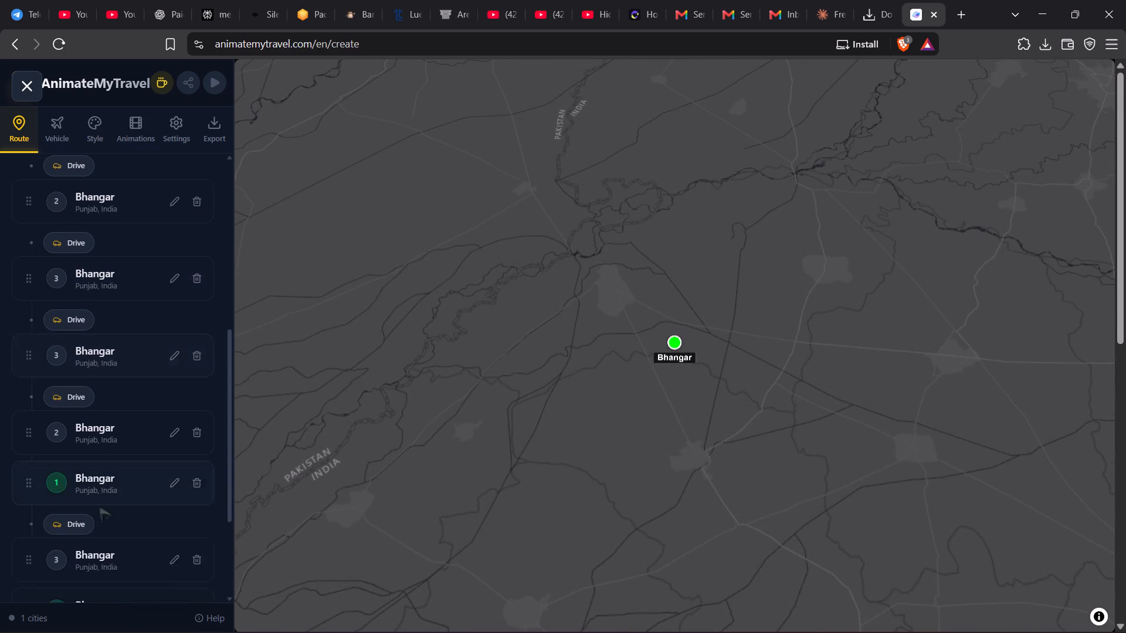
{"action": "double_click", "coordinate": [198, 411]}
{"action": "double_click", "coordinate": [197, 462]}
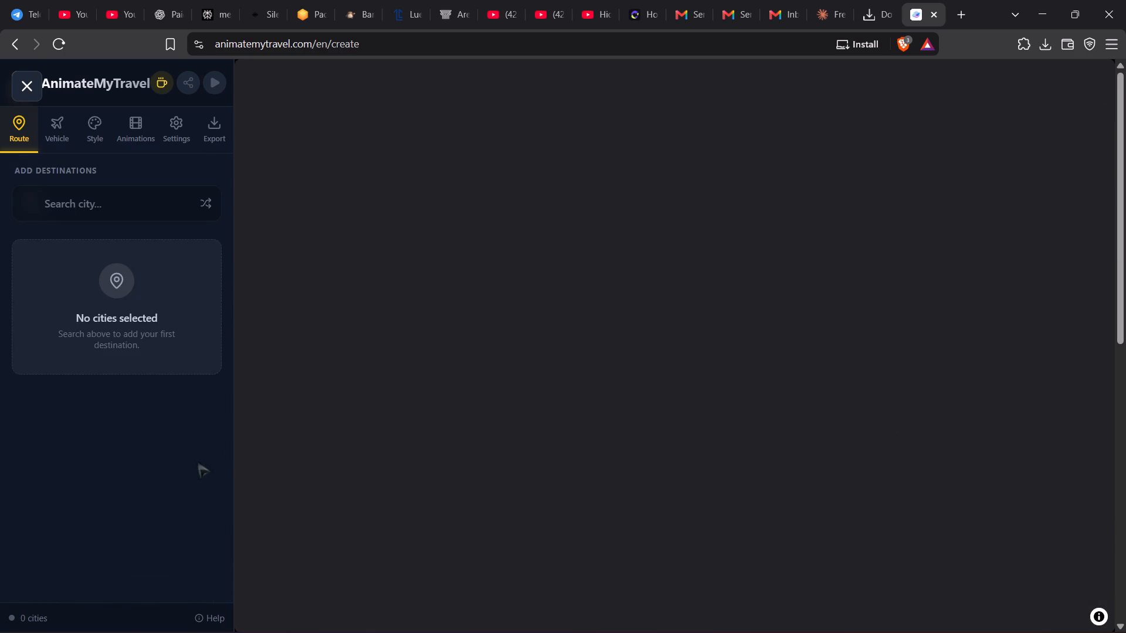
Search for Jaipur and add Jaipur, Rajasthan, India as the first destination.
{"action": "left_click", "coordinate": [133, 200]}
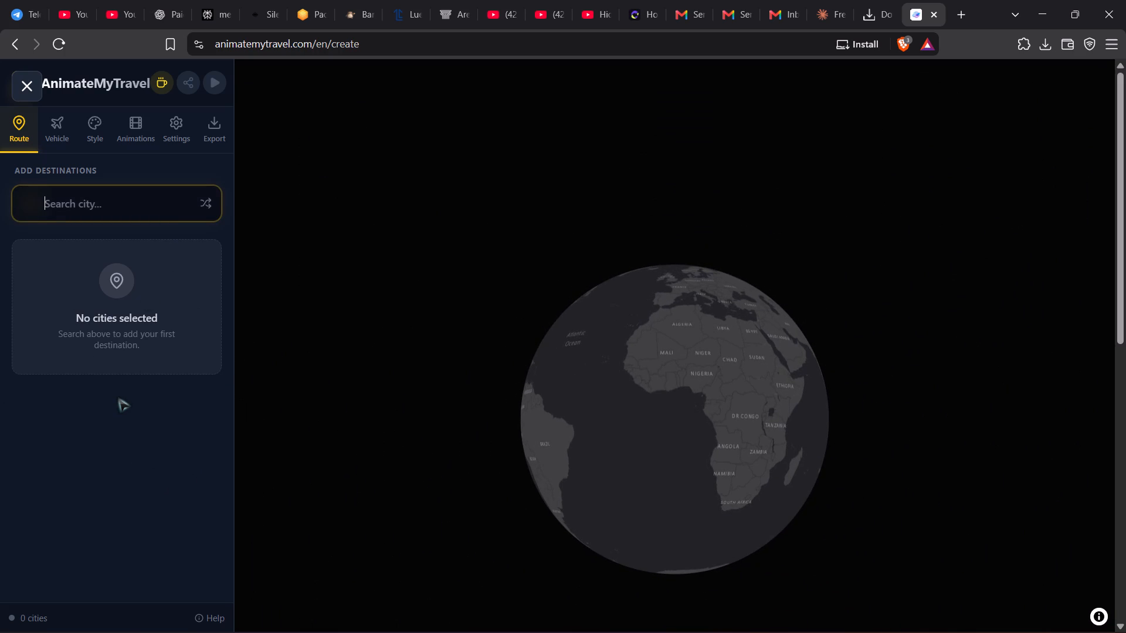
{"action": "type", "text": "jaipur"}
{"action": "key", "text": "Down"}
{"action": "key", "text": "Return"}
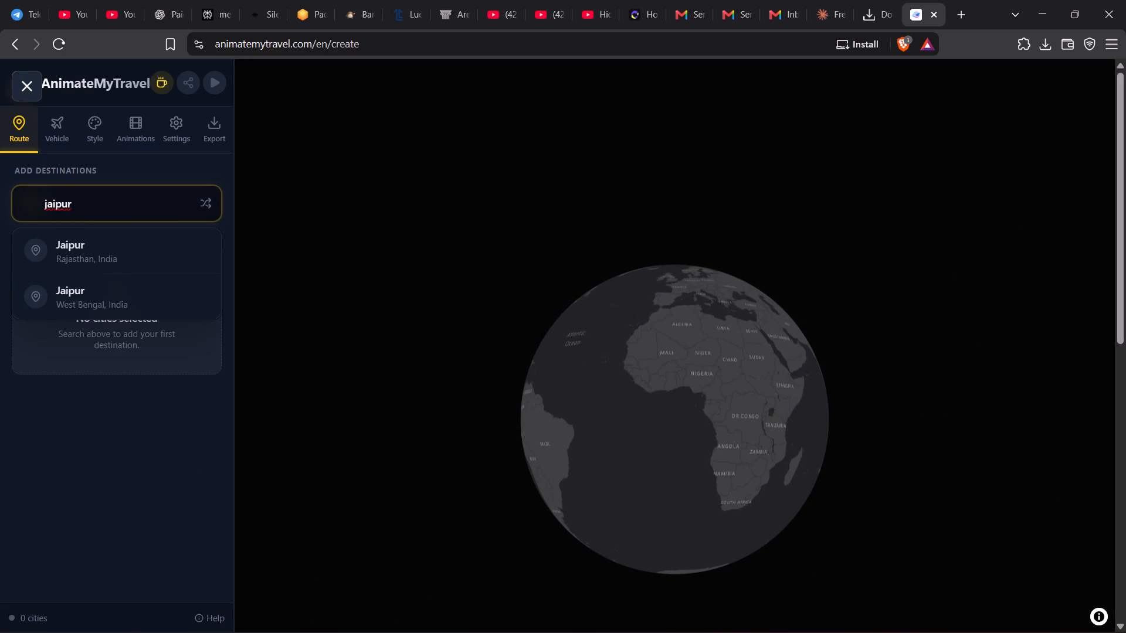
{"action": "left_click", "coordinate": [130, 238]}
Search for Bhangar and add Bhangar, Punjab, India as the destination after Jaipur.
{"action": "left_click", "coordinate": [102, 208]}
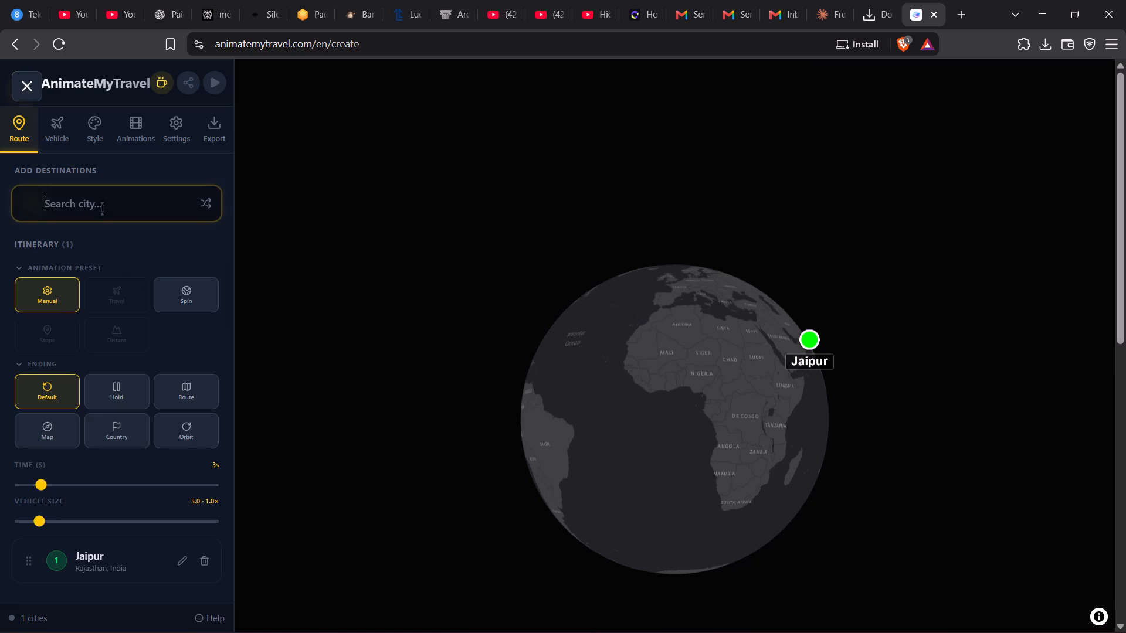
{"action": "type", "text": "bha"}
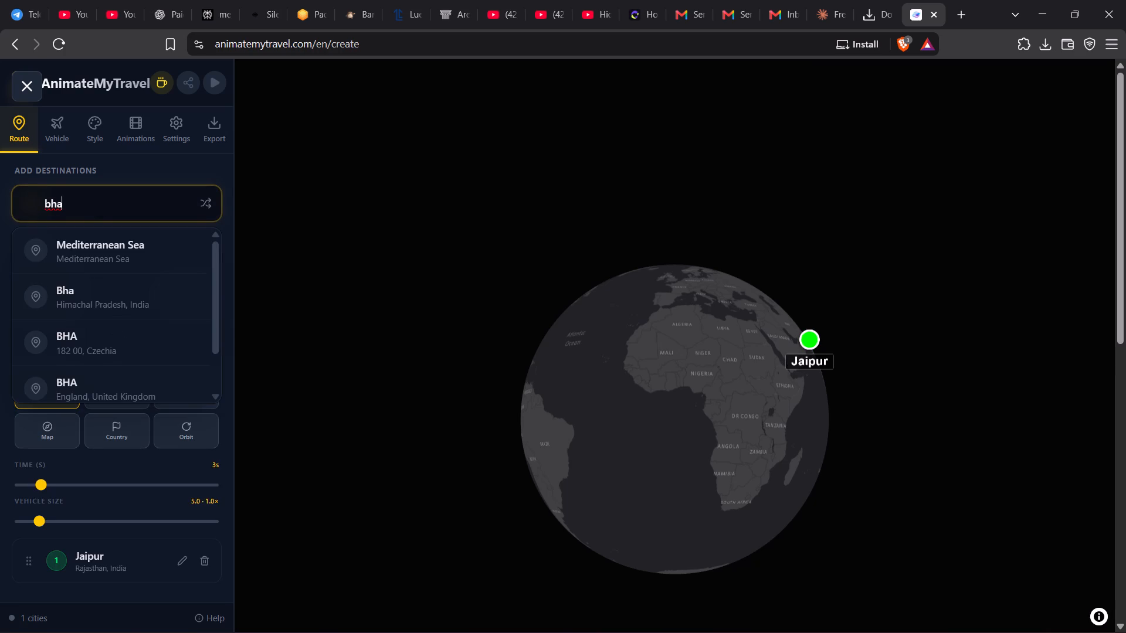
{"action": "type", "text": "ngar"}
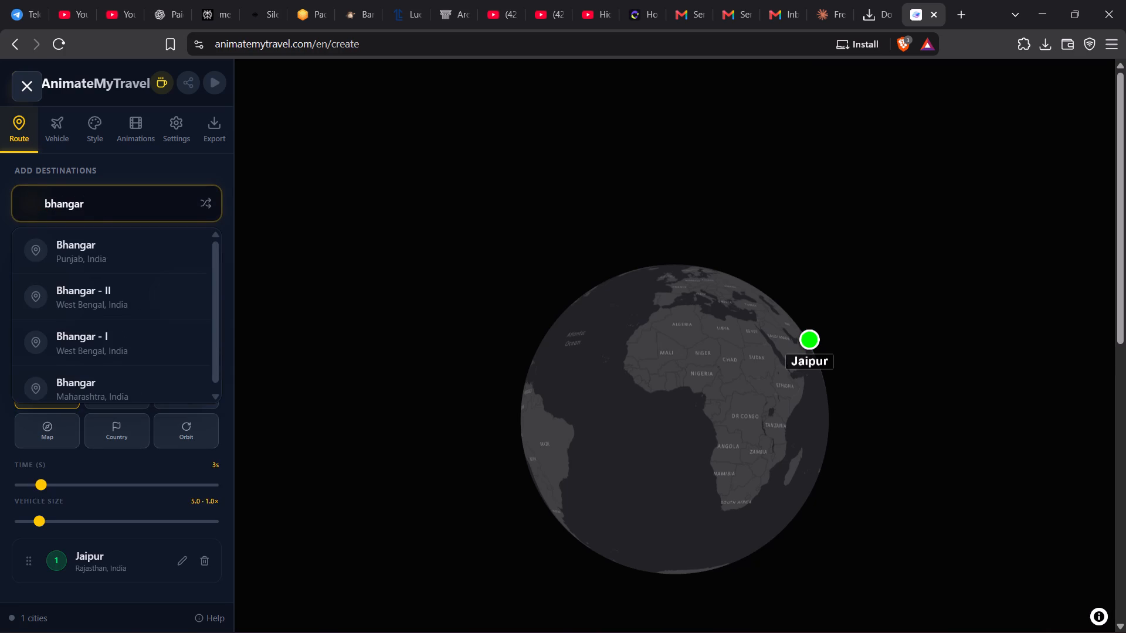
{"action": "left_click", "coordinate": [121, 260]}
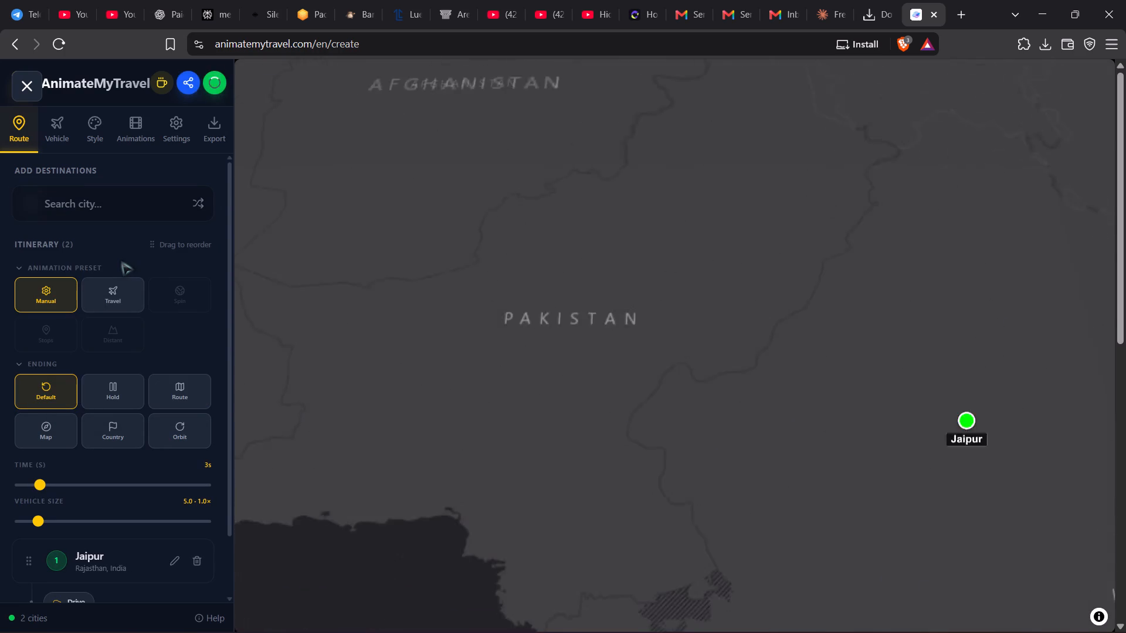
Preview the route animation from Jaipur to Bhangar, Punjab.
{"action": "scroll", "coordinate": [532, 430], "scroll_direction": "down", "scroll_amount": 3}
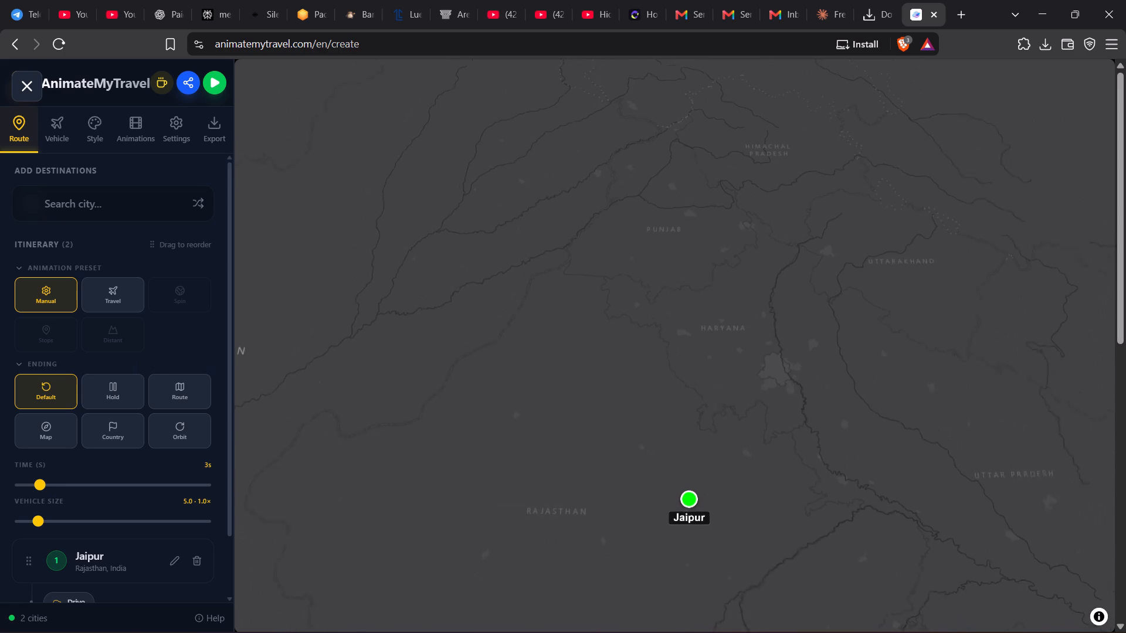
{"action": "scroll", "coordinate": [508, 382], "scroll_direction": "right", "scroll_amount": 4}
{"action": "scroll", "coordinate": [508, 382], "scroll_direction": "left", "scroll_amount": 2}
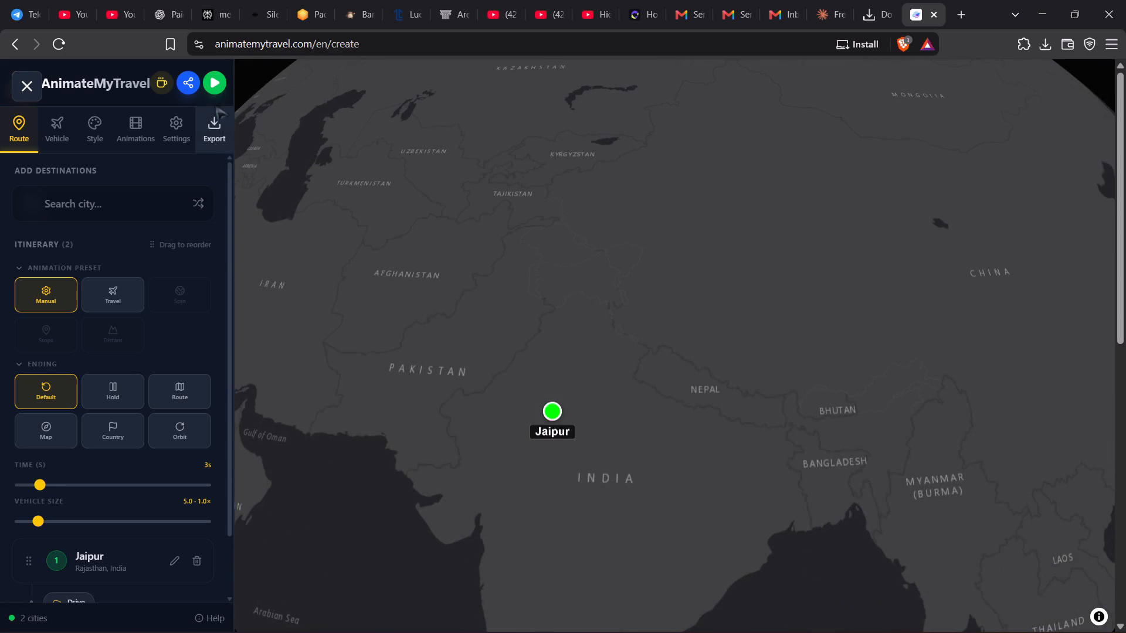
{"action": "left_click", "coordinate": [214, 82]}
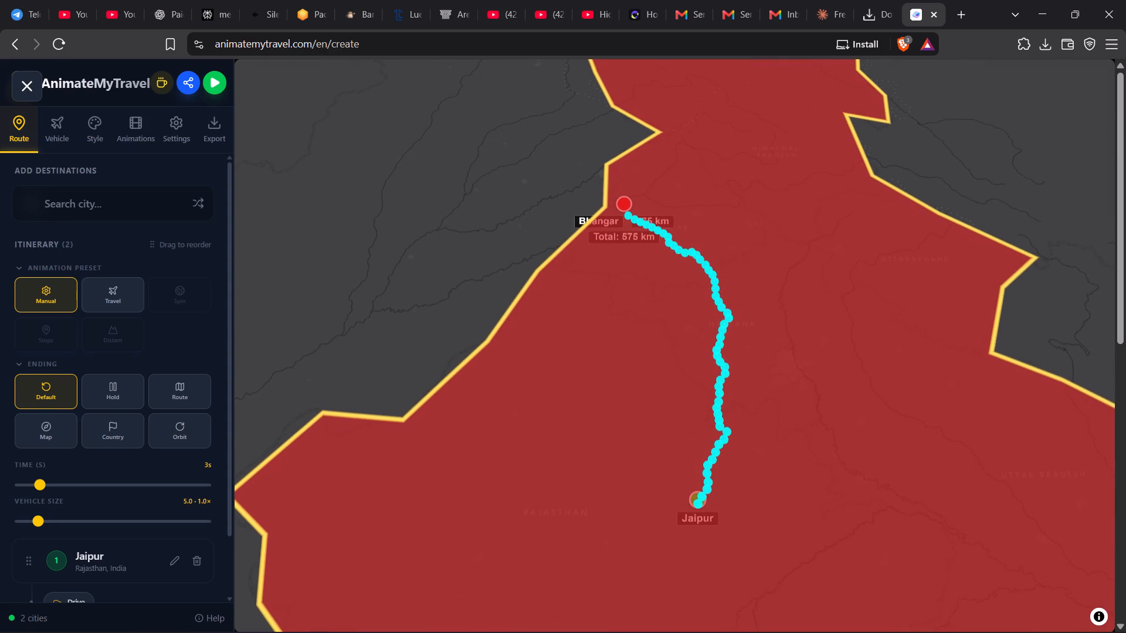
Search for Bhangar again and add Bhangar, Maharashtra, India as another destination.
{"action": "left_click", "coordinate": [74, 200]}
{"action": "type", "text": "bhar"}
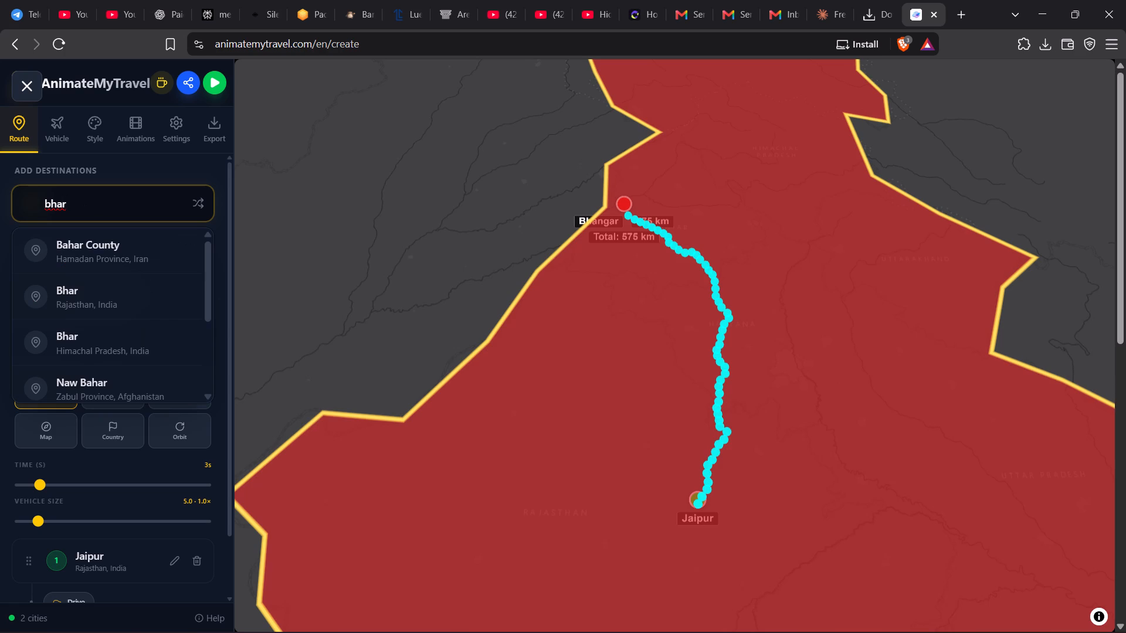
{"action": "type", "text": "ngar"}
{"action": "left_click", "coordinate": [70, 202]}
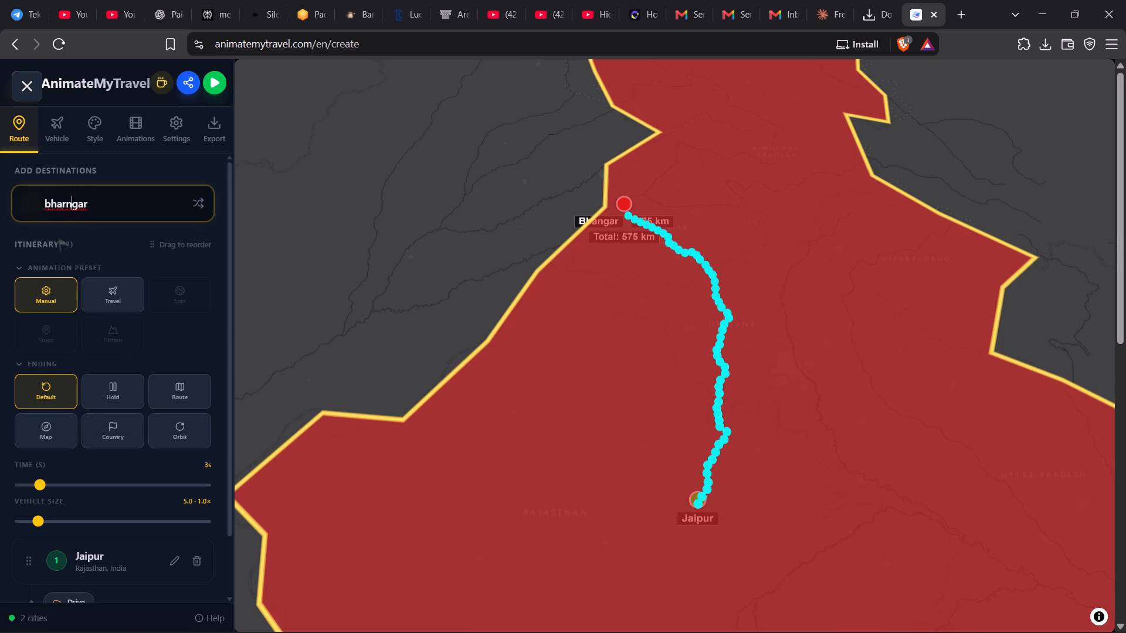
{"action": "key", "text": "BackSpace"}
{"action": "key", "text": "BackSpace"}
{"action": "key", "text": "n"}
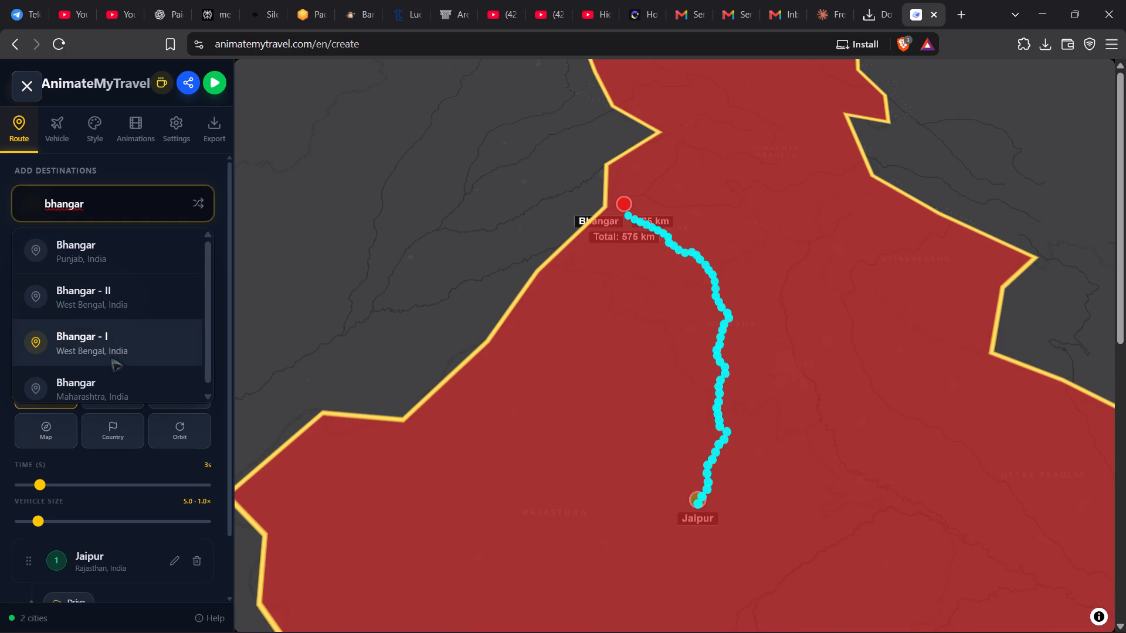
{"action": "left_click", "coordinate": [104, 377]}
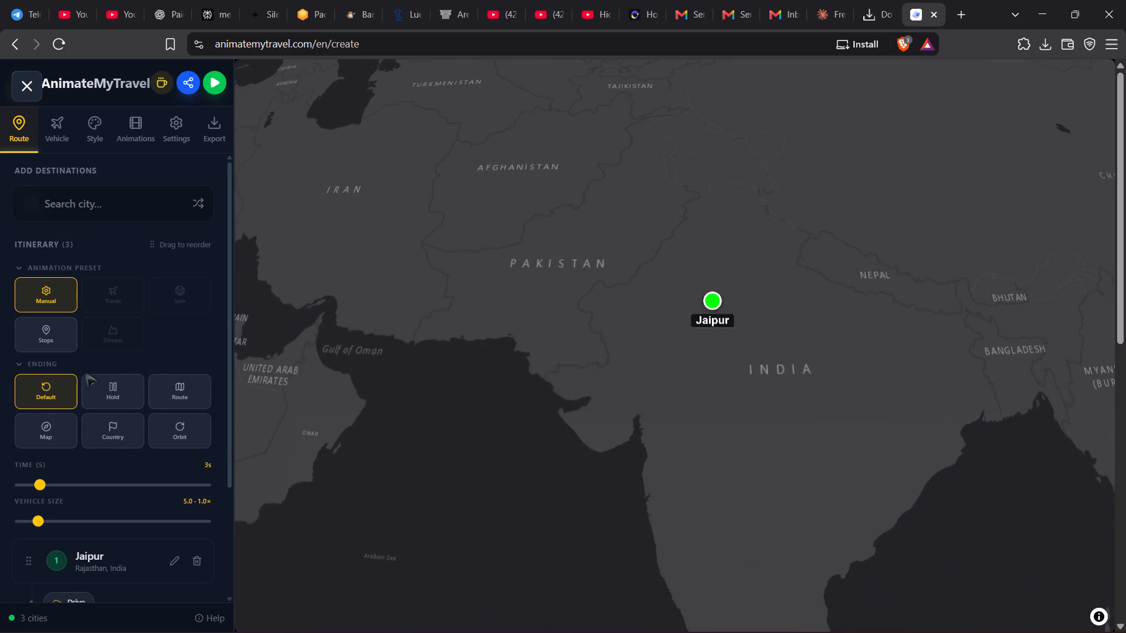
Preview the route animation from Jaipur through both Bhangar stops.
{"action": "left_click", "coordinate": [220, 81]}
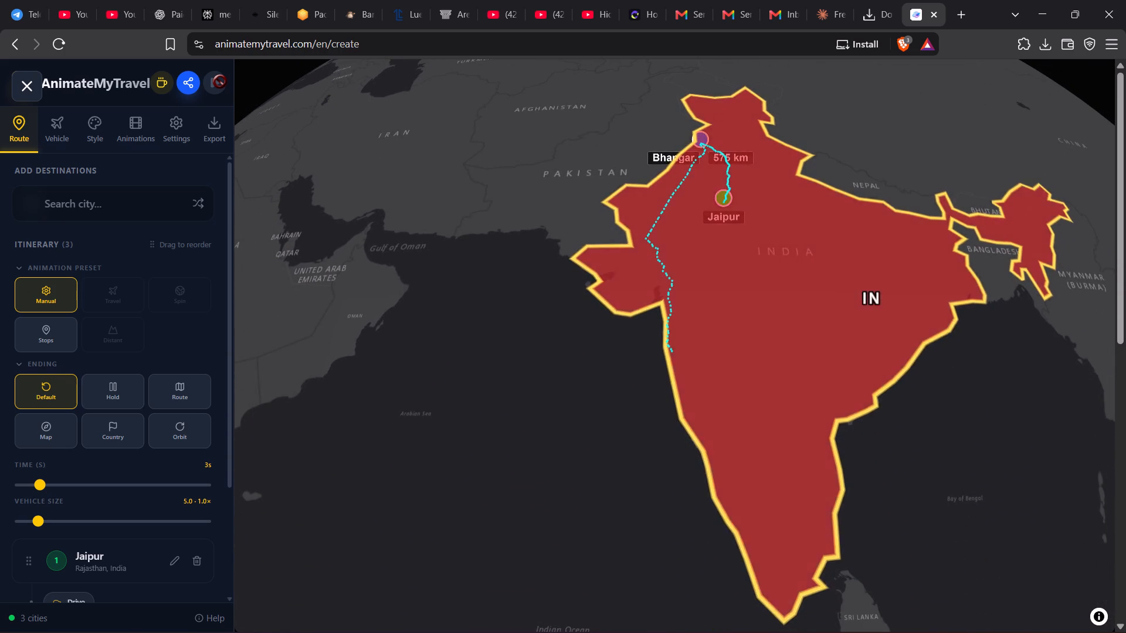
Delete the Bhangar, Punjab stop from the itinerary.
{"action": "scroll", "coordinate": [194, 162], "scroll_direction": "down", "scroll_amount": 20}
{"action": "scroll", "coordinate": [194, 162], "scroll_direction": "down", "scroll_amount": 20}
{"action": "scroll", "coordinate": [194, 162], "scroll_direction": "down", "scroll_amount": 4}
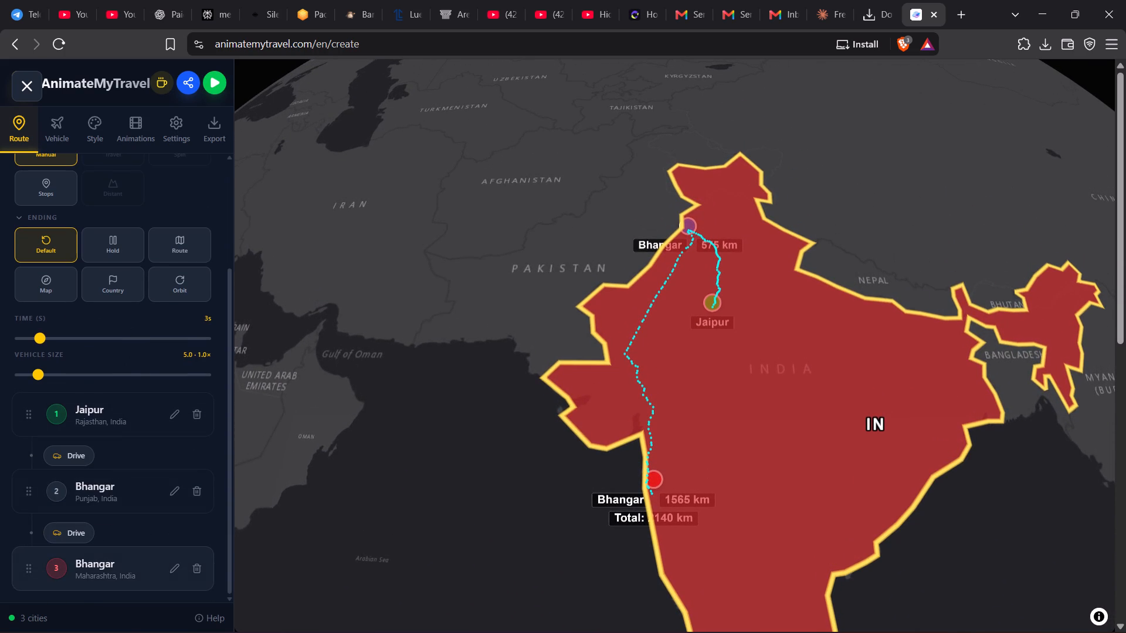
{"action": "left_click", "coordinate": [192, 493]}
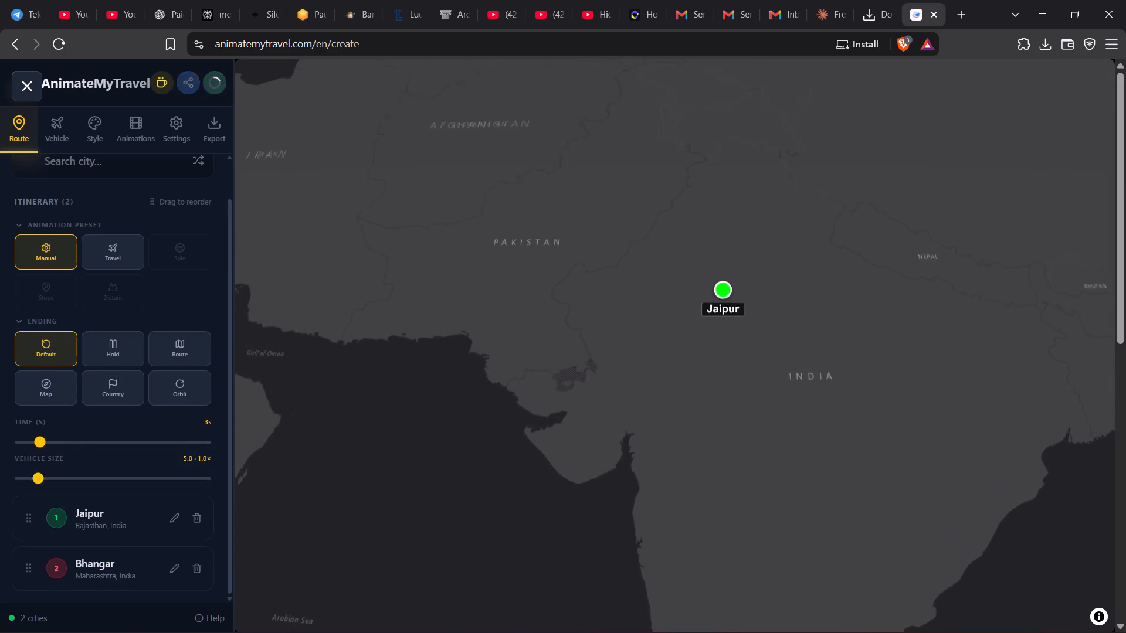
Preview the route animation from Jaipur to Bhangar, Maharashtra.
{"action": "left_click", "coordinate": [212, 91]}
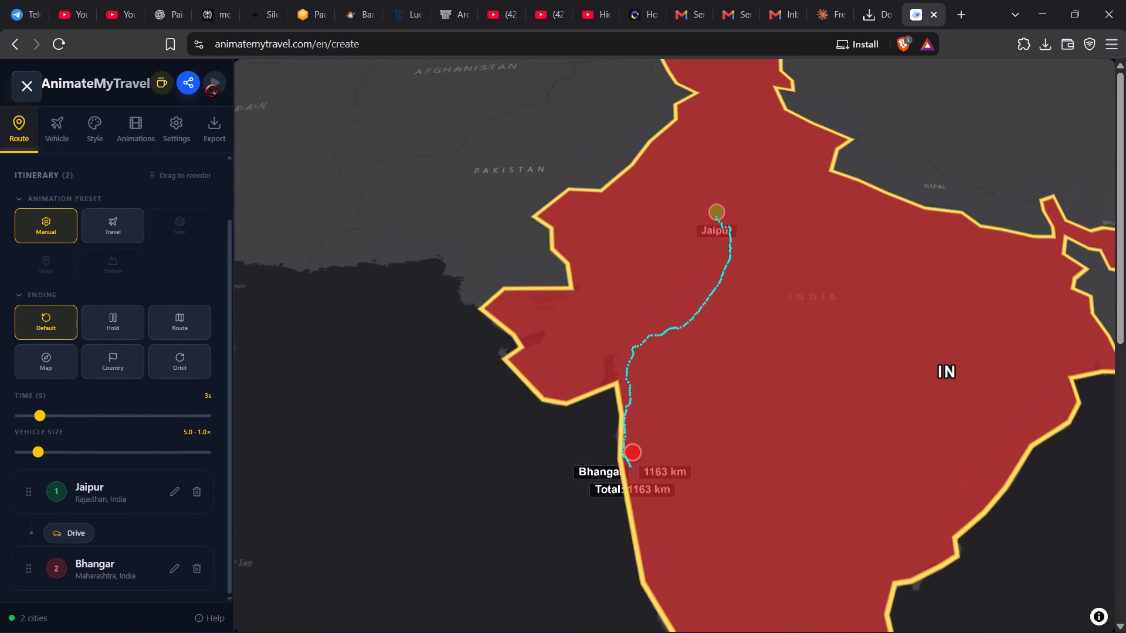
{"action": "scroll", "coordinate": [212, 91], "scroll_direction": "down", "scroll_amount": 20}
{"action": "scroll", "coordinate": [212, 91], "scroll_direction": "down", "scroll_amount": 20}
{"action": "scroll", "coordinate": [212, 91], "scroll_direction": "down", "scroll_amount": 10}
{"action": "scroll", "coordinate": [173, 47], "scroll_direction": "up", "scroll_amount": 20}
{"action": "scroll", "coordinate": [173, 47], "scroll_direction": "up", "scroll_amount": 20}
{"action": "scroll", "coordinate": [173, 47], "scroll_direction": "up", "scroll_amount": 20}
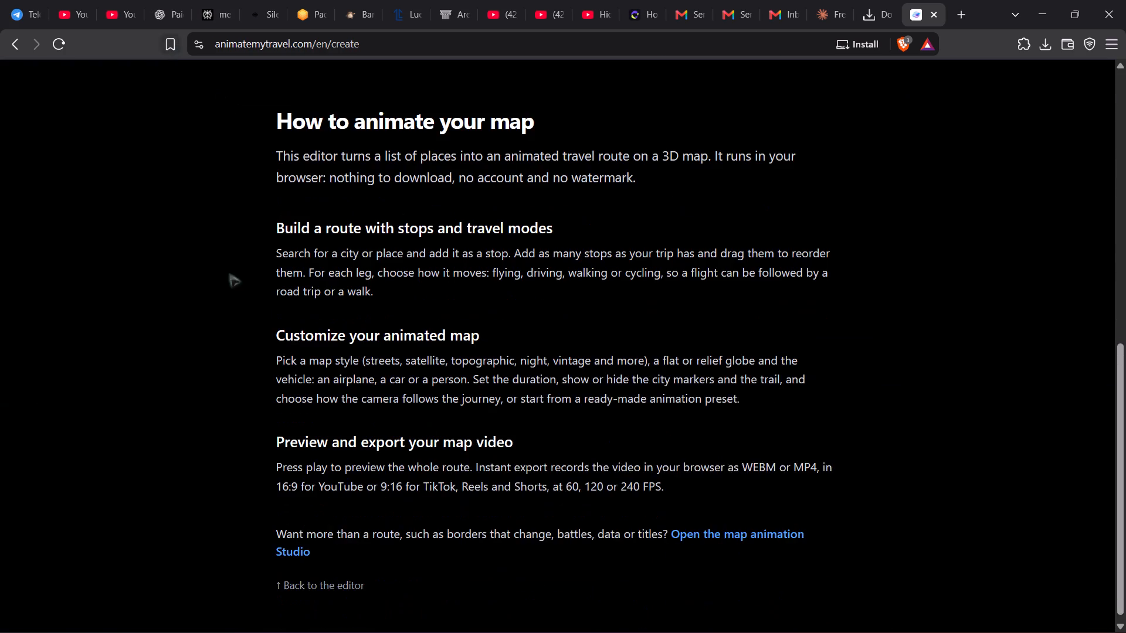
{"action": "scroll", "coordinate": [229, 273], "scroll_direction": "up", "scroll_amount": 20}
{"action": "scroll", "coordinate": [229, 273], "scroll_direction": "up", "scroll_amount": 10}
{"action": "scroll", "coordinate": [240, 304], "scroll_direction": "down", "scroll_amount": 20}
{"action": "scroll", "coordinate": [240, 304], "scroll_direction": "down", "scroll_amount": 6}
{"action": "scroll", "coordinate": [240, 304], "scroll_direction": "up", "scroll_amount": 20}
{"action": "scroll", "coordinate": [240, 304], "scroll_direction": "up", "scroll_amount": 20}
{"action": "scroll", "coordinate": [240, 304], "scroll_direction": "up", "scroll_amount": 20}
Search the web for bhangar in a new tab and examine the results for the place's location.
{"action": "left_click", "coordinate": [959, 14]}
{"action": "type", "text": "bhangar"}
{"action": "key", "text": "Return"}
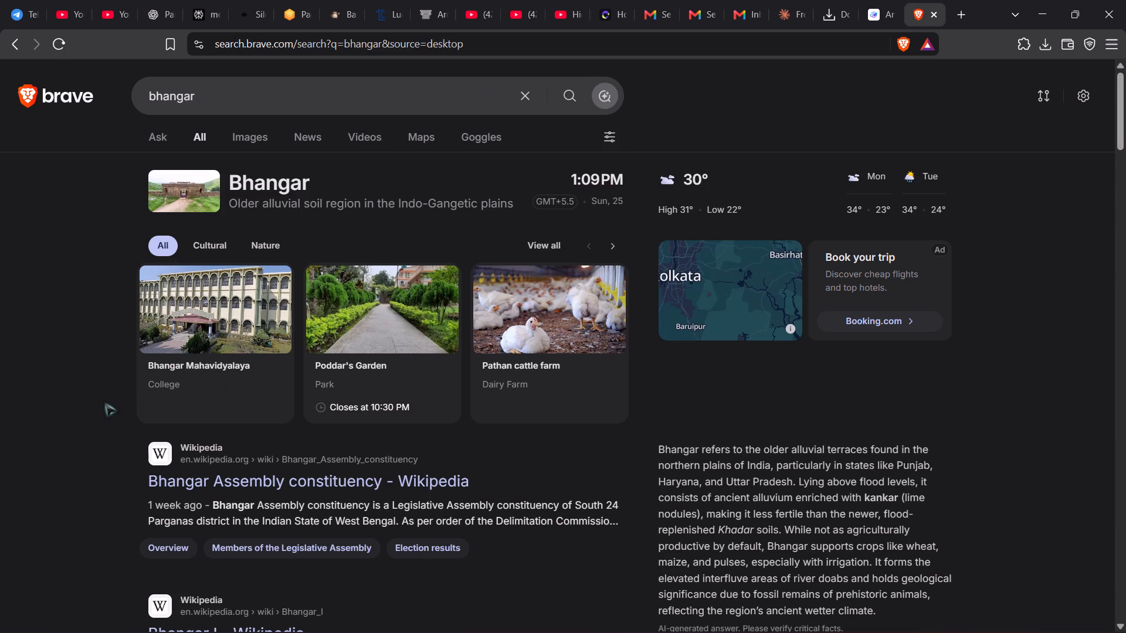
{"action": "scroll", "coordinate": [104, 401], "scroll_direction": "up", "scroll_amount": 1}
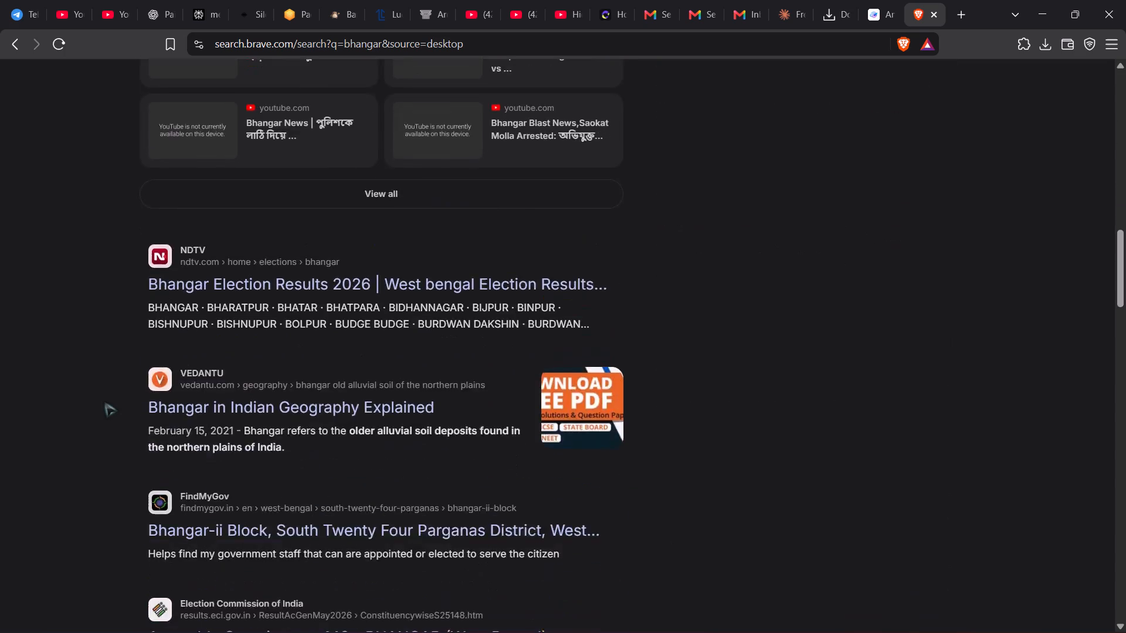
{"action": "scroll", "coordinate": [104, 401], "scroll_direction": "up", "scroll_amount": 8}
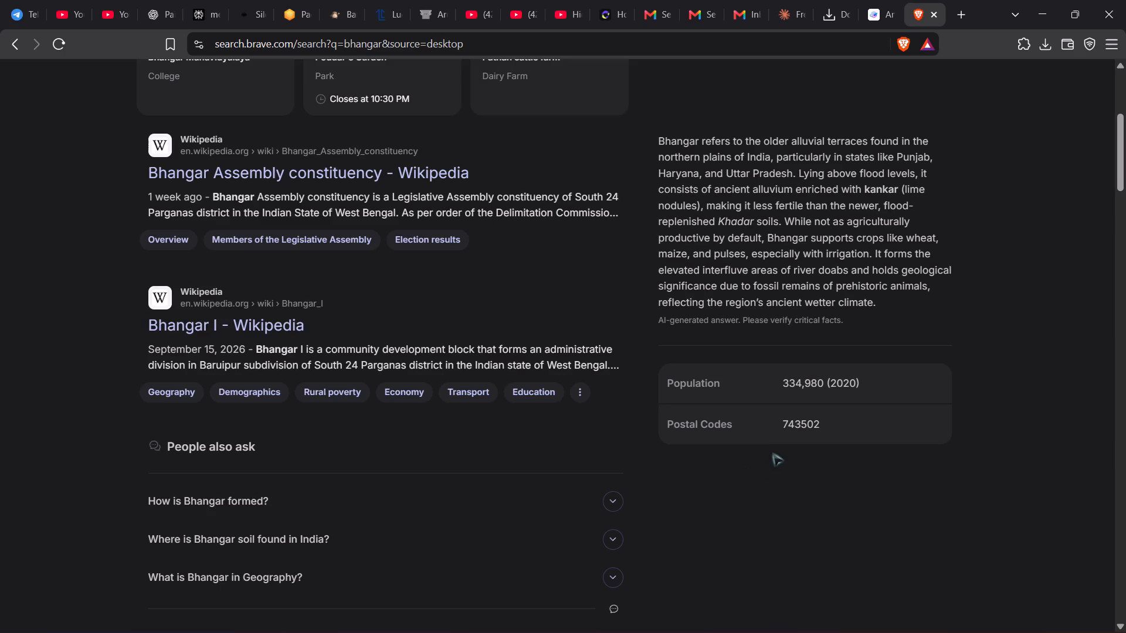
Refine the web search to "bhangar honted place" to find the haunted site's location.
{"action": "scroll", "coordinate": [771, 448], "scroll_direction": "up", "scroll_amount": 20}
{"action": "scroll", "coordinate": [771, 448], "scroll_direction": "up", "scroll_amount": 20}
{"action": "scroll", "coordinate": [771, 448], "scroll_direction": "up", "scroll_amount": 20}
{"action": "left_click", "coordinate": [355, 87]}
{"action": "key", "text": "space"}
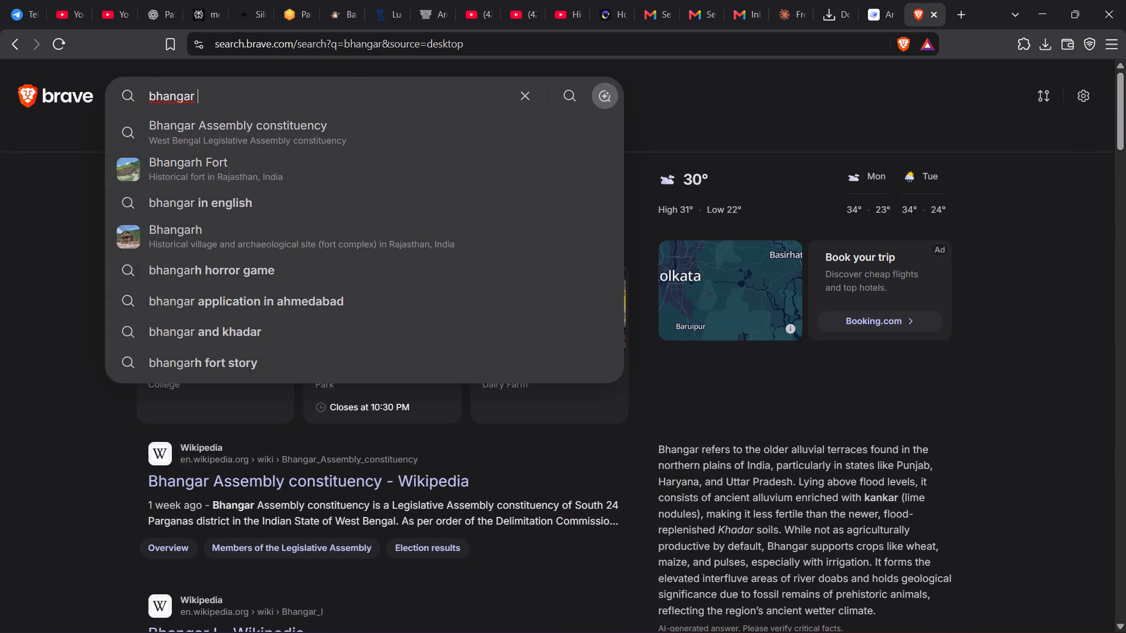
{"action": "type", "text": "hontest place"}
{"action": "key", "text": "Return"}
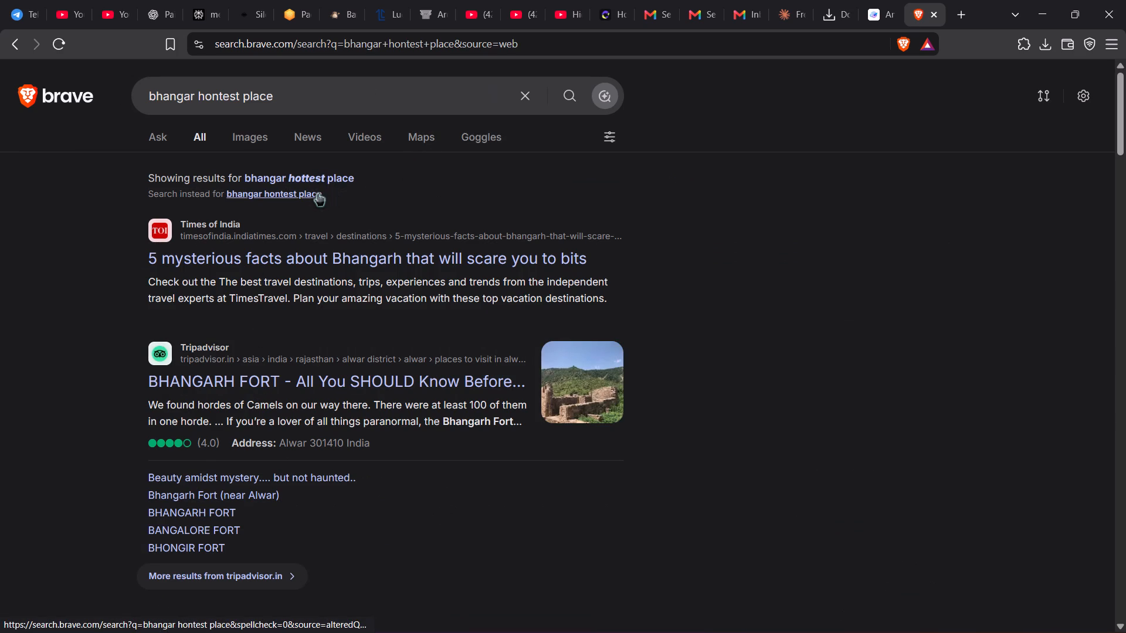
{"action": "left_click", "coordinate": [236, 101]}
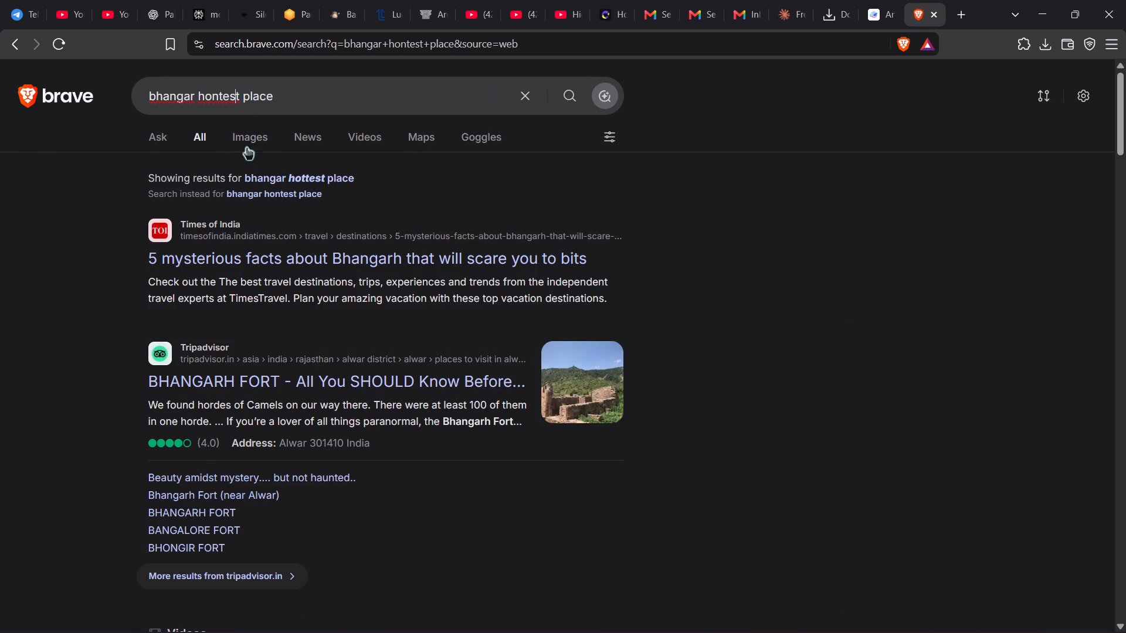
{"action": "key", "text": "BackSpace"}
{"action": "key", "text": "Right"}
{"action": "key", "text": "BackSpace"}
{"action": "key", "text": "d"}
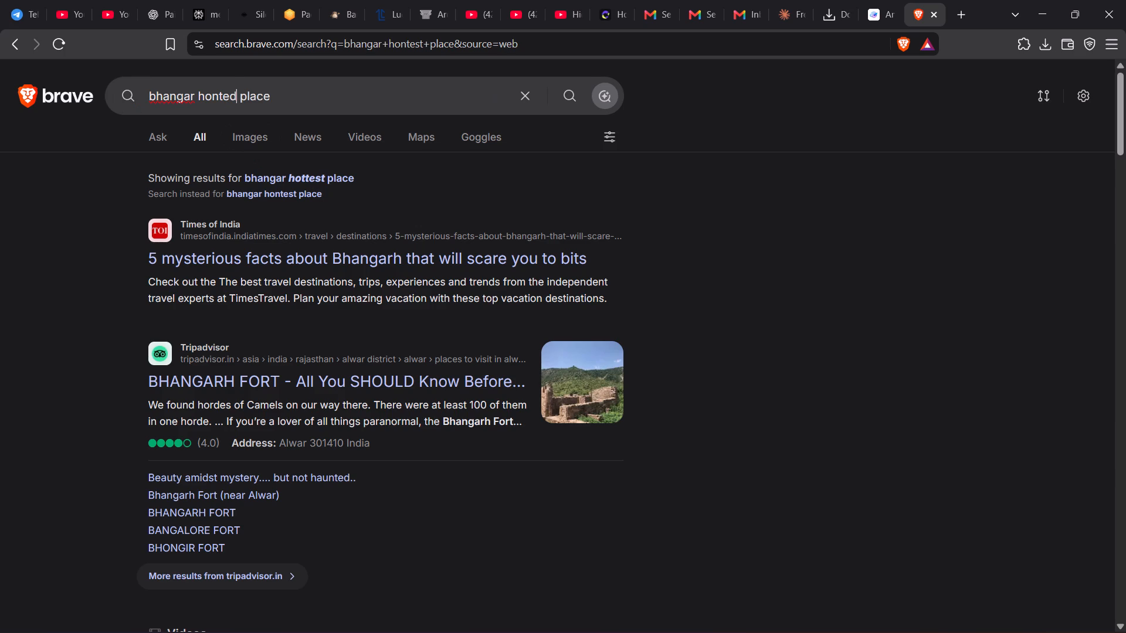
{"action": "key", "text": "Return"}
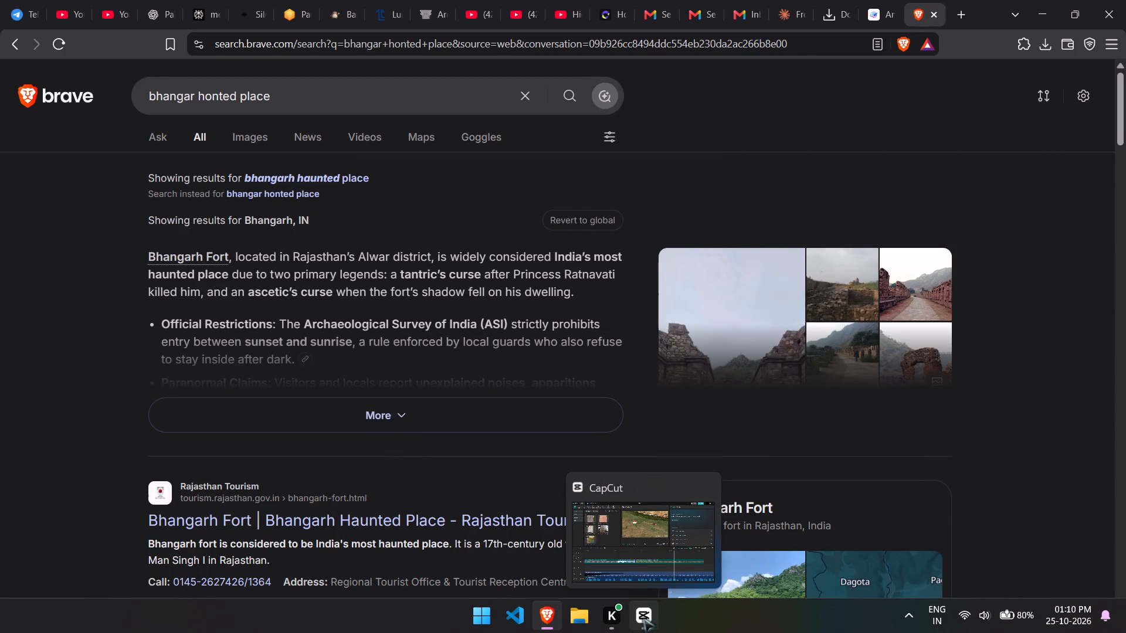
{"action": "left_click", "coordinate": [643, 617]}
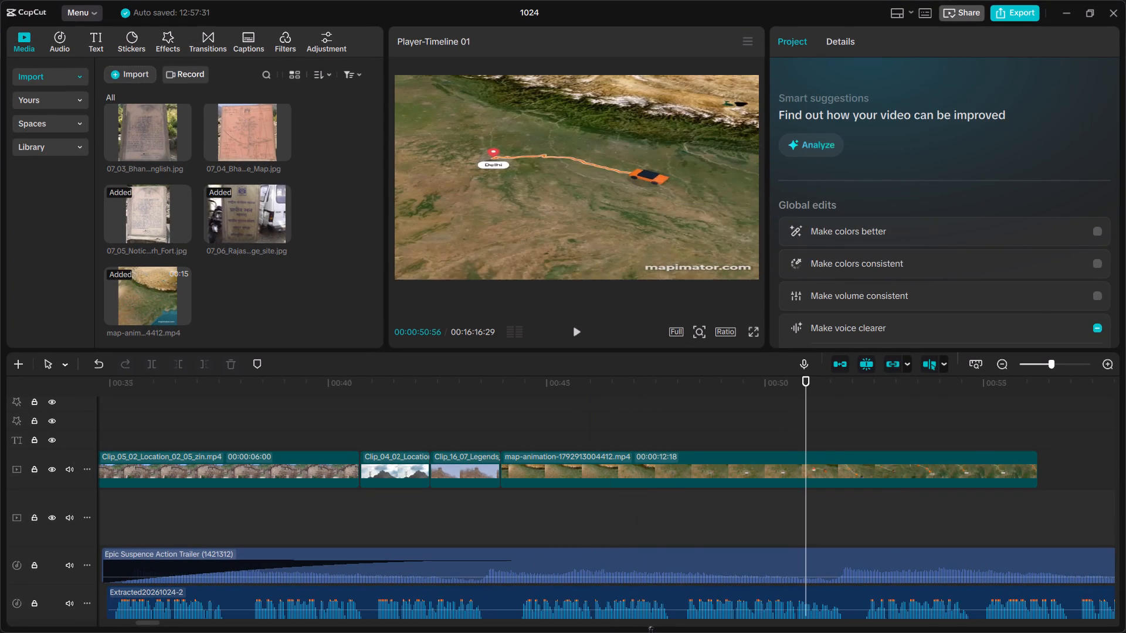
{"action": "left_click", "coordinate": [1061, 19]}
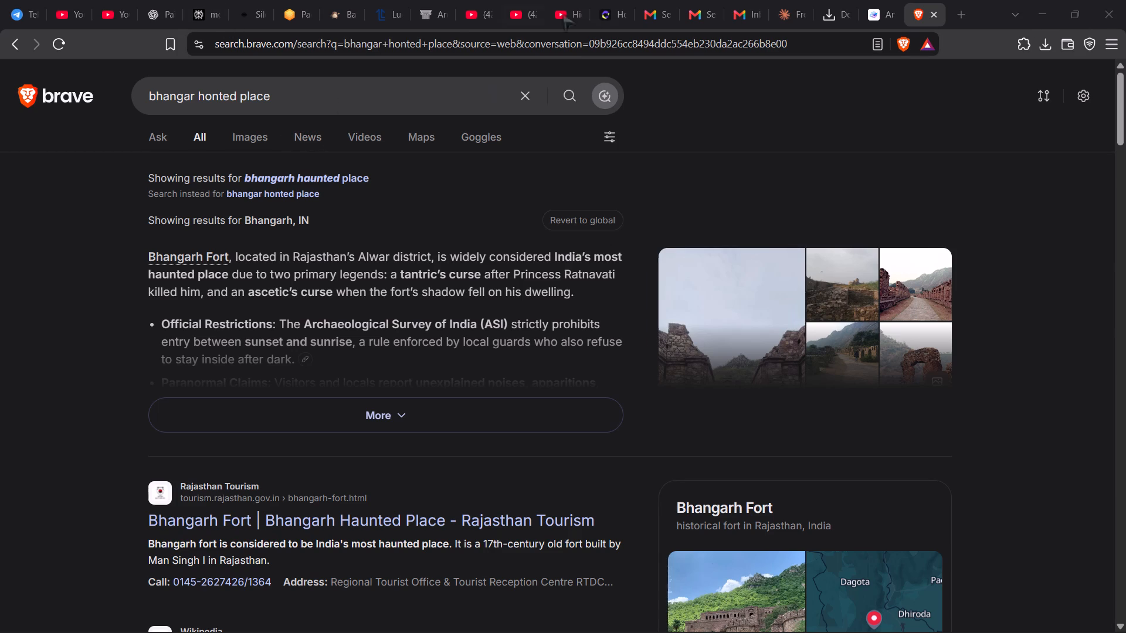
Delete the Bhangar, Maharashtra stop from the AnimateMyTravel itinerary.
{"action": "left_click", "coordinate": [888, 9]}
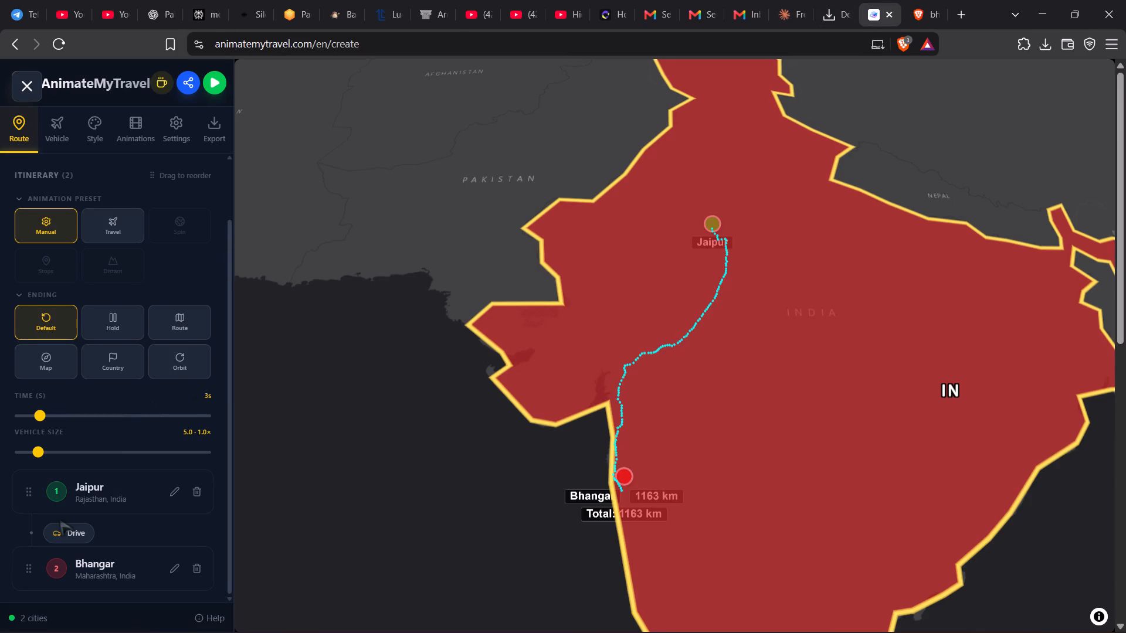
{"action": "left_click", "coordinate": [200, 578]}
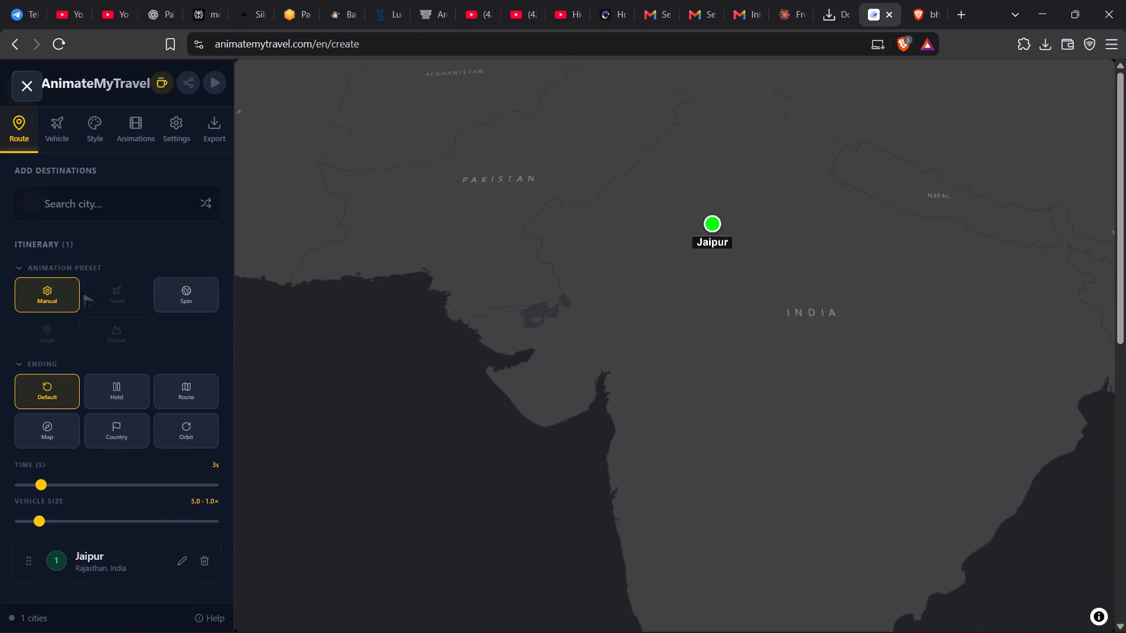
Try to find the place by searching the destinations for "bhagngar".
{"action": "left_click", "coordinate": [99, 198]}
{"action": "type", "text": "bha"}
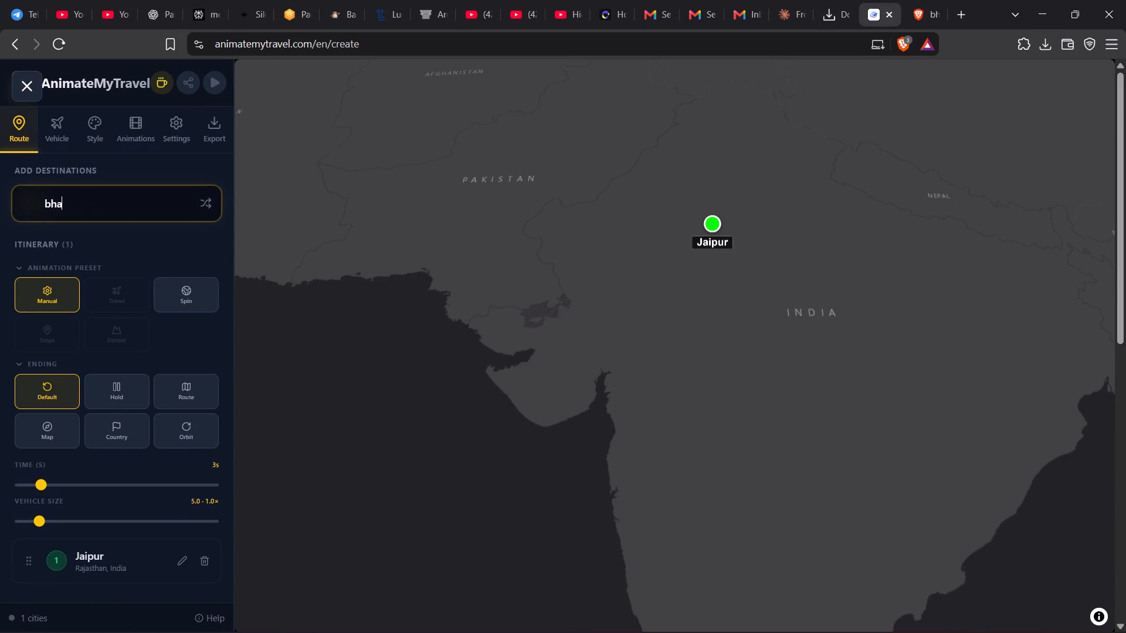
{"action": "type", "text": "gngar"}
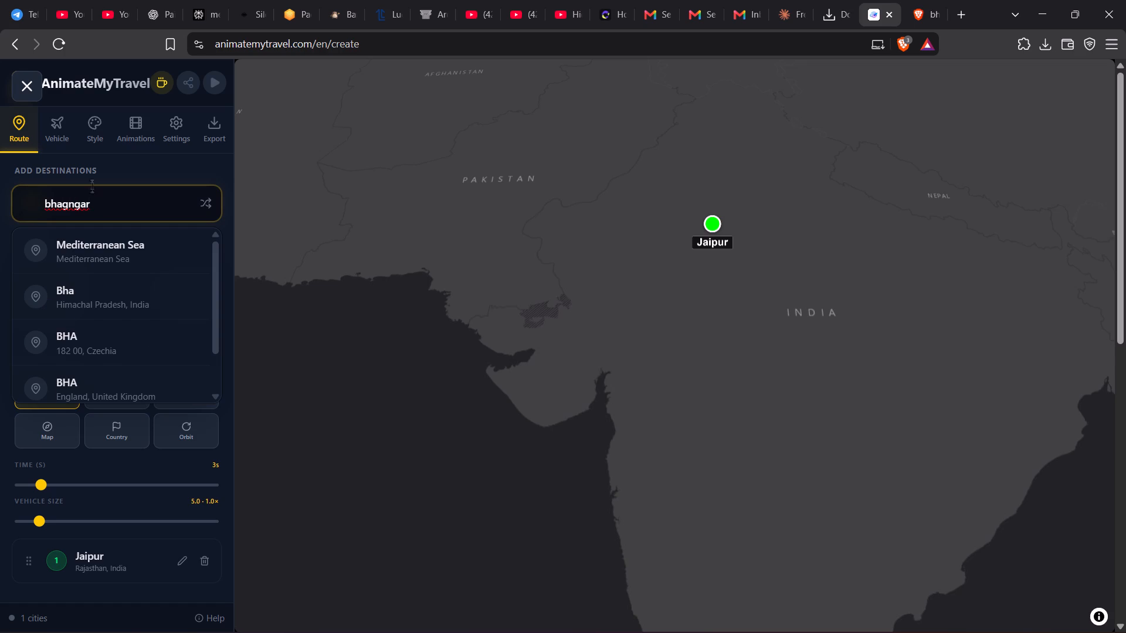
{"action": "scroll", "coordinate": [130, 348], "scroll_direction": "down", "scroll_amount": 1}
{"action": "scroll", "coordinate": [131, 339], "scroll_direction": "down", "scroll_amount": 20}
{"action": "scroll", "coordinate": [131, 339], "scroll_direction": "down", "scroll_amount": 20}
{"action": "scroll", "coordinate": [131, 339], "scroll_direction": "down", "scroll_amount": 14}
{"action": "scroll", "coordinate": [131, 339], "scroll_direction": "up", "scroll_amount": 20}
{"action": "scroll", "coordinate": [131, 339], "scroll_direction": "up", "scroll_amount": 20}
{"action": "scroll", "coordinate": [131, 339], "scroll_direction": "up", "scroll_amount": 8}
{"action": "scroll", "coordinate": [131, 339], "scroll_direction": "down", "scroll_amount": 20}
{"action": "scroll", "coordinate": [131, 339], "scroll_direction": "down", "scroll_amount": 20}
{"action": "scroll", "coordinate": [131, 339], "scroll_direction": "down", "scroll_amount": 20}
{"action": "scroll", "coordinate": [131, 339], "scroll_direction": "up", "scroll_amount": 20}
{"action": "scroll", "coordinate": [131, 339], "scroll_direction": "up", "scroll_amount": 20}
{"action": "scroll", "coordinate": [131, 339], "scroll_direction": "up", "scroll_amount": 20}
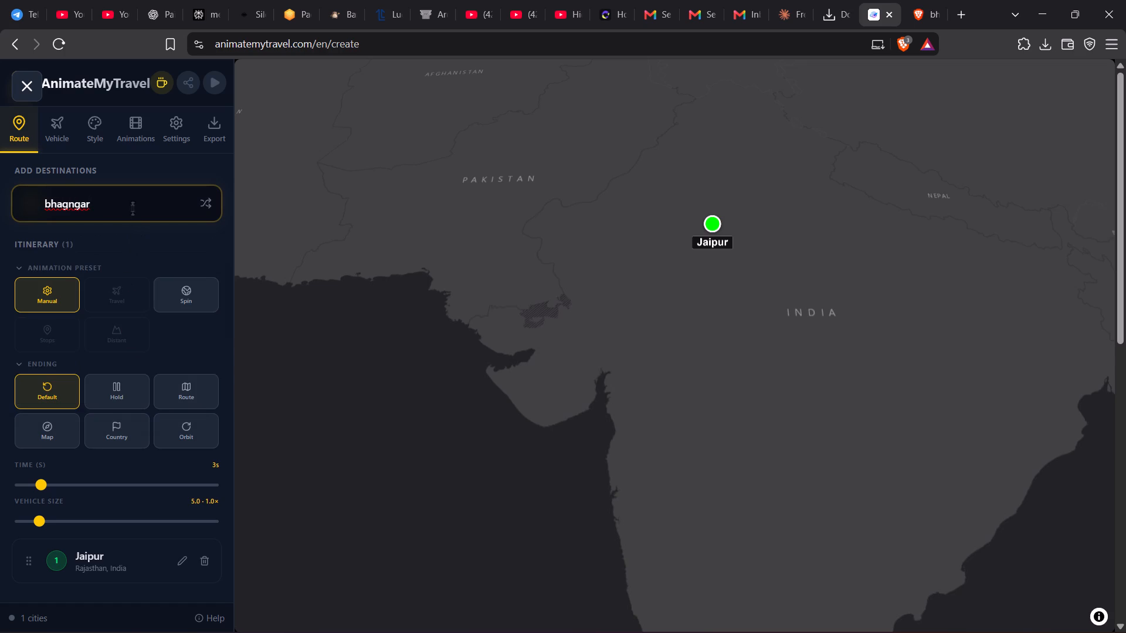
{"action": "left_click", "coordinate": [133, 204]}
Copy the place name "Bhangarh Fort" from the web search answer.
{"action": "left_click", "coordinate": [915, 13]}
{"action": "double_click", "coordinate": [154, 255]}
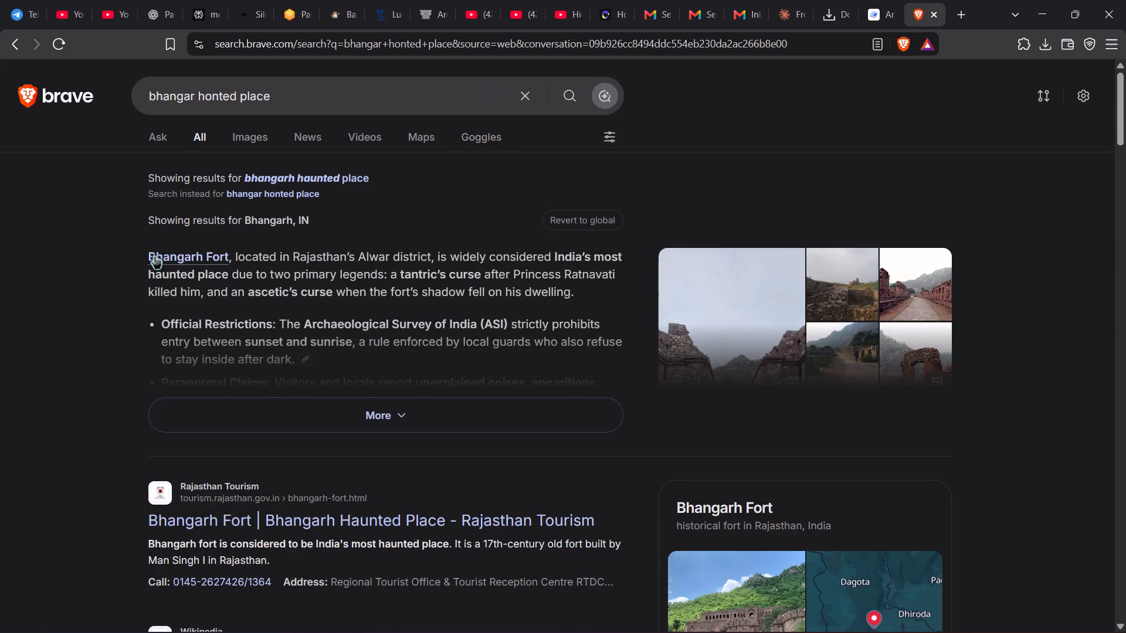
{"action": "left_click", "coordinate": [138, 250]}
{"action": "left_click_drag", "start_coordinate": [132, 250], "coordinate": [229, 252]}
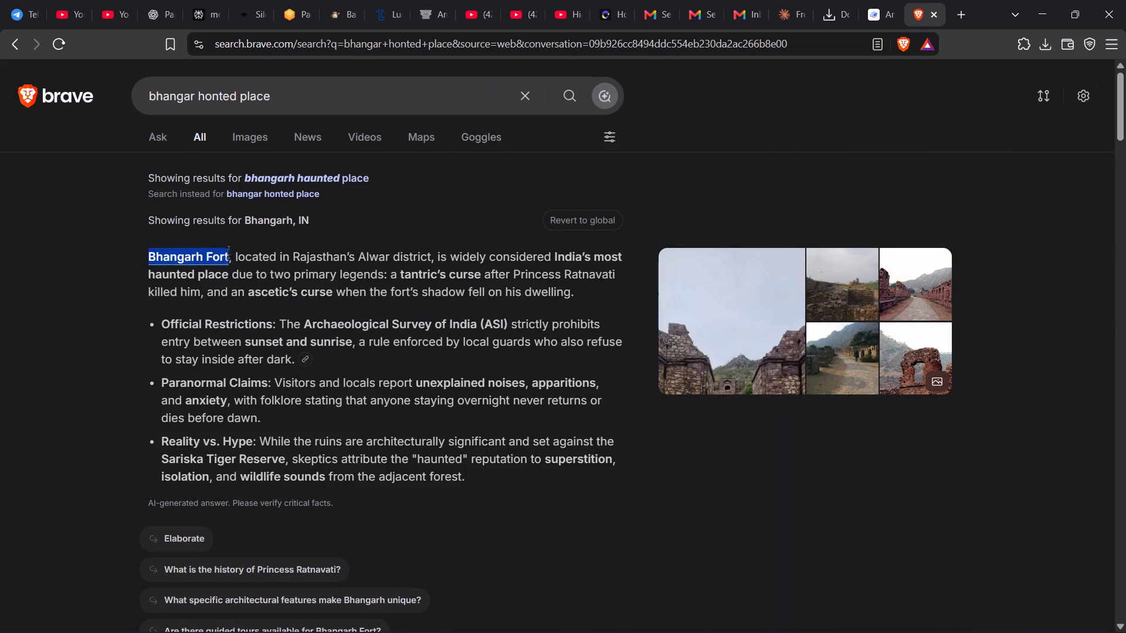
{"action": "left_click_drag", "start_coordinate": [229, 252], "coordinate": [229, 251]}
{"action": "key", "text": "ctrl+c"}
Replace the destination search text with "Bhangarh Fort" and add Bhangarh Haunted Fort, Rajasthan as the stop after Jaipur.
{"action": "left_click", "coordinate": [858, 15]}
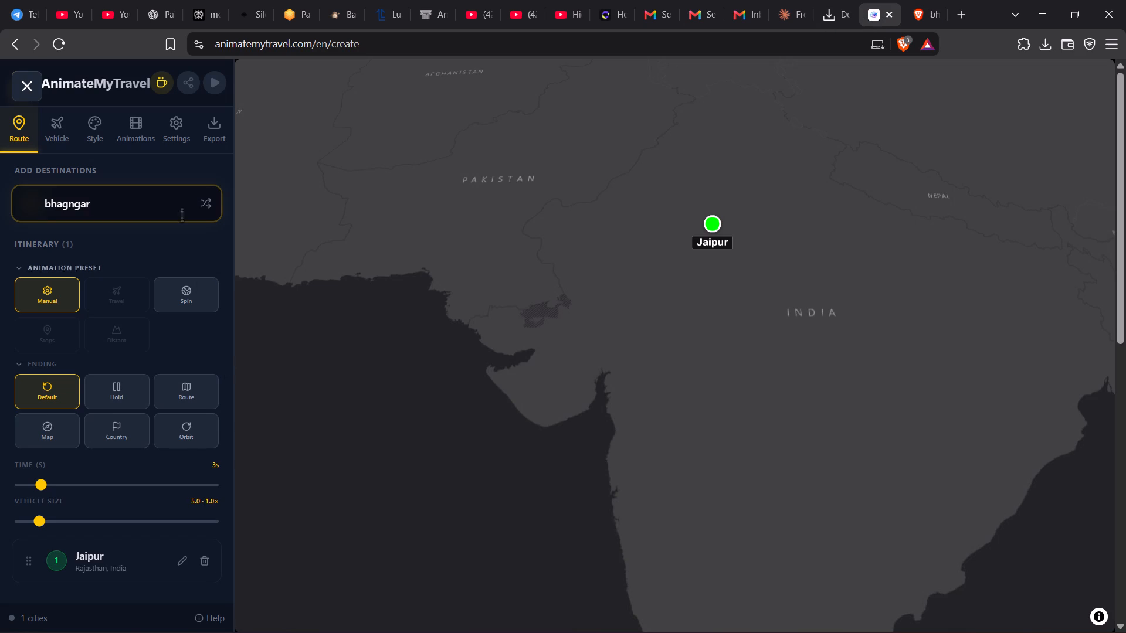
{"action": "key", "text": "BackSpace"}
{"action": "key", "text": "BackSpace"}
{"action": "key", "text": "BackSpace"}
{"action": "key", "text": "BackSpace"}
{"action": "key", "text": "BackSpace"}
{"action": "key", "text": "BackSpace"}
{"action": "key", "text": "BackSpace"}
{"action": "key", "text": "BackSpace"}
{"action": "key", "text": "BackSpace"}
{"action": "key", "text": "BackSpace"}
{"action": "key", "text": "BackSpace"}
{"action": "key", "text": "BackSpace"}
{"action": "key", "text": "BackSpace"}
{"action": "key", "text": "BackSpace"}
{"action": "key", "text": "BackSpace"}
{"action": "key", "text": "BackSpace"}
{"action": "key", "text": "BackSpace"}
{"action": "key", "text": "BackSpace"}
{"action": "key", "text": "ctrl+v"}
{"action": "key", "text": "Return"}
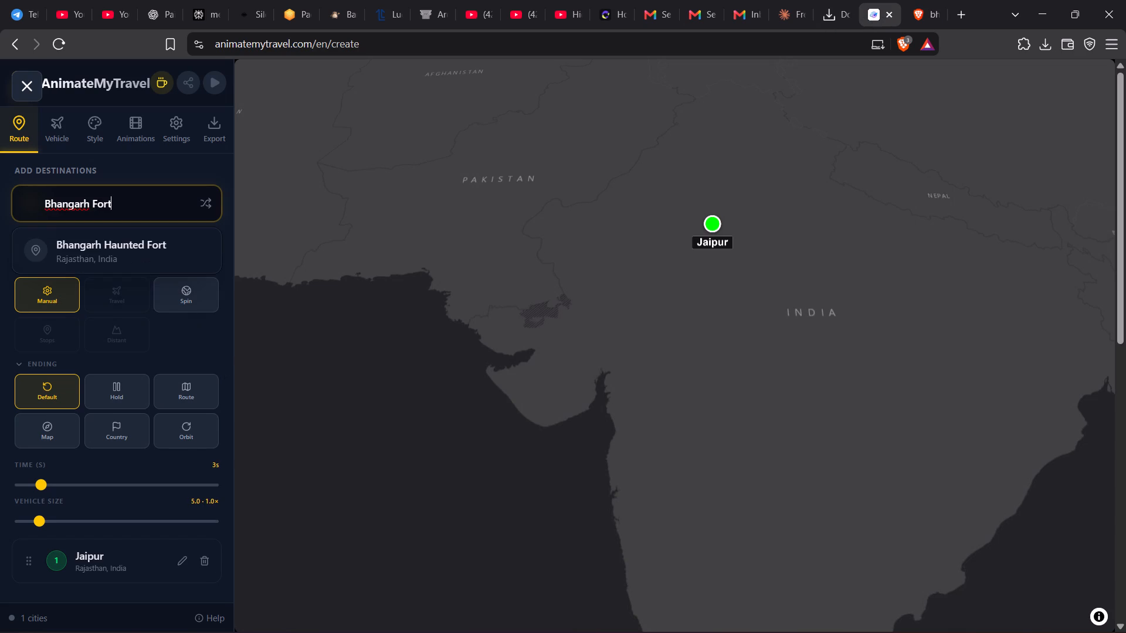
{"action": "left_click", "coordinate": [65, 249]}
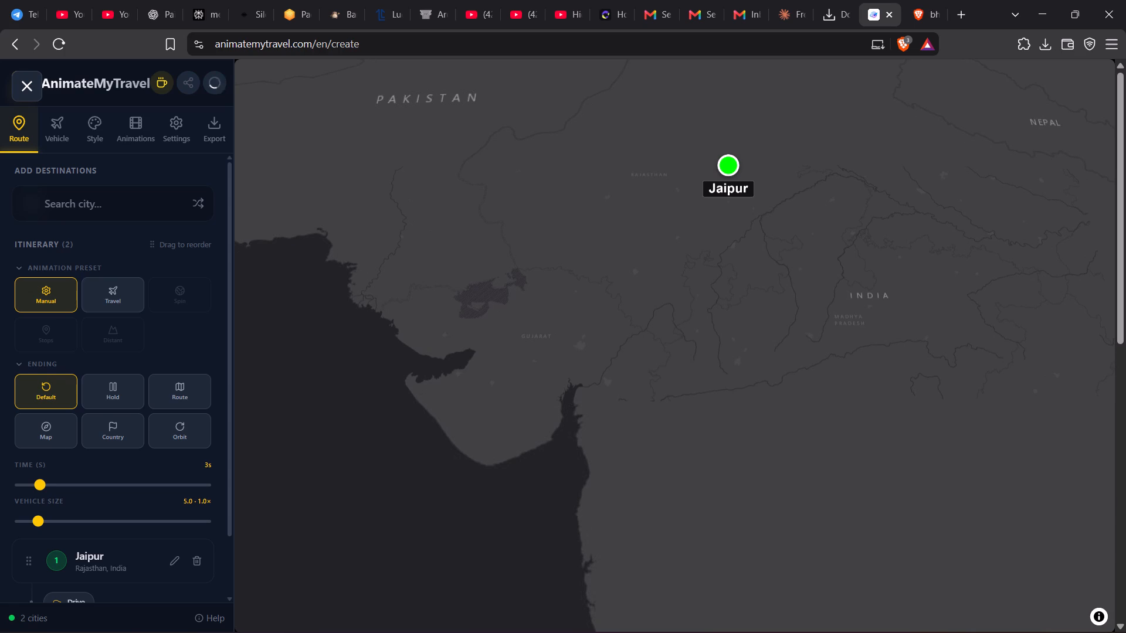
Preview the route animation from Jaipur to Bhangarh Haunted Fort.
{"action": "left_click", "coordinate": [211, 85]}
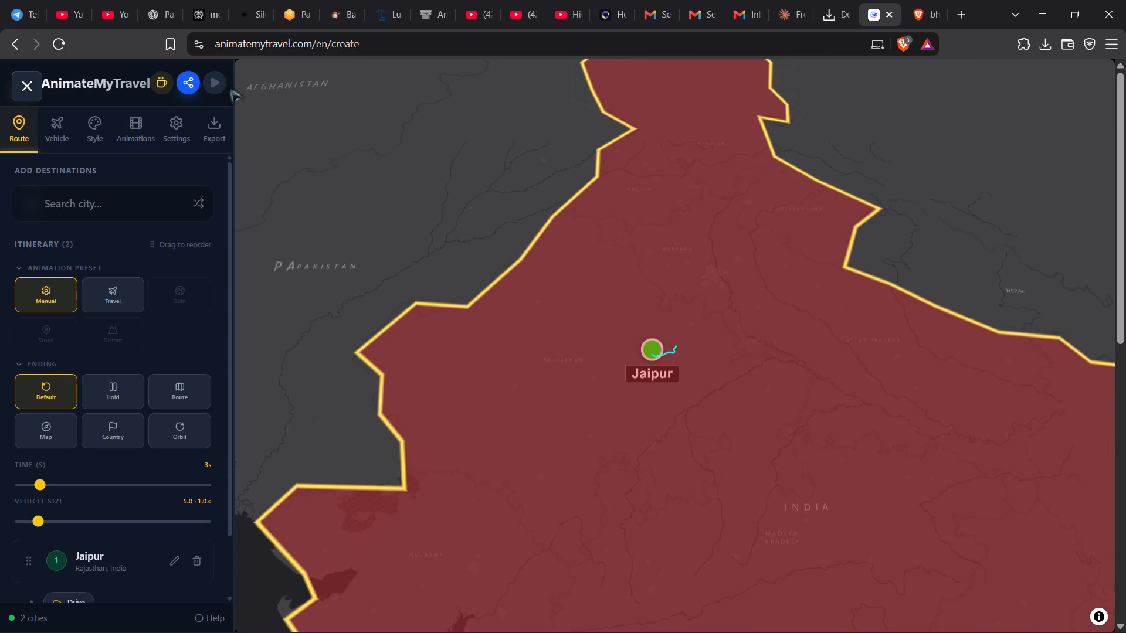
{"action": "scroll", "coordinate": [679, 388], "scroll_direction": "up", "scroll_amount": 20}
{"action": "scroll", "coordinate": [679, 388], "scroll_direction": "up", "scroll_amount": 20}
{"action": "scroll", "coordinate": [679, 388], "scroll_direction": "up", "scroll_amount": 20}
{"action": "scroll", "coordinate": [679, 388], "scroll_direction": "up", "scroll_amount": 20}
{"action": "scroll", "coordinate": [679, 388], "scroll_direction": "up", "scroll_amount": 20}
{"action": "scroll", "coordinate": [679, 388], "scroll_direction": "up", "scroll_amount": 16}
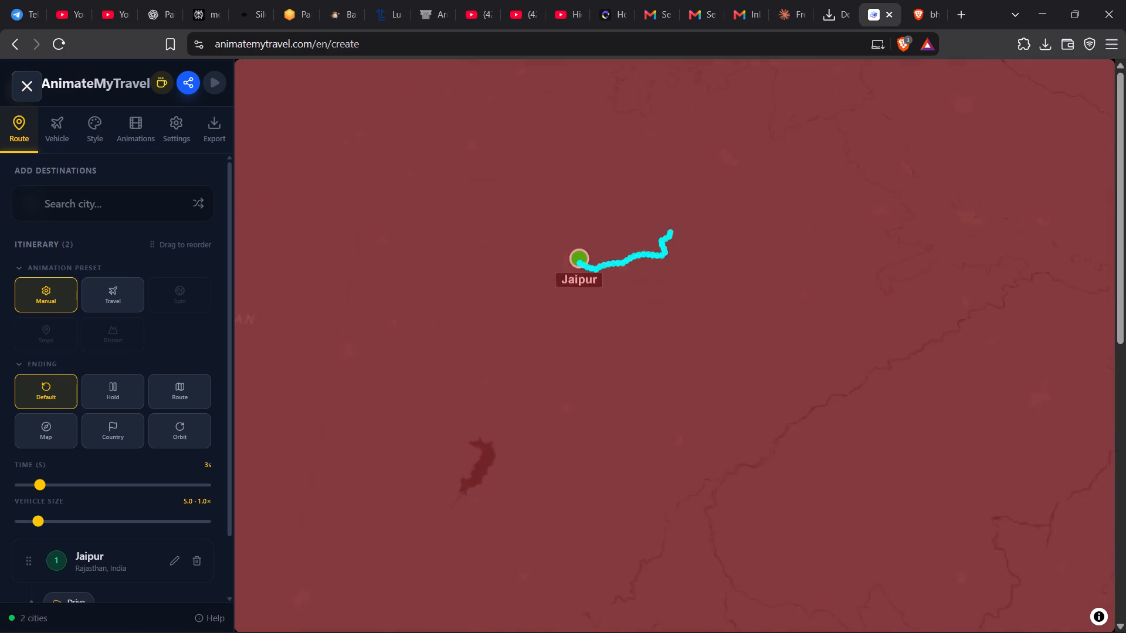
{"action": "scroll", "coordinate": [679, 388], "scroll_direction": "up", "scroll_amount": 20}
{"action": "scroll", "coordinate": [679, 388], "scroll_direction": "up", "scroll_amount": 13}
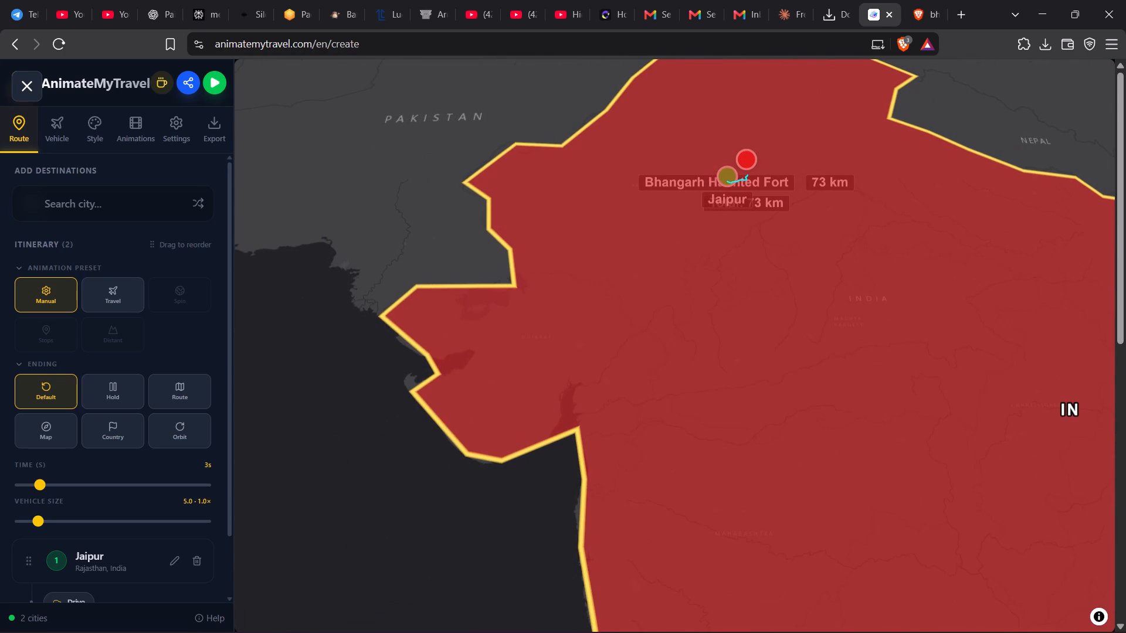
Examine the route line and stop labels between Jaipur and Bhangarh Haunted Fort up close on the map.
{"action": "scroll", "coordinate": [753, 284], "scroll_direction": "down", "scroll_amount": 20}
{"action": "scroll", "coordinate": [753, 284], "scroll_direction": "down", "scroll_amount": 20}
{"action": "scroll", "coordinate": [753, 284], "scroll_direction": "down", "scroll_amount": 20}
{"action": "scroll", "coordinate": [754, 284], "scroll_direction": "up", "scroll_amount": 20}
{"action": "scroll", "coordinate": [754, 284], "scroll_direction": "up", "scroll_amount": 20}
{"action": "scroll", "coordinate": [754, 284], "scroll_direction": "up", "scroll_amount": 20}
{"action": "scroll", "coordinate": [754, 284], "scroll_direction": "down", "scroll_amount": 20}
{"action": "scroll", "coordinate": [754, 284], "scroll_direction": "down", "scroll_amount": 20}
{"action": "scroll", "coordinate": [754, 284], "scroll_direction": "down", "scroll_amount": 6}
{"action": "scroll", "coordinate": [751, 271], "scroll_direction": "up", "scroll_amount": 20}
{"action": "scroll", "coordinate": [751, 271], "scroll_direction": "up", "scroll_amount": 15}
{"action": "scroll", "coordinate": [751, 271], "scroll_direction": "down", "scroll_amount": 10}
{"action": "scroll", "coordinate": [751, 271], "scroll_direction": "up", "scroll_amount": 10}
{"action": "left_click_drag", "start_coordinate": [749, 235], "coordinate": [749, 464]}
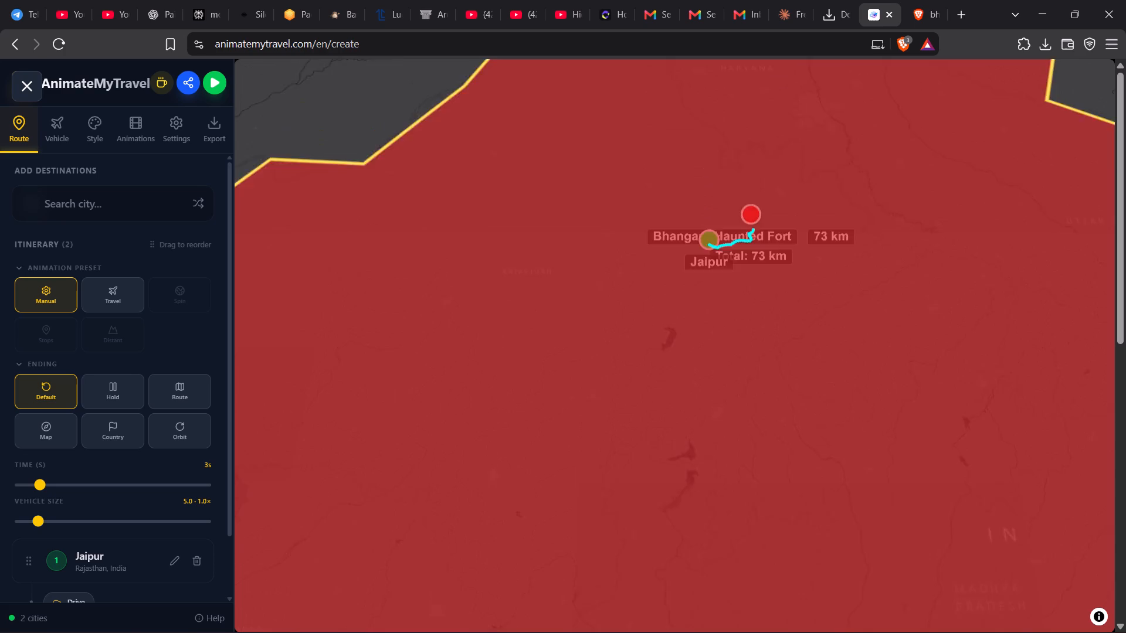
{"action": "left_click_drag", "start_coordinate": [749, 464], "coordinate": [749, 499]}
{"action": "left_click_drag", "start_coordinate": [749, 325], "coordinate": [748, 431]}
{"action": "scroll", "coordinate": [748, 421], "scroll_direction": "up", "scroll_amount": 20}
{"action": "scroll", "coordinate": [748, 421], "scroll_direction": "down", "scroll_amount": 20}
{"action": "scroll", "coordinate": [748, 421], "scroll_direction": "down", "scroll_amount": 12}
{"action": "scroll", "coordinate": [748, 421], "scroll_direction": "up", "scroll_amount": 20}
{"action": "scroll", "coordinate": [748, 421], "scroll_direction": "up", "scroll_amount": 20}
{"action": "scroll", "coordinate": [748, 421], "scroll_direction": "up", "scroll_amount": 8}
{"action": "scroll", "coordinate": [748, 420], "scroll_direction": "up", "scroll_amount": 20}
{"action": "scroll", "coordinate": [748, 420], "scroll_direction": "up", "scroll_amount": 16}
{"action": "scroll", "coordinate": [748, 420], "scroll_direction": "down", "scroll_amount": 20}
{"action": "scroll", "coordinate": [748, 420], "scroll_direction": "down", "scroll_amount": 20}
{"action": "scroll", "coordinate": [748, 420], "scroll_direction": "down", "scroll_amount": 20}
{"action": "scroll", "coordinate": [748, 420], "scroll_direction": "up", "scroll_amount": 20}
{"action": "scroll", "coordinate": [748, 420], "scroll_direction": "up", "scroll_amount": 20}
{"action": "scroll", "coordinate": [748, 420], "scroll_direction": "up", "scroll_amount": 18}
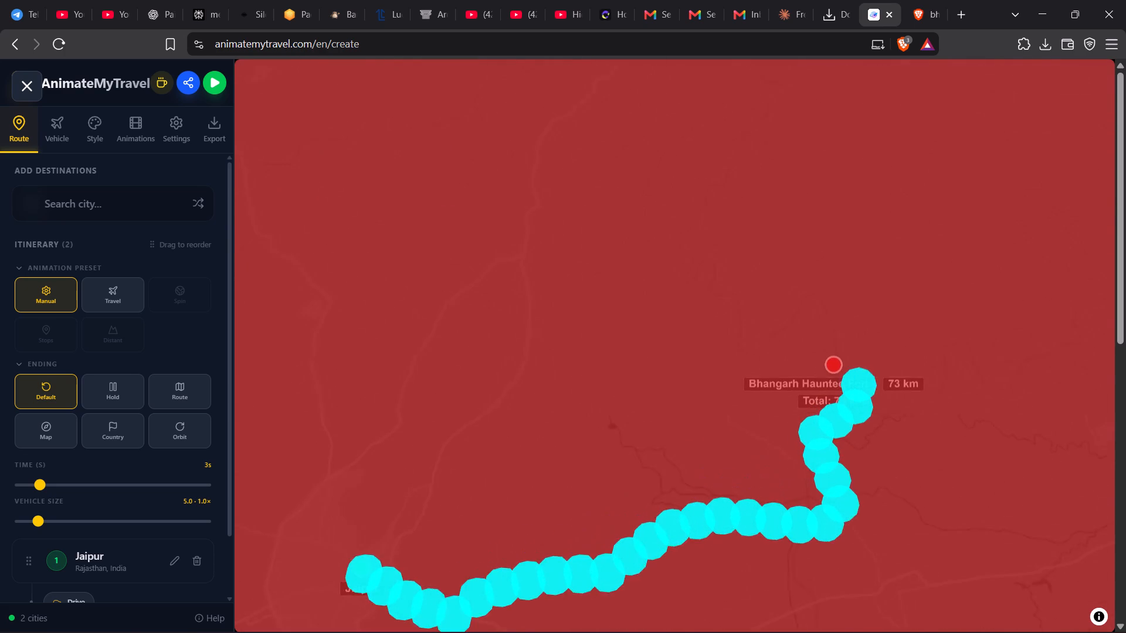
{"action": "left_click_drag", "start_coordinate": [748, 420], "coordinate": [738, 335]}
{"action": "scroll", "coordinate": [738, 335], "scroll_direction": "up", "scroll_amount": 1}
{"action": "scroll", "coordinate": [738, 335], "scroll_direction": "down", "scroll_amount": 20}
{"action": "scroll", "coordinate": [738, 335], "scroll_direction": "down", "scroll_amount": 20}
{"action": "scroll", "coordinate": [738, 335], "scroll_direction": "down", "scroll_amount": 20}
{"action": "scroll", "coordinate": [737, 335], "scroll_direction": "up", "scroll_amount": 5}
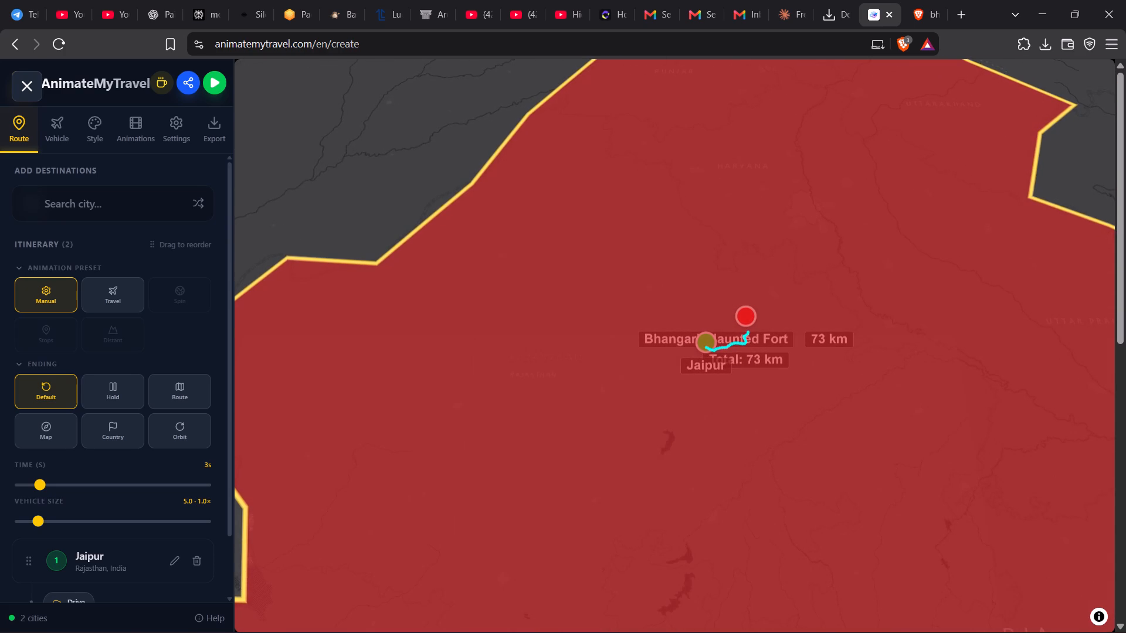
{"action": "key", "text": "BackSpace"}
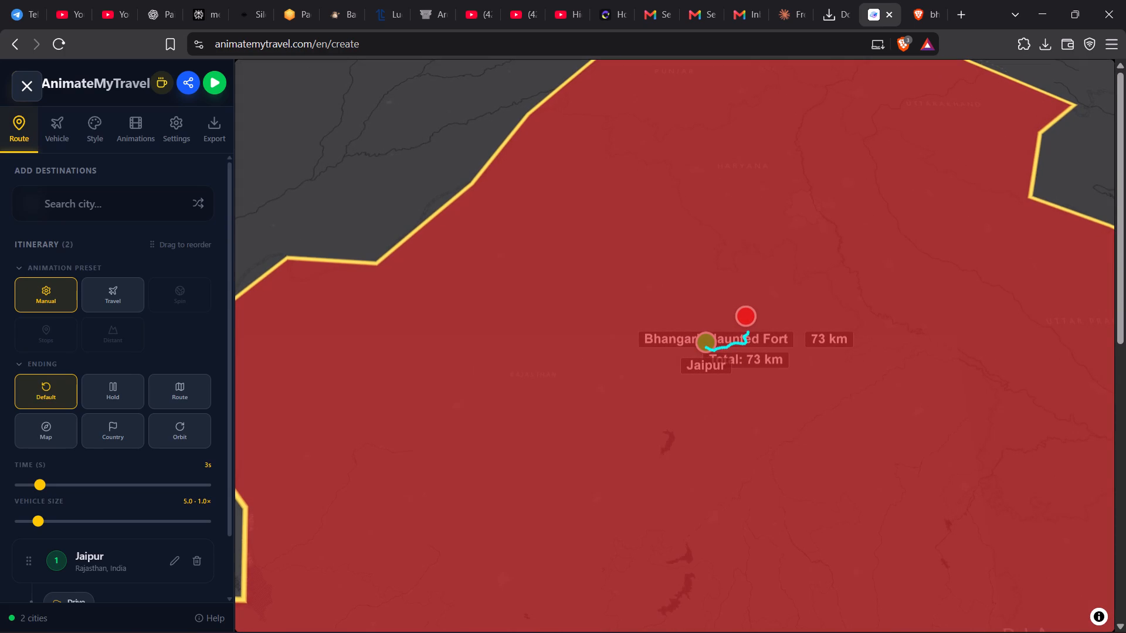
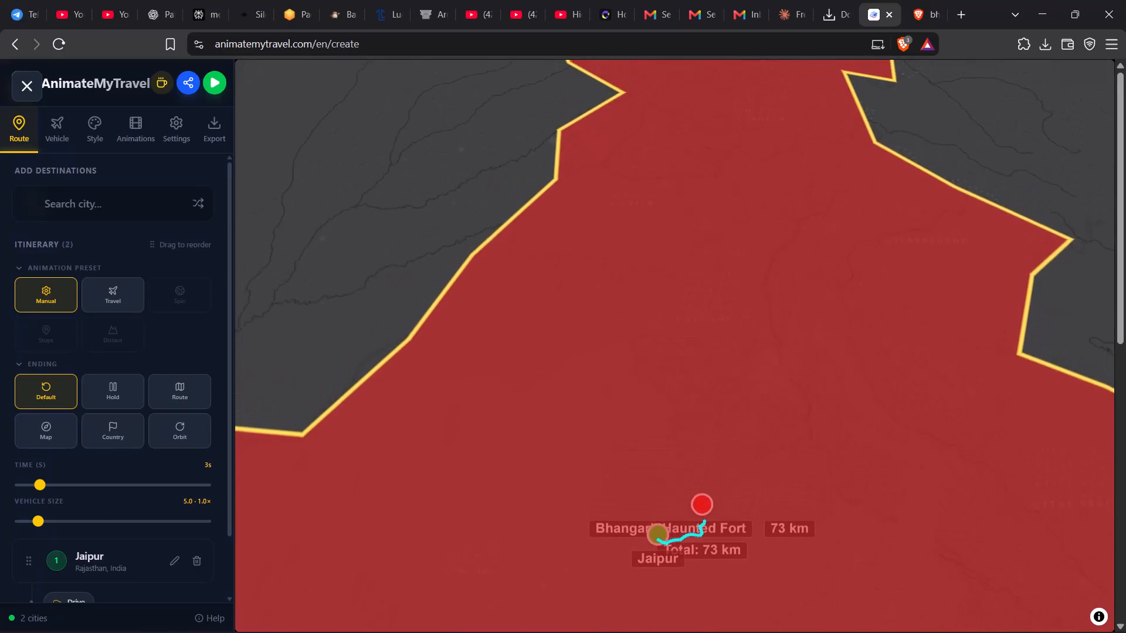
Examine the route line, markers and labels between Jaipur and Bhangarh Haunted Fort on the map, near and far, and check the itinerary stops.
{"action": "left_click_drag", "start_coordinate": [711, 438], "coordinate": [698, 370]}
{"action": "scroll", "coordinate": [698, 463], "scroll_direction": "up", "scroll_amount": 20}
{"action": "scroll", "coordinate": [698, 463], "scroll_direction": "up", "scroll_amount": 20}
{"action": "scroll", "coordinate": [698, 463], "scroll_direction": "up", "scroll_amount": 20}
{"action": "scroll", "coordinate": [699, 458], "scroll_direction": "down", "scroll_amount": 20}
{"action": "scroll", "coordinate": [699, 458], "scroll_direction": "down", "scroll_amount": 20}
{"action": "scroll", "coordinate": [699, 458], "scroll_direction": "down", "scroll_amount": 20}
{"action": "scroll", "coordinate": [699, 457], "scroll_direction": "up", "scroll_amount": 20}
{"action": "scroll", "coordinate": [699, 457], "scroll_direction": "up", "scroll_amount": 20}
{"action": "scroll", "coordinate": [699, 457], "scroll_direction": "up", "scroll_amount": 20}
{"action": "scroll", "coordinate": [697, 454], "scroll_direction": "down", "scroll_amount": 20}
{"action": "scroll", "coordinate": [697, 454], "scroll_direction": "down", "scroll_amount": 20}
{"action": "scroll", "coordinate": [697, 454], "scroll_direction": "down", "scroll_amount": 20}
{"action": "left_click_drag", "start_coordinate": [672, 445], "coordinate": [872, 331]}
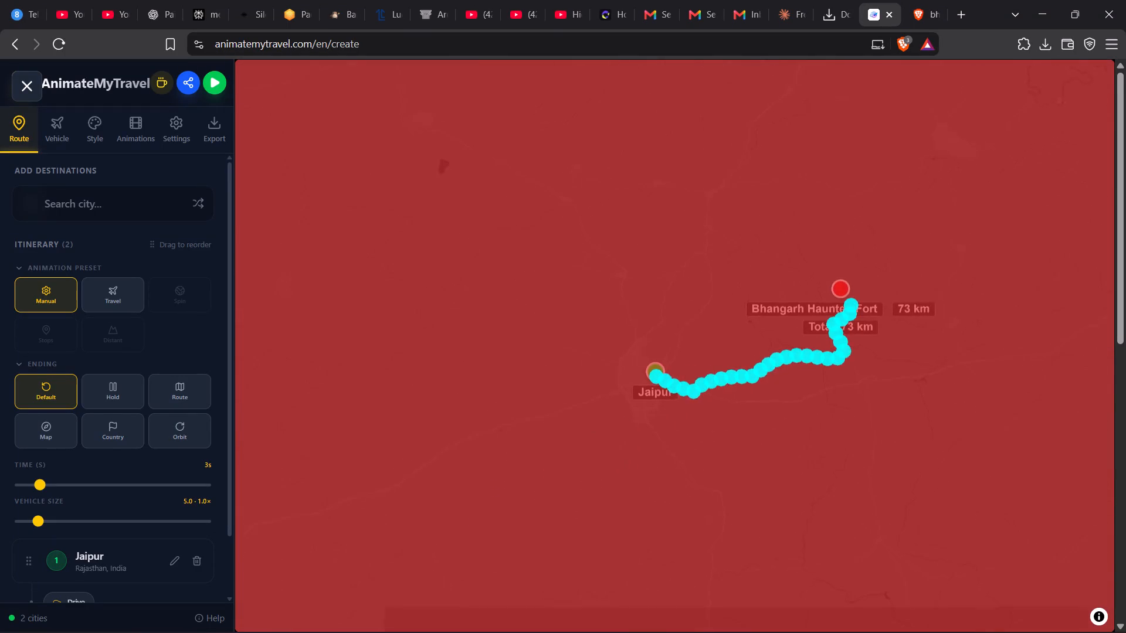
{"action": "scroll", "coordinate": [738, 394], "scroll_direction": "up", "scroll_amount": 20}
{"action": "scroll", "coordinate": [738, 394], "scroll_direction": "up", "scroll_amount": 20}
{"action": "scroll", "coordinate": [738, 394], "scroll_direction": "up", "scroll_amount": 20}
{"action": "scroll", "coordinate": [738, 394], "scroll_direction": "down", "scroll_amount": 17}
{"action": "scroll", "coordinate": [743, 394], "scroll_direction": "up", "scroll_amount": 9}
{"action": "scroll", "coordinate": [751, 393], "scroll_direction": "down", "scroll_amount": 20}
{"action": "scroll", "coordinate": [751, 393], "scroll_direction": "down", "scroll_amount": 15}
{"action": "scroll", "coordinate": [751, 393], "scroll_direction": "up", "scroll_amount": 20}
{"action": "scroll", "coordinate": [751, 393], "scroll_direction": "up", "scroll_amount": 20}
{"action": "scroll", "coordinate": [751, 393], "scroll_direction": "up", "scroll_amount": 20}
{"action": "left_click_drag", "start_coordinate": [751, 393], "coordinate": [372, 544]}
{"action": "scroll", "coordinate": [514, 500], "scroll_direction": "down", "scroll_amount": 20}
{"action": "scroll", "coordinate": [514, 500], "scroll_direction": "down", "scroll_amount": 9}
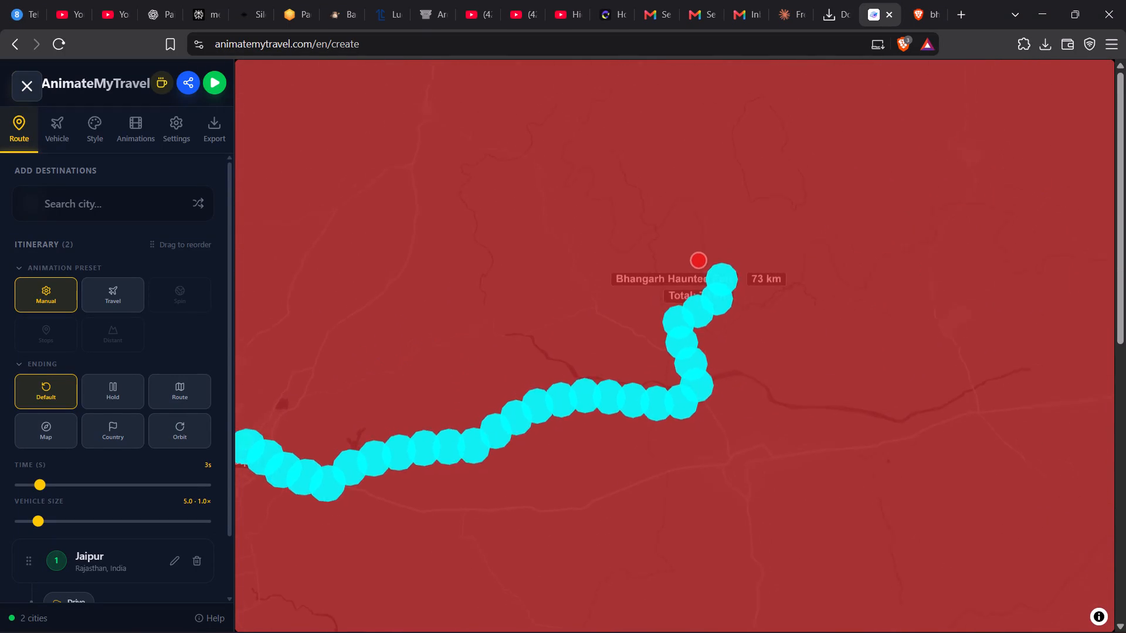
{"action": "scroll", "coordinate": [667, 445], "scroll_direction": "down", "scroll_amount": 10}
{"action": "left_click_drag", "start_coordinate": [660, 427], "coordinate": [712, 380]}
{"action": "scroll", "coordinate": [747, 304], "scroll_direction": "up", "scroll_amount": 20}
{"action": "scroll", "coordinate": [747, 304], "scroll_direction": "up", "scroll_amount": 20}
{"action": "scroll", "coordinate": [747, 304], "scroll_direction": "up", "scroll_amount": 20}
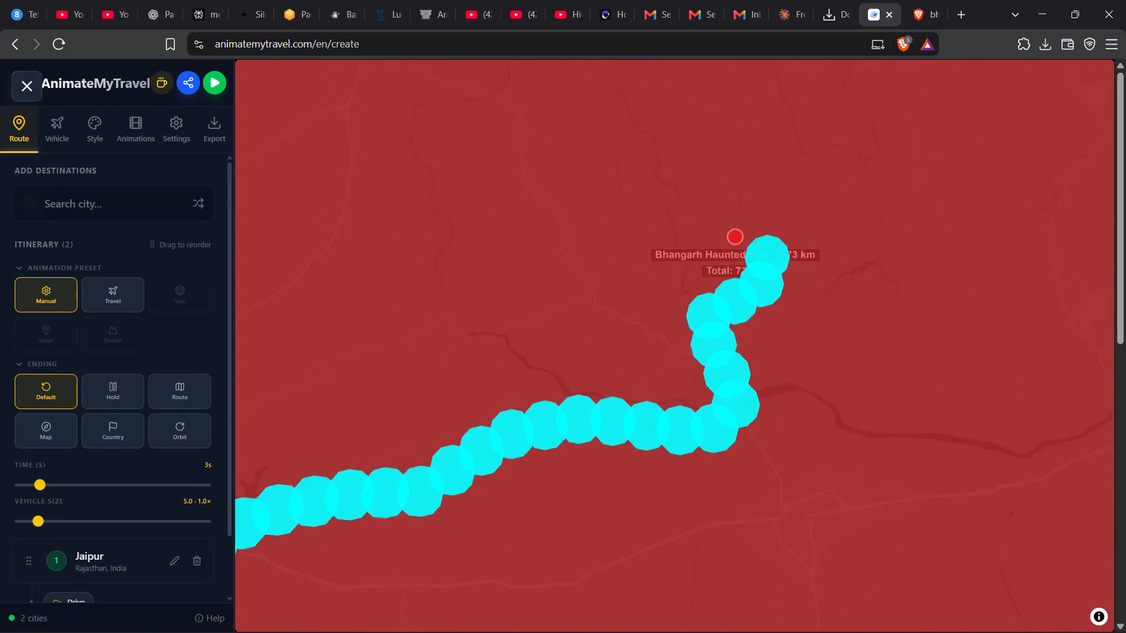
{"action": "scroll", "coordinate": [747, 304], "scroll_direction": "up", "scroll_amount": 7}
{"action": "scroll", "coordinate": [747, 304], "scroll_direction": "down", "scroll_amount": 20}
{"action": "scroll", "coordinate": [747, 304], "scroll_direction": "down", "scroll_amount": 20}
{"action": "scroll", "coordinate": [747, 304], "scroll_direction": "down", "scroll_amount": 3}
{"action": "scroll", "coordinate": [747, 304], "scroll_direction": "down", "scroll_amount": 20}
{"action": "scroll", "coordinate": [747, 304], "scroll_direction": "down", "scroll_amount": 20}
{"action": "scroll", "coordinate": [747, 304], "scroll_direction": "down", "scroll_amount": 20}
{"action": "left_click_drag", "start_coordinate": [674, 367], "coordinate": [714, 386]}
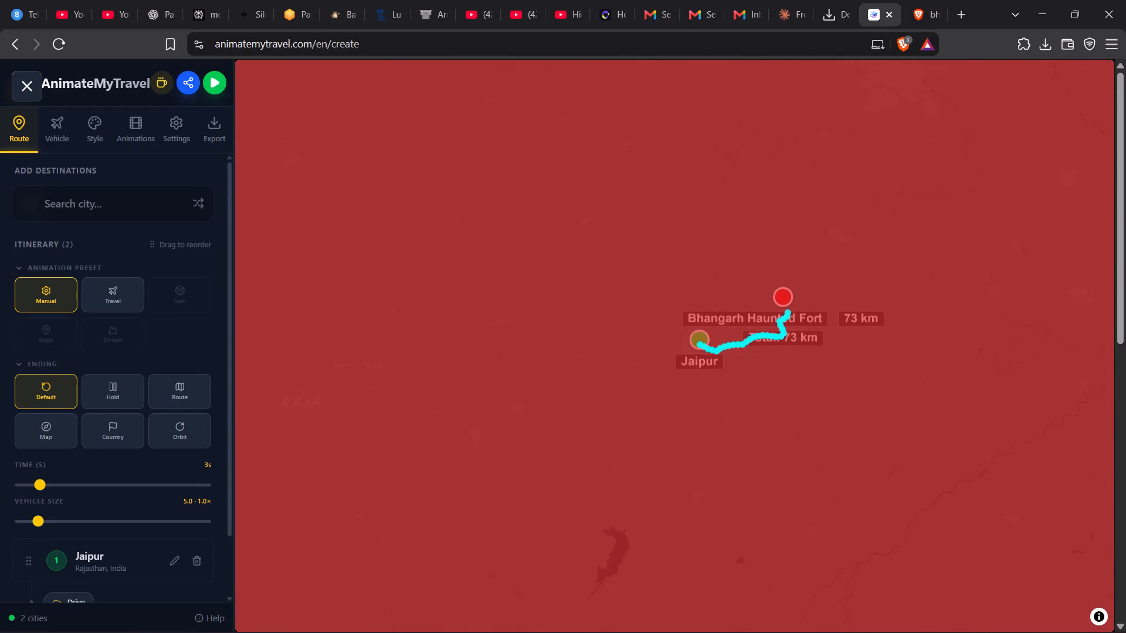
{"action": "left_click_drag", "start_coordinate": [714, 386], "coordinate": [714, 386]}
{"action": "scroll", "coordinate": [724, 385], "scroll_direction": "up", "scroll_amount": 1}
{"action": "scroll", "coordinate": [725, 385], "scroll_direction": "up", "scroll_amount": 20}
{"action": "scroll", "coordinate": [725, 385], "scroll_direction": "up", "scroll_amount": 20}
{"action": "scroll", "coordinate": [725, 385], "scroll_direction": "up", "scroll_amount": 11}
{"action": "scroll", "coordinate": [388, 472], "scroll_direction": "down", "scroll_amount": 20}
{"action": "scroll", "coordinate": [388, 472], "scroll_direction": "down", "scroll_amount": 6}
{"action": "scroll", "coordinate": [649, 435], "scroll_direction": "up", "scroll_amount": 20}
{"action": "scroll", "coordinate": [649, 435], "scroll_direction": "up", "scroll_amount": 13}
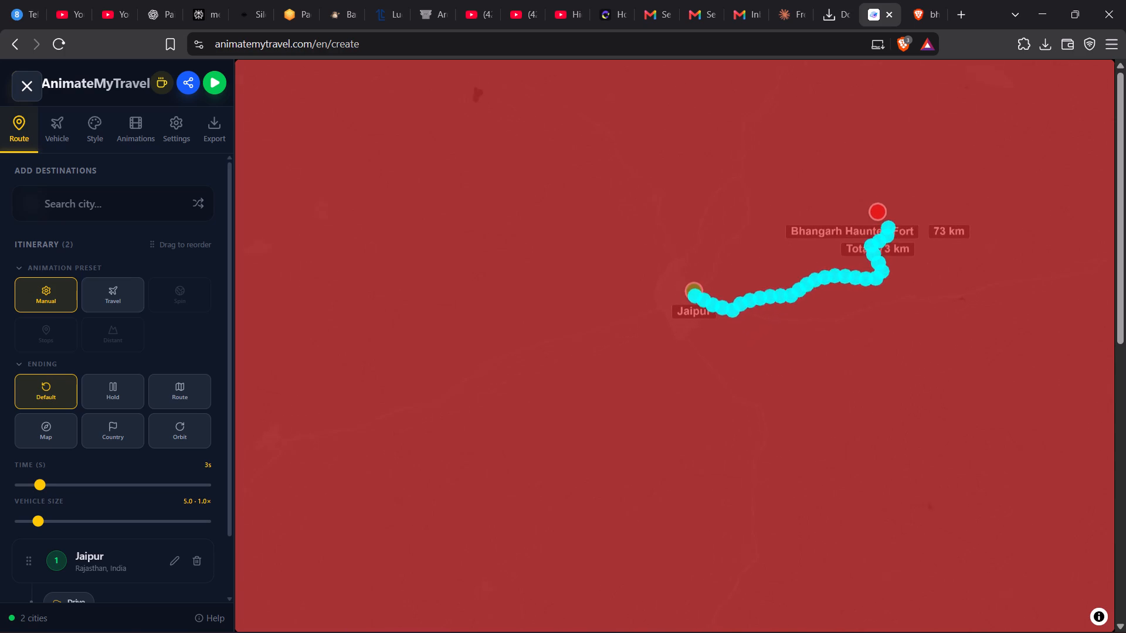
{"action": "scroll", "coordinate": [255, 401], "scroll_direction": "up", "scroll_amount": 17}
{"action": "scroll", "coordinate": [126, 457], "scroll_direction": "down", "scroll_amount": 20}
{"action": "scroll", "coordinate": [126, 457], "scroll_direction": "down", "scroll_amount": 17}
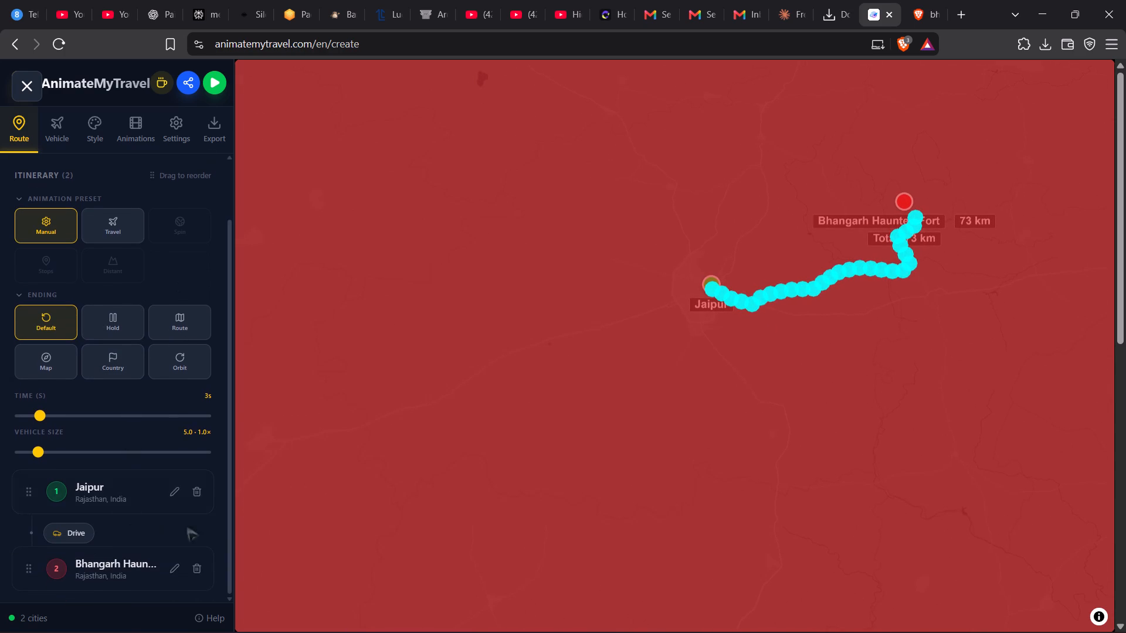
{"action": "scroll", "coordinate": [80, 496], "scroll_direction": "up", "scroll_amount": 20}
{"action": "scroll", "coordinate": [80, 496], "scroll_direction": "up", "scroll_amount": 20}
{"action": "scroll", "coordinate": [80, 496], "scroll_direction": "up", "scroll_amount": 8}
{"action": "scroll", "coordinate": [94, 502], "scroll_direction": "down", "scroll_amount": 9}
{"action": "scroll", "coordinate": [394, 409], "scroll_direction": "up", "scroll_amount": 20}
{"action": "scroll", "coordinate": [394, 409], "scroll_direction": "up", "scroll_amount": 20}
{"action": "scroll", "coordinate": [394, 409], "scroll_direction": "up", "scroll_amount": 20}
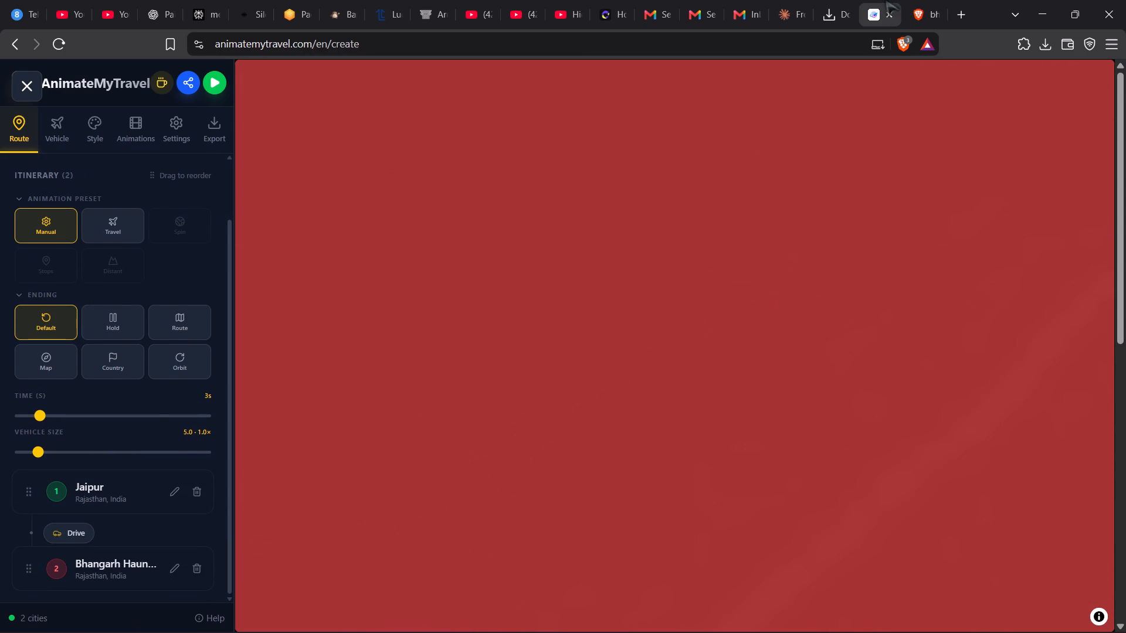
Close the AnimateMyTravel route page and switch to the CapCut project 1024.
{"action": "left_click", "coordinate": [885, 11]}
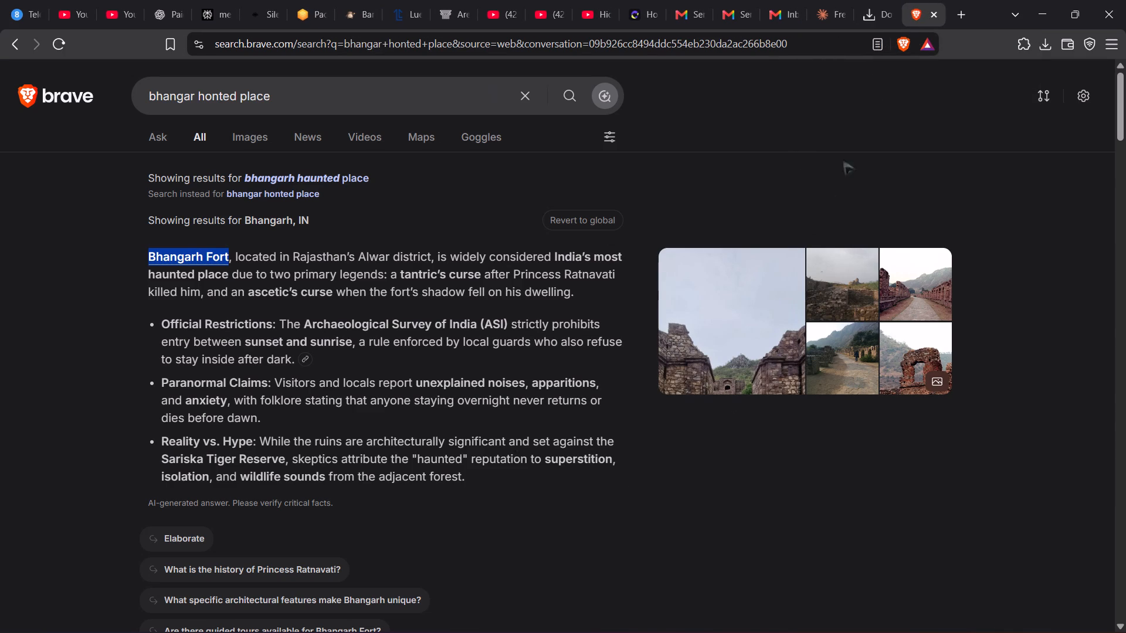
{"action": "left_click", "coordinate": [646, 627]}
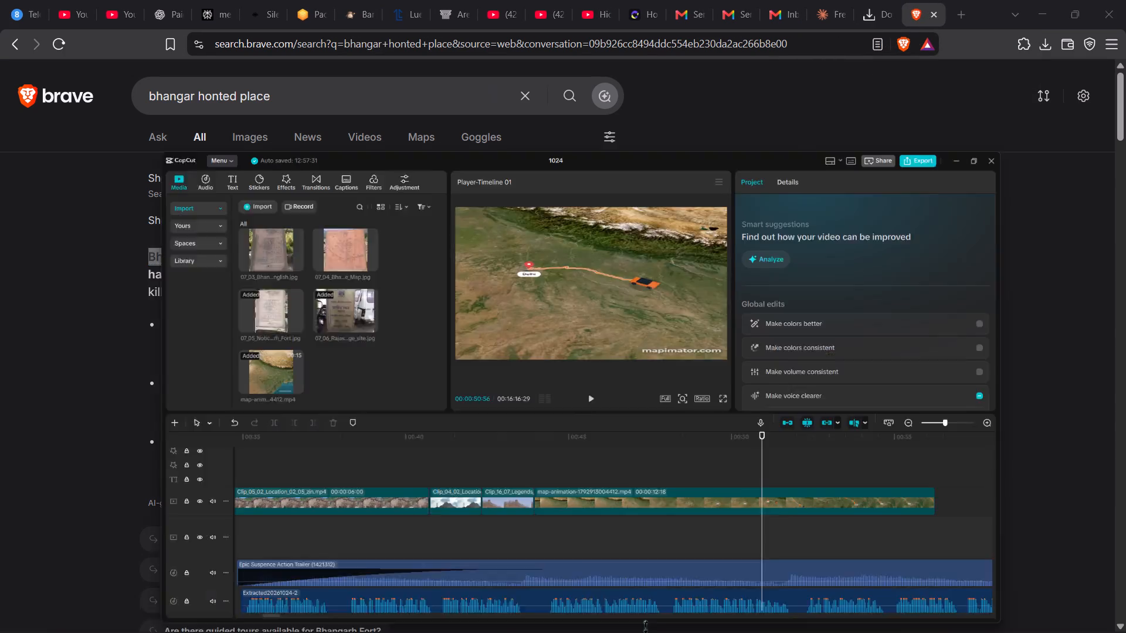
Play the timeline from about 00:42 through the Legends clip and the map animation, past the end of the last video clip.
{"action": "left_click", "coordinate": [452, 382]}
{"action": "key", "text": "space"}
{"action": "key", "text": "space"}
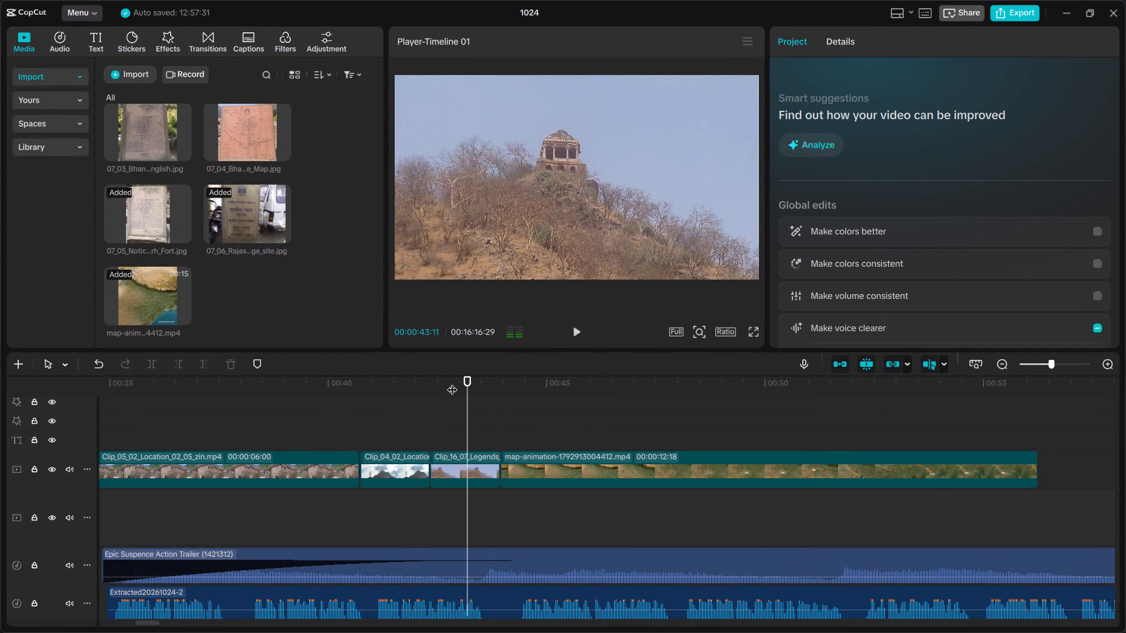
{"action": "key", "text": "space"}
{"action": "key", "text": "space"}
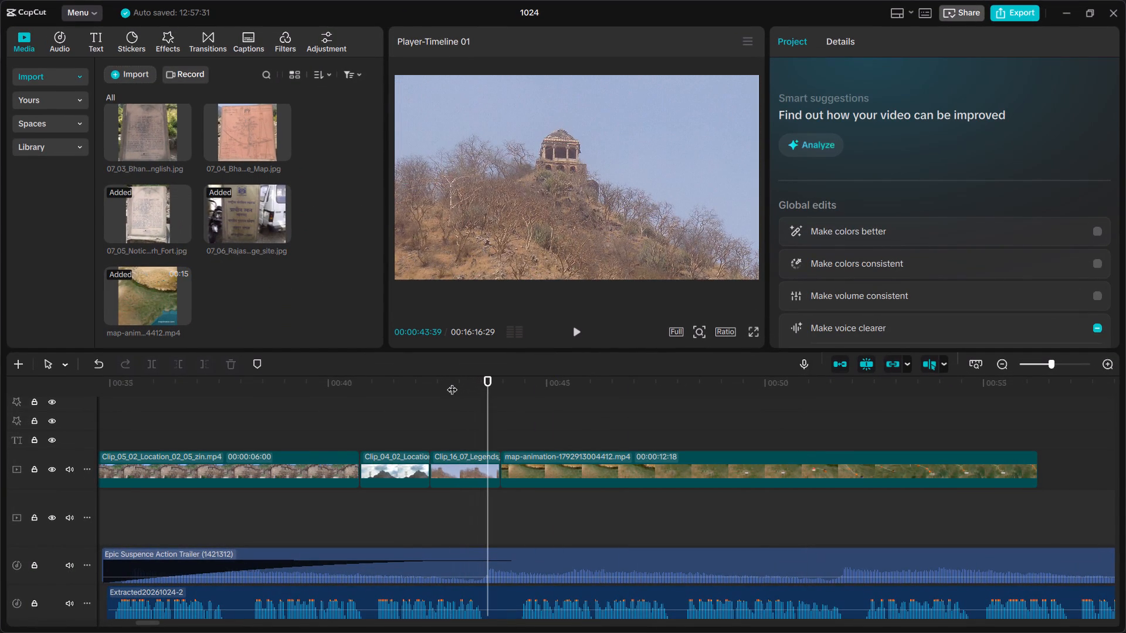
{"action": "key", "text": "BackSpace"}
{"action": "key", "text": "space"}
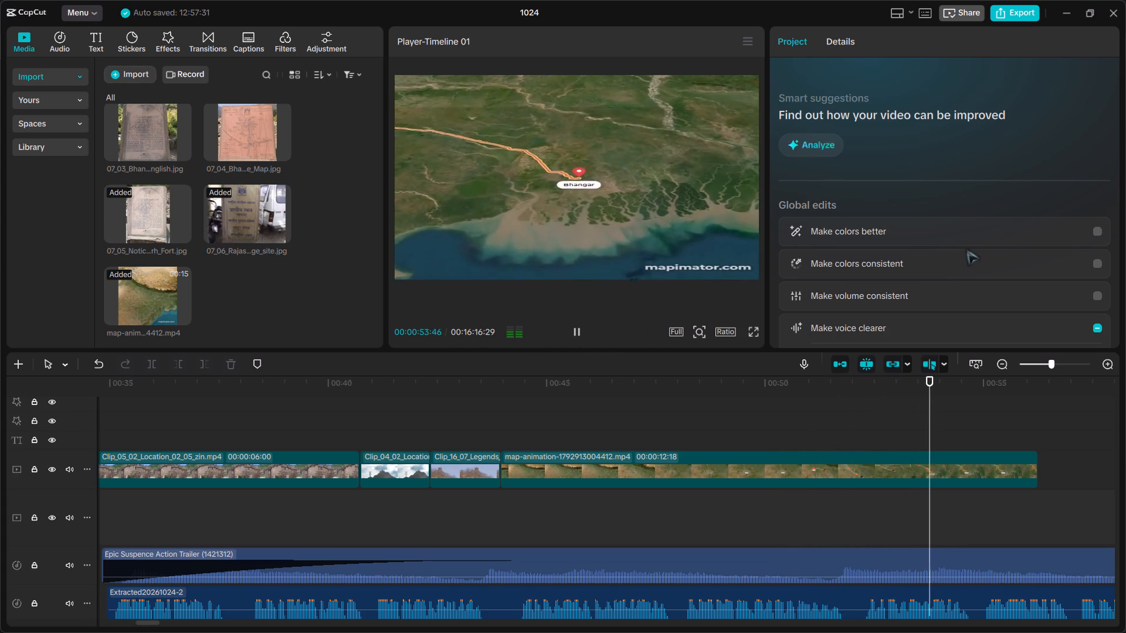
{"action": "key", "text": "space"}
{"action": "key", "text": "space"}
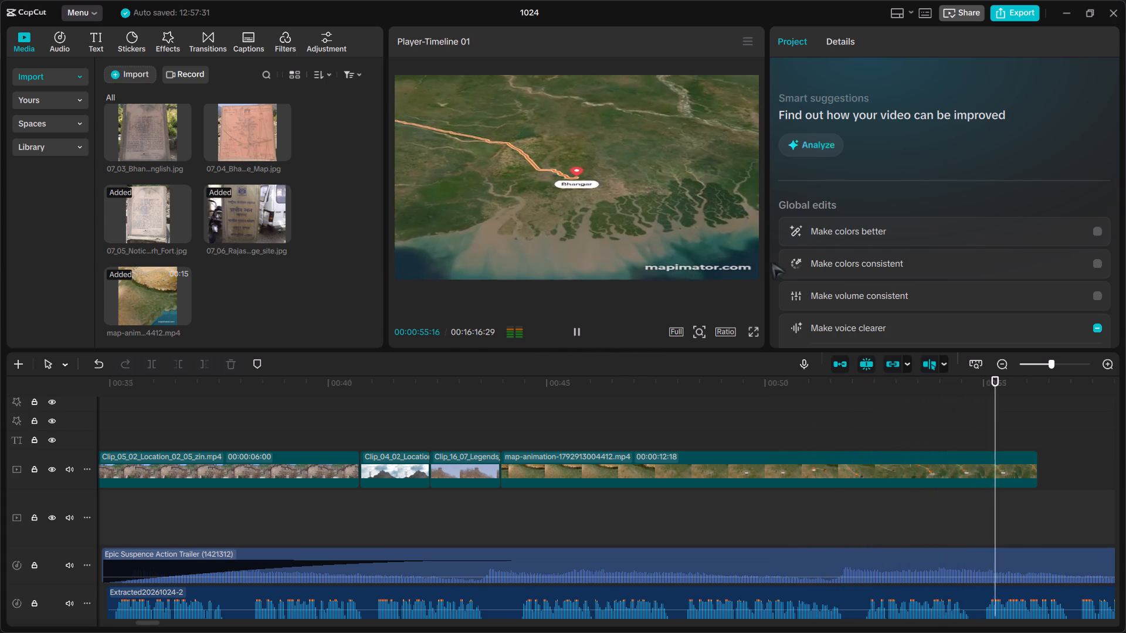
{"action": "key", "text": "space"}
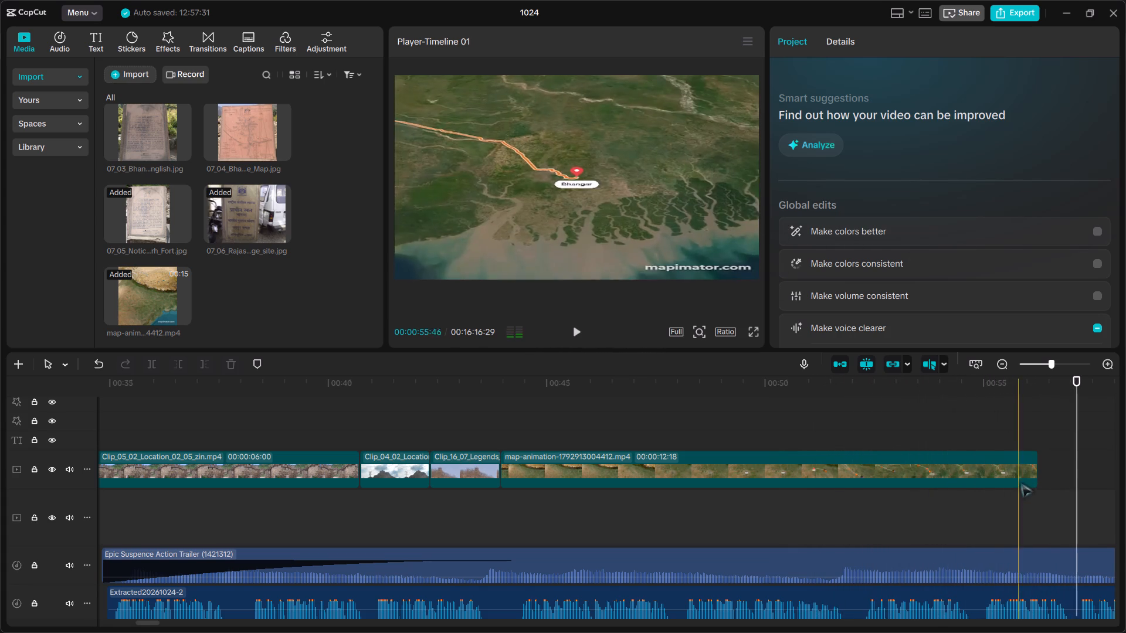
{"action": "left_click_drag", "start_coordinate": [1080, 384], "coordinate": [1035, 417]}
{"action": "key", "text": "space"}
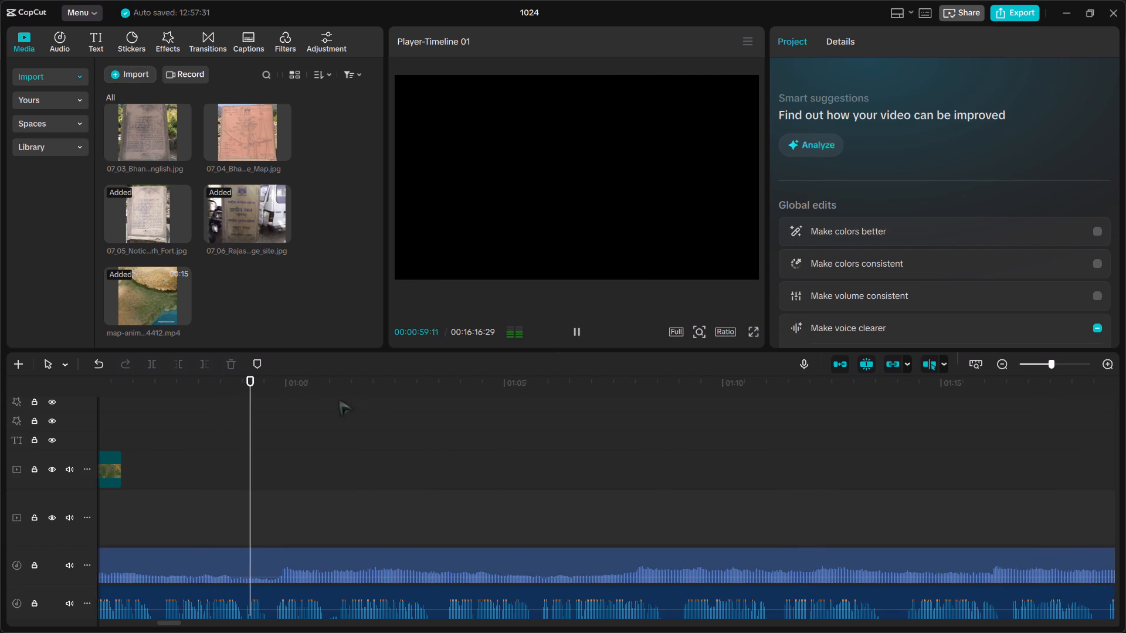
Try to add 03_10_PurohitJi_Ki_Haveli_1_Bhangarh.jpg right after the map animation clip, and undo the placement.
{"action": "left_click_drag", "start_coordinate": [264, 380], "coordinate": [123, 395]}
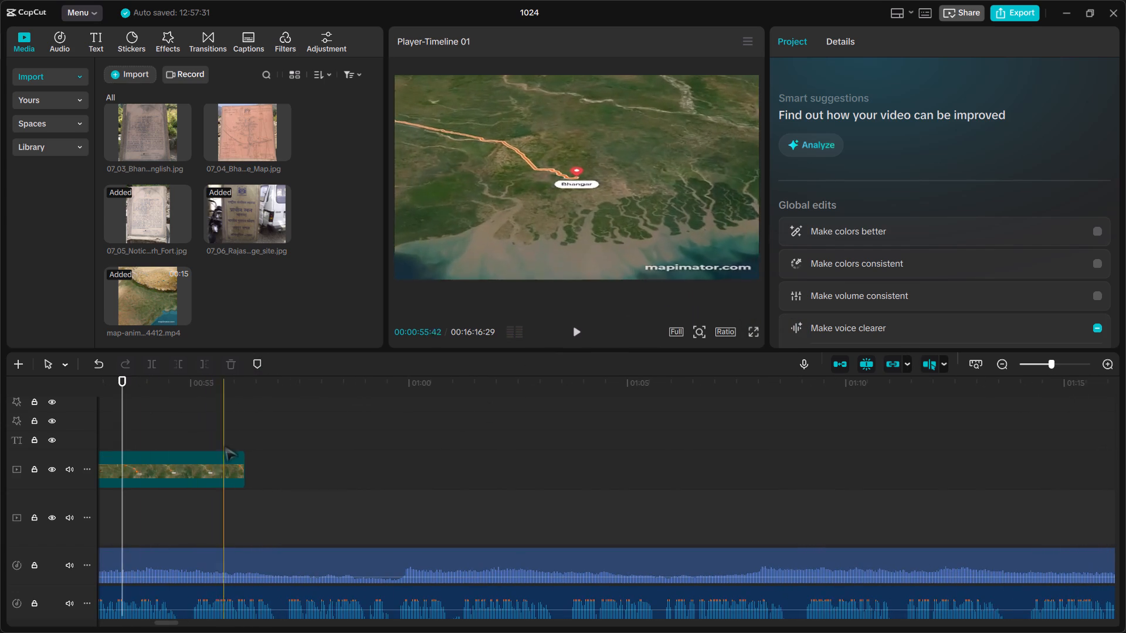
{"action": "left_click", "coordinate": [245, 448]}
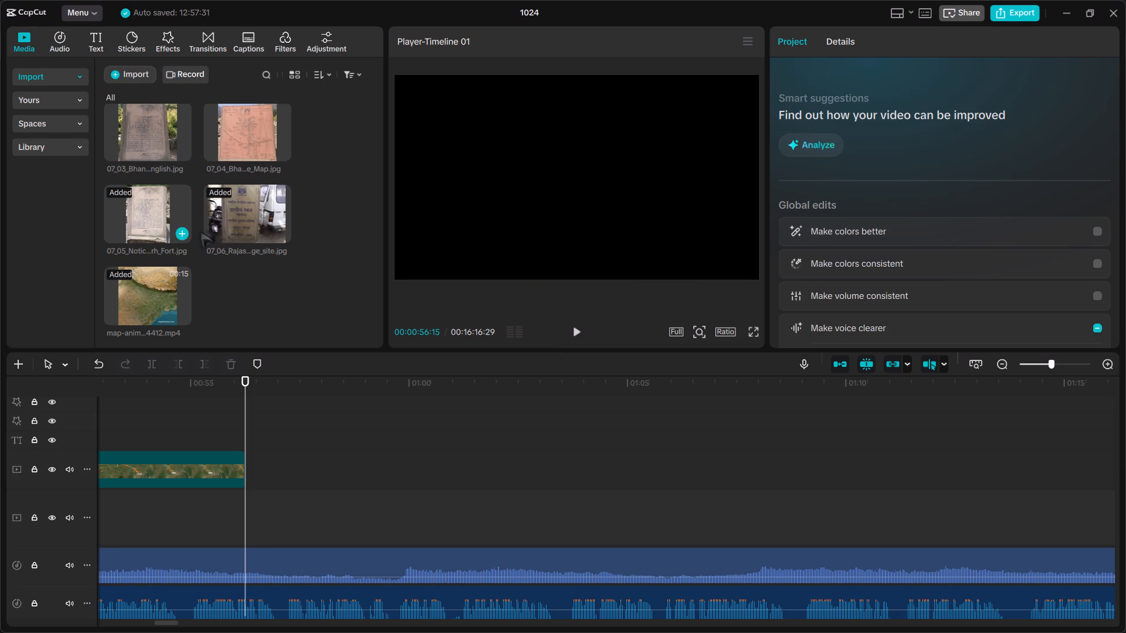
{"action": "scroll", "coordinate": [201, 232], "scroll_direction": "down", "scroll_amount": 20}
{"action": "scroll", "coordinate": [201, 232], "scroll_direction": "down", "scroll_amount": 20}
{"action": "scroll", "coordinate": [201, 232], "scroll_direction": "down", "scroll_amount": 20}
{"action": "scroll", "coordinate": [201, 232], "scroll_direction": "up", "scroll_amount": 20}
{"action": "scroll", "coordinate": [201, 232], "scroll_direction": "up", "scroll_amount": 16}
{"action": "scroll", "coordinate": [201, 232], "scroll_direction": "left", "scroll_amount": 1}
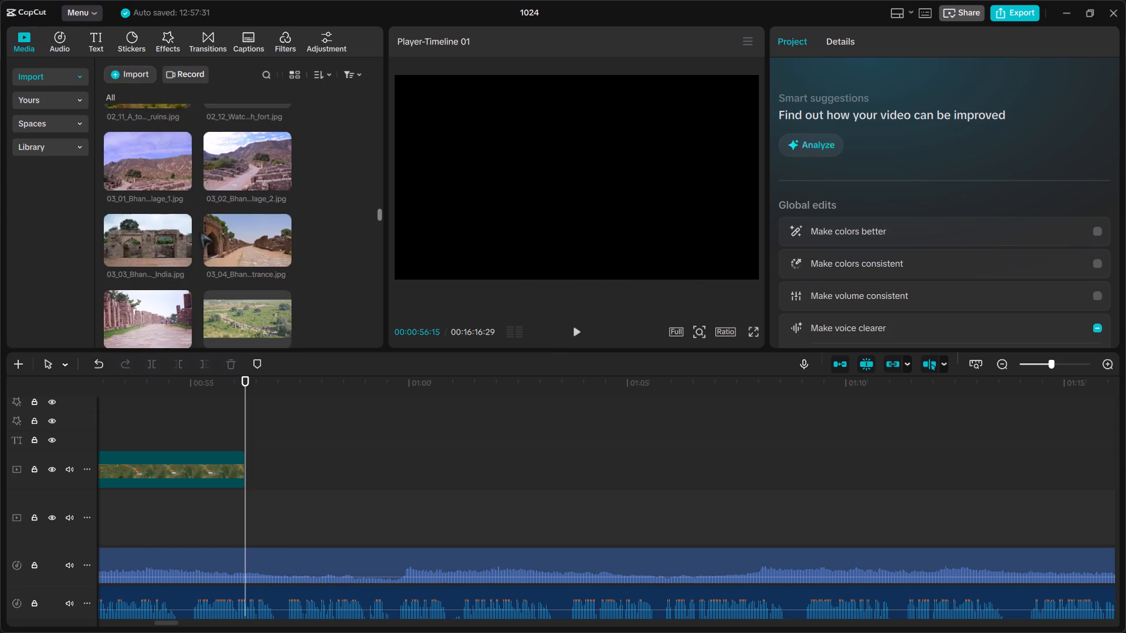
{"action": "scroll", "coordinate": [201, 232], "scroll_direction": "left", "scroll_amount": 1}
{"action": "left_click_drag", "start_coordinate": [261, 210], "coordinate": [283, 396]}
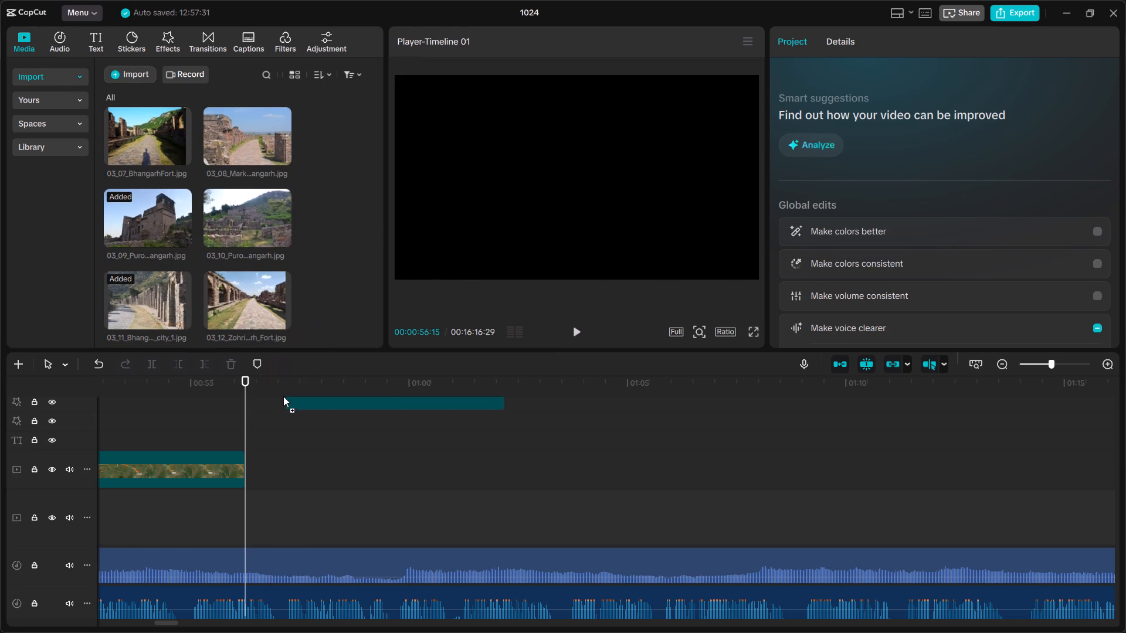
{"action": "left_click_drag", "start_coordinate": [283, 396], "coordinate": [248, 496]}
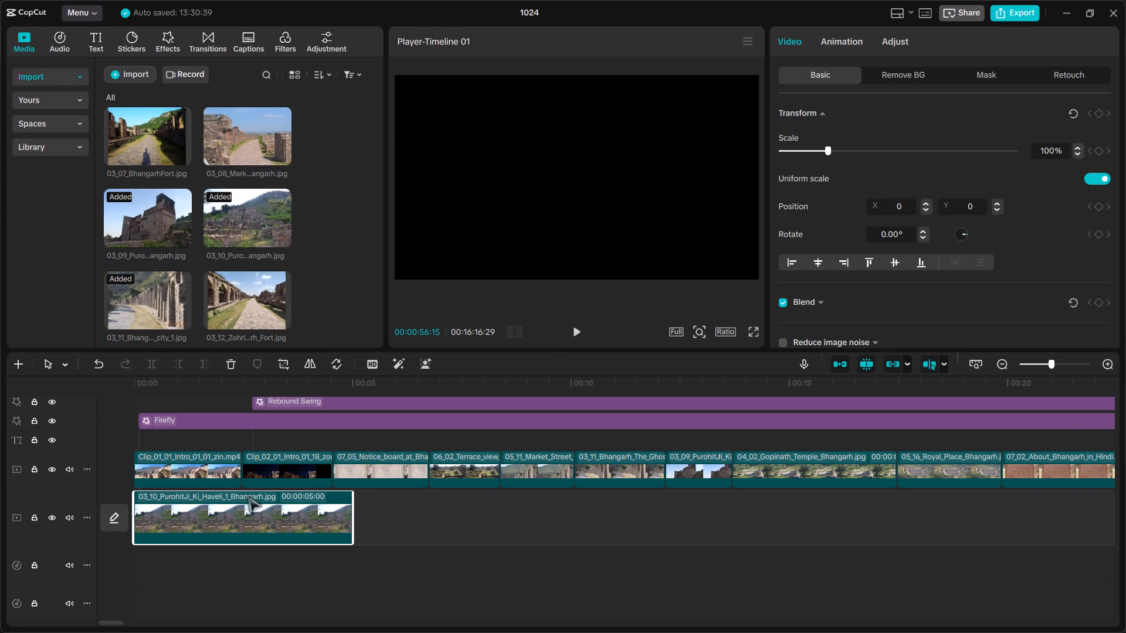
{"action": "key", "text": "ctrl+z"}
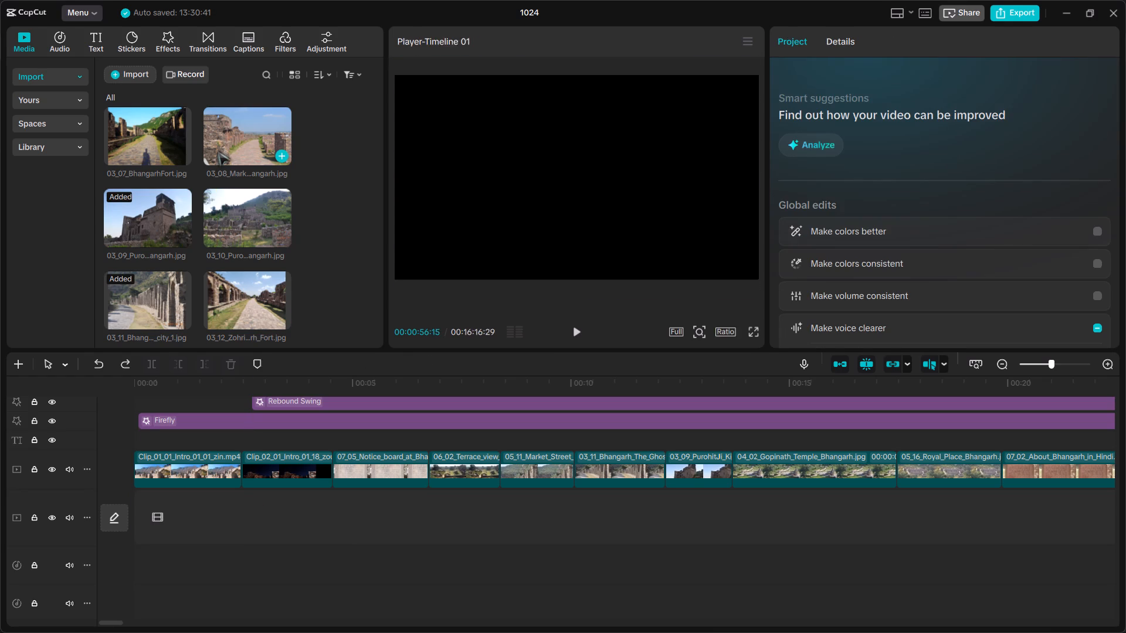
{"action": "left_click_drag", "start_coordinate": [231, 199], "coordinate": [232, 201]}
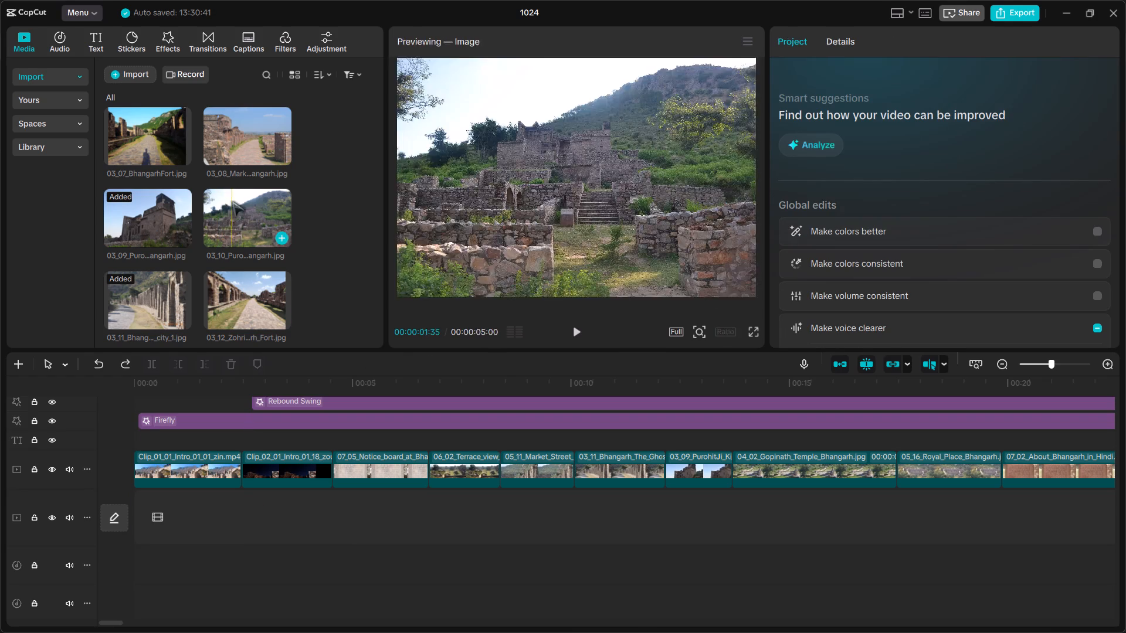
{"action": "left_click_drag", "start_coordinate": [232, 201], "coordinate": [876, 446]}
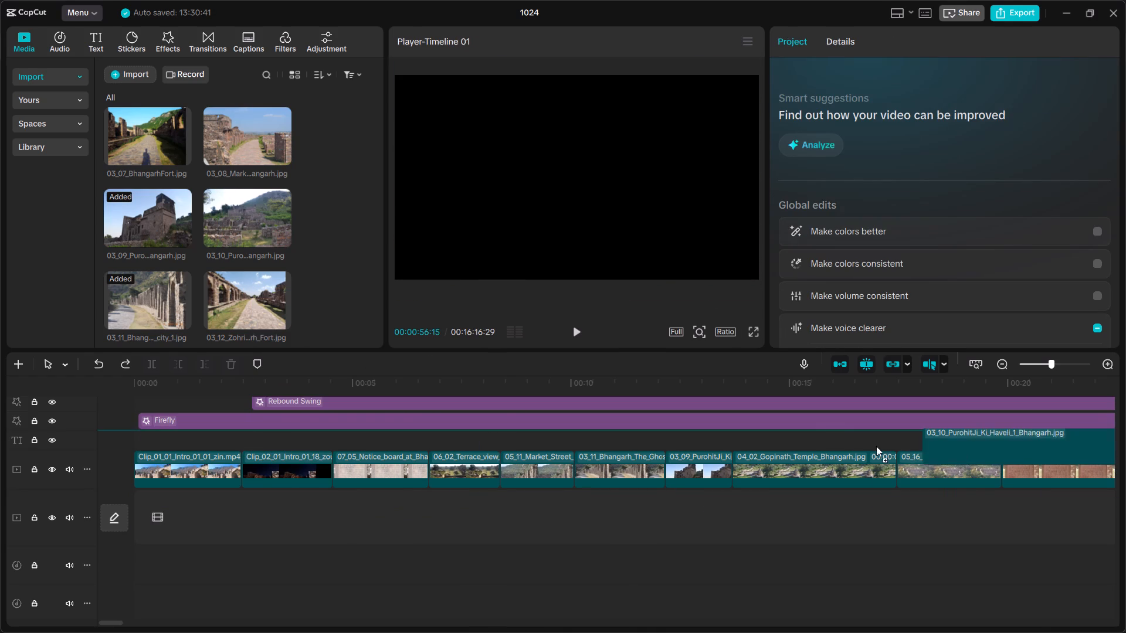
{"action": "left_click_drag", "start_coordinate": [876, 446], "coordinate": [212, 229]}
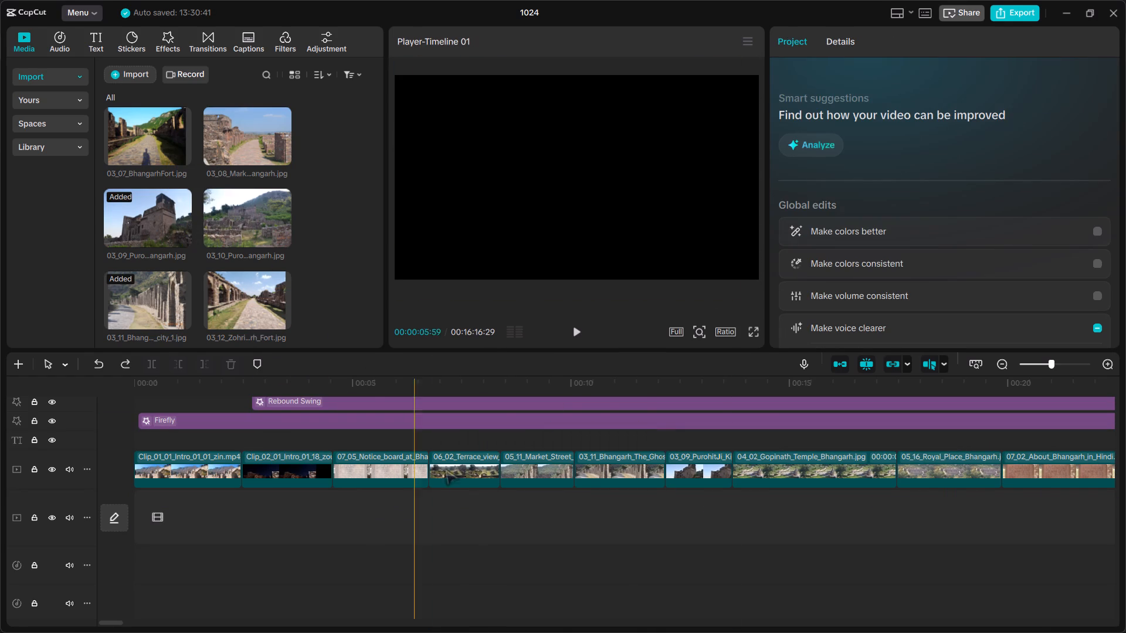
Place 03_10_PurohitJi_Ki_Haveli_1_Bhangarh.jpg on the video track directly after the map animation clip.
{"action": "left_click_drag", "start_coordinate": [591, 382], "coordinate": [1125, 379]}
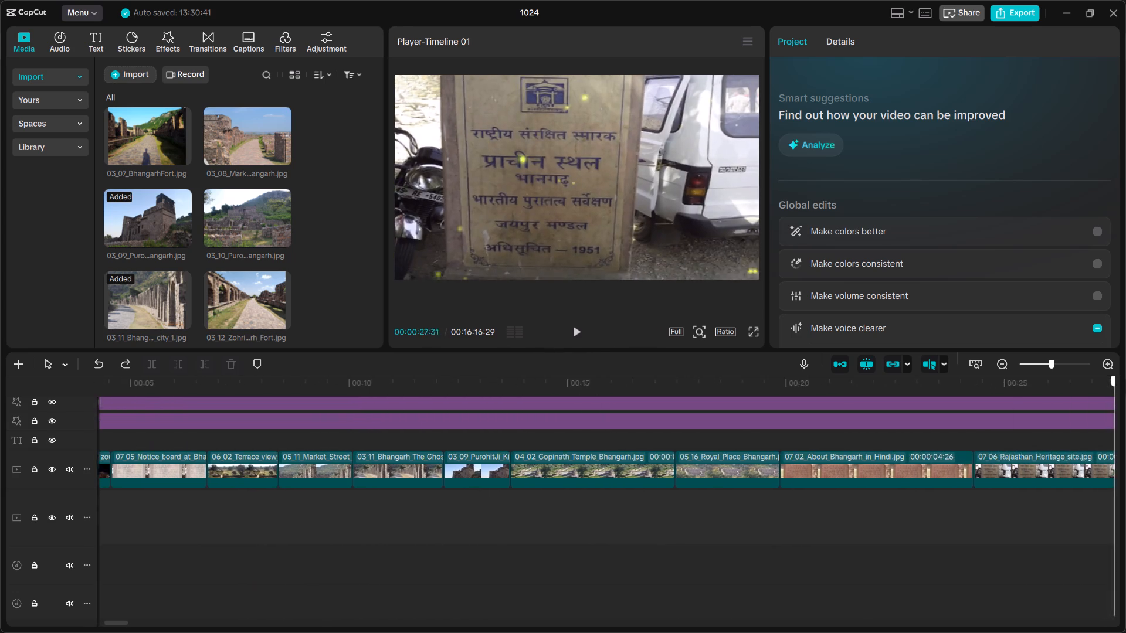
{"action": "left_click_drag", "start_coordinate": [1125, 379], "coordinate": [1020, 360]}
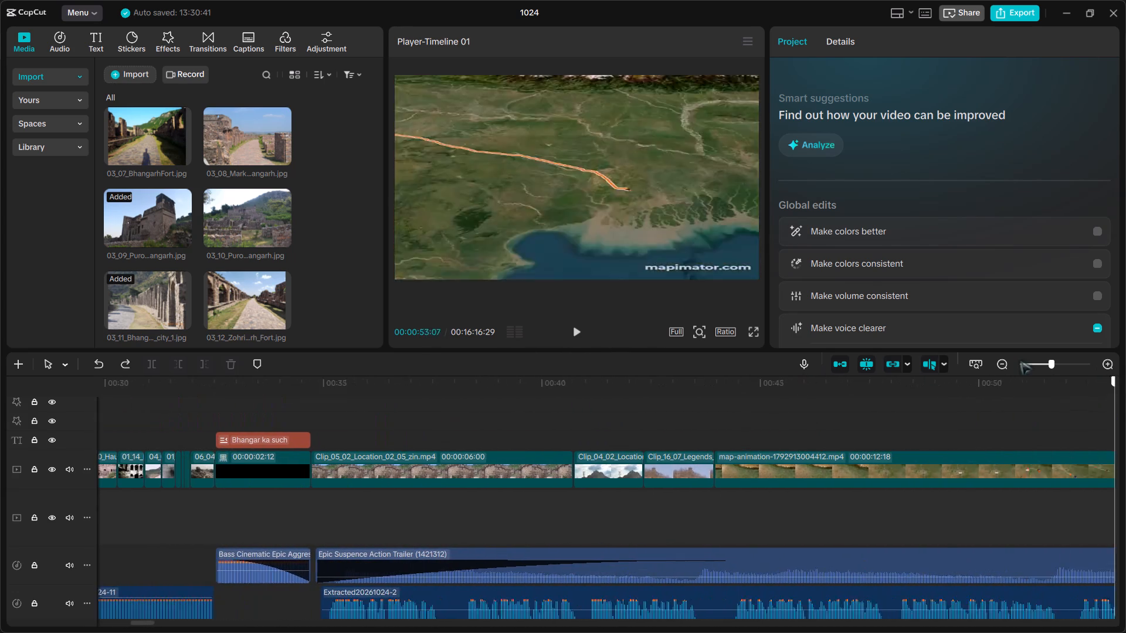
{"action": "left_click_drag", "start_coordinate": [1020, 360], "coordinate": [1125, 232]}
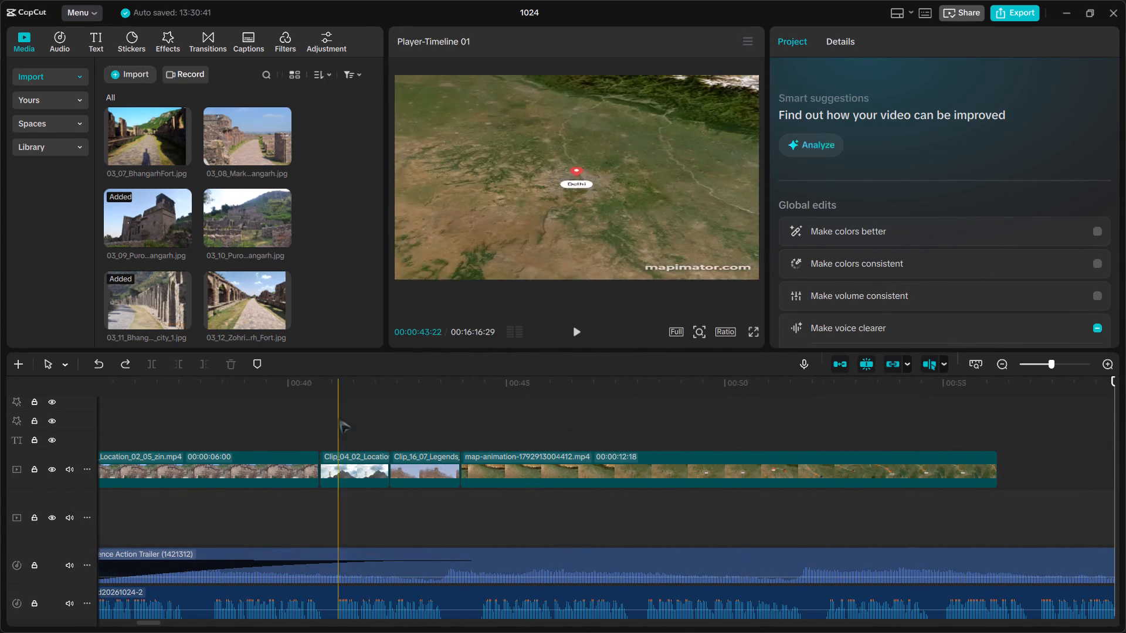
{"action": "left_click_drag", "start_coordinate": [226, 205], "coordinate": [972, 464]}
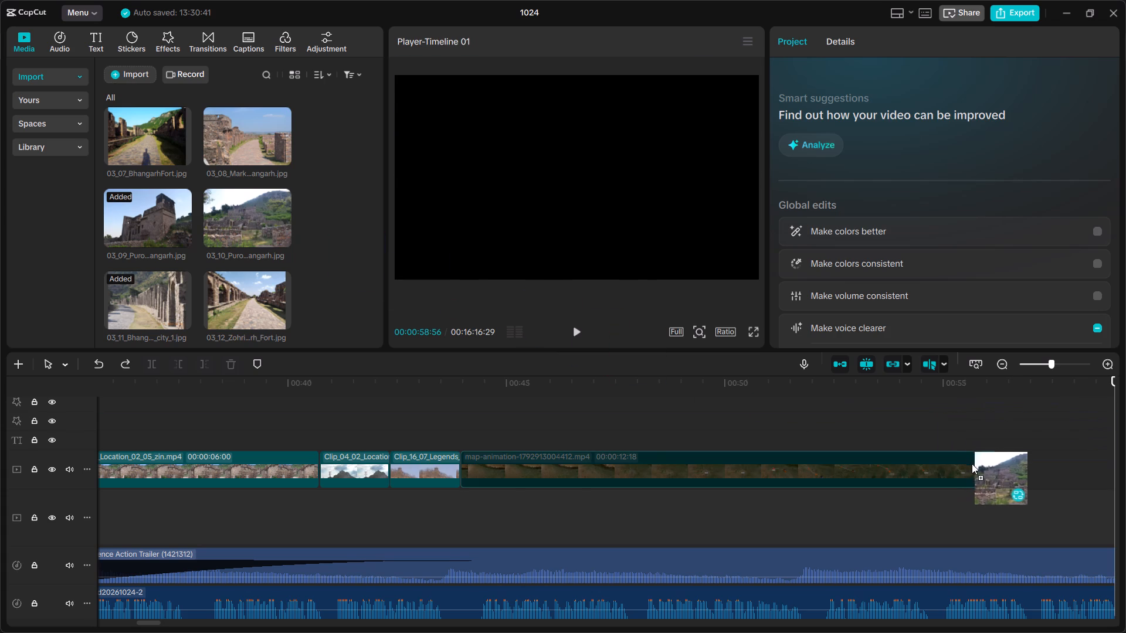
{"action": "left_click_drag", "start_coordinate": [972, 464], "coordinate": [1000, 457]}
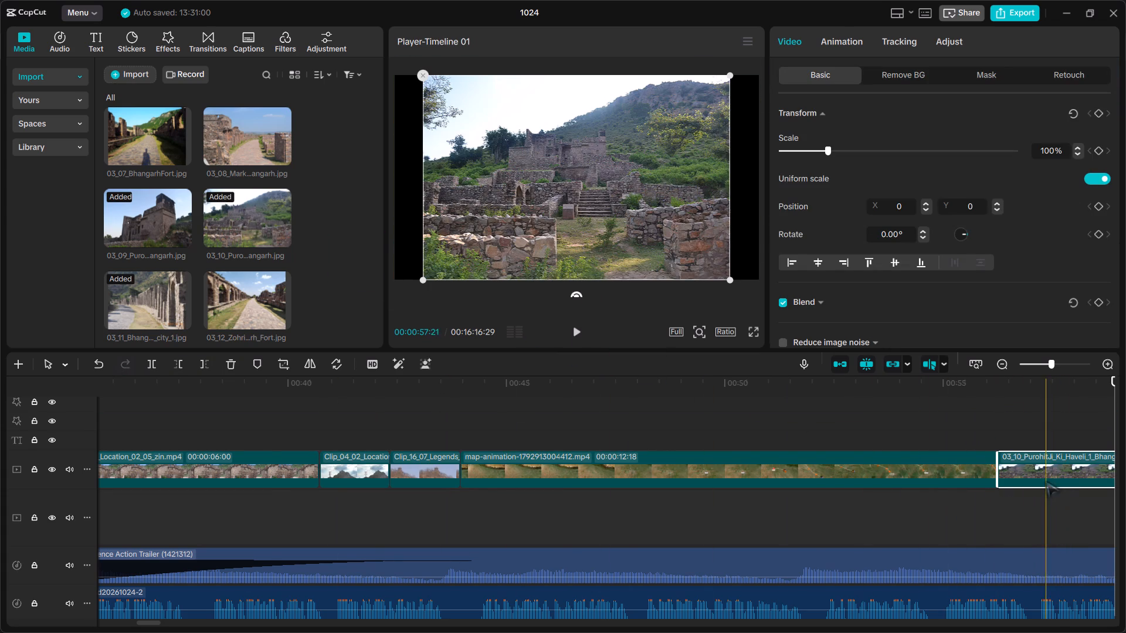
Find the 06_08 Bhangarh Fort image in the imported media and place it on a new track above the Haveli image at about 00:58.
{"action": "scroll", "coordinate": [205, 309], "scroll_direction": "down", "scroll_amount": 5}
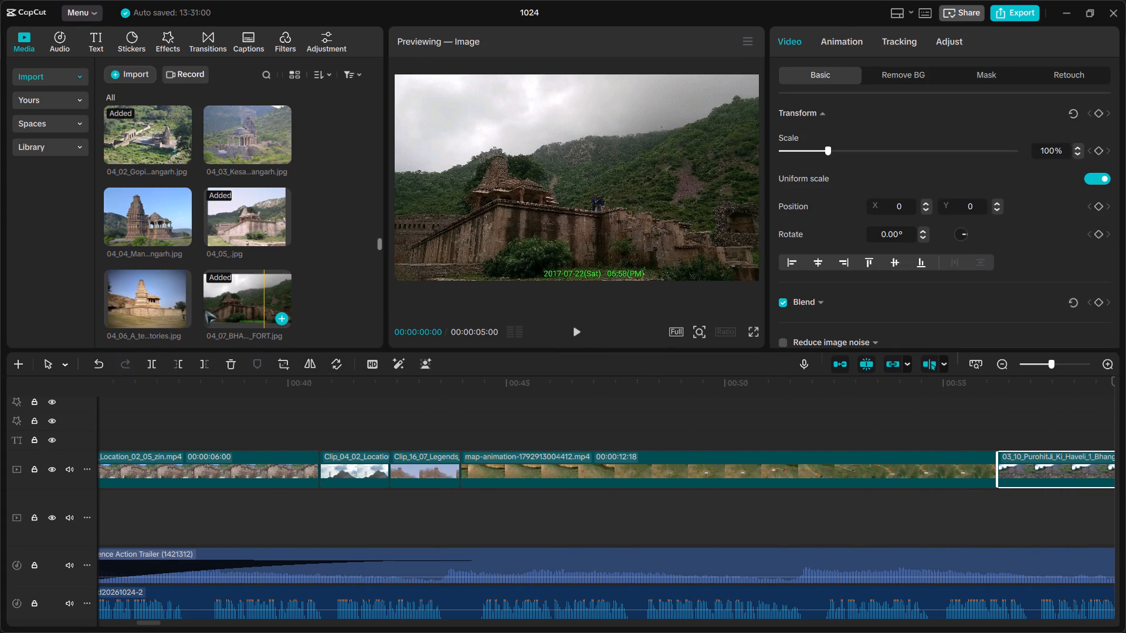
{"action": "scroll", "coordinate": [198, 300], "scroll_direction": "down", "scroll_amount": 4}
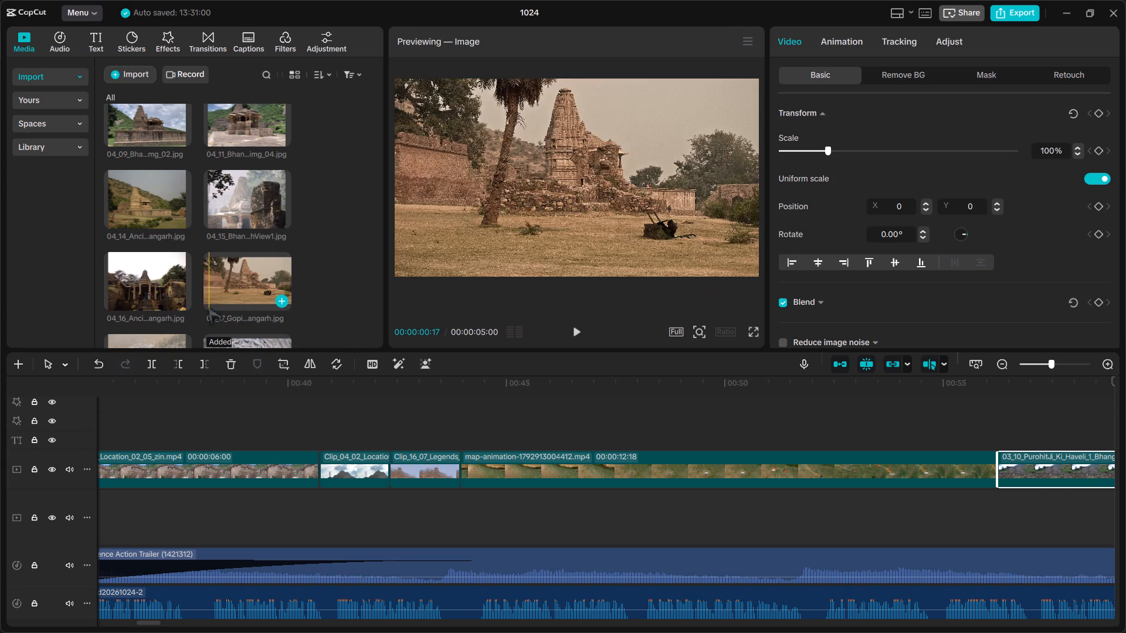
{"action": "scroll", "coordinate": [162, 302], "scroll_direction": "down", "scroll_amount": 2}
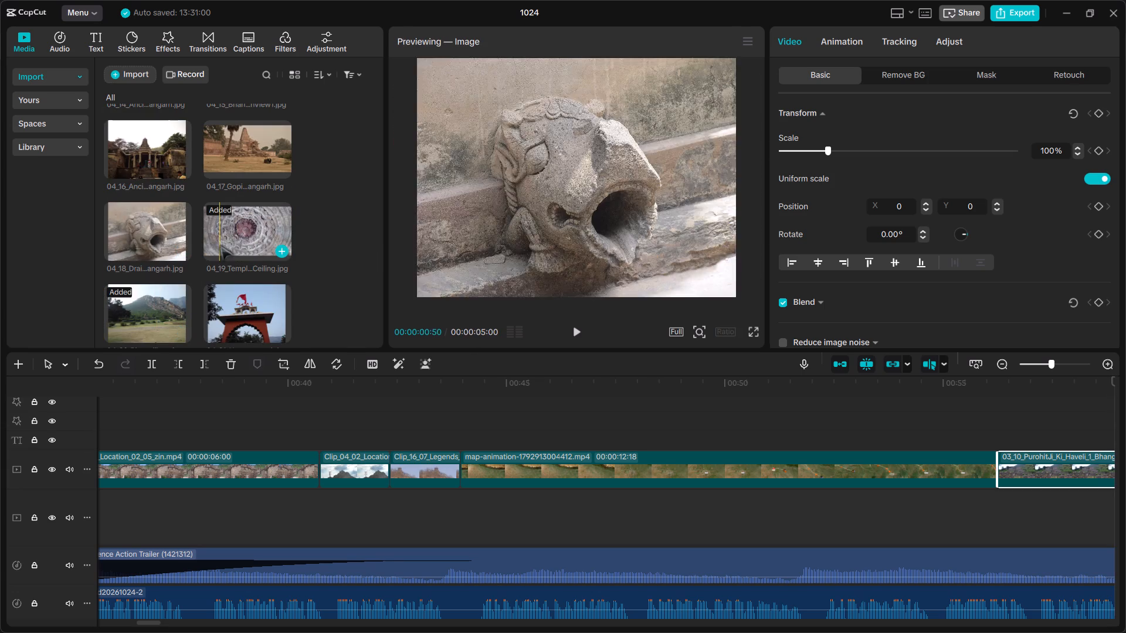
{"action": "scroll", "coordinate": [223, 266], "scroll_direction": "down", "scroll_amount": 19}
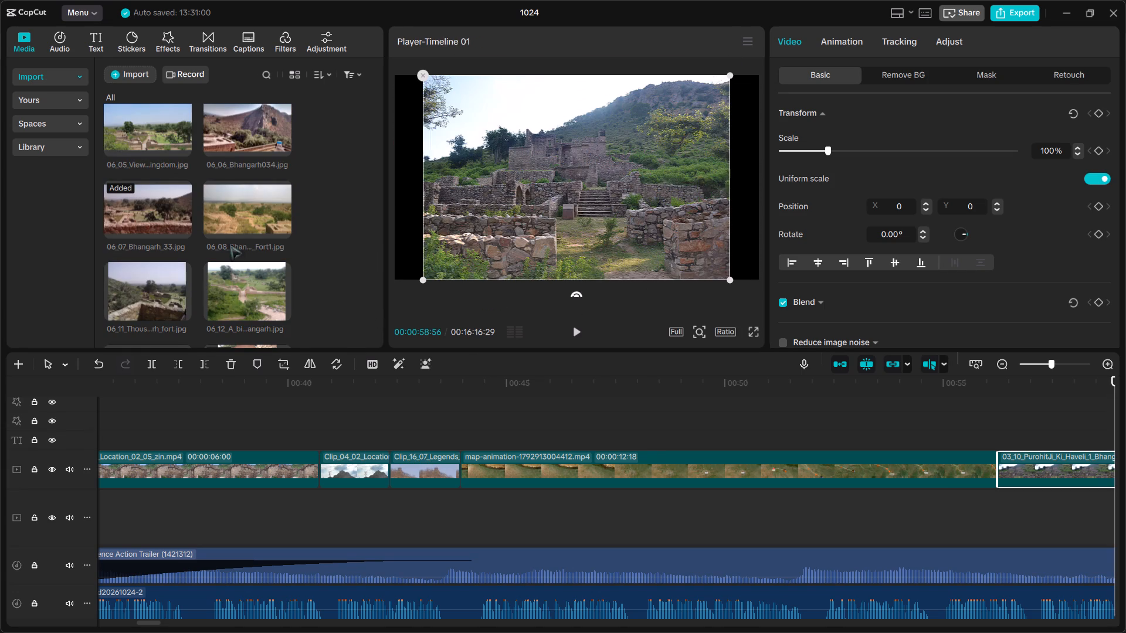
{"action": "left_click_drag", "start_coordinate": [230, 210], "coordinate": [790, 421]}
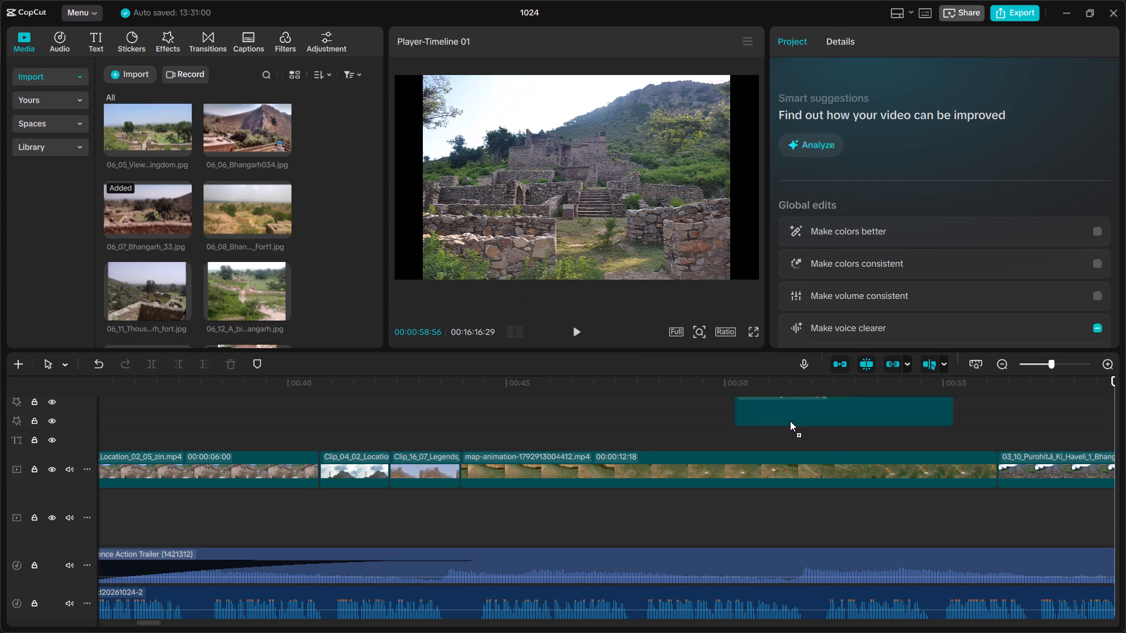
{"action": "left_click_drag", "start_coordinate": [790, 421], "coordinate": [1094, 430]}
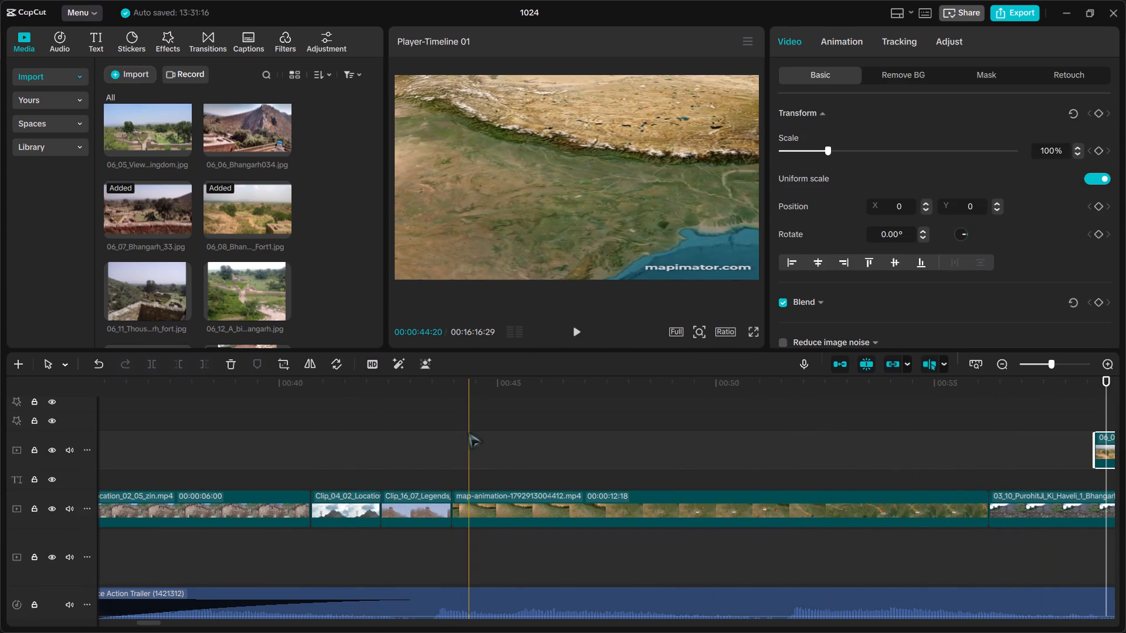
Move 06_08_Bhangarh_Fort1.jpg down onto the main video track, directly after the 03_10 Haveli image.
{"action": "left_click_drag", "start_coordinate": [515, 386], "coordinate": [1125, 384]}
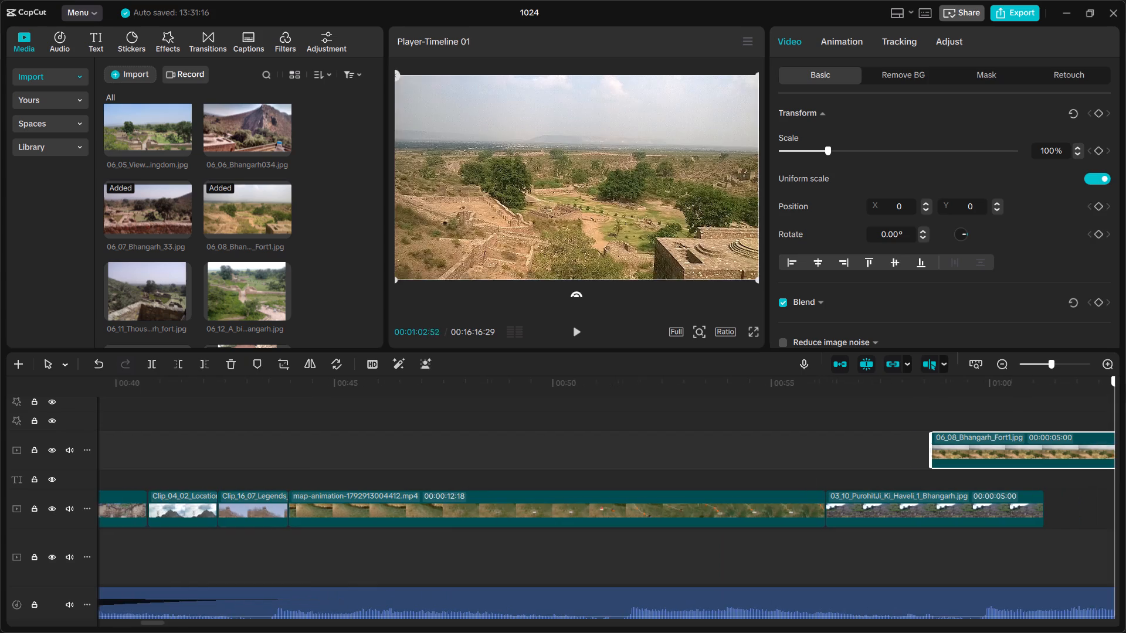
{"action": "left_click_drag", "start_coordinate": [1125, 384], "coordinate": [653, 401]}
{"action": "left_click_drag", "start_coordinate": [619, 436], "coordinate": [676, 498]}
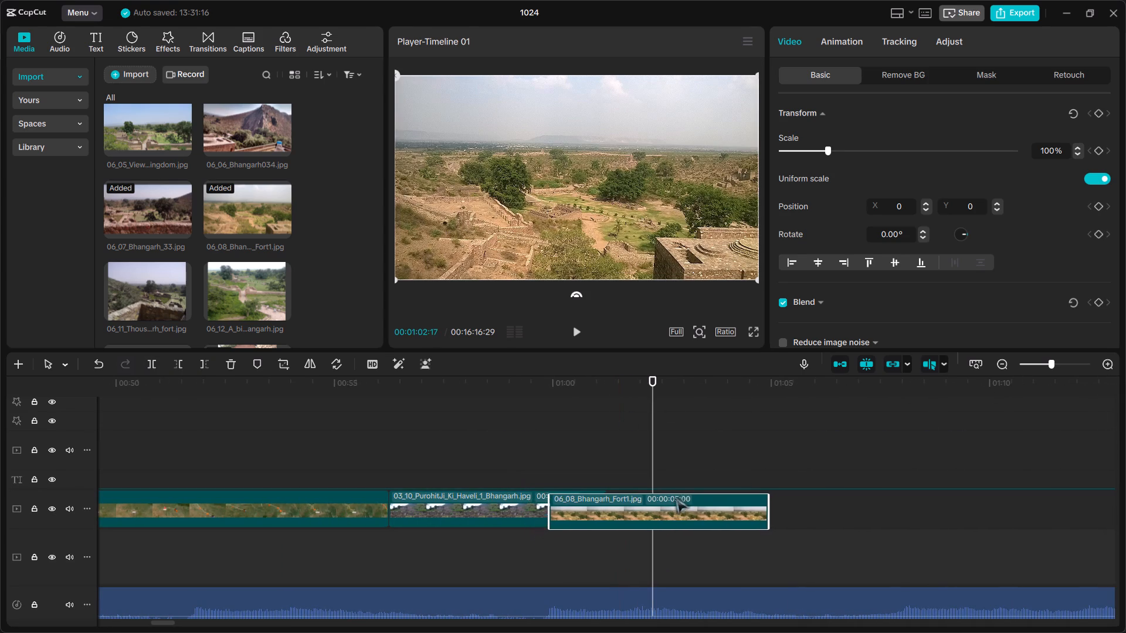
{"action": "left_click_drag", "start_coordinate": [676, 498], "coordinate": [731, 493]}
Shorten the 03_10 Haveli image to about 1.4 seconds and 06_08_Bhangarh_Fort1.jpg to about 1.6 seconds, keeping them back to back.
{"action": "left_click", "coordinate": [598, 477]}
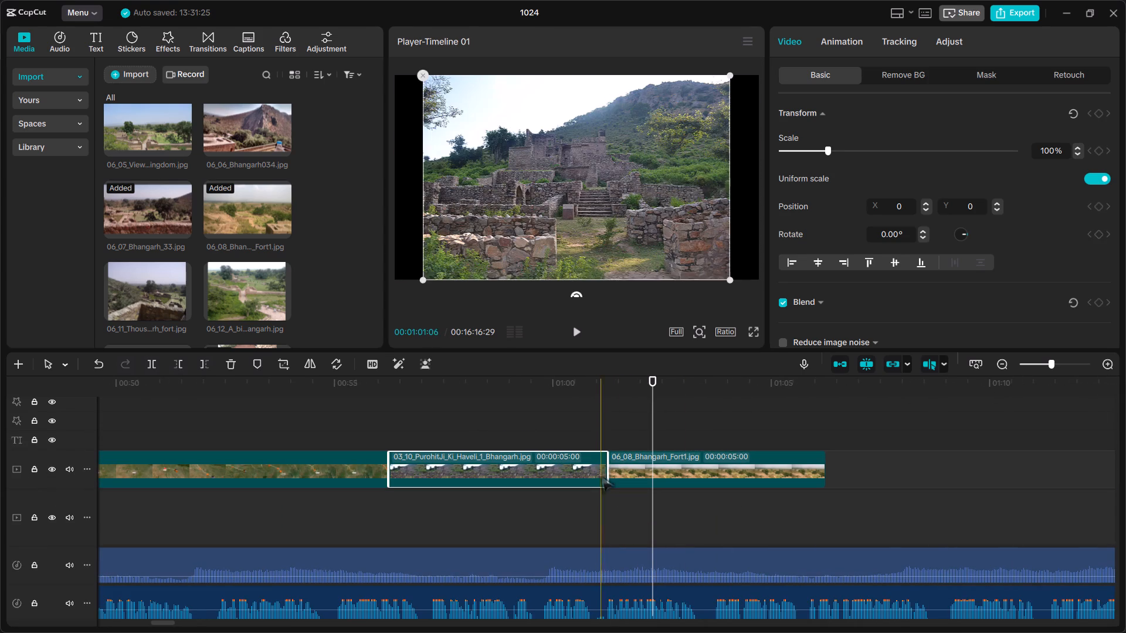
{"action": "left_click_drag", "start_coordinate": [609, 475], "coordinate": [446, 478]}
{"action": "left_click_drag", "start_coordinate": [661, 475], "coordinate": [659, 474]}
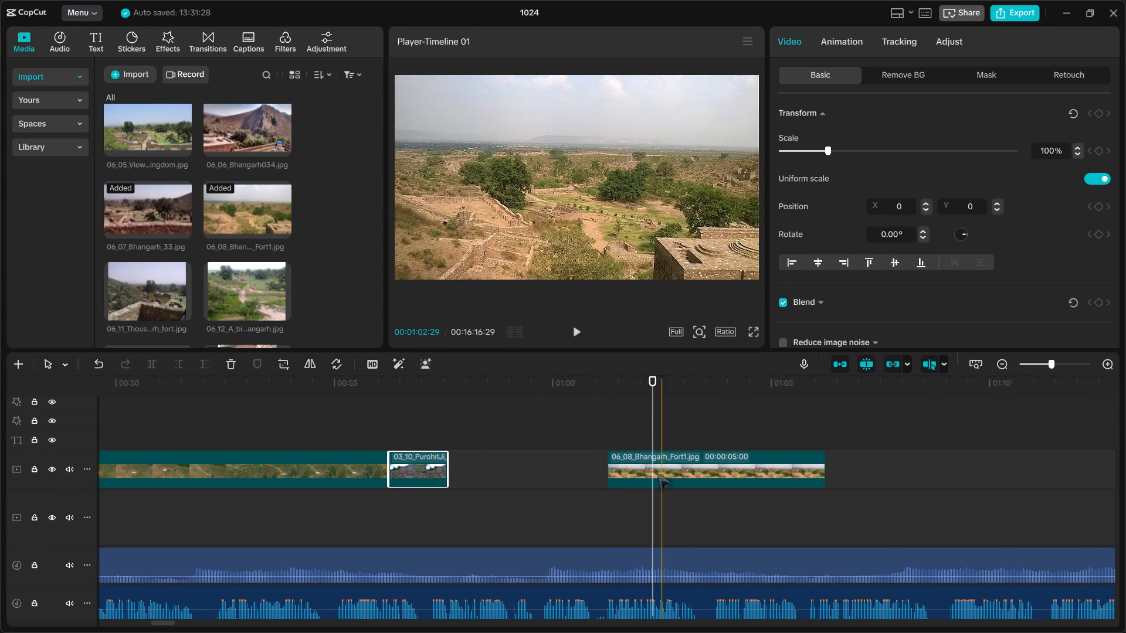
{"action": "left_click_drag", "start_coordinate": [659, 474], "coordinate": [504, 478]}
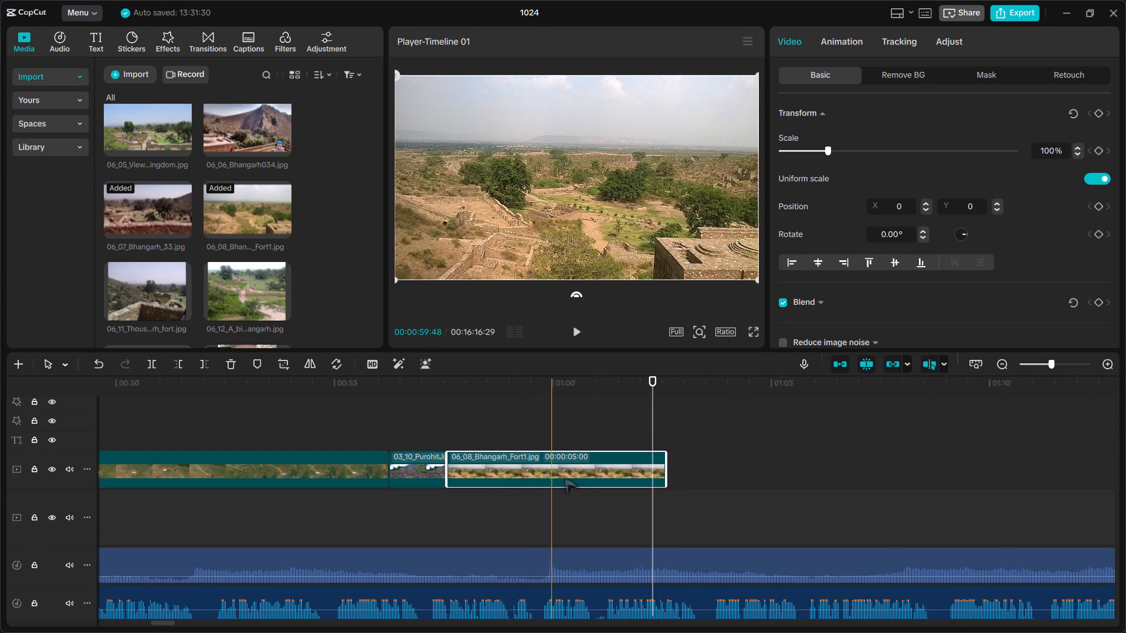
{"action": "left_click_drag", "start_coordinate": [666, 467], "coordinate": [512, 486]}
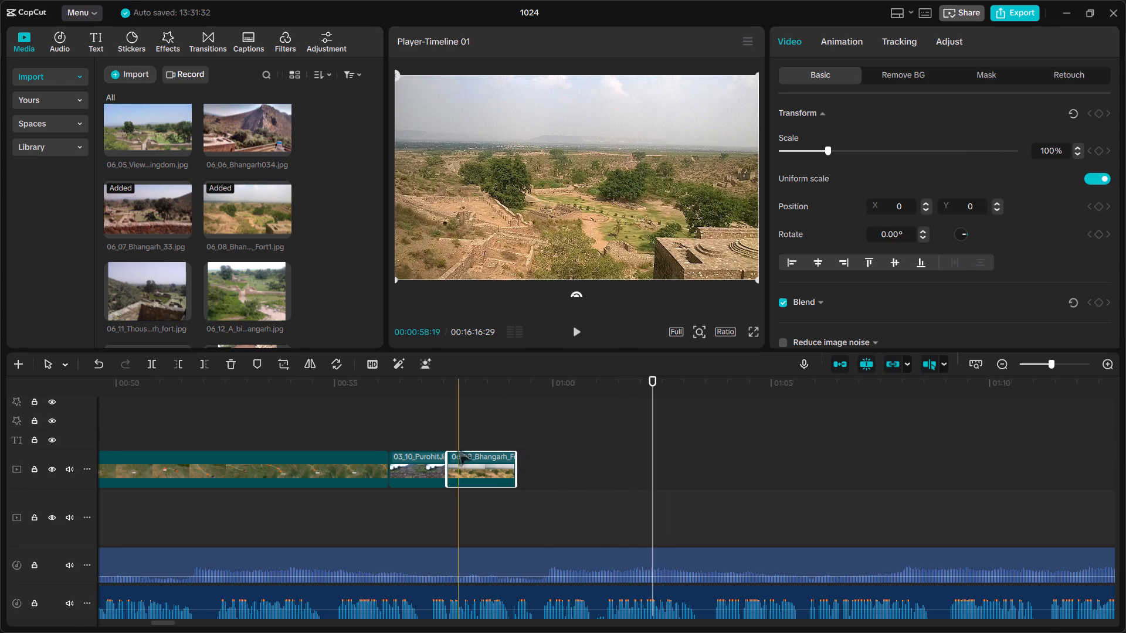
Find Clip_04_02_Location_01_06_panr.mp4 in the imported media, place it directly after the 06_08 image, and trim its end to about 01:01.
{"action": "scroll", "coordinate": [119, 224], "scroll_direction": "down", "scroll_amount": 20}
{"action": "scroll", "coordinate": [119, 224], "scroll_direction": "down", "scroll_amount": 20}
{"action": "scroll", "coordinate": [119, 224], "scroll_direction": "down", "scroll_amount": 20}
{"action": "scroll", "coordinate": [174, 256], "scroll_direction": "down", "scroll_amount": 4}
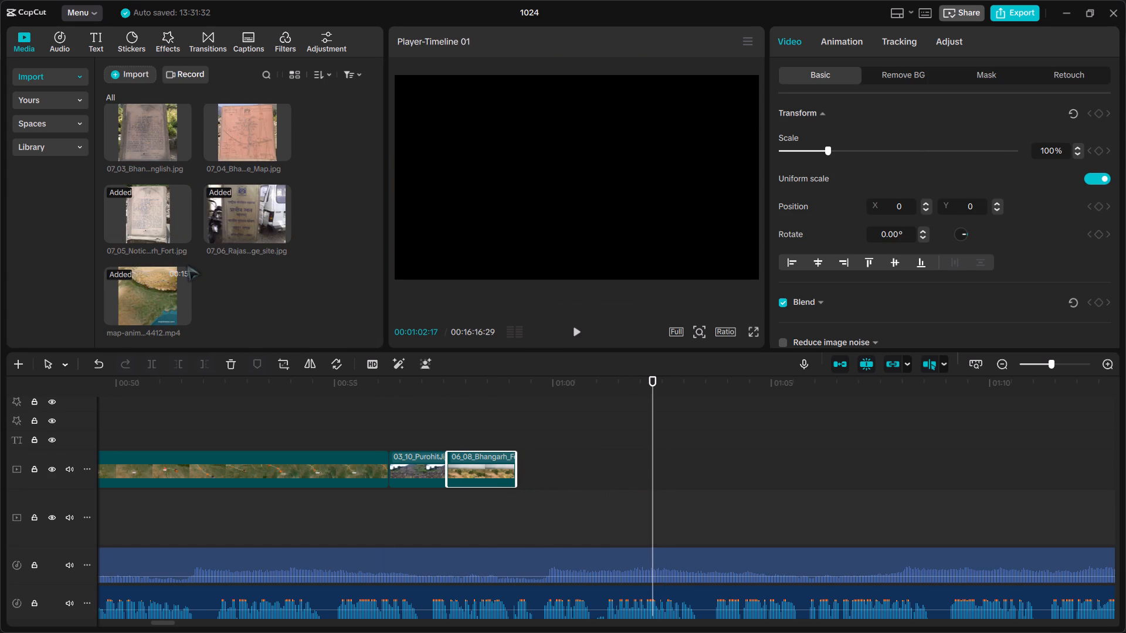
{"action": "scroll", "coordinate": [187, 260], "scroll_direction": "up", "scroll_amount": 1}
{"action": "scroll", "coordinate": [189, 253], "scroll_direction": "up", "scroll_amount": 20}
{"action": "scroll", "coordinate": [189, 253], "scroll_direction": "up", "scroll_amount": 15}
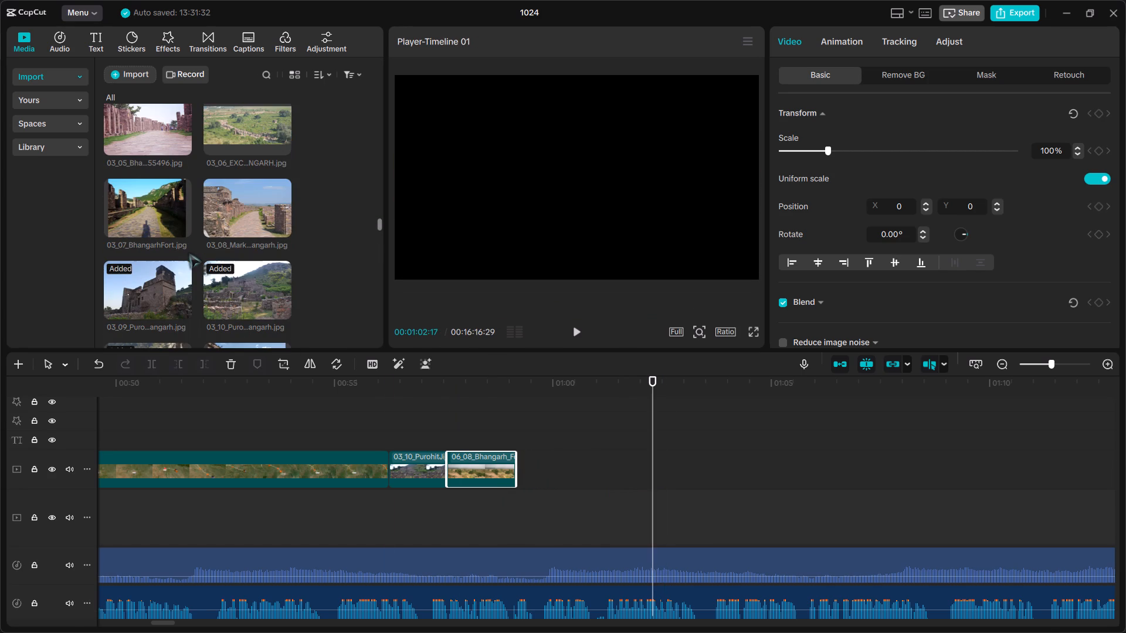
{"action": "scroll", "coordinate": [225, 302], "scroll_direction": "up", "scroll_amount": 1}
{"action": "scroll", "coordinate": [225, 298], "scroll_direction": "up", "scroll_amount": 20}
{"action": "scroll", "coordinate": [225, 298], "scroll_direction": "up", "scroll_amount": 9}
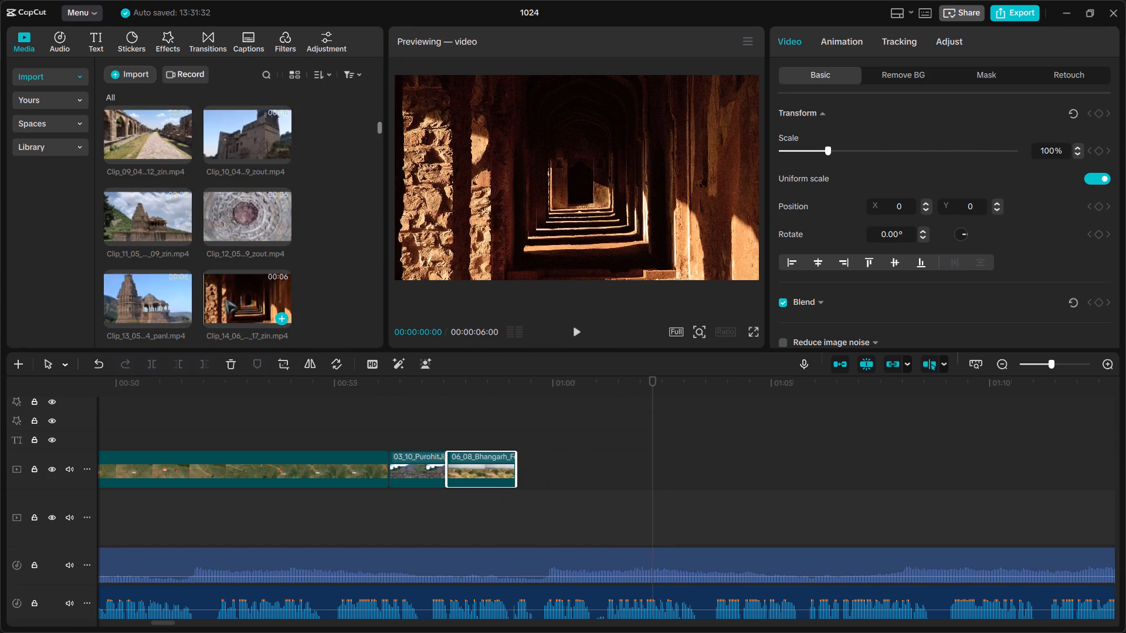
{"action": "scroll", "coordinate": [225, 298], "scroll_direction": "down", "scroll_amount": 1}
{"action": "scroll", "coordinate": [223, 295], "scroll_direction": "up", "scroll_amount": 11}
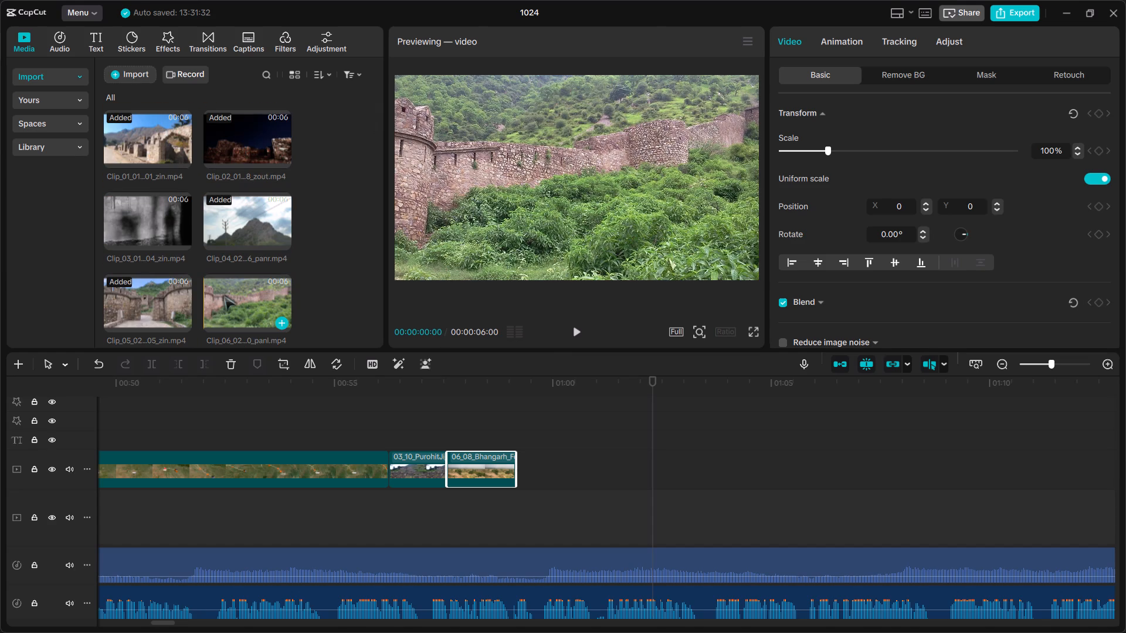
{"action": "scroll", "coordinate": [223, 295], "scroll_direction": "up", "scroll_amount": 20}
{"action": "scroll", "coordinate": [223, 295], "scroll_direction": "up", "scroll_amount": 17}
{"action": "scroll", "coordinate": [223, 295], "scroll_direction": "down", "scroll_amount": 20}
{"action": "scroll", "coordinate": [223, 295], "scroll_direction": "down", "scroll_amount": 9}
{"action": "scroll", "coordinate": [223, 295], "scroll_direction": "up", "scroll_amount": 20}
{"action": "scroll", "coordinate": [223, 295], "scroll_direction": "up", "scroll_amount": 20}
{"action": "scroll", "coordinate": [223, 295], "scroll_direction": "up", "scroll_amount": 4}
{"action": "left_click_drag", "start_coordinate": [240, 224], "coordinate": [362, 363]}
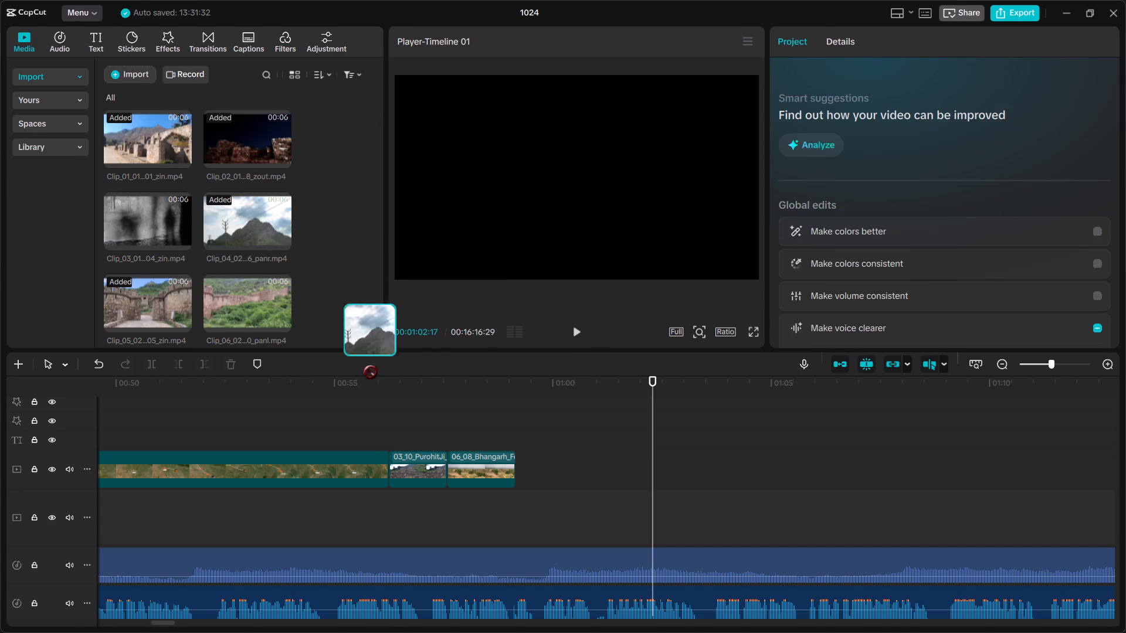
{"action": "left_click_drag", "start_coordinate": [362, 363], "coordinate": [514, 464]}
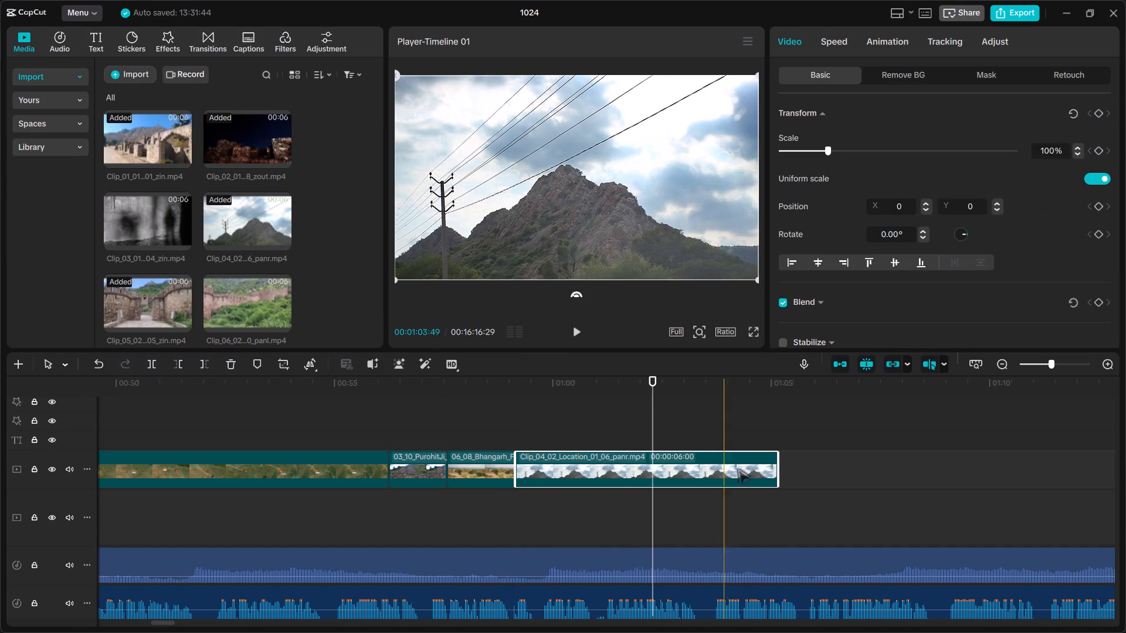
{"action": "left_click_drag", "start_coordinate": [779, 469], "coordinate": [591, 509]}
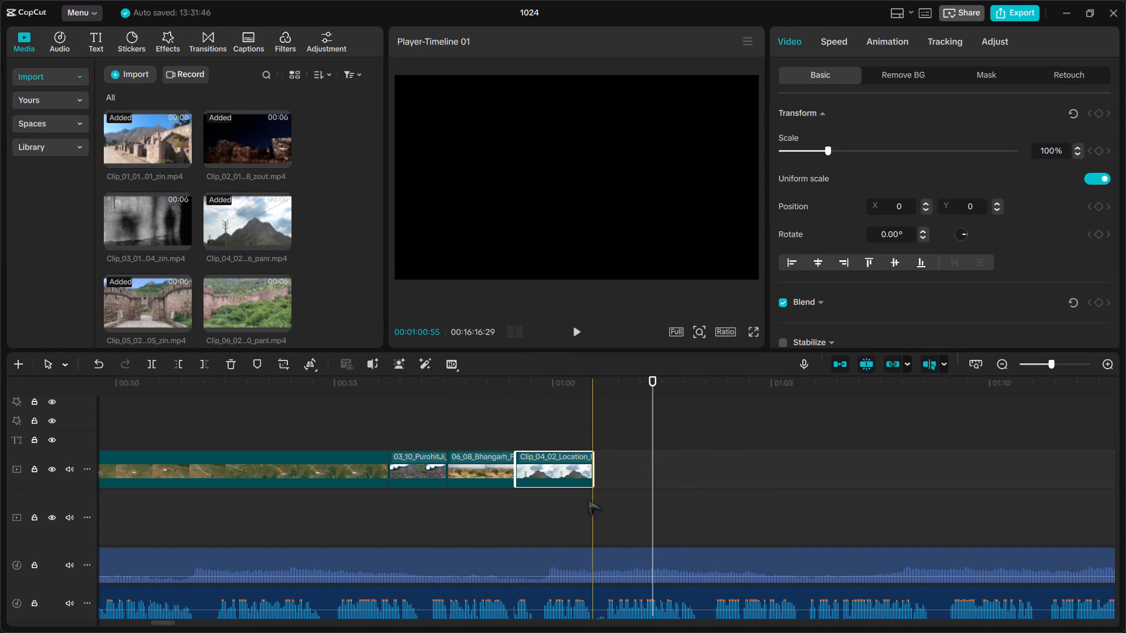
Lift the new Clip_04_02_Location clip to a track above and move the 03_10 Haveli image directly after the 06_08 image.
{"action": "left_click_drag", "start_coordinate": [561, 482], "coordinate": [421, 442]}
{"action": "left_click_drag", "start_coordinate": [423, 494], "coordinate": [544, 485]}
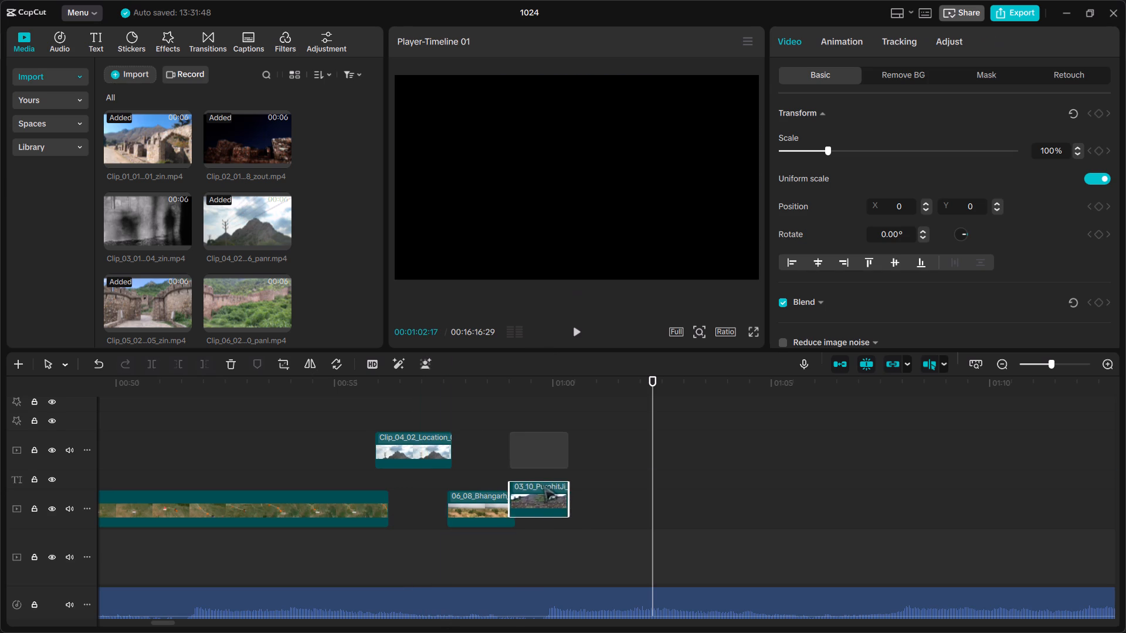
{"action": "left_click_drag", "start_coordinate": [544, 485], "coordinate": [550, 496]}
Fit the Clip_04_02_Location clip into the gap between the map animation and the 06_08 image, trimming it to fill the gap.
{"action": "left_click_drag", "start_coordinate": [419, 450], "coordinate": [426, 506]}
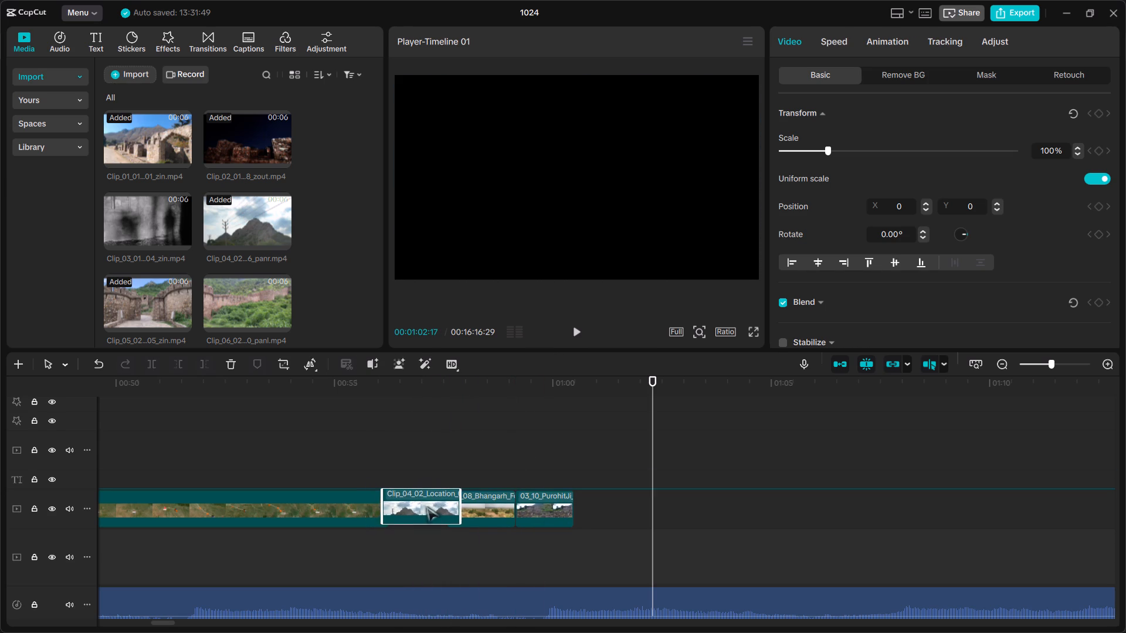
{"action": "left_click_drag", "start_coordinate": [426, 506], "coordinate": [439, 506]}
{"action": "left_click_drag", "start_coordinate": [472, 474], "coordinate": [445, 488]}
{"action": "left_click_drag", "start_coordinate": [430, 473], "coordinate": [428, 511]}
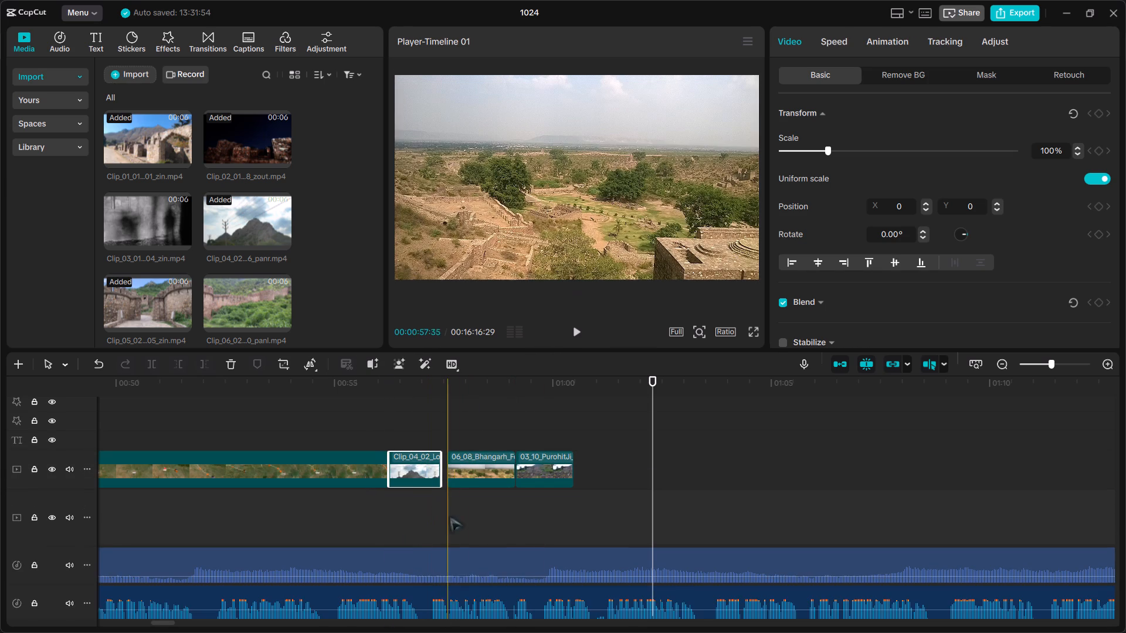
{"action": "left_click_drag", "start_coordinate": [443, 470], "coordinate": [449, 471]}
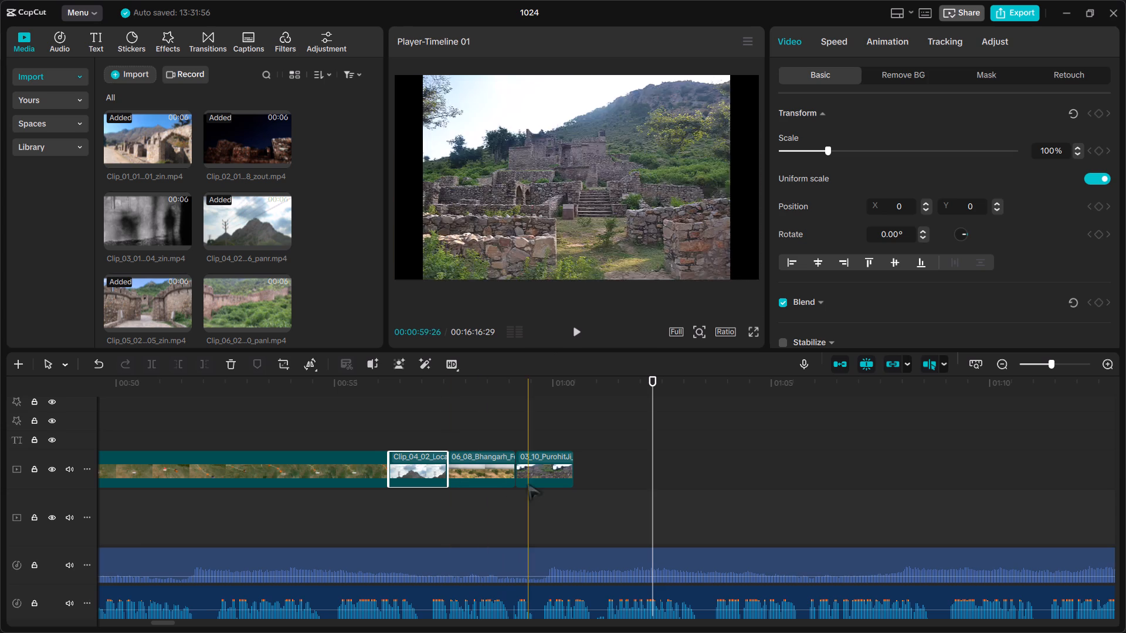
Look through the imported media for further fort images to use next on the timeline.
{"action": "scroll", "coordinate": [272, 261], "scroll_direction": "up", "scroll_amount": 20}
{"action": "scroll", "coordinate": [272, 261], "scroll_direction": "up", "scroll_amount": 20}
{"action": "scroll", "coordinate": [272, 261], "scroll_direction": "up", "scroll_amount": 20}
{"action": "scroll", "coordinate": [272, 261], "scroll_direction": "down", "scroll_amount": 18}
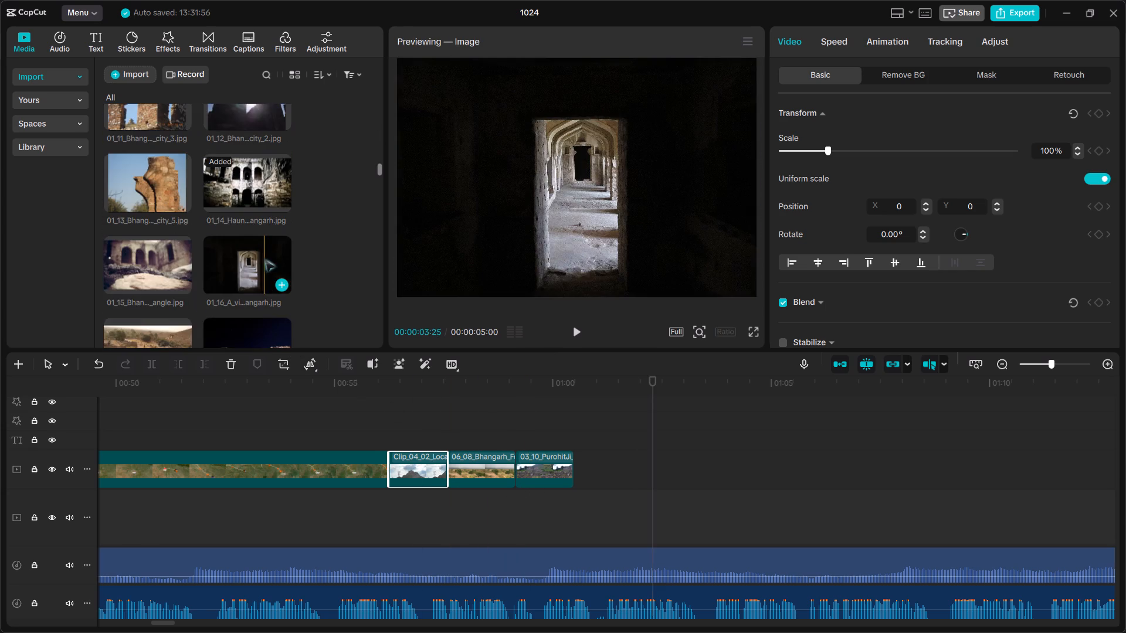
{"action": "scroll", "coordinate": [261, 251], "scroll_direction": "up", "scroll_amount": 20}
{"action": "scroll", "coordinate": [261, 251], "scroll_direction": "up", "scroll_amount": 20}
{"action": "scroll", "coordinate": [261, 251], "scroll_direction": "up", "scroll_amount": 20}
{"action": "scroll", "coordinate": [249, 272], "scroll_direction": "down", "scroll_amount": 20}
{"action": "scroll", "coordinate": [249, 272], "scroll_direction": "down", "scroll_amount": 20}
{"action": "scroll", "coordinate": [249, 272], "scroll_direction": "down", "scroll_amount": 20}
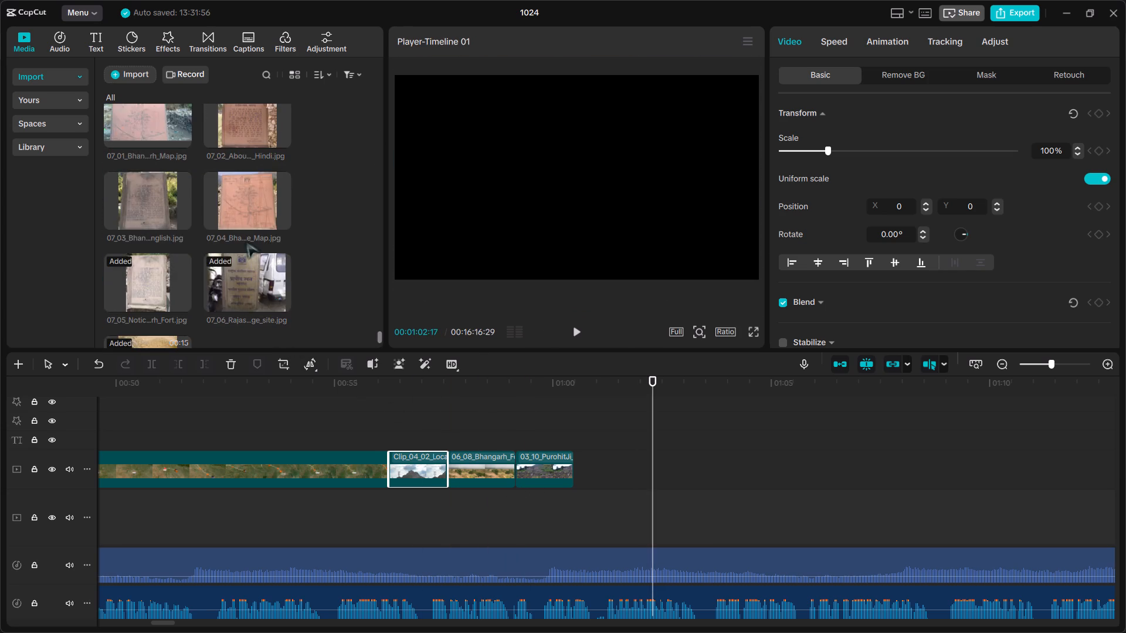
{"action": "scroll", "coordinate": [246, 242], "scroll_direction": "down", "scroll_amount": 20}
{"action": "scroll", "coordinate": [246, 242], "scroll_direction": "down", "scroll_amount": 17}
{"action": "scroll", "coordinate": [246, 244], "scroll_direction": "up", "scroll_amount": 20}
{"action": "scroll", "coordinate": [246, 244], "scroll_direction": "up", "scroll_amount": 20}
{"action": "scroll", "coordinate": [246, 244], "scroll_direction": "up", "scroll_amount": 20}
{"action": "scroll", "coordinate": [246, 247], "scroll_direction": "down", "scroll_amount": 20}
{"action": "scroll", "coordinate": [246, 247], "scroll_direction": "down", "scroll_amount": 11}
Minimize CapCut and open the Images folder of Bhangarh_Editing_Pack (4) on New Volume (D:) in File Explorer.
{"action": "left_click", "coordinate": [263, 632]}
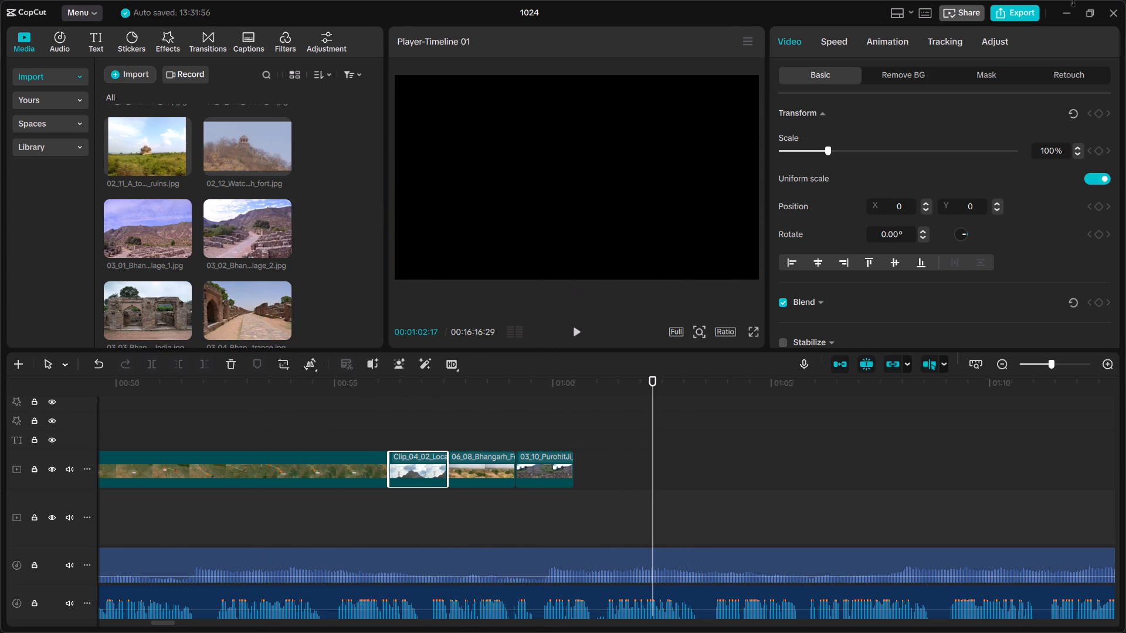
{"action": "left_click", "coordinate": [1071, 11]}
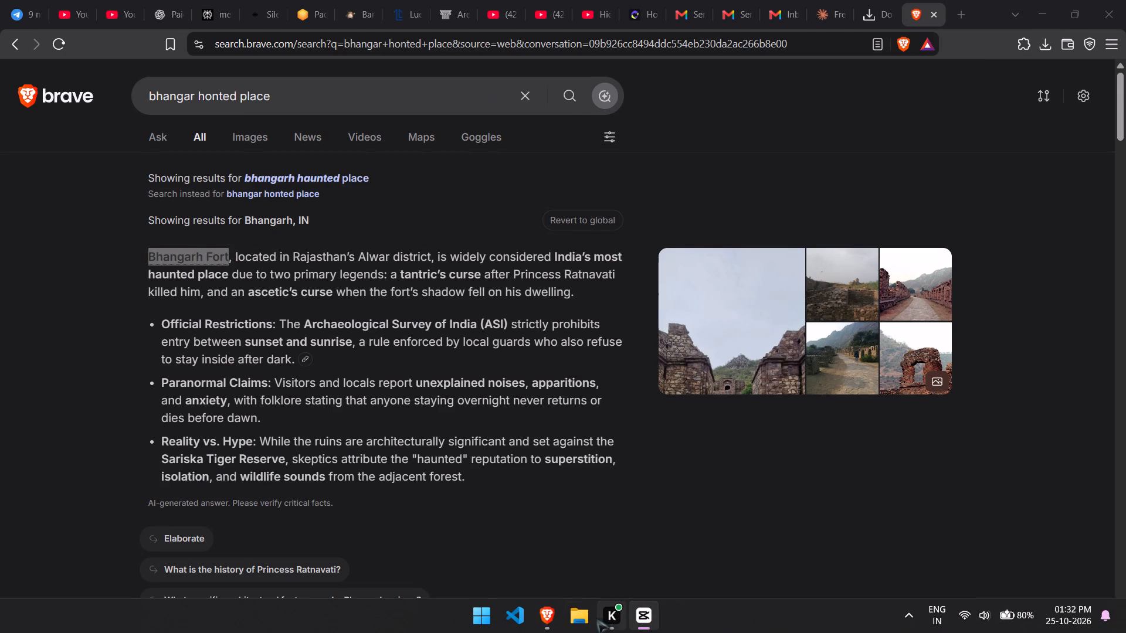
{"action": "left_click", "coordinate": [592, 618]}
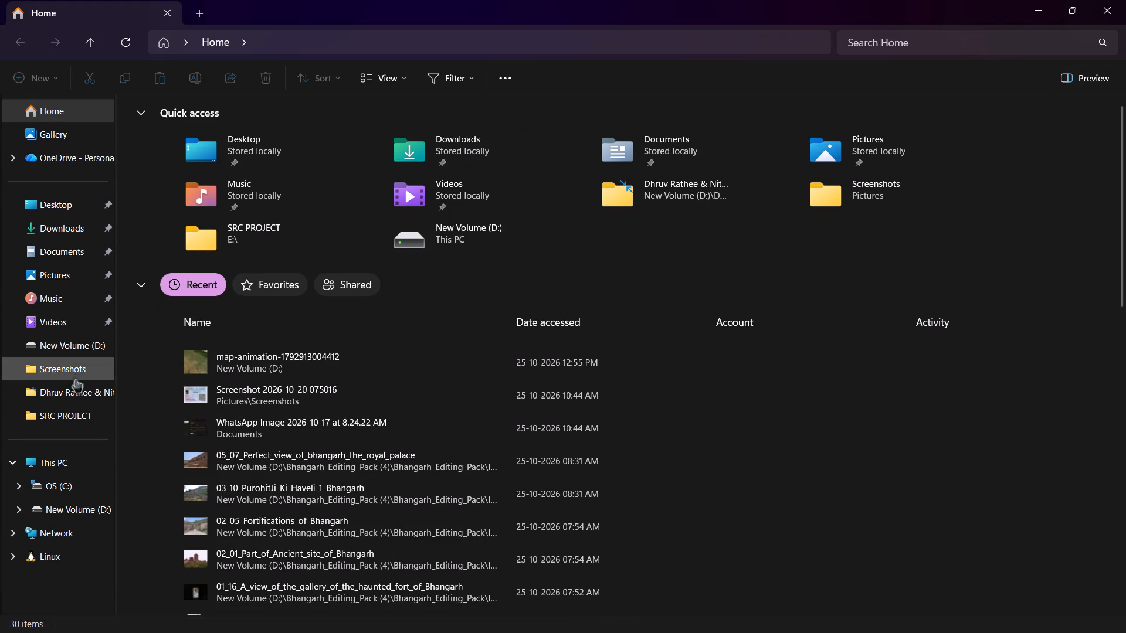
{"action": "left_click", "coordinate": [58, 507]}
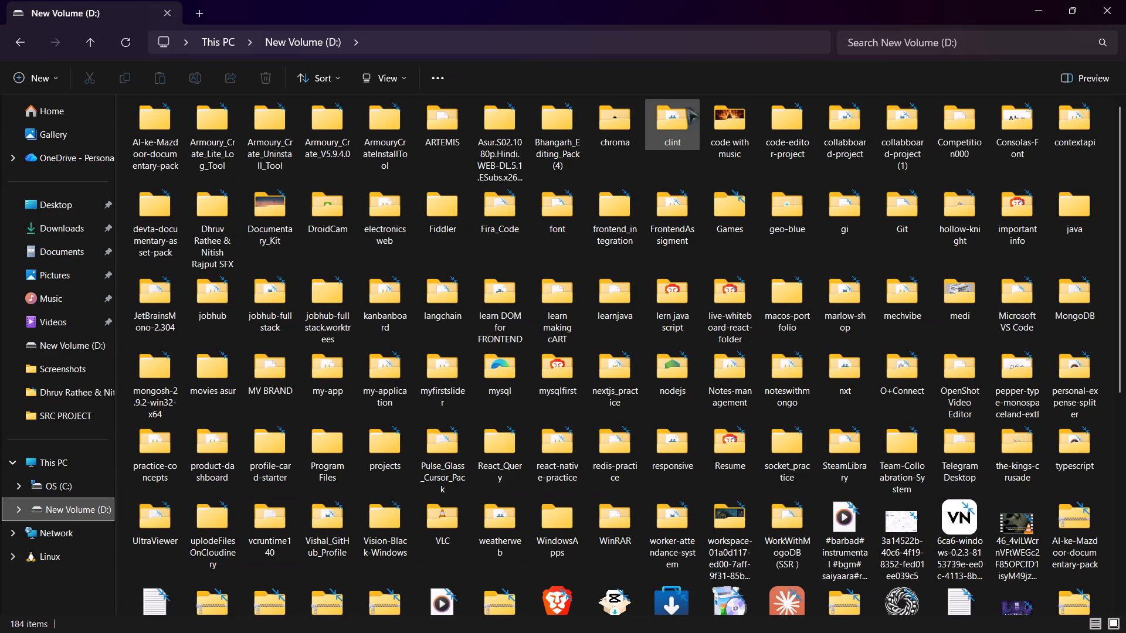
{"action": "double_click", "coordinate": [563, 100]}
{"action": "double_click", "coordinate": [236, 123]}
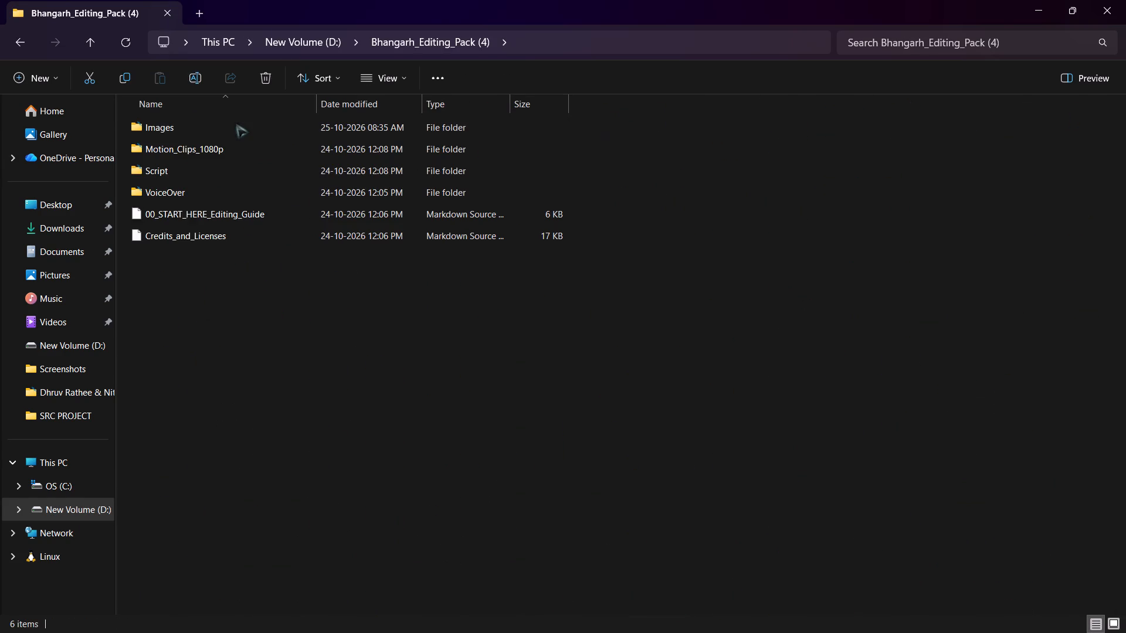
{"action": "double_click", "coordinate": [229, 128]}
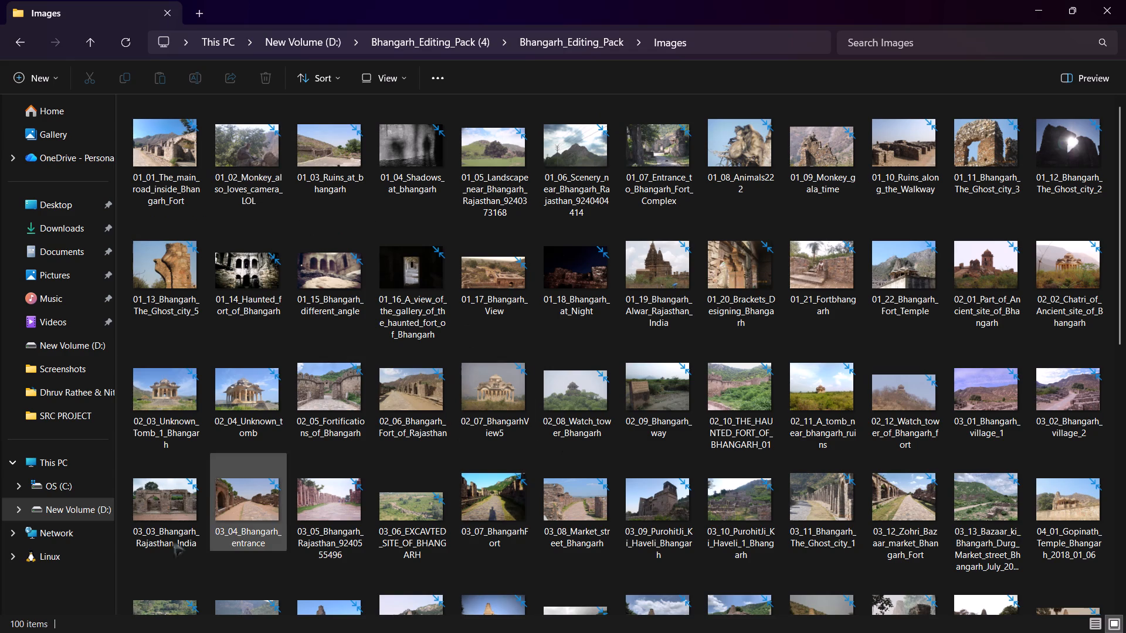
Display the Images folder with extra large icons.
{"action": "left_click", "coordinate": [1064, 72]}
{"action": "left_click", "coordinate": [1063, 71]}
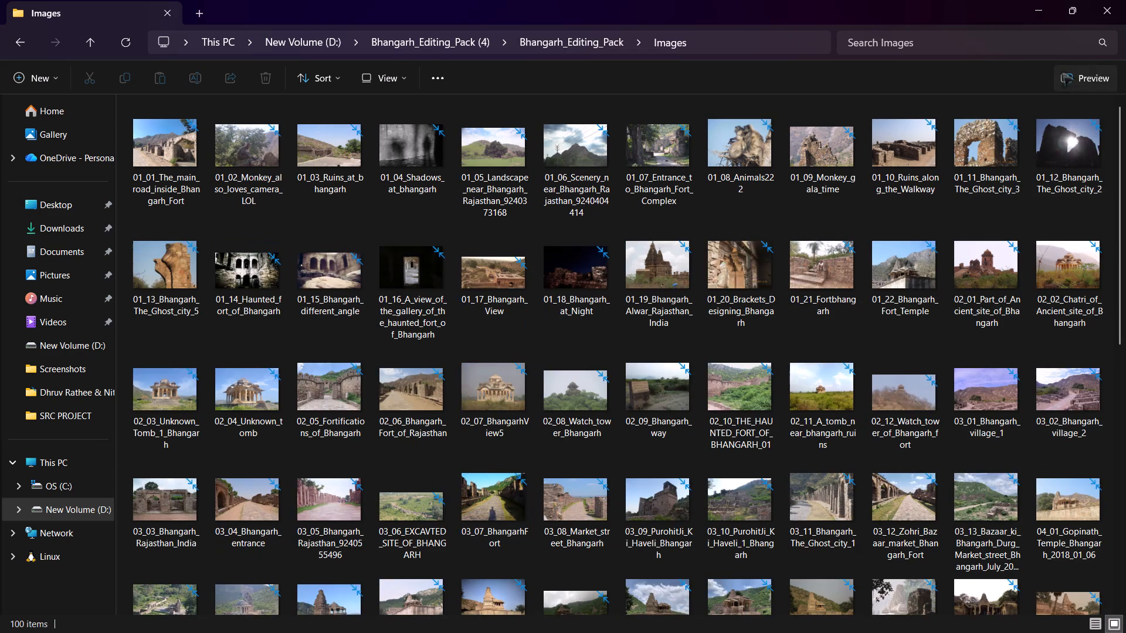
{"action": "left_click", "coordinate": [407, 81]}
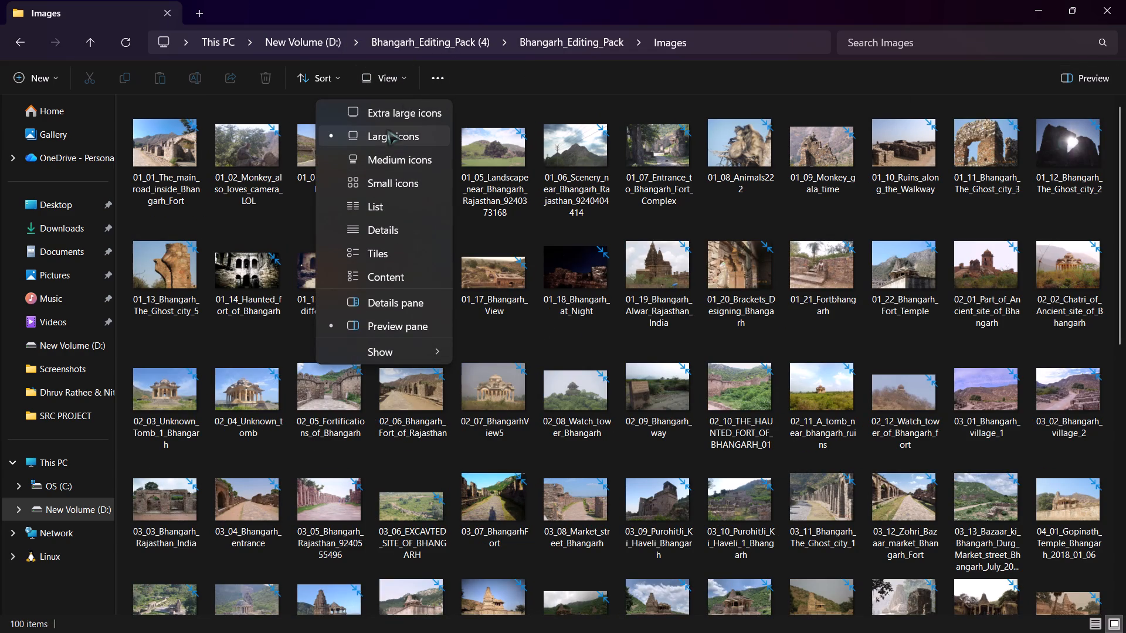
{"action": "left_click", "coordinate": [386, 115]}
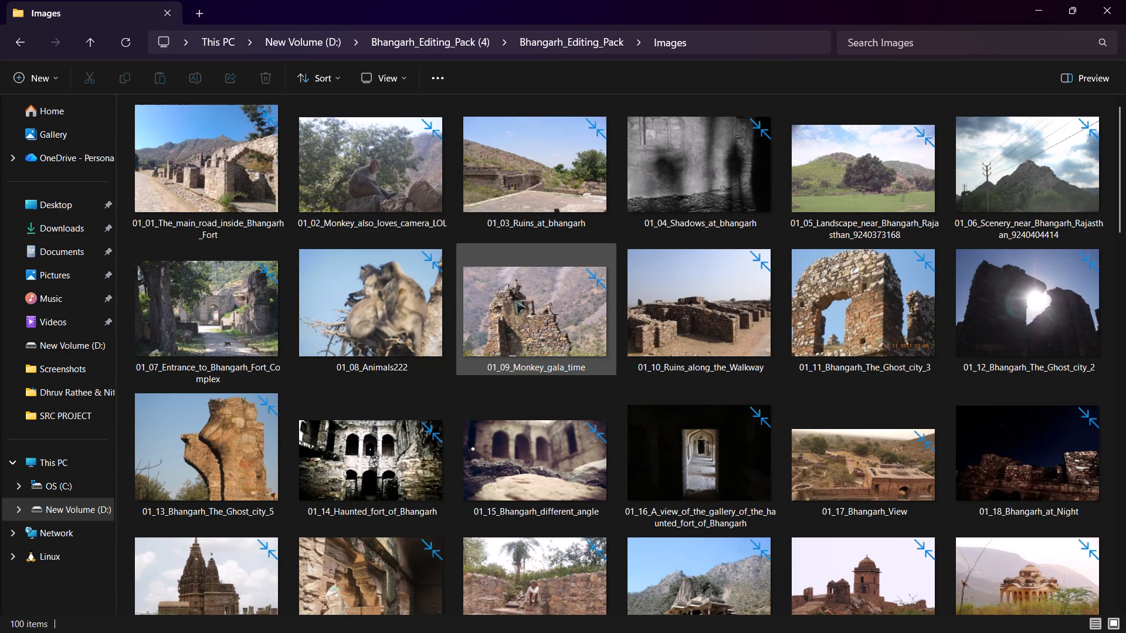
Look through the whole Images folder for fort pictures that suit the next part of the timeline, and return to CapCut.
{"action": "scroll", "coordinate": [514, 299], "scroll_direction": "down", "scroll_amount": 20}
{"action": "scroll", "coordinate": [514, 299], "scroll_direction": "down", "scroll_amount": 17}
{"action": "scroll", "coordinate": [514, 299], "scroll_direction": "up", "scroll_amount": 20}
{"action": "scroll", "coordinate": [514, 299], "scroll_direction": "up", "scroll_amount": 12}
{"action": "key", "text": "Right"}
{"action": "key", "text": "Right"}
{"action": "key", "text": "Right"}
{"action": "key", "text": "Right"}
{"action": "key", "text": "Right"}
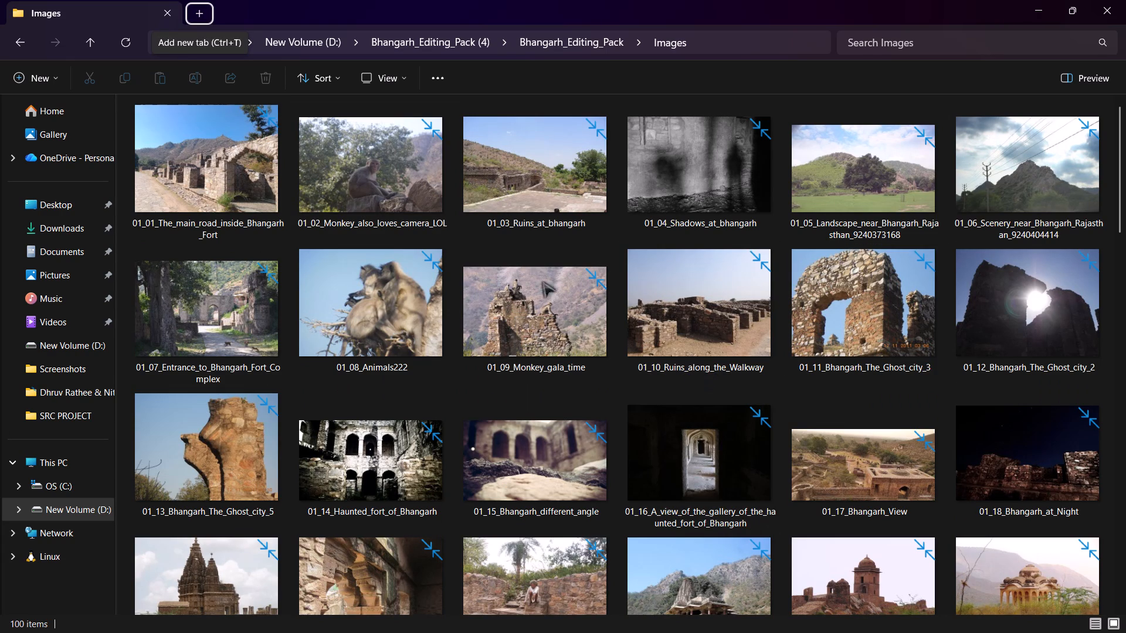
{"action": "scroll", "coordinate": [575, 323], "scroll_direction": "down", "scroll_amount": 1}
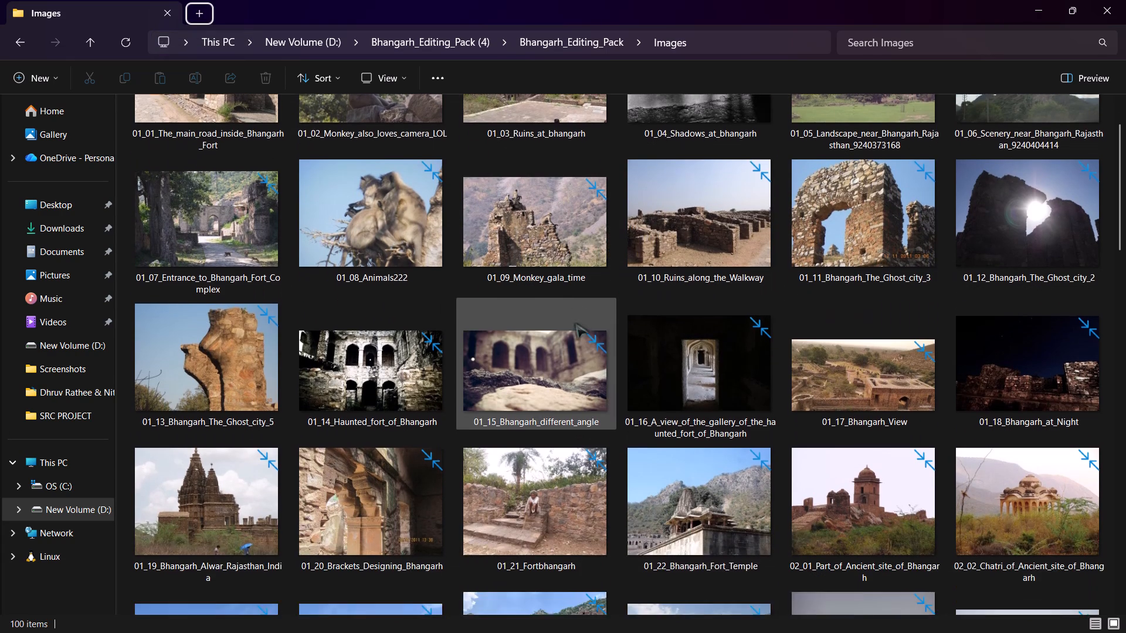
{"action": "scroll", "coordinate": [575, 323], "scroll_direction": "down", "scroll_amount": 2}
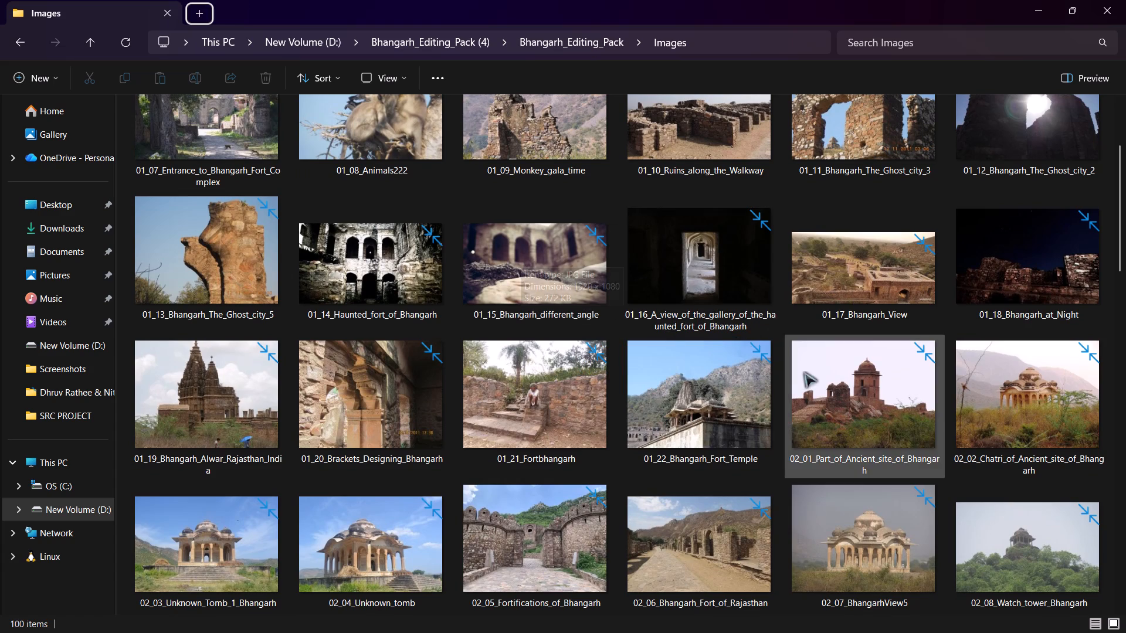
{"action": "scroll", "coordinate": [991, 478], "scroll_direction": "down", "scroll_amount": 2}
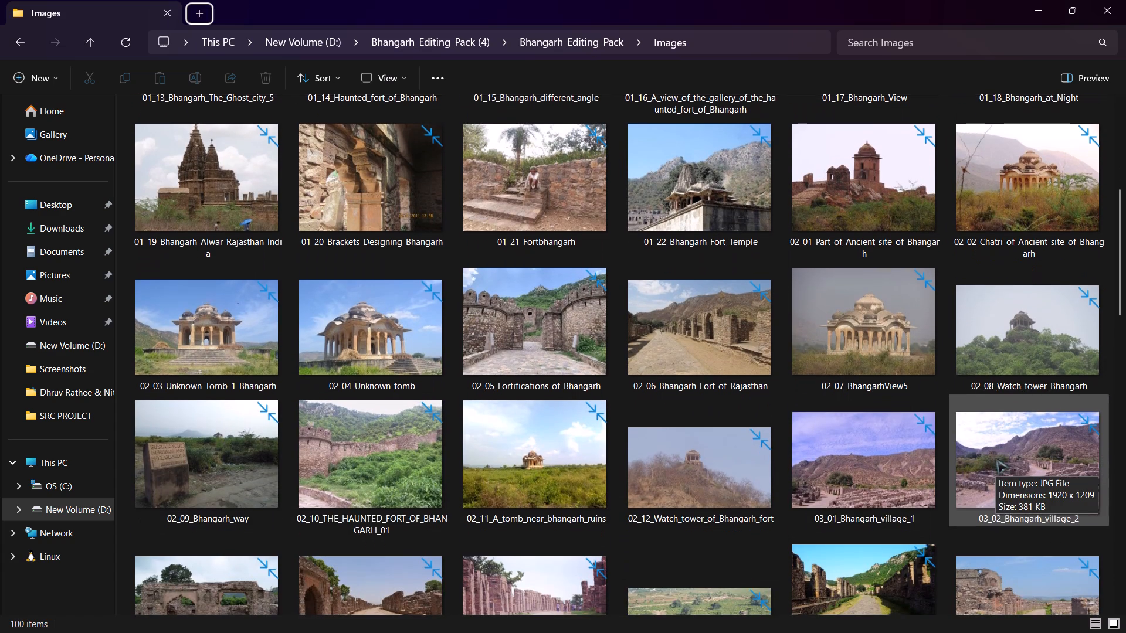
{"action": "scroll", "coordinate": [996, 458], "scroll_direction": "down", "scroll_amount": 1}
{"action": "scroll", "coordinate": [813, 468], "scroll_direction": "down", "scroll_amount": 2}
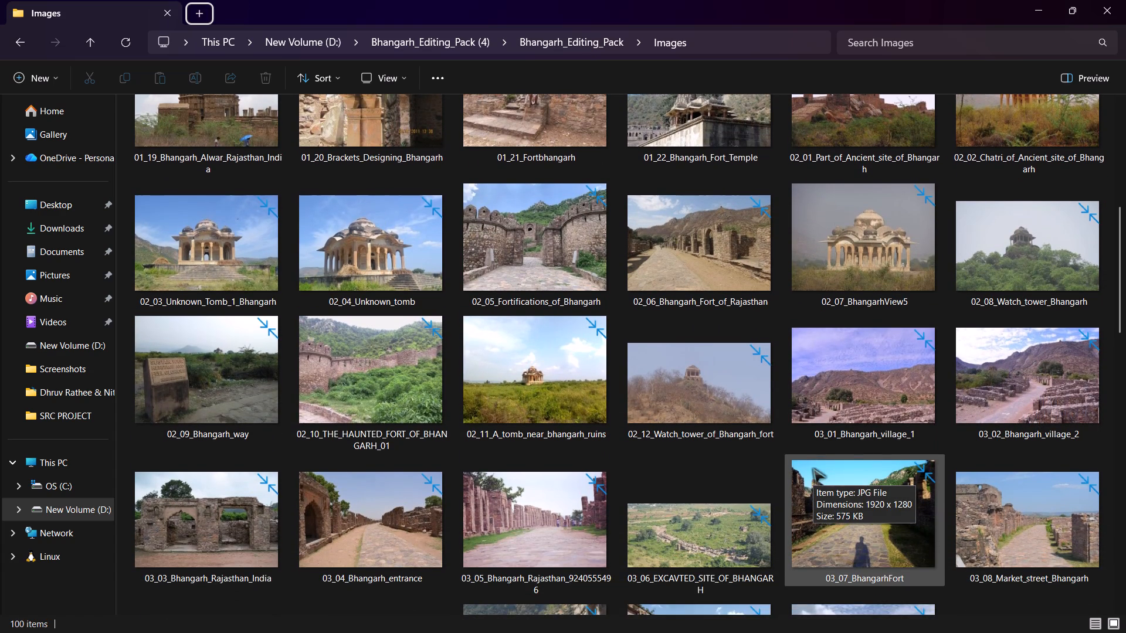
{"action": "scroll", "coordinate": [813, 468], "scroll_direction": "down", "scroll_amount": 4}
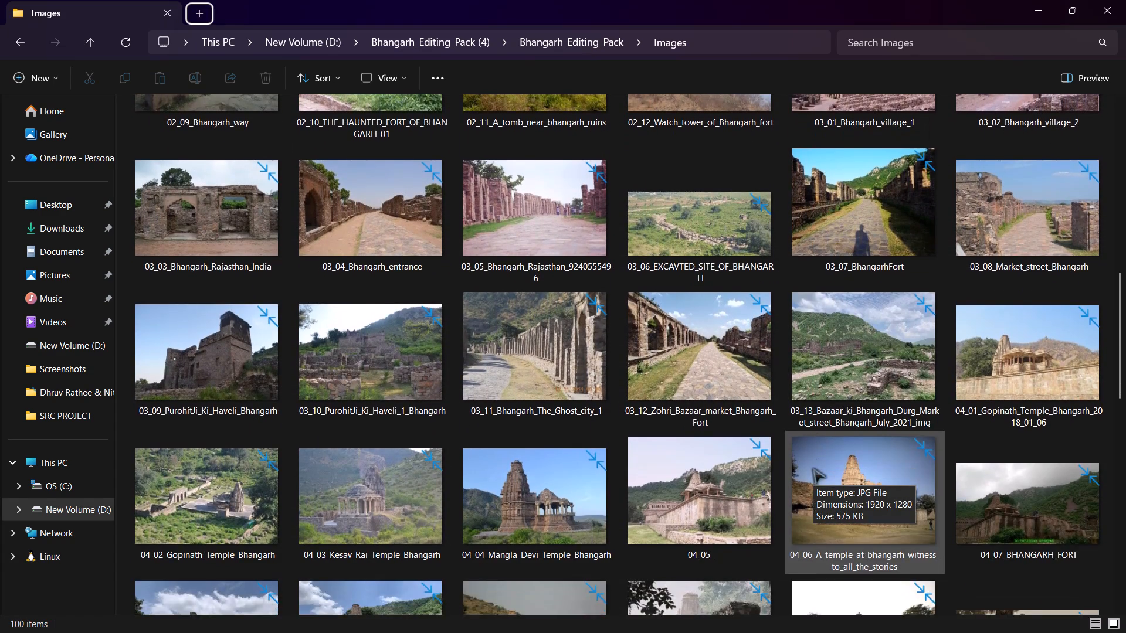
{"action": "scroll", "coordinate": [813, 468], "scroll_direction": "down", "scroll_amount": 4}
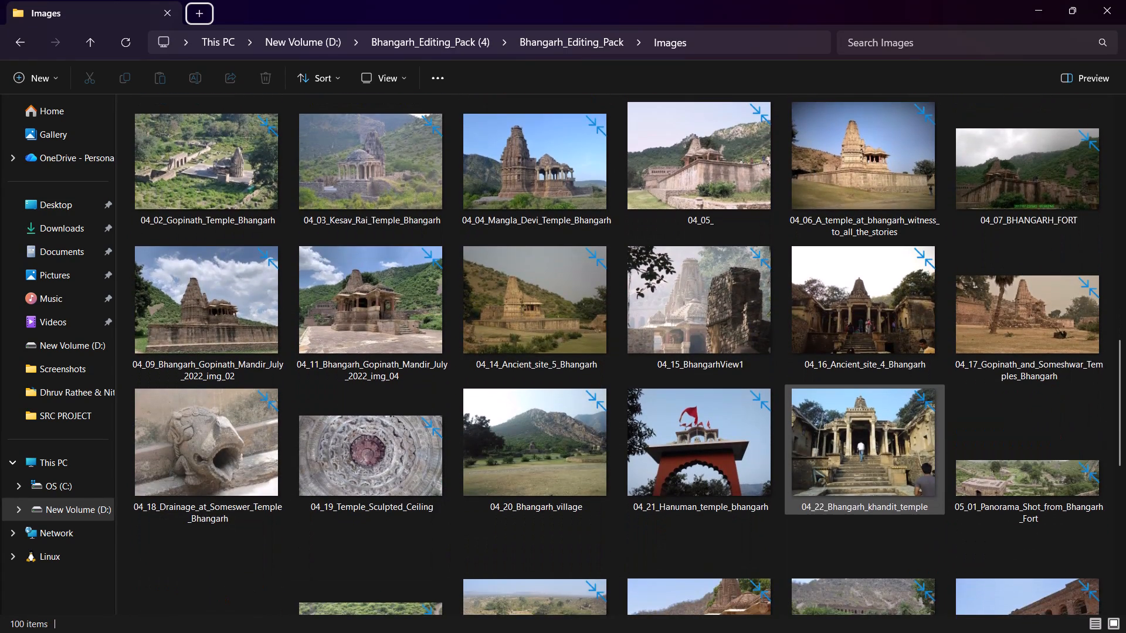
{"action": "scroll", "coordinate": [813, 468], "scroll_direction": "down", "scroll_amount": 1}
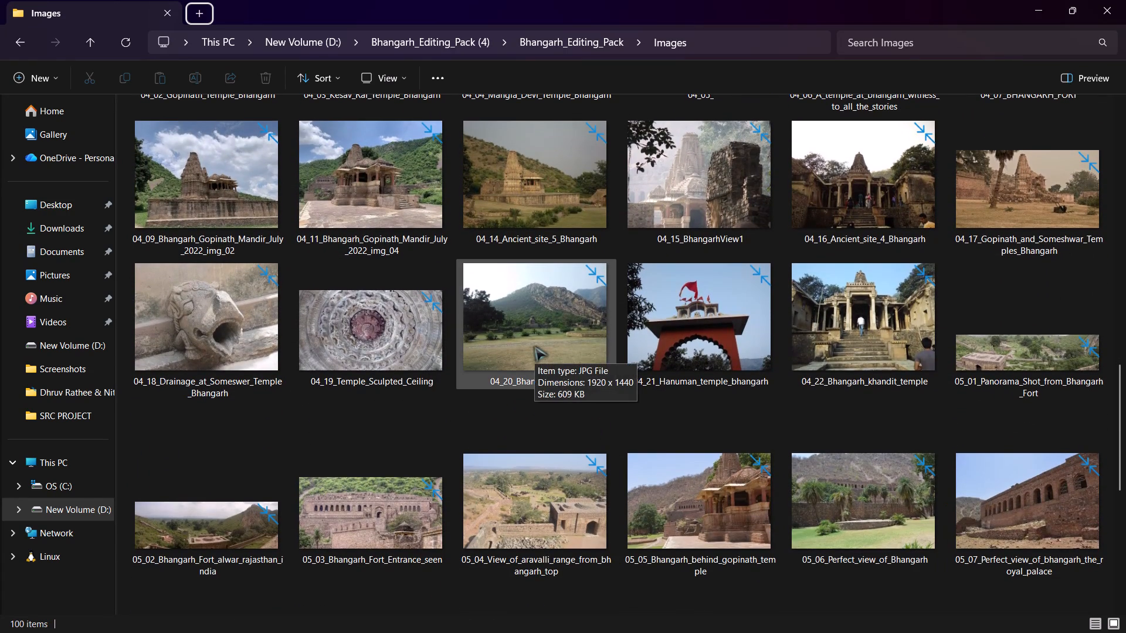
{"action": "left_click", "coordinate": [534, 346]}
{"action": "scroll", "coordinate": [534, 346], "scroll_direction": "down", "scroll_amount": 1}
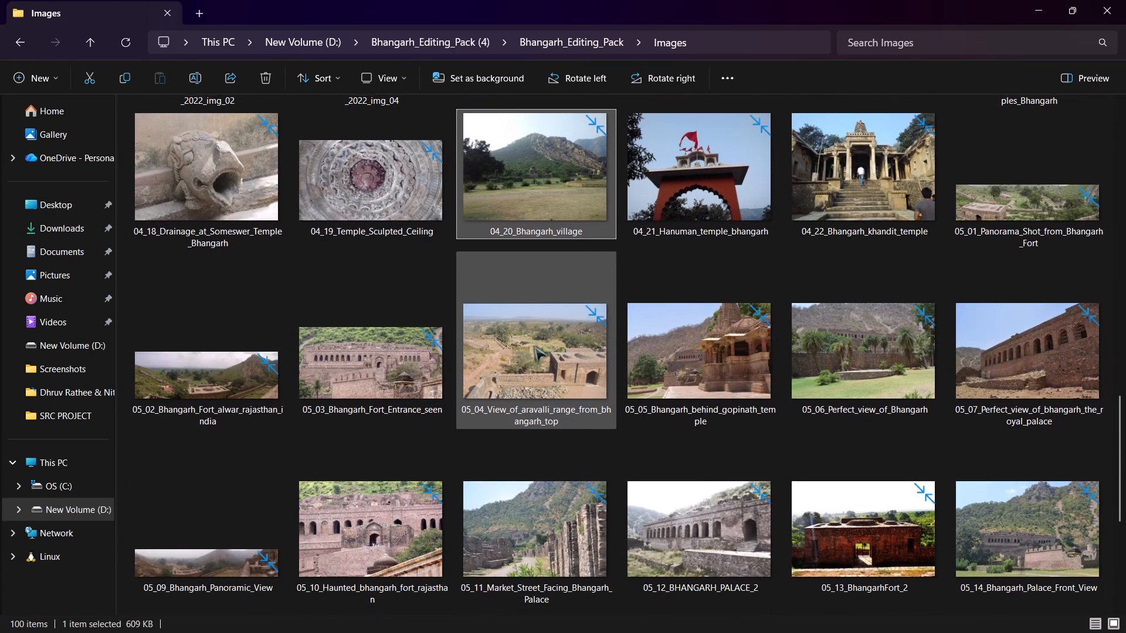
{"action": "scroll", "coordinate": [534, 346], "scroll_direction": "down", "scroll_amount": 3}
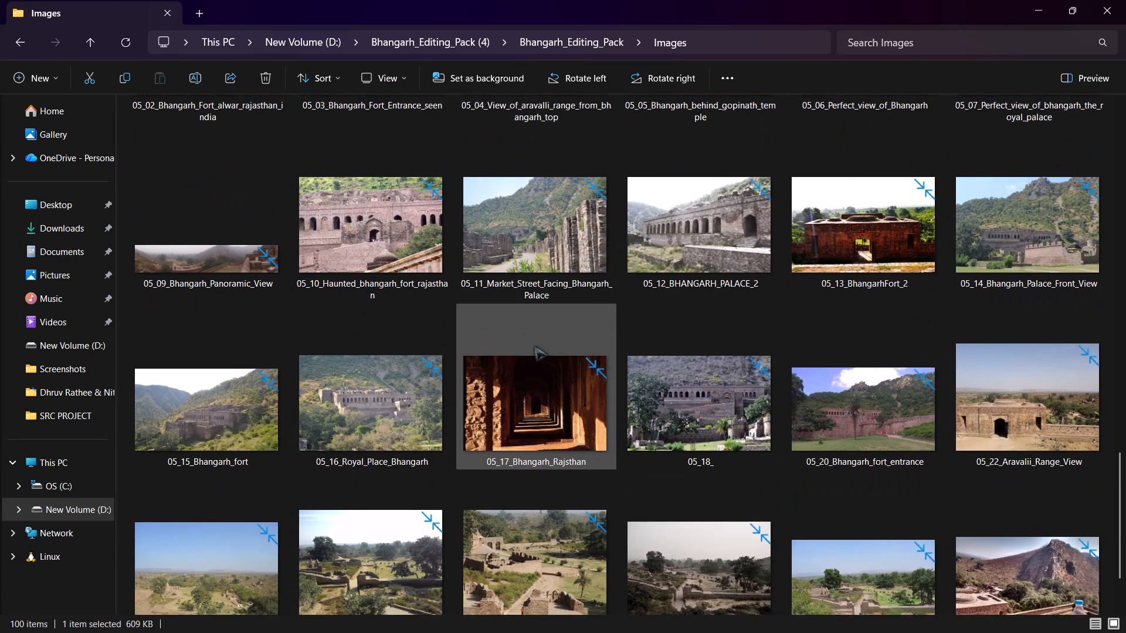
{"action": "scroll", "coordinate": [534, 346], "scroll_direction": "down", "scroll_amount": 1}
{"action": "scroll", "coordinate": [734, 399], "scroll_direction": "down", "scroll_amount": 1}
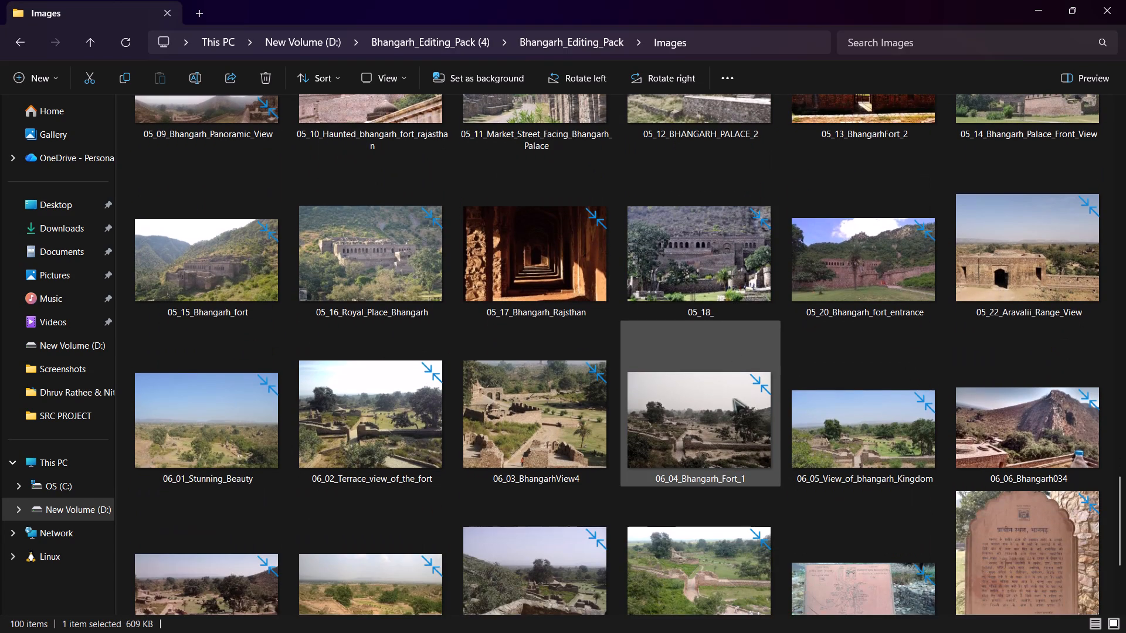
{"action": "scroll", "coordinate": [734, 399], "scroll_direction": "down", "scroll_amount": 3}
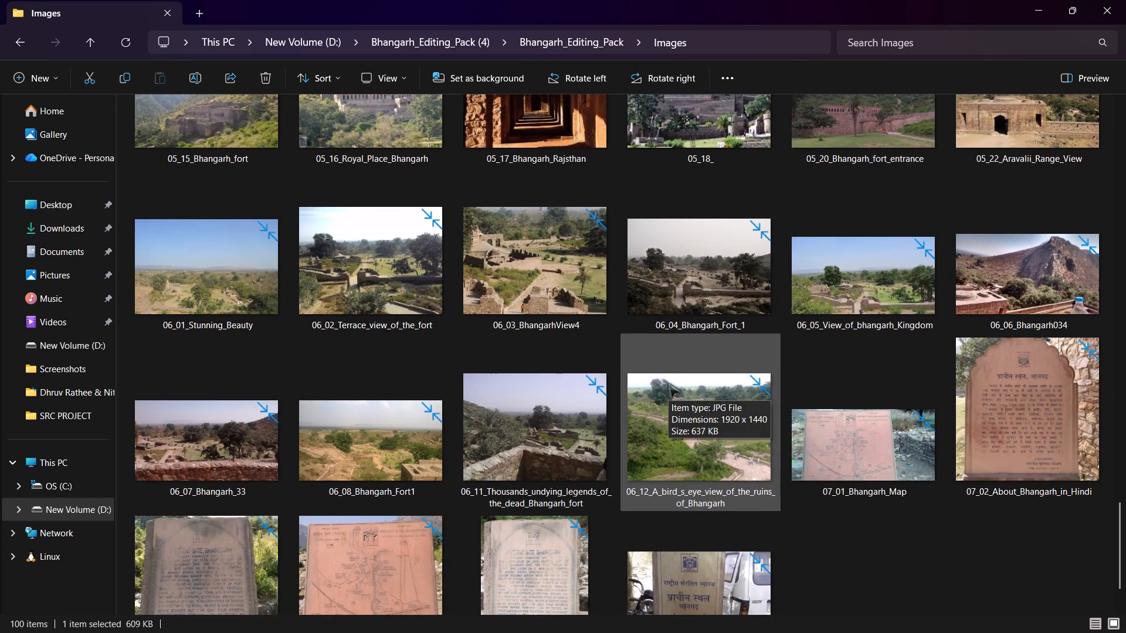
{"action": "left_click", "coordinate": [1035, 8]}
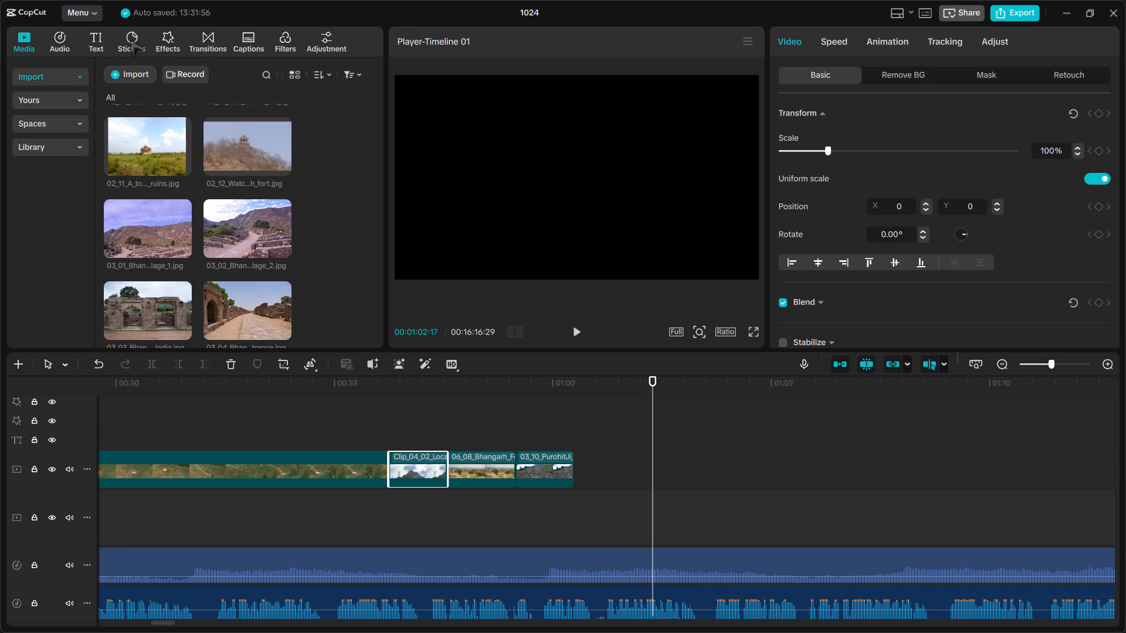
Browse the Phonk music and the trending sound effects in the audio library.
{"action": "left_click", "coordinate": [131, 40]}
{"action": "left_click", "coordinate": [59, 40]}
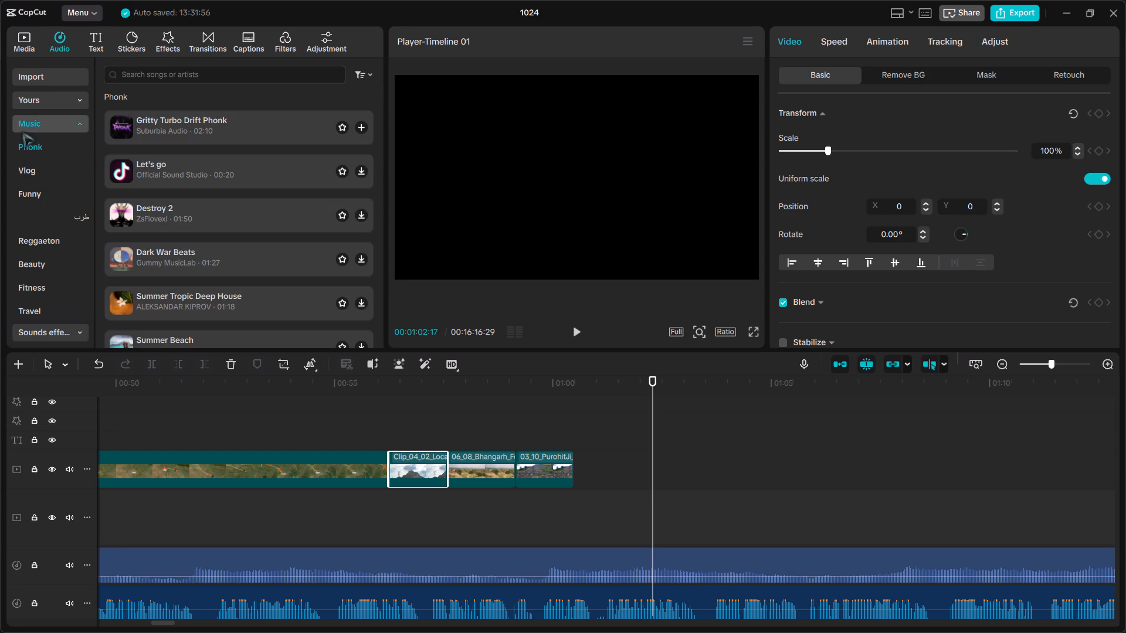
{"action": "scroll", "coordinate": [36, 152], "scroll_direction": "up", "scroll_amount": 18}
{"action": "scroll", "coordinate": [36, 167], "scroll_direction": "down", "scroll_amount": 1}
{"action": "scroll", "coordinate": [37, 147], "scroll_direction": "up", "scroll_amount": 11}
{"action": "left_click", "coordinate": [37, 147]}
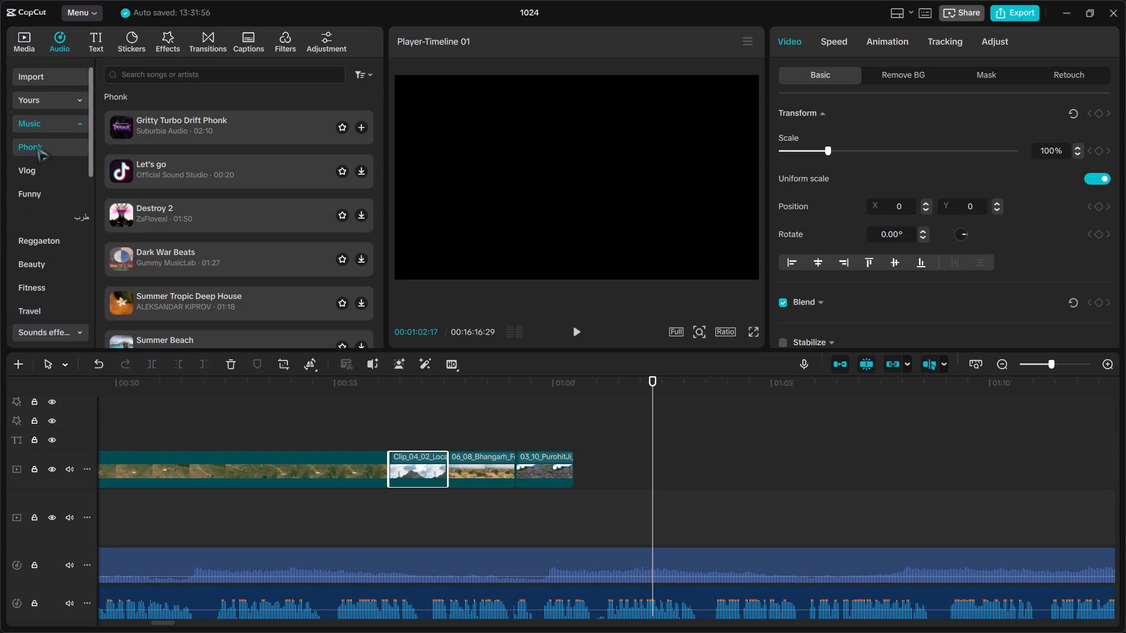
{"action": "left_click", "coordinate": [45, 131]}
{"action": "left_click", "coordinate": [46, 144]}
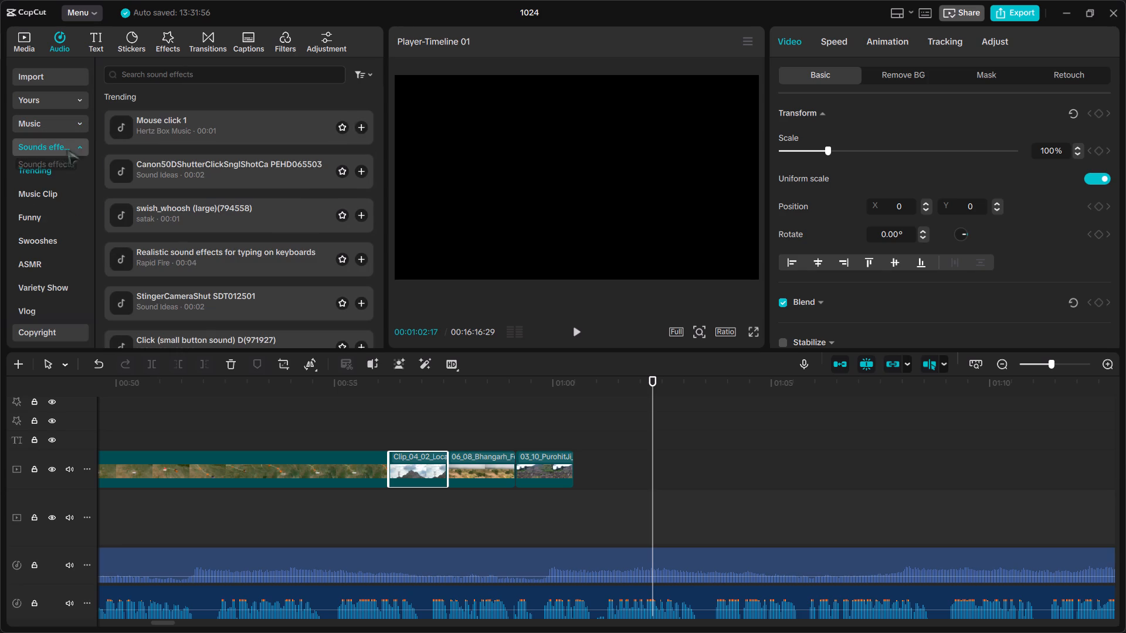
{"action": "left_click", "coordinate": [154, 76]}
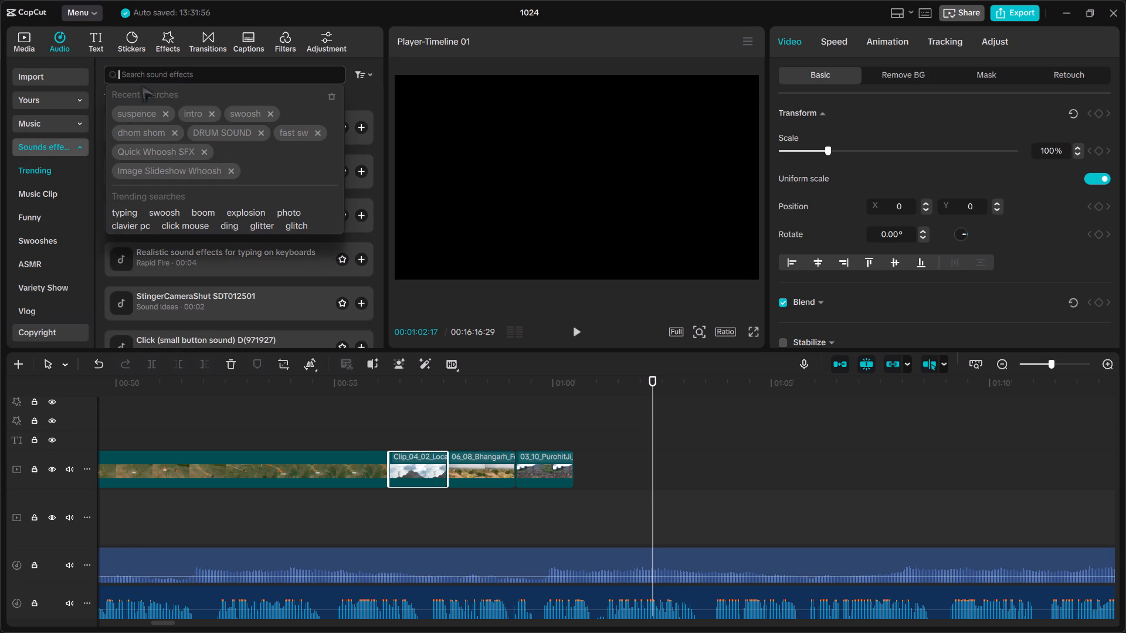
{"action": "left_click", "coordinate": [48, 179]}
{"action": "scroll", "coordinate": [125, 190], "scroll_direction": "up", "scroll_amount": 5}
{"action": "scroll", "coordinate": [178, 203], "scroll_direction": "down", "scroll_amount": 4}
{"action": "scroll", "coordinate": [178, 203], "scroll_direction": "up", "scroll_amount": 20}
{"action": "scroll", "coordinate": [178, 203], "scroll_direction": "up", "scroll_amount": 20}
{"action": "scroll", "coordinate": [178, 203], "scroll_direction": "up", "scroll_amount": 3}
{"action": "scroll", "coordinate": [178, 203], "scroll_direction": "down", "scroll_amount": 20}
{"action": "scroll", "coordinate": [178, 203], "scroll_direction": "down", "scroll_amount": 20}
{"action": "scroll", "coordinate": [178, 203], "scroll_direction": "down", "scroll_amount": 20}
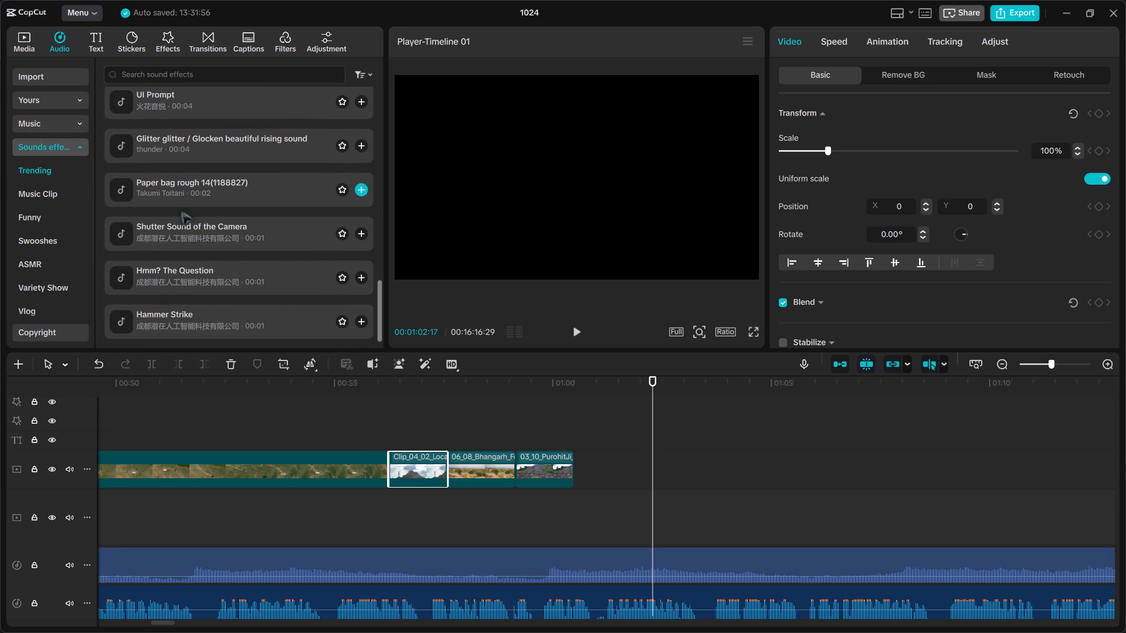
{"action": "scroll", "coordinate": [189, 214], "scroll_direction": "down", "scroll_amount": 20}
{"action": "scroll", "coordinate": [189, 214], "scroll_direction": "down", "scroll_amount": 20}
{"action": "scroll", "coordinate": [189, 214], "scroll_direction": "down", "scroll_amount": 20}
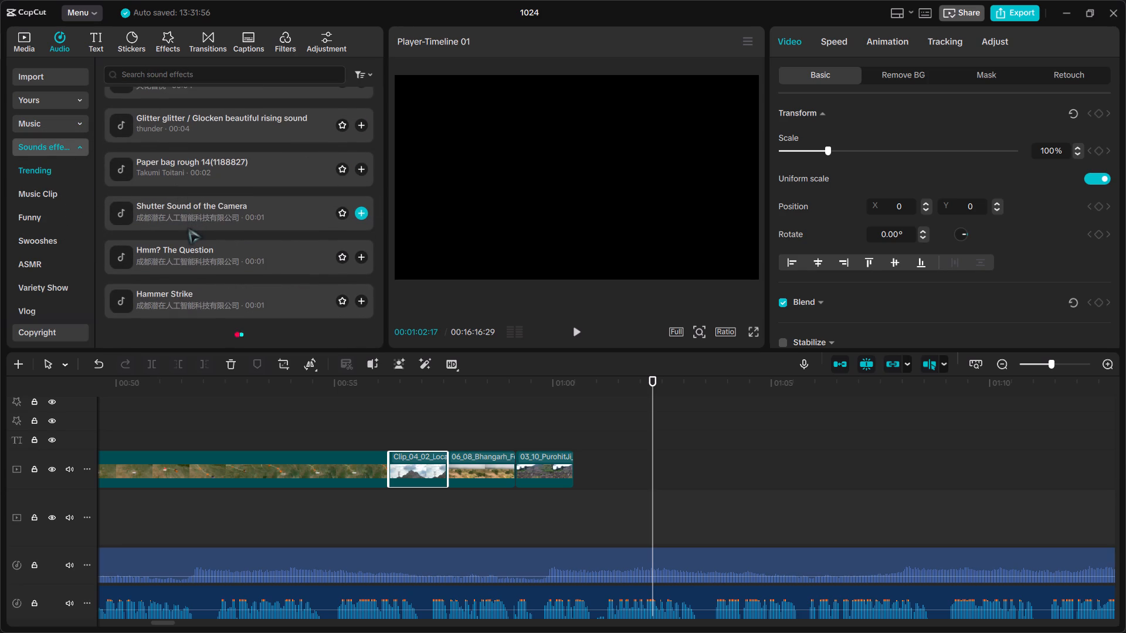
{"action": "scroll", "coordinate": [188, 228], "scroll_direction": "down", "scroll_amount": 20}
{"action": "scroll", "coordinate": [188, 228], "scroll_direction": "down", "scroll_amount": 20}
{"action": "scroll", "coordinate": [188, 228], "scroll_direction": "down", "scroll_amount": 20}
{"action": "left_click", "coordinate": [260, 335]}
Look through the trending transitions and try to load the Strip Slide transition.
{"action": "left_click", "coordinate": [204, 43]}
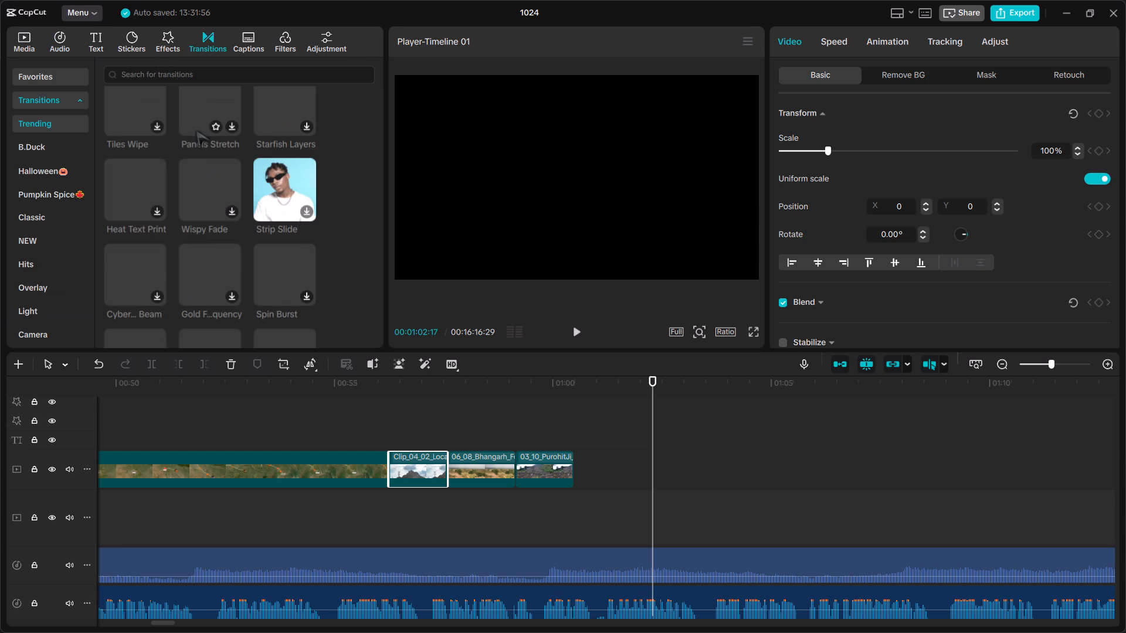
{"action": "left_click", "coordinate": [211, 122]}
{"action": "left_click", "coordinate": [283, 164]}
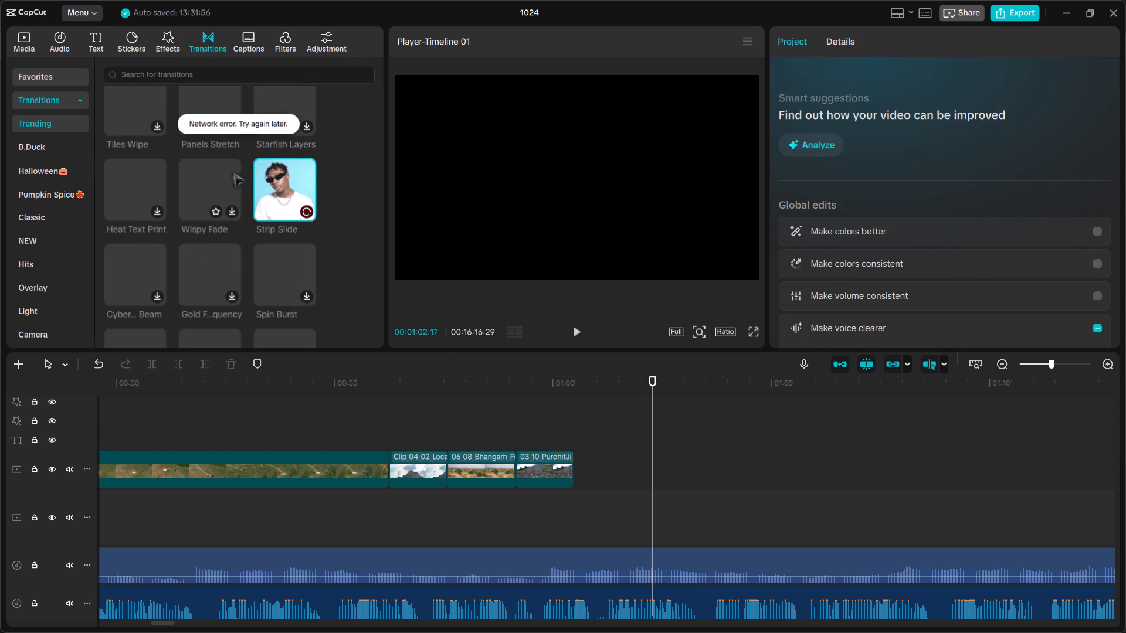
{"action": "left_click", "coordinate": [40, 98]}
{"action": "left_click", "coordinate": [40, 98]}
{"action": "scroll", "coordinate": [39, 140], "scroll_direction": "up", "scroll_amount": 20}
{"action": "scroll", "coordinate": [39, 140], "scroll_direction": "up", "scroll_amount": 20}
{"action": "scroll", "coordinate": [39, 140], "scroll_direction": "up", "scroll_amount": 17}
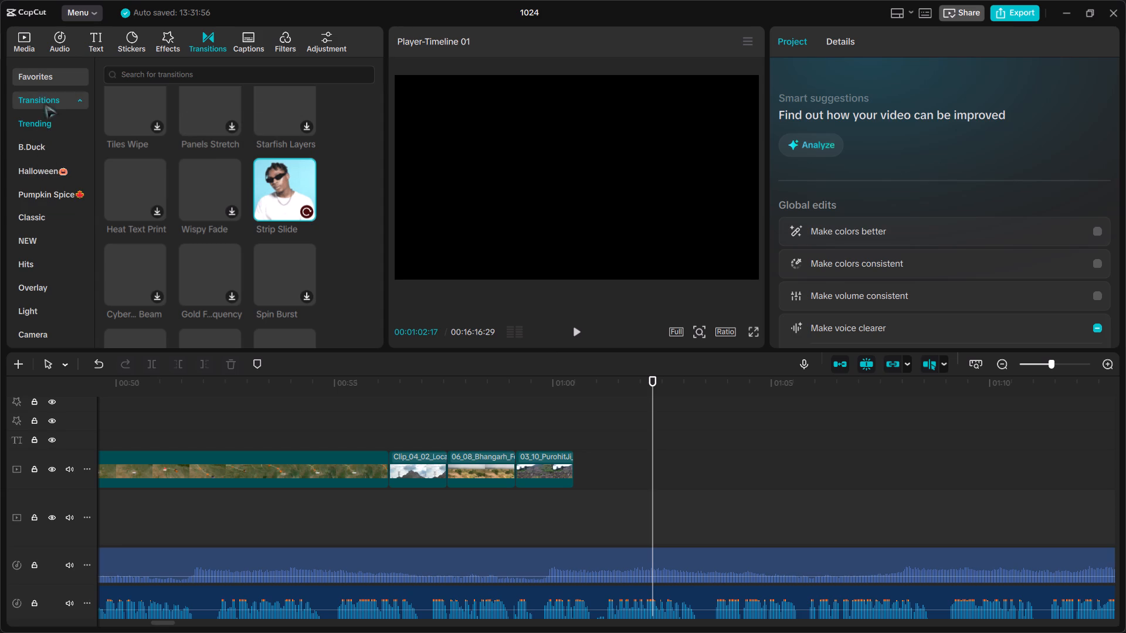
Audition trending sound effects, including Paper bag rough 14, Shutter Sound of the Camera, Hmm? The Question and UI Prompt.
{"action": "left_click", "coordinate": [57, 45]}
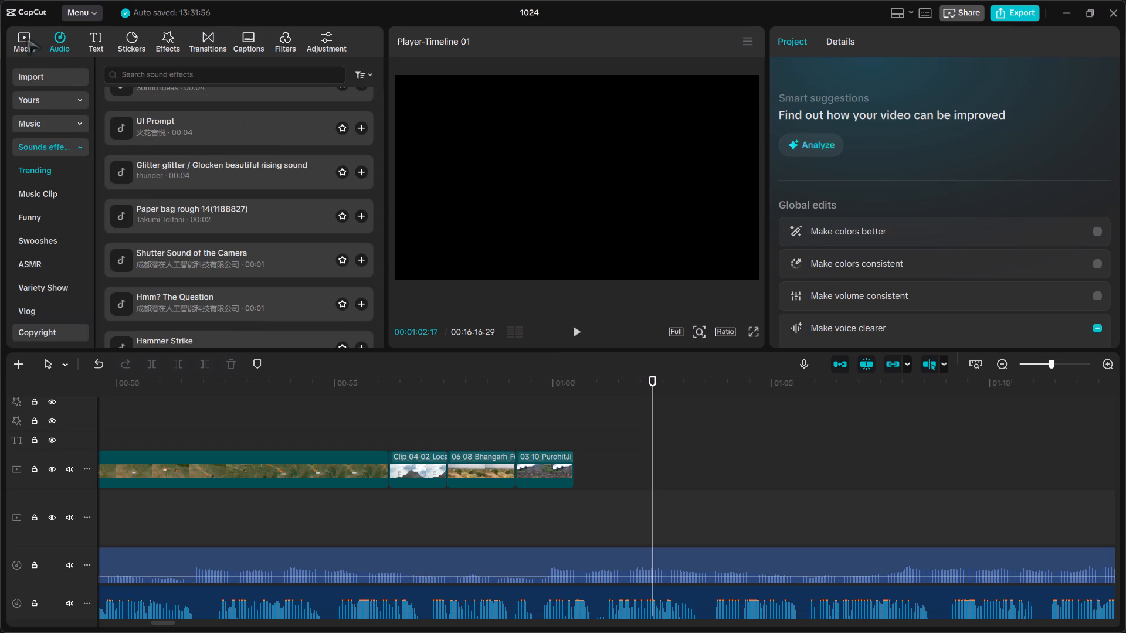
{"action": "left_click", "coordinate": [27, 39]}
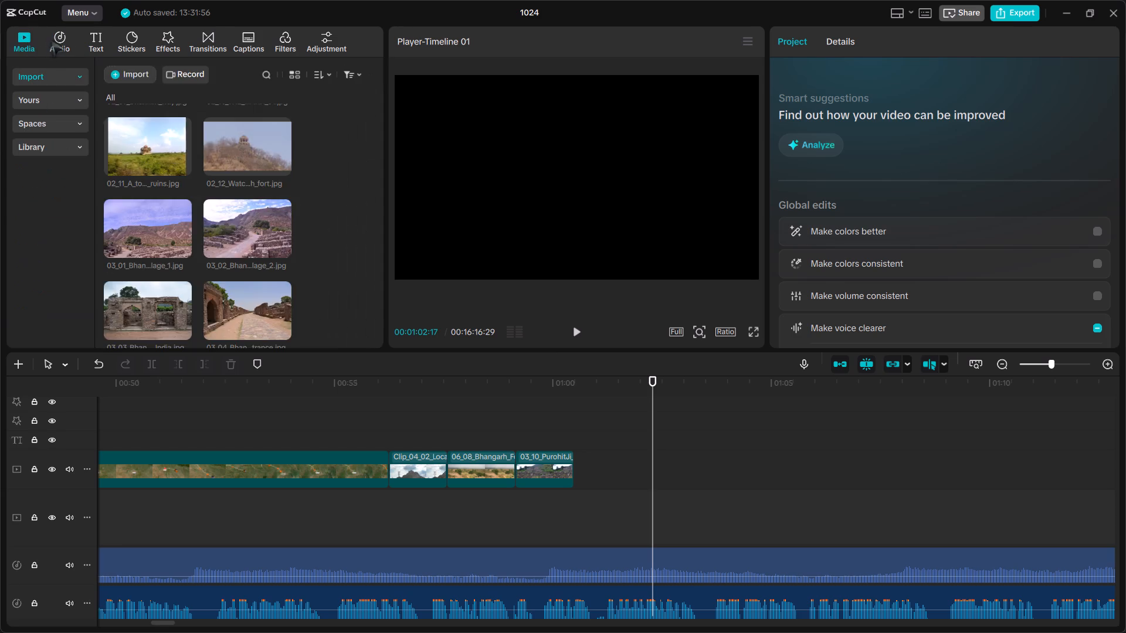
{"action": "left_click", "coordinate": [52, 41]}
{"action": "scroll", "coordinate": [165, 213], "scroll_direction": "down", "scroll_amount": 8}
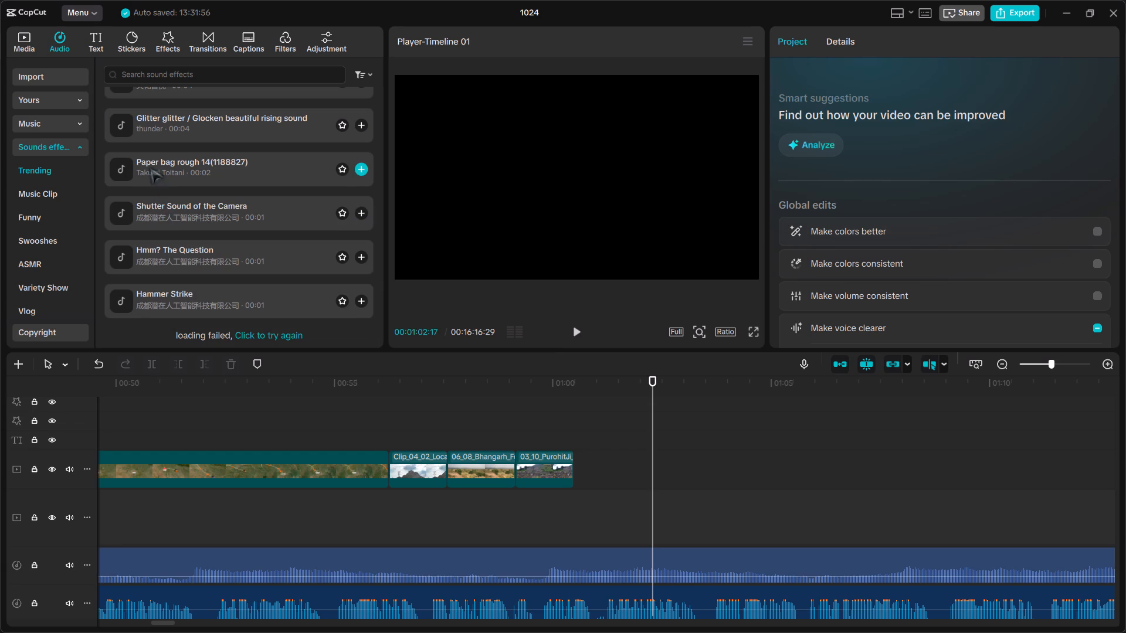
{"action": "left_click", "coordinate": [150, 165]}
{"action": "left_click", "coordinate": [158, 210]}
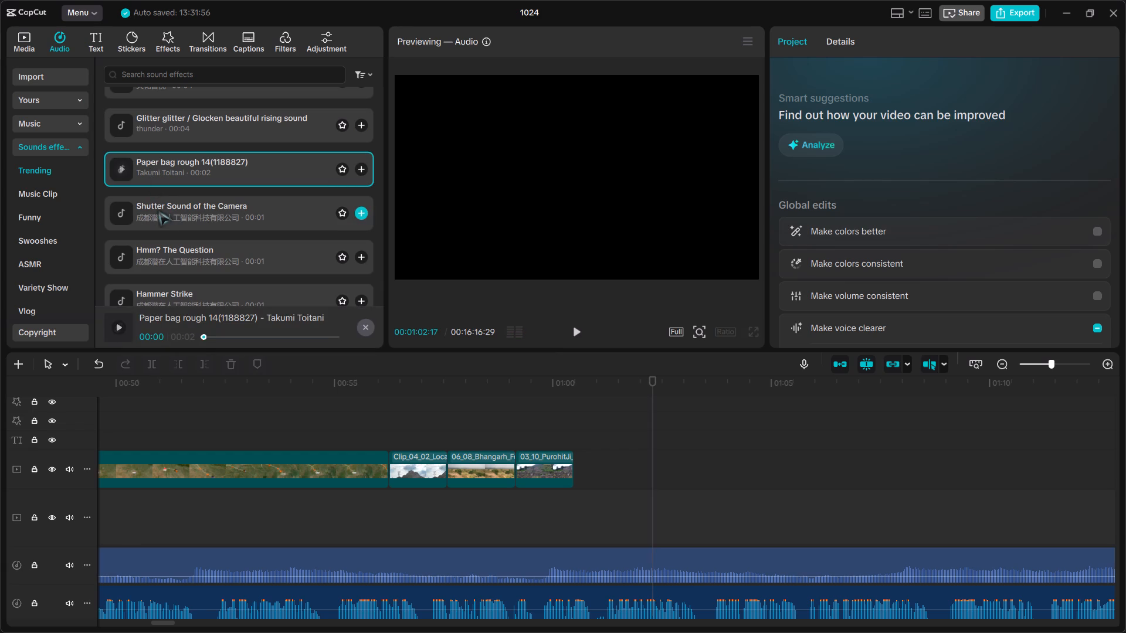
{"action": "left_click", "coordinate": [164, 162]}
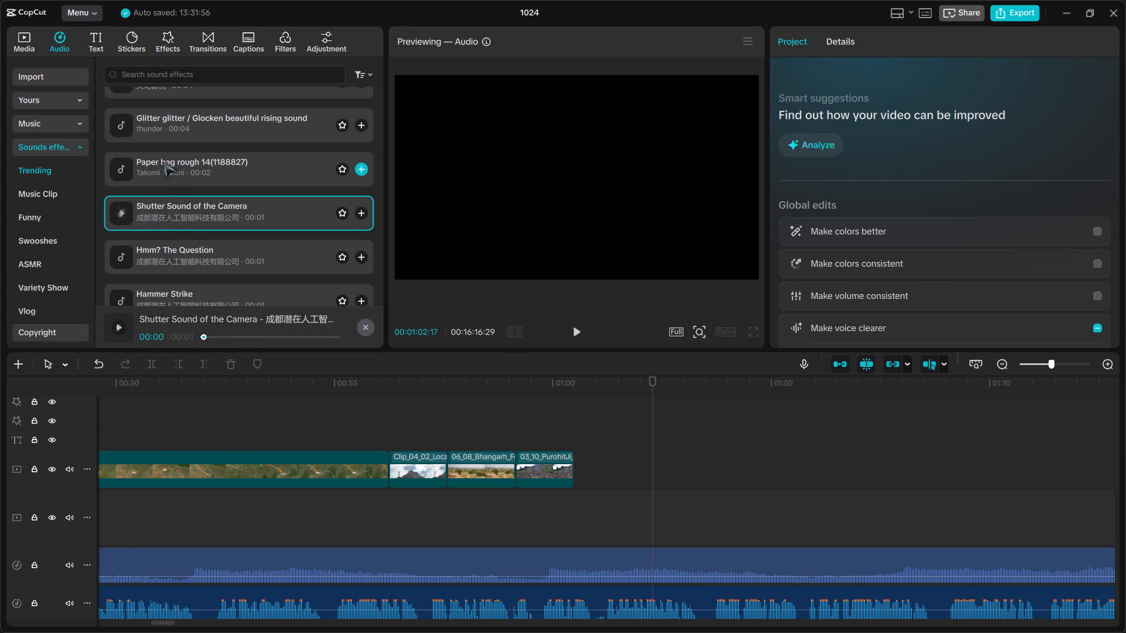
{"action": "left_click", "coordinate": [178, 261]}
{"action": "left_click", "coordinate": [191, 165]}
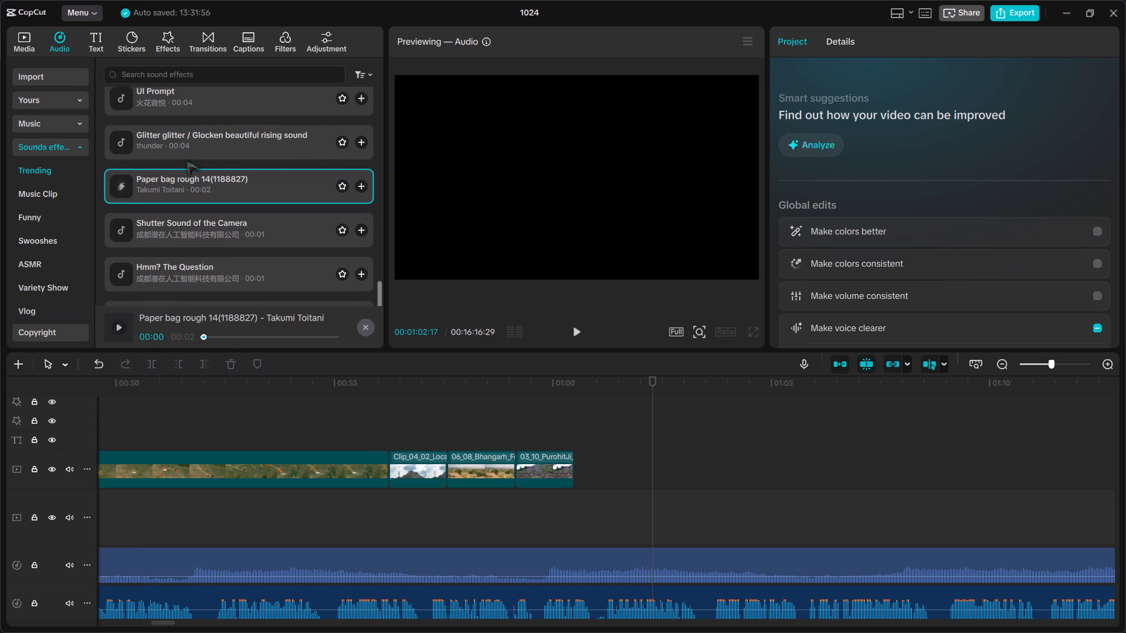
{"action": "left_click", "coordinate": [172, 154]}
{"action": "scroll", "coordinate": [174, 158], "scroll_direction": "up", "scroll_amount": 1}
{"action": "left_click", "coordinate": [168, 141]}
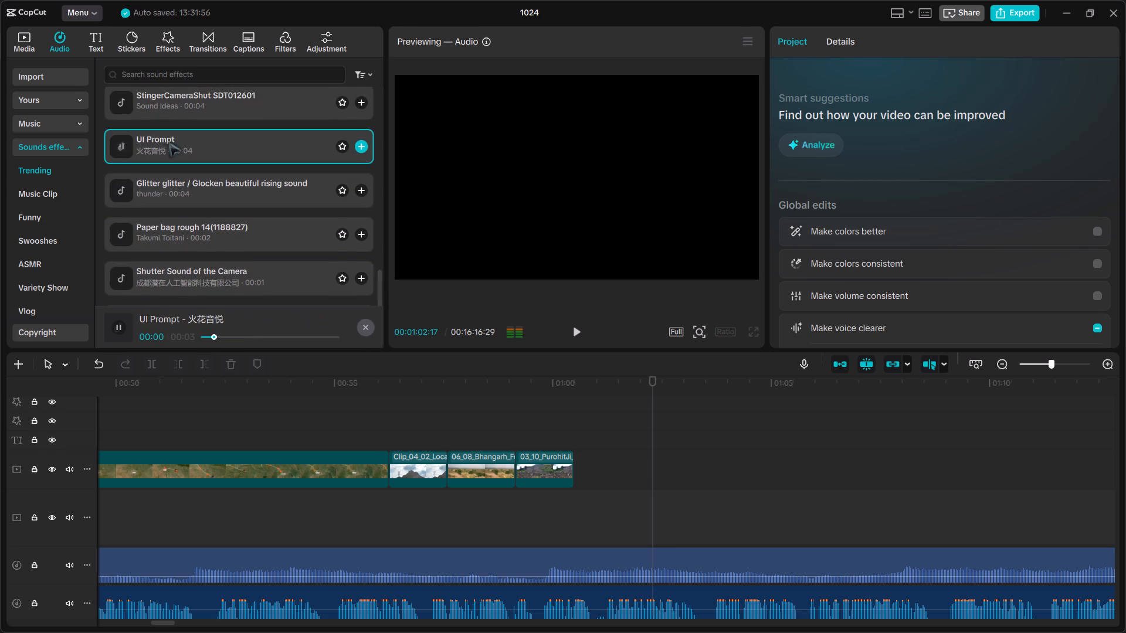
{"action": "scroll", "coordinate": [168, 141], "scroll_direction": "up", "scroll_amount": 1}
{"action": "left_click", "coordinate": [184, 219]}
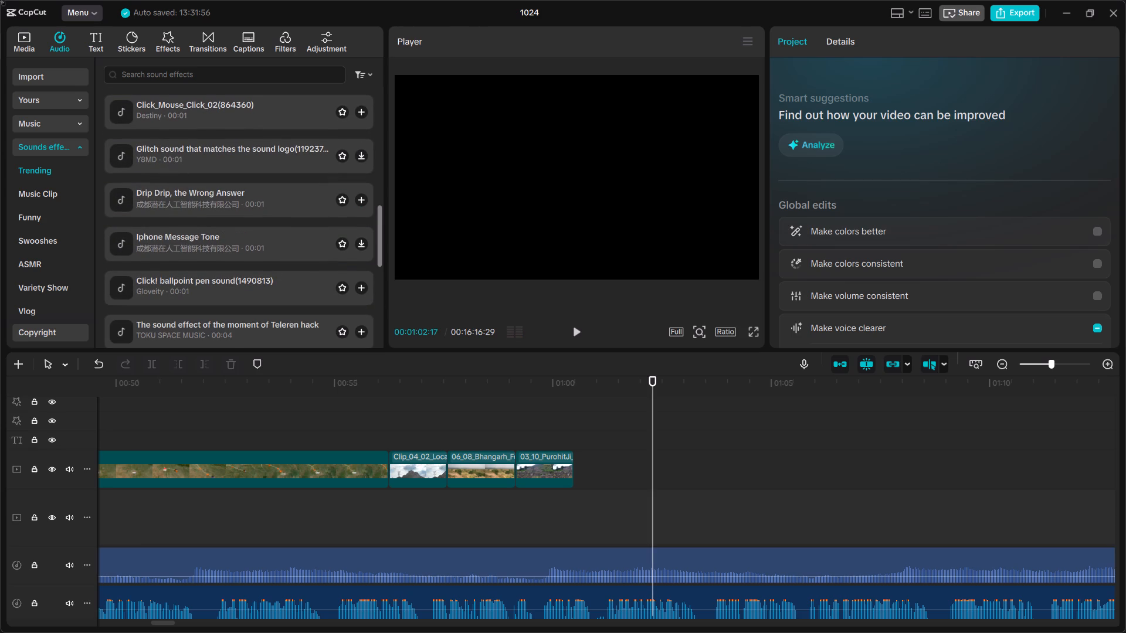
Audition trending sound effects, including the sound-logo glitch, Click_Mouse_Click_02, the Canon50D shutter click and Typing Sound.
{"action": "left_click", "coordinate": [168, 179]}
{"action": "left_click", "coordinate": [169, 159]}
{"action": "left_click", "coordinate": [165, 162]}
{"action": "double_click", "coordinate": [150, 153]}
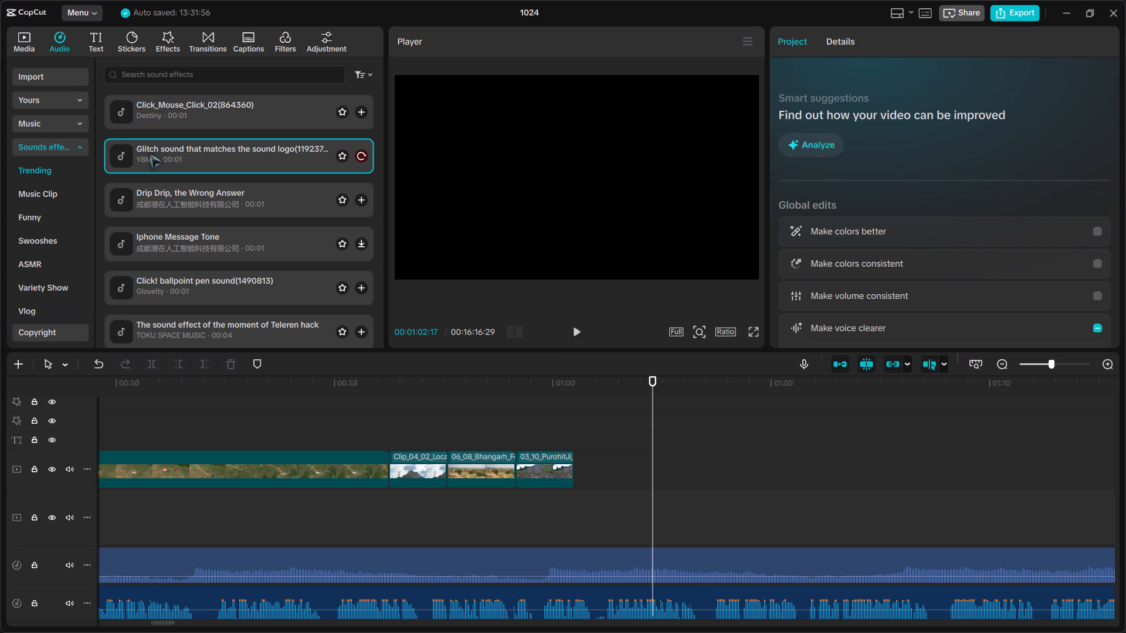
{"action": "left_click", "coordinate": [136, 154]}
{"action": "left_click", "coordinate": [152, 157]}
{"action": "left_click", "coordinate": [161, 109]}
{"action": "scroll", "coordinate": [169, 142], "scroll_direction": "up", "scroll_amount": 1}
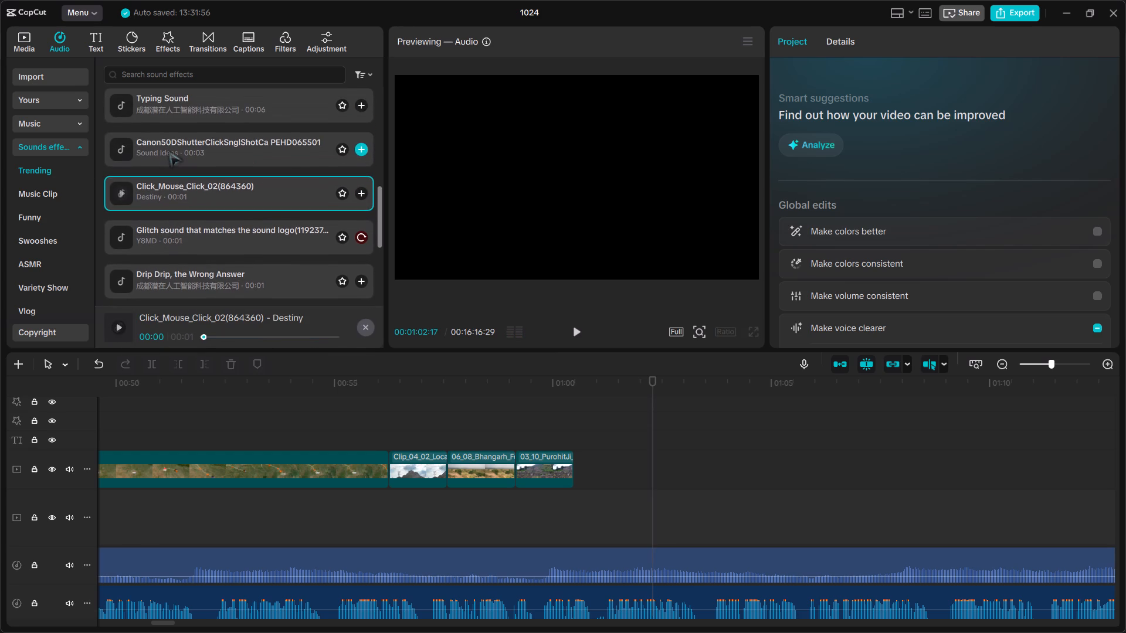
{"action": "left_click", "coordinate": [169, 151]}
{"action": "scroll", "coordinate": [169, 151], "scroll_direction": "up", "scroll_amount": 1}
{"action": "left_click", "coordinate": [169, 151]}
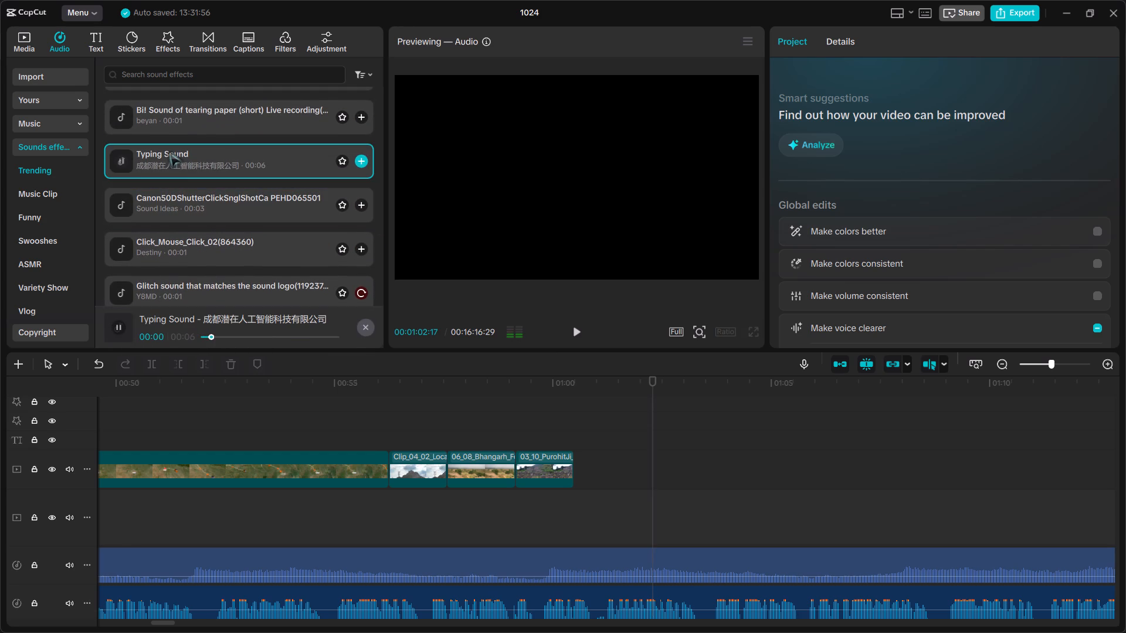
Place the Canon50DShutterClick sound at the start of the Clip_04_02 image and trim it to that image's length.
{"action": "left_click", "coordinate": [189, 195]}
{"action": "left_click_drag", "start_coordinate": [189, 195], "coordinate": [365, 578]}
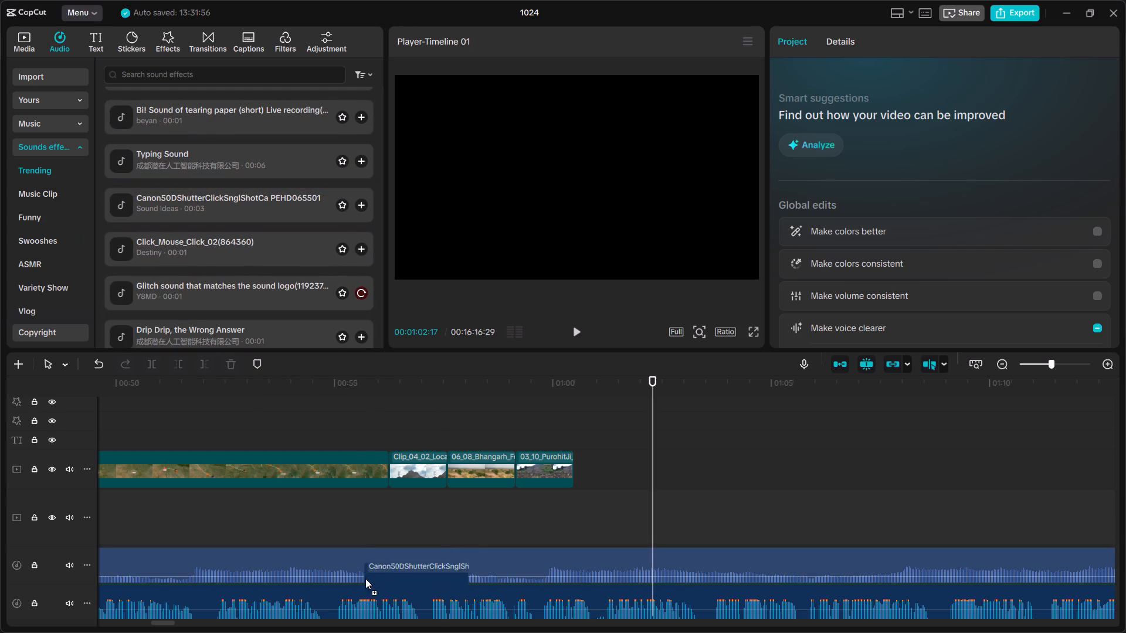
{"action": "left_click_drag", "start_coordinate": [365, 578], "coordinate": [386, 503]}
{"action": "left_click_drag", "start_coordinate": [410, 565], "coordinate": [413, 547]}
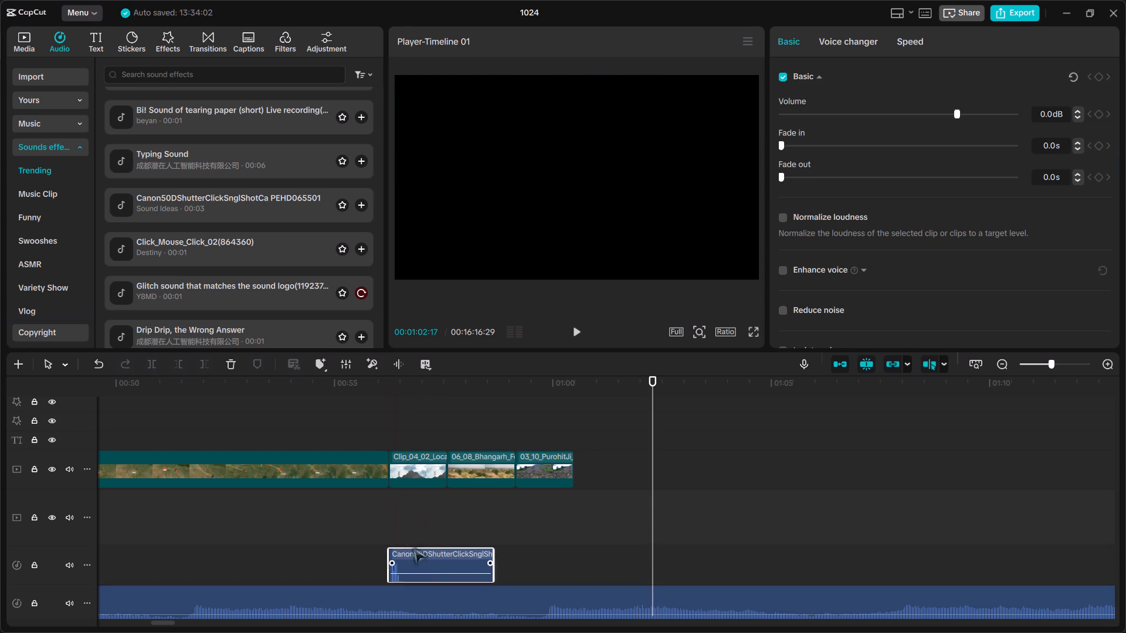
{"action": "left_click_drag", "start_coordinate": [413, 547], "coordinate": [412, 440]}
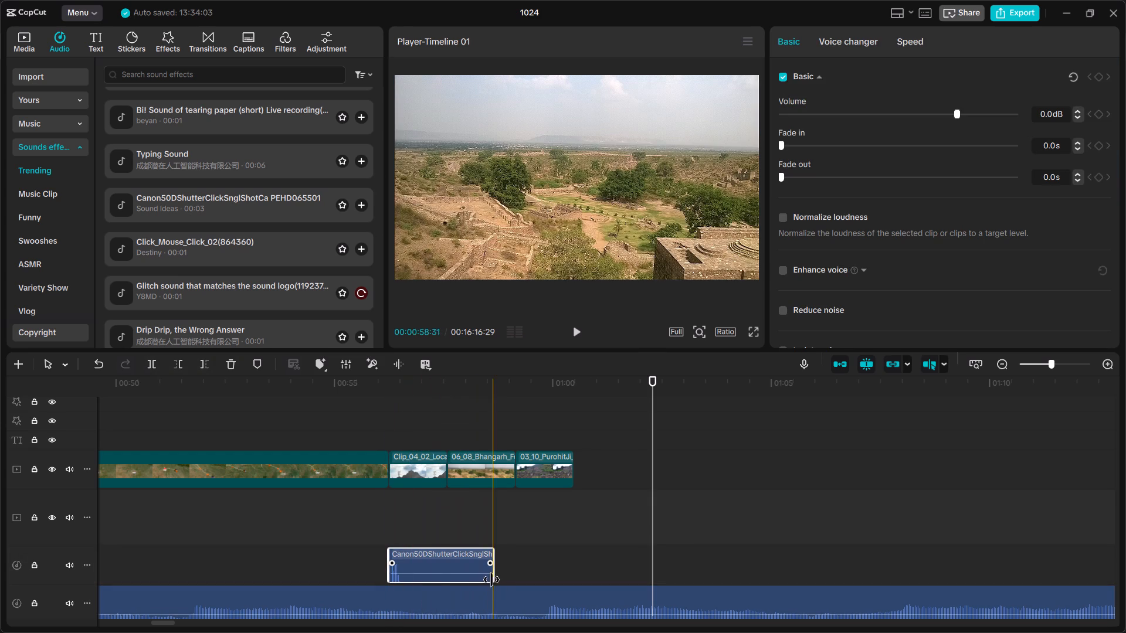
{"action": "left_click_drag", "start_coordinate": [493, 578], "coordinate": [433, 582]}
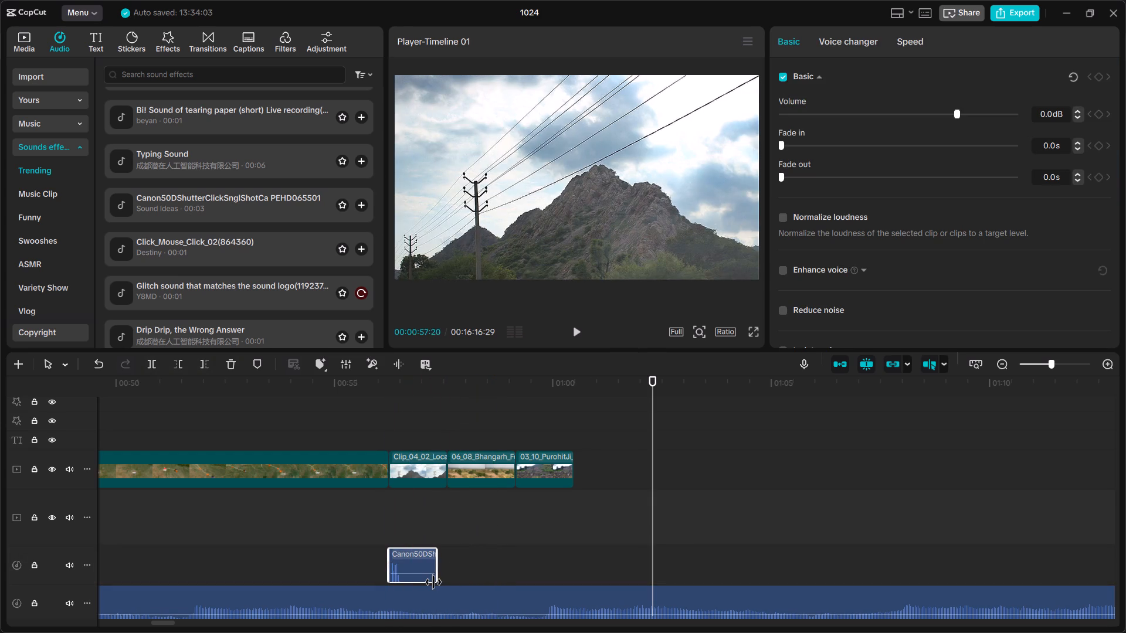
{"action": "left_click_drag", "start_coordinate": [433, 582], "coordinate": [442, 580]}
Copy the trimmed shutter sound under the 06_08_Bhangarh image, aligned to its start and extended to its end.
{"action": "left_click", "coordinate": [425, 569]}
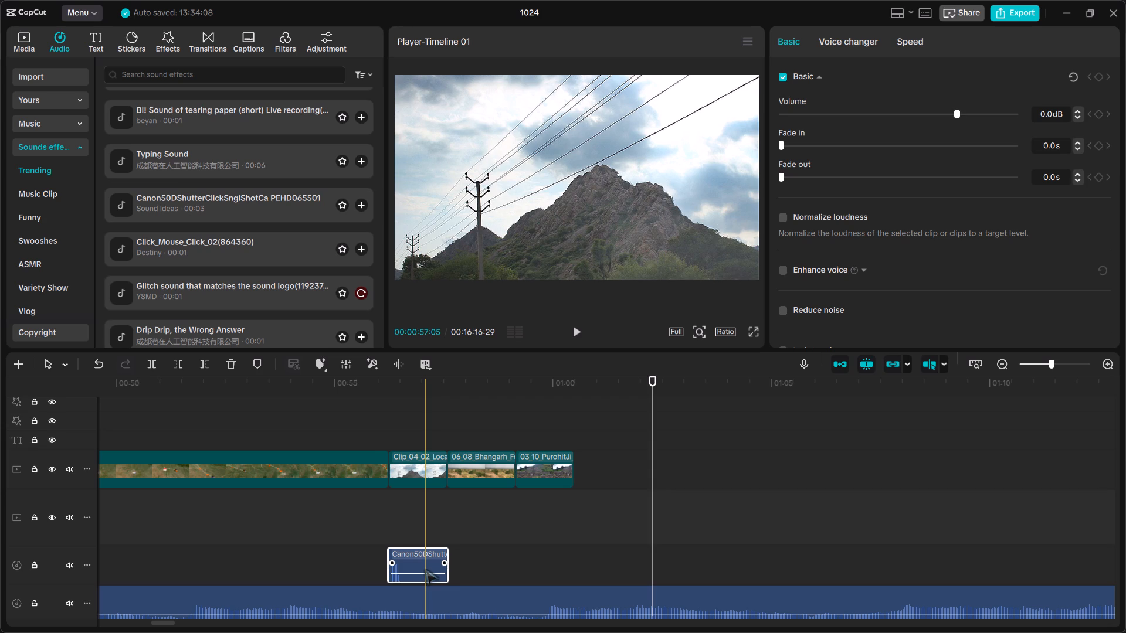
{"action": "key", "text": "ctrl+d"}
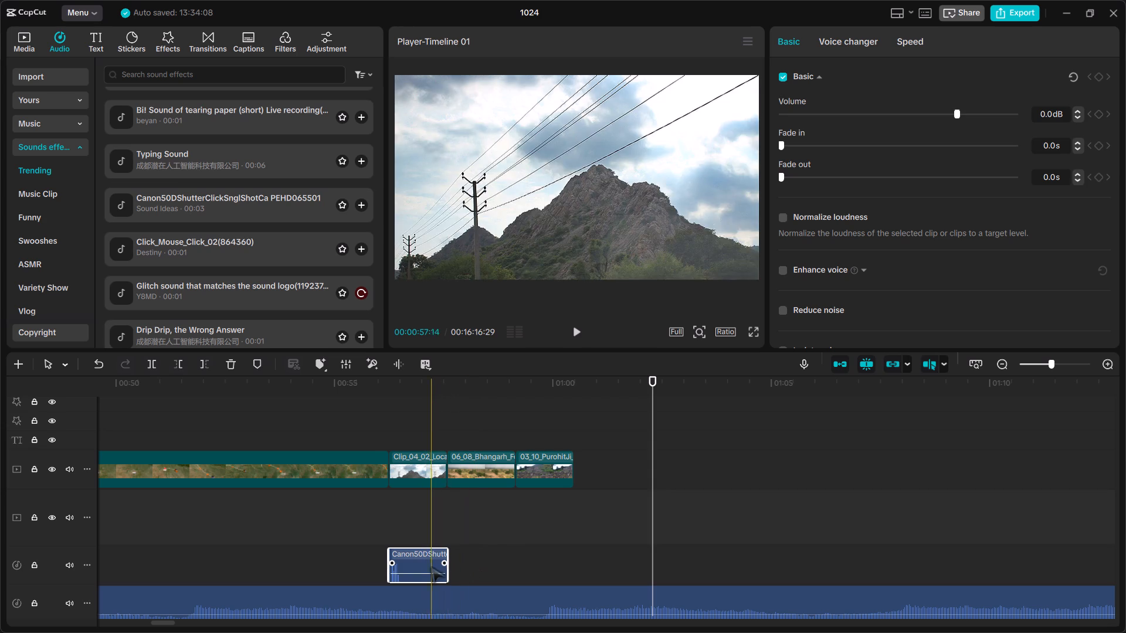
{"action": "left_click", "coordinate": [428, 567]}
{"action": "right_click", "coordinate": [428, 567]}
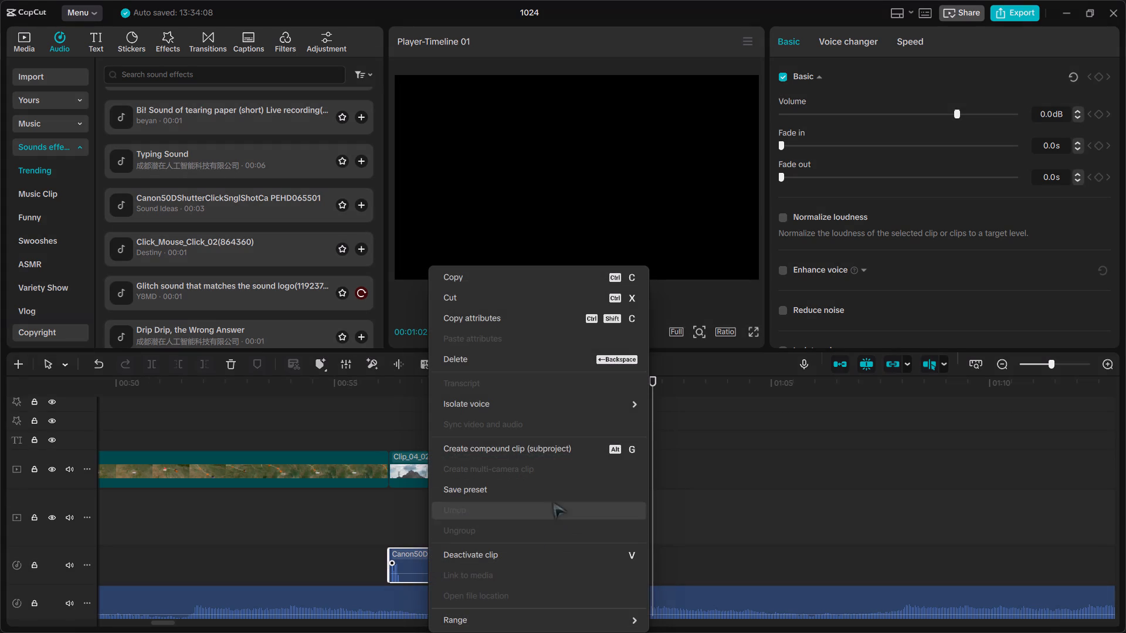
{"action": "left_click", "coordinate": [473, 278]}
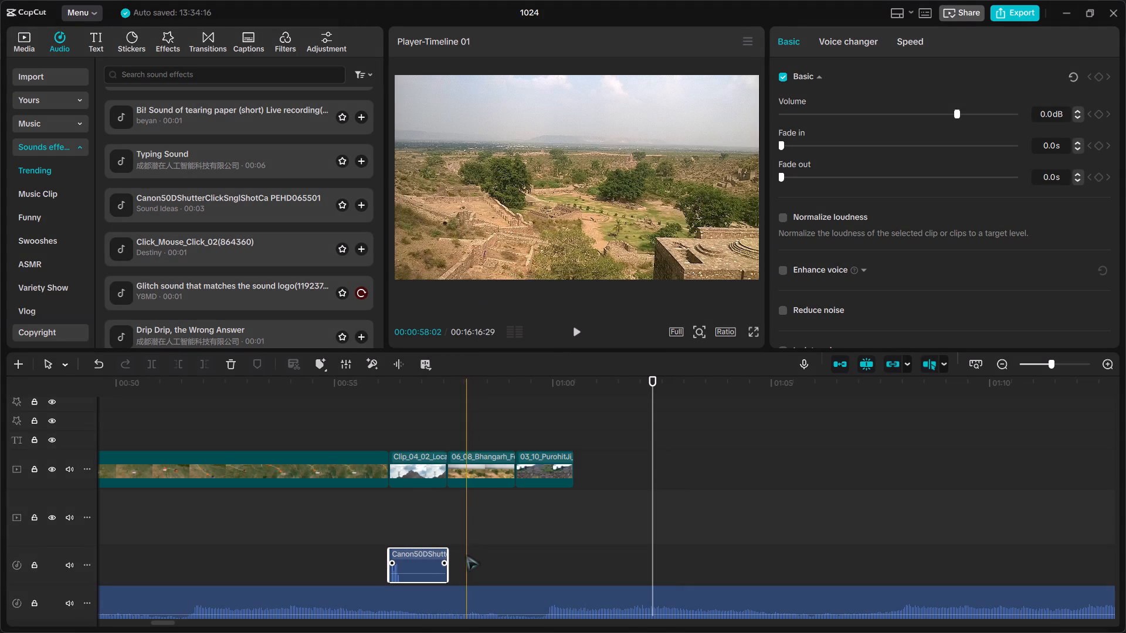
{"action": "left_click", "coordinate": [466, 555]}
{"action": "key", "text": "ctrl+v"}
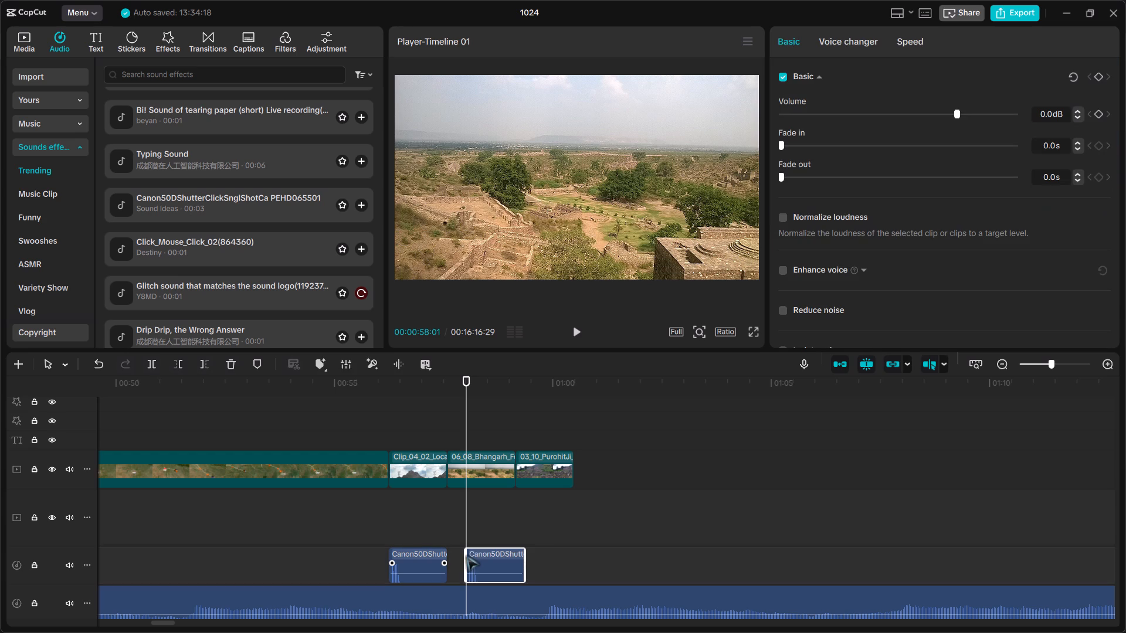
{"action": "left_click_drag", "start_coordinate": [484, 563], "coordinate": [467, 563]}
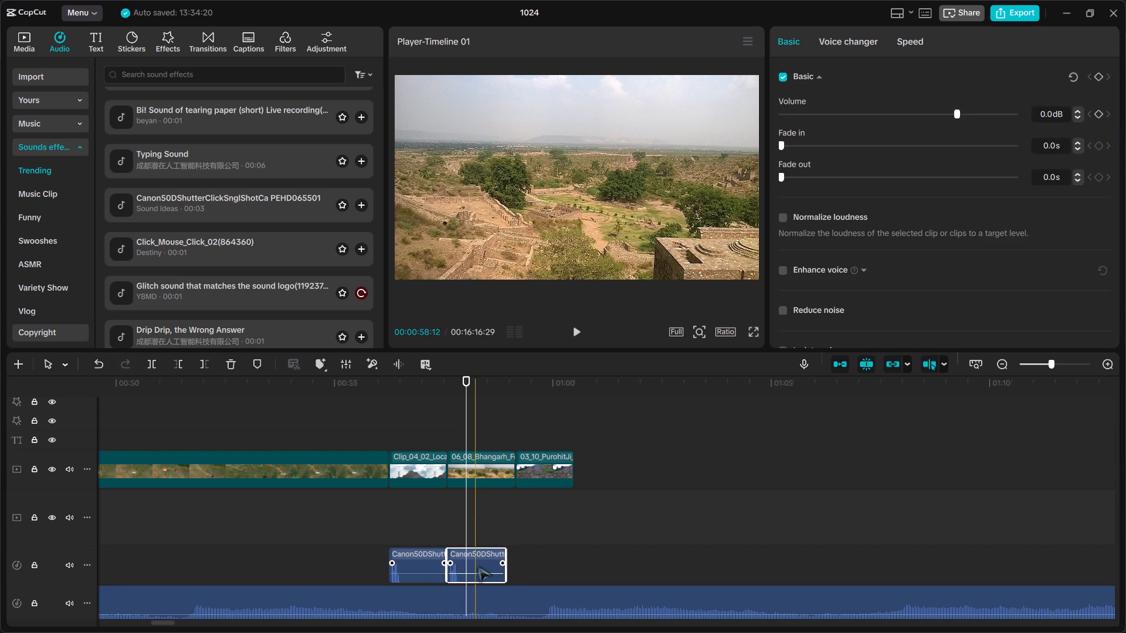
{"action": "left_click", "coordinate": [508, 569]}
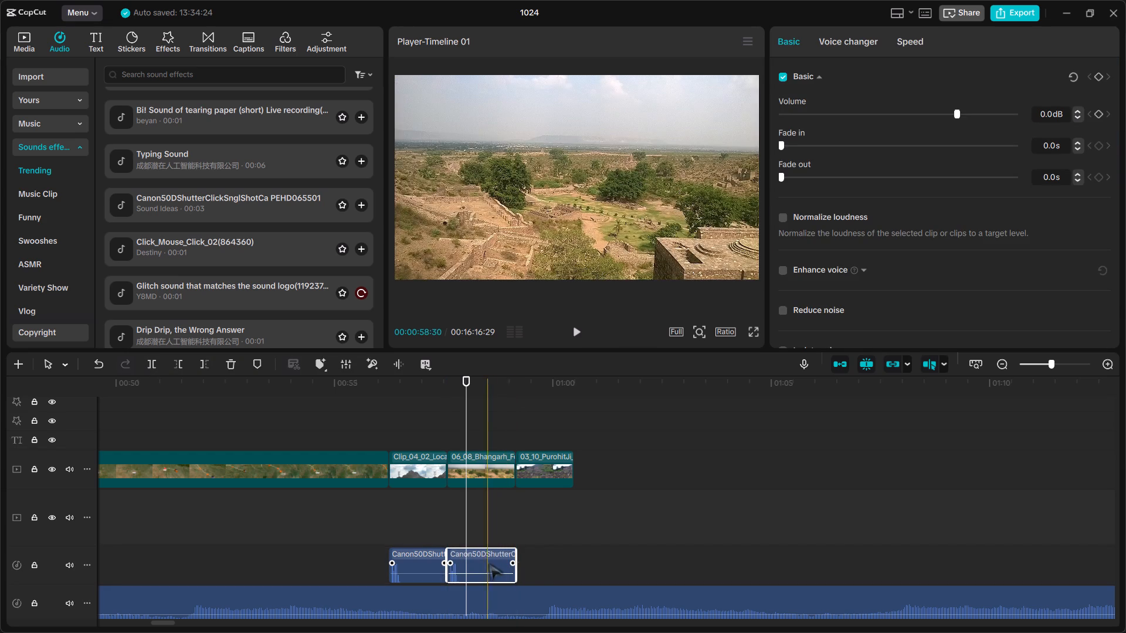
Paste another copy of the shutter sound and align it with the start of the 03_10 image.
{"action": "left_click", "coordinate": [537, 570]}
{"action": "key", "text": "ctrl+v"}
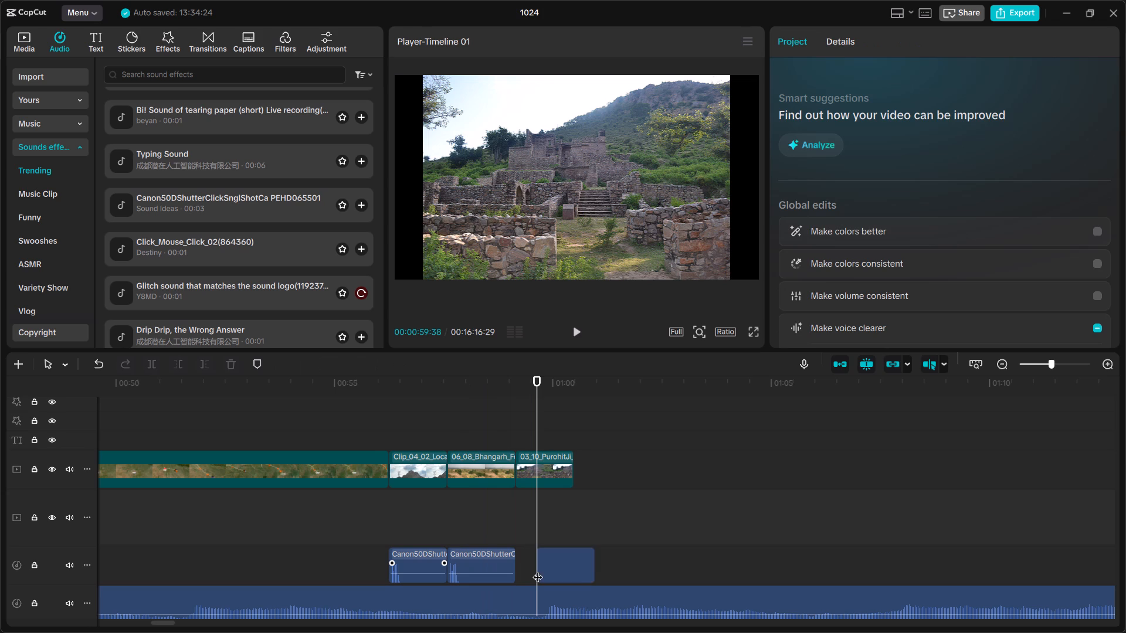
{"action": "left_click_drag", "start_coordinate": [572, 570], "coordinate": [551, 569]}
Play back the fort images to check the shutter sounds.
{"action": "left_click_drag", "start_coordinate": [538, 399], "coordinate": [308, 429]}
{"action": "key", "text": "space"}
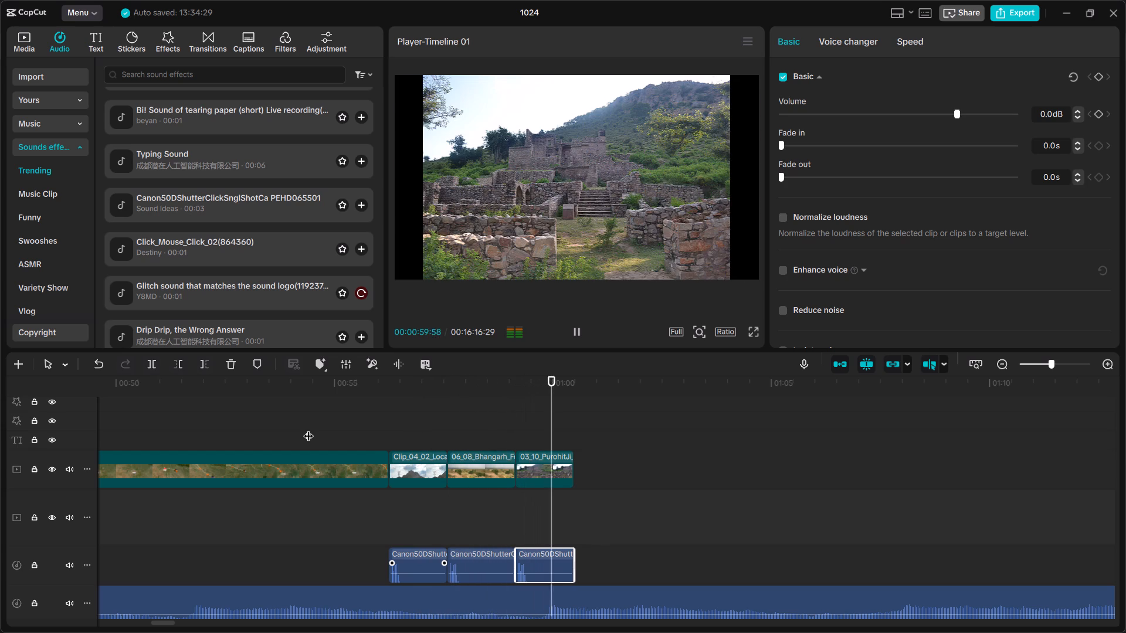
{"action": "key", "text": "space"}
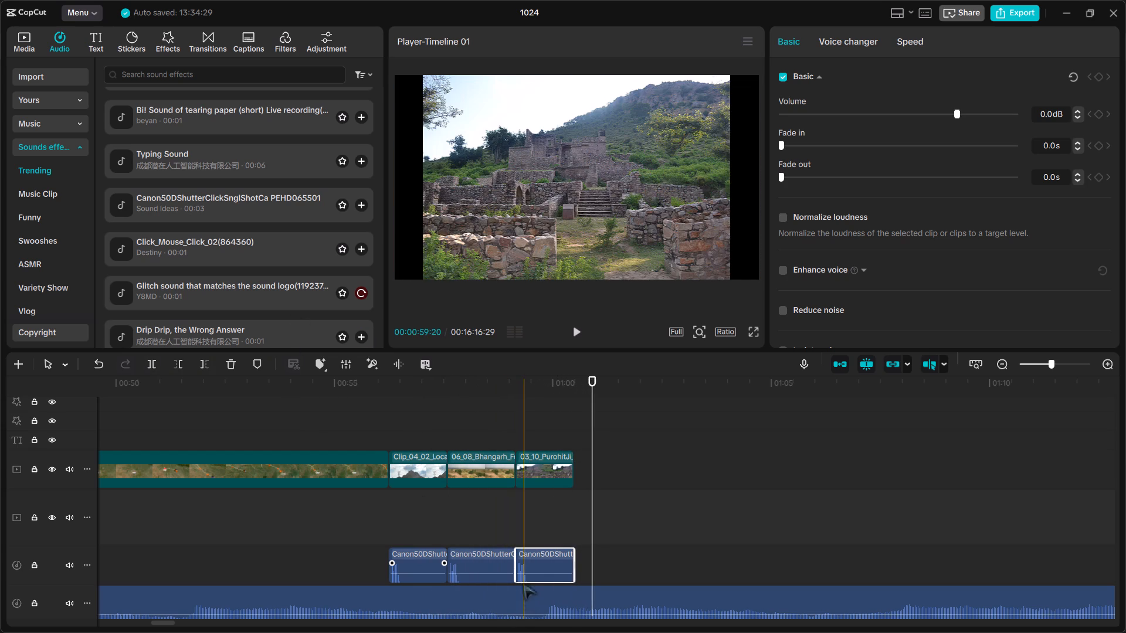
Turn off uniform scaling for the 03_10 fort ruins image and set its scale width to 116%.
{"action": "left_click", "coordinate": [523, 573]}
{"action": "left_click", "coordinate": [537, 472]}
{"action": "left_click", "coordinate": [571, 394]}
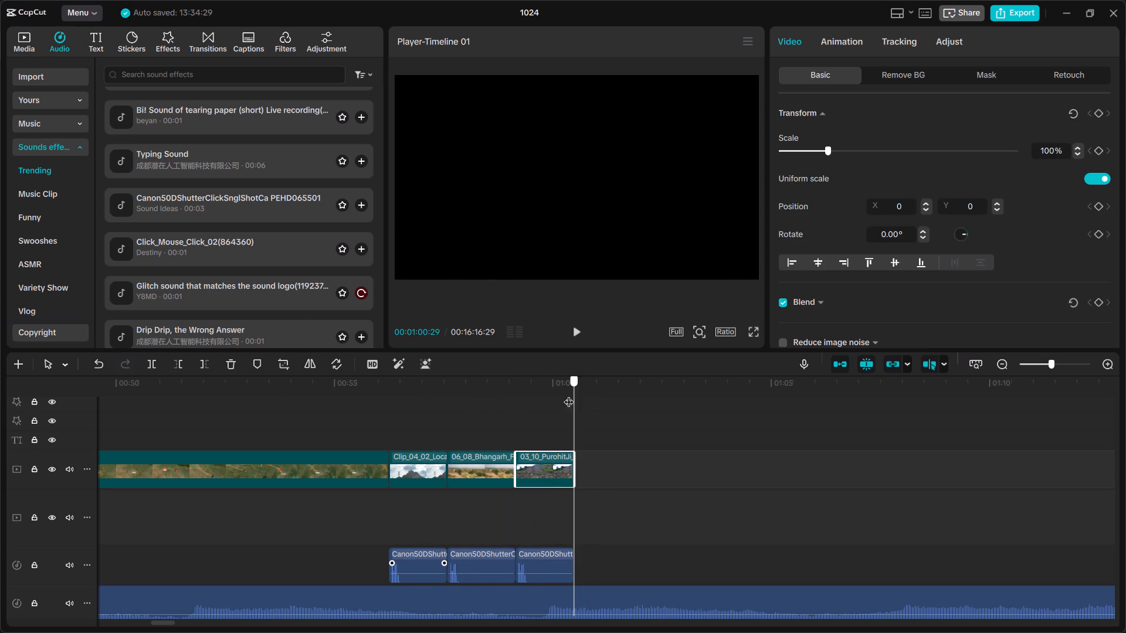
{"action": "left_click", "coordinate": [557, 387]}
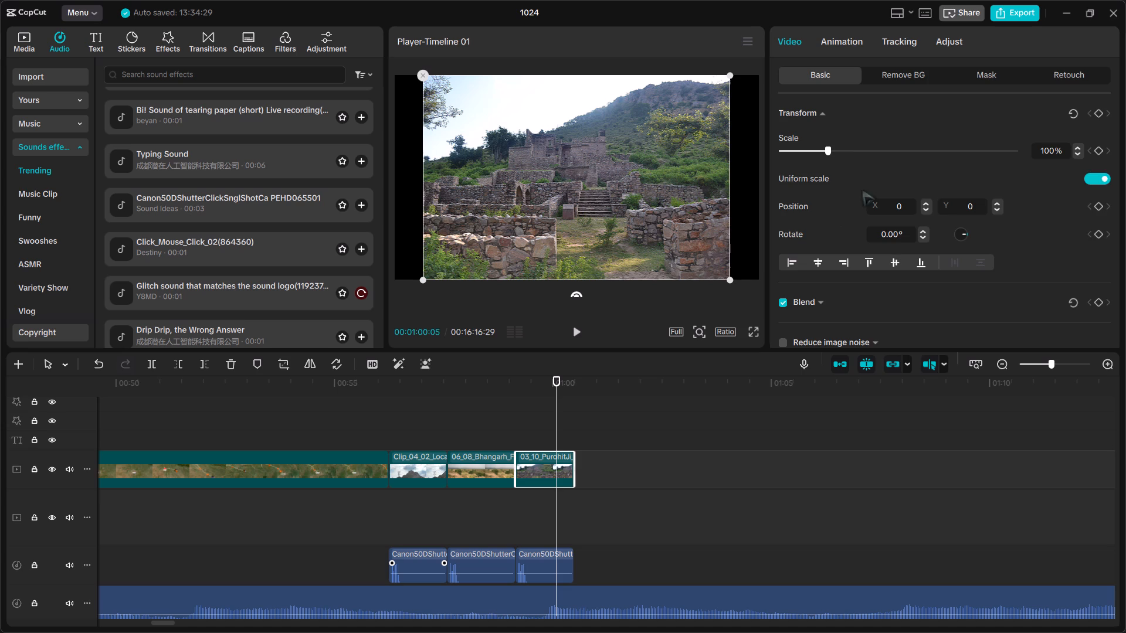
{"action": "left_click", "coordinate": [1106, 176]}
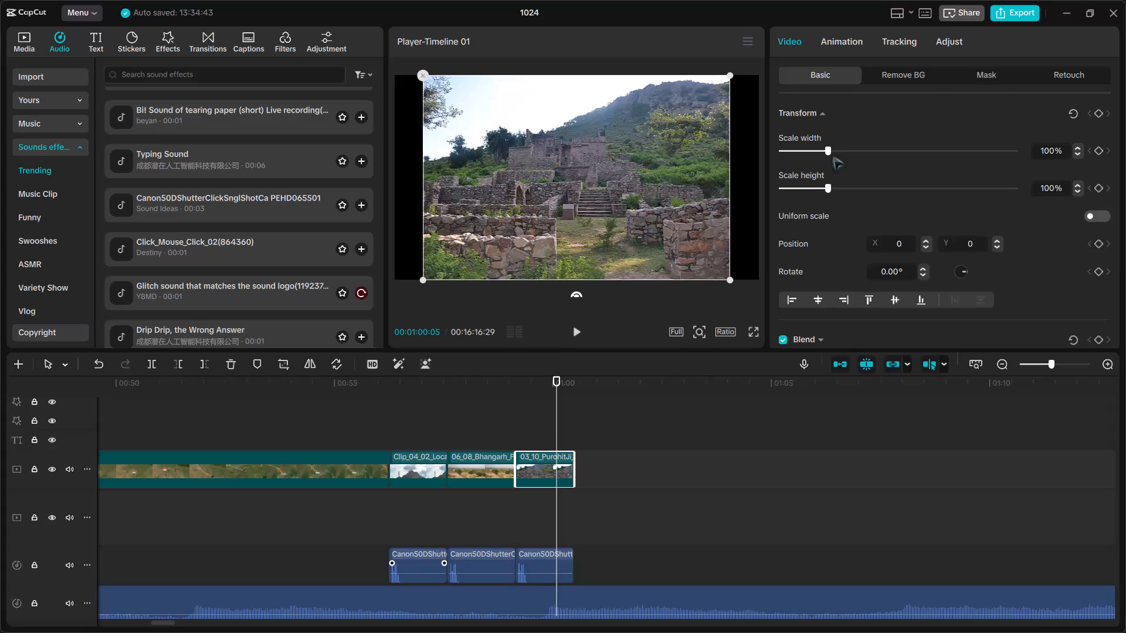
{"action": "left_click_drag", "start_coordinate": [830, 153], "coordinate": [838, 161]}
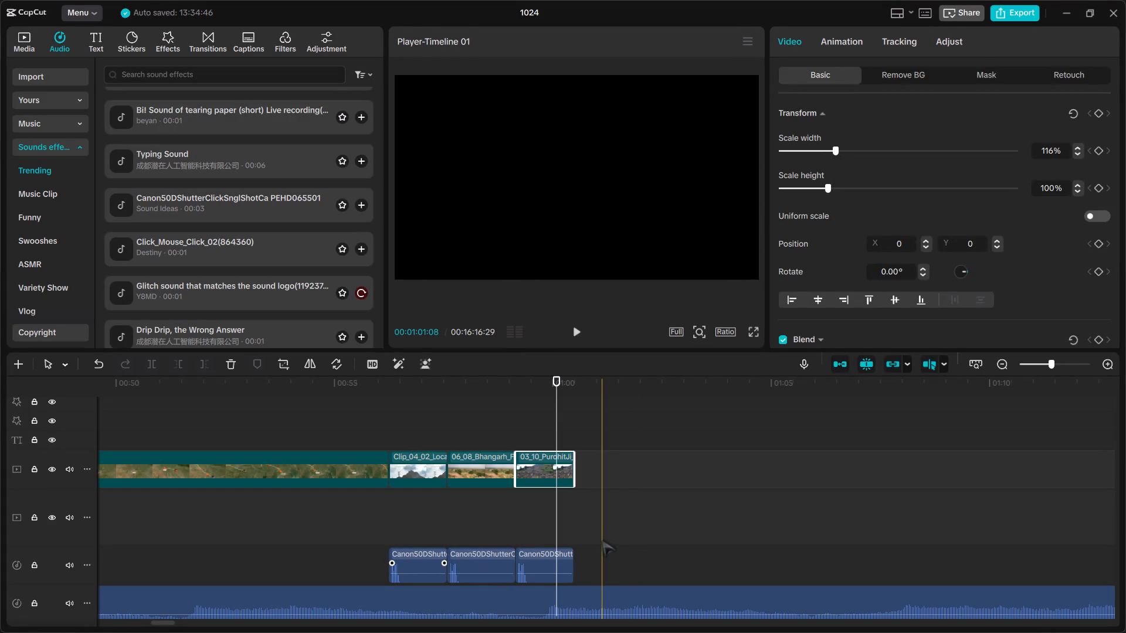
Play back the fort image section from the end of the map animation to check the sounds and image scaling.
{"action": "left_click", "coordinate": [602, 540]}
{"action": "left_click_drag", "start_coordinate": [589, 396], "coordinate": [336, 396]}
{"action": "key", "text": "space"}
{"action": "key", "text": "space"}
{"action": "key", "text": "space"}
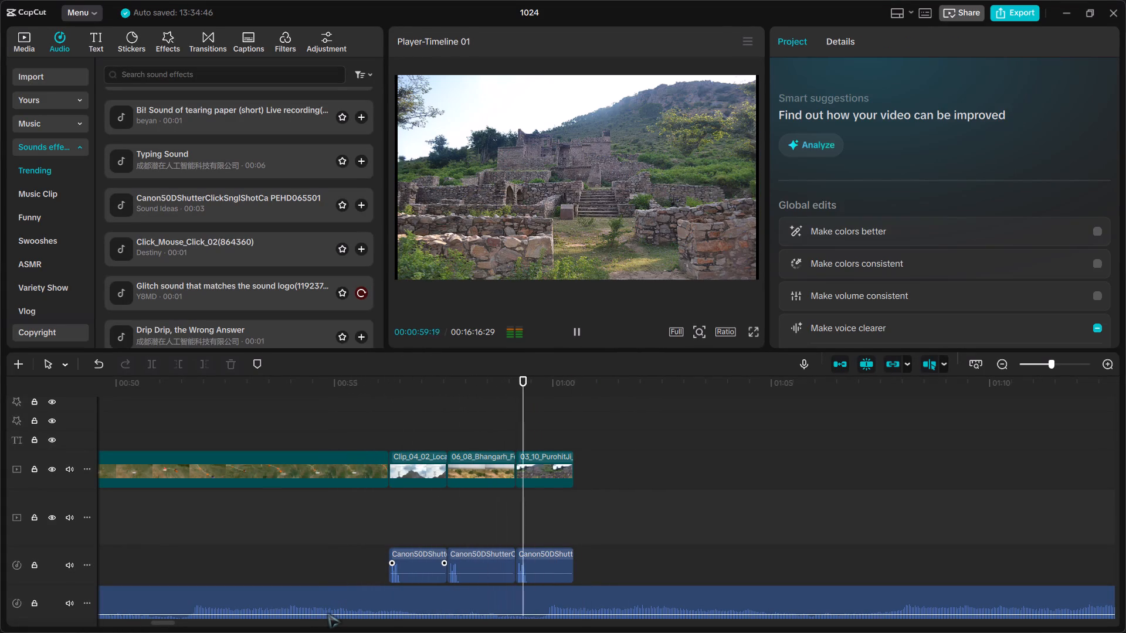
{"action": "key", "text": "space"}
{"action": "key", "text": "space"}
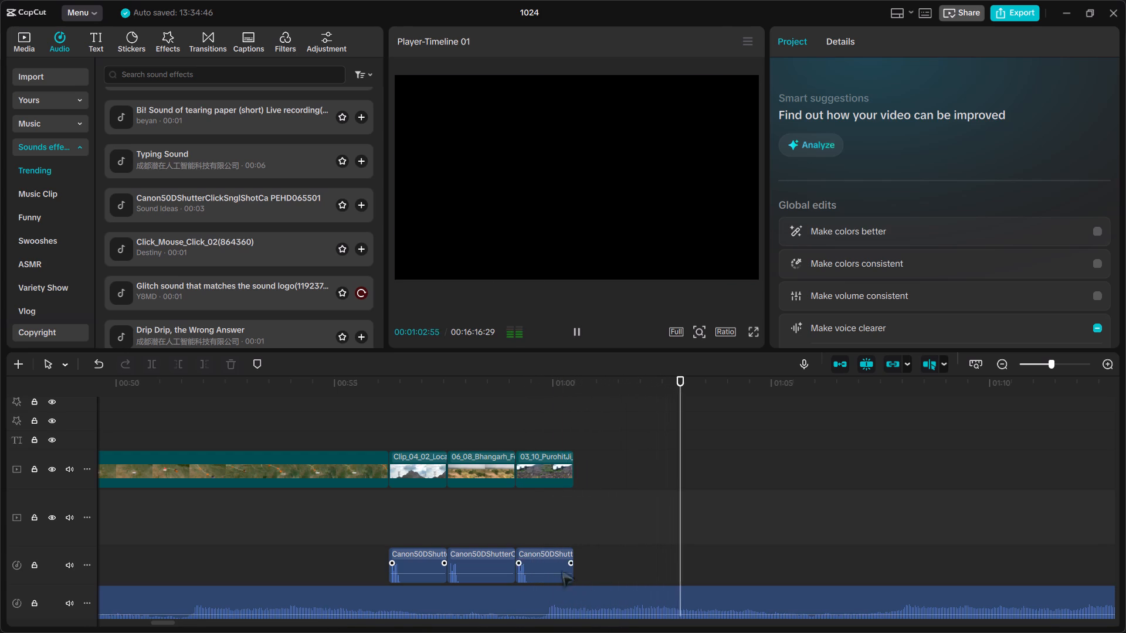
{"action": "key", "text": "space"}
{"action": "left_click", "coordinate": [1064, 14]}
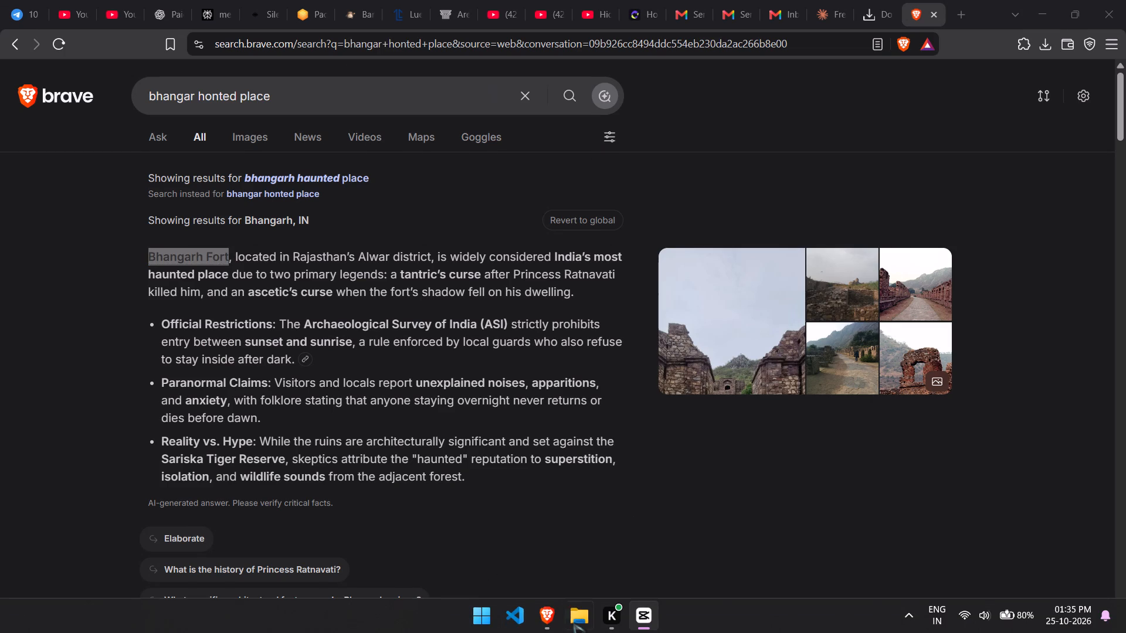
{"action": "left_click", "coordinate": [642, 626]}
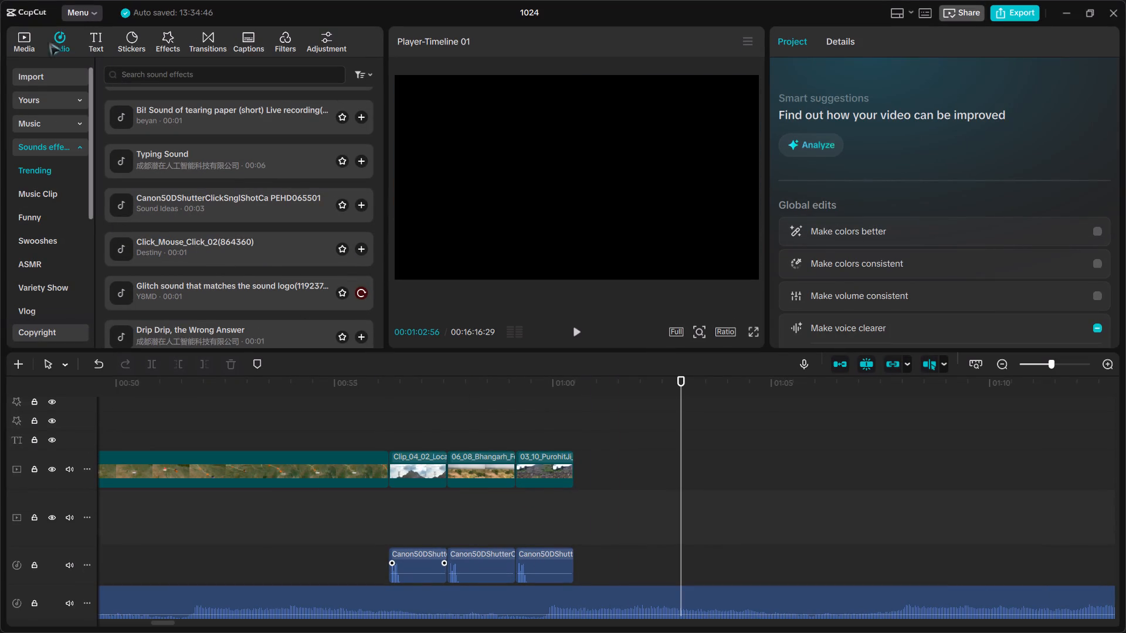
Look through the imported project media for another fort picture to follow the existing images.
{"action": "left_click", "coordinate": [18, 38]}
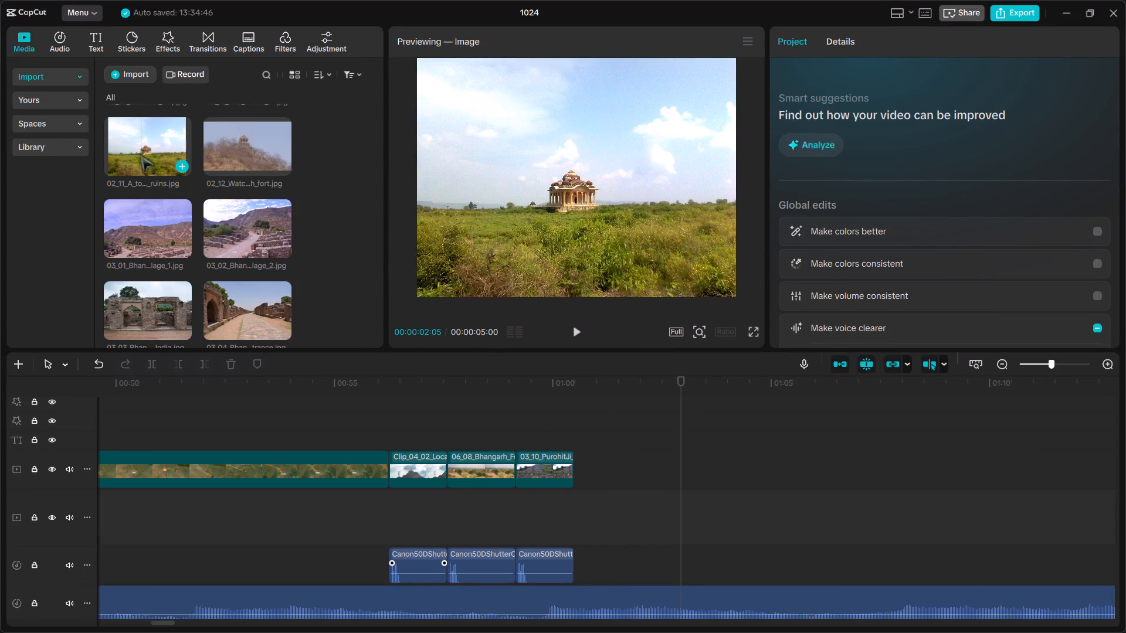
{"action": "scroll", "coordinate": [279, 247], "scroll_direction": "down", "scroll_amount": 20}
{"action": "scroll", "coordinate": [279, 247], "scroll_direction": "down", "scroll_amount": 4}
{"action": "scroll", "coordinate": [279, 247], "scroll_direction": "up", "scroll_amount": 20}
{"action": "scroll", "coordinate": [279, 247], "scroll_direction": "up", "scroll_amount": 2}
{"action": "scroll", "coordinate": [279, 247], "scroll_direction": "down", "scroll_amount": 19}
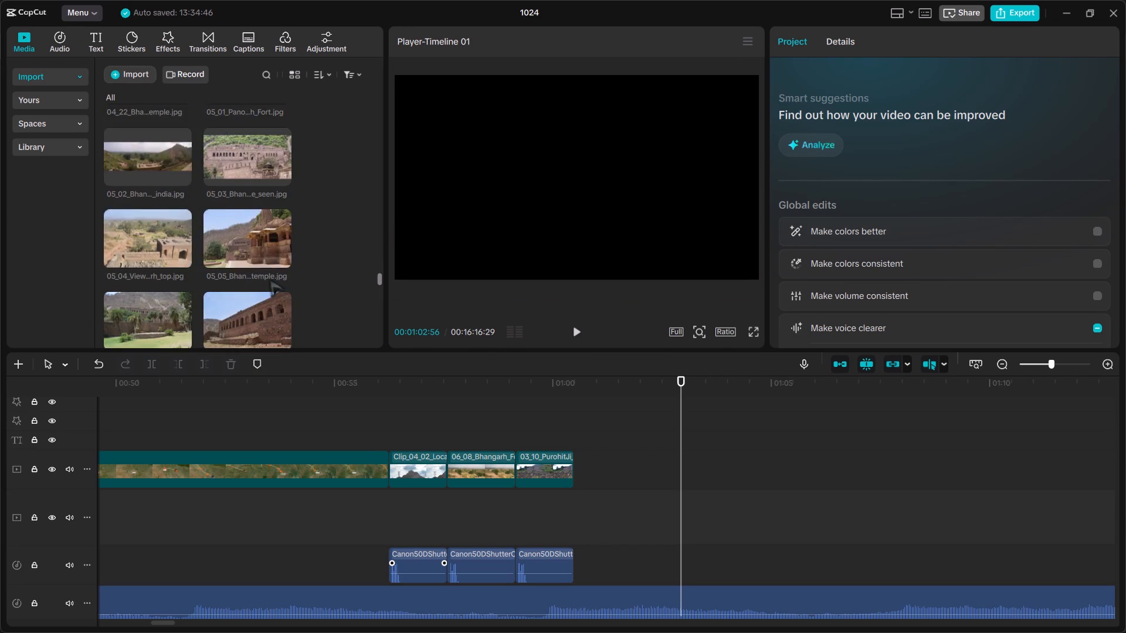
{"action": "scroll", "coordinate": [271, 280], "scroll_direction": "down", "scroll_amount": 20}
{"action": "scroll", "coordinate": [271, 280], "scroll_direction": "down", "scroll_amount": 4}
{"action": "scroll", "coordinate": [271, 280], "scroll_direction": "up", "scroll_amount": 20}
{"action": "scroll", "coordinate": [271, 280], "scroll_direction": "up", "scroll_amount": 10}
{"action": "scroll", "coordinate": [271, 280], "scroll_direction": "down", "scroll_amount": 20}
{"action": "scroll", "coordinate": [271, 280], "scroll_direction": "down", "scroll_amount": 20}
{"action": "scroll", "coordinate": [271, 280], "scroll_direction": "down", "scroll_amount": 19}
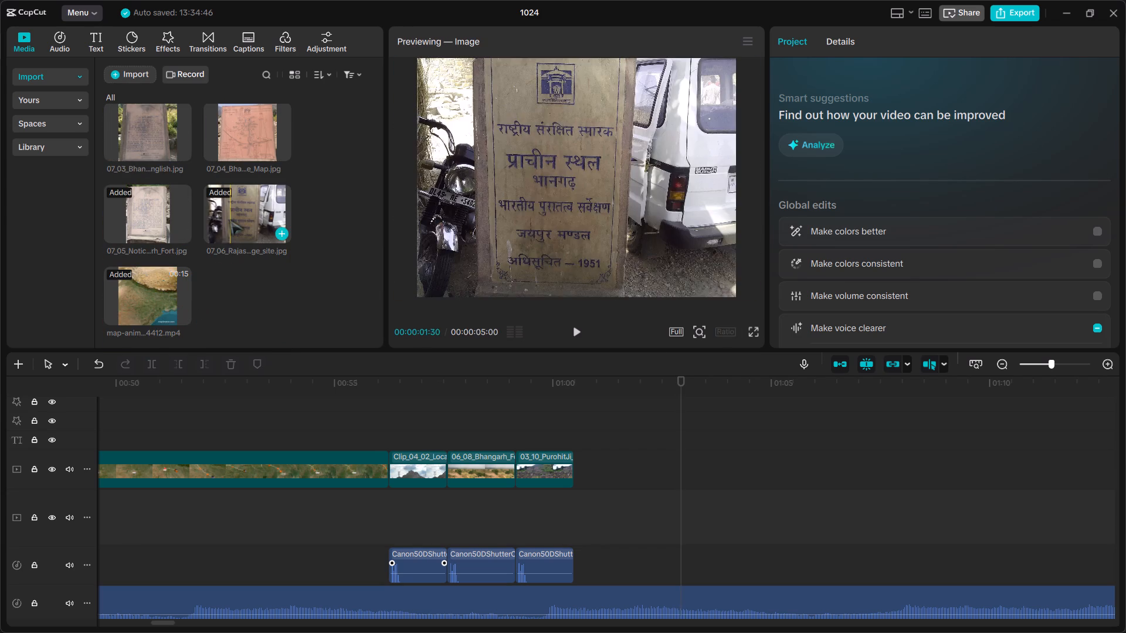
{"action": "left_click", "coordinate": [117, 76]}
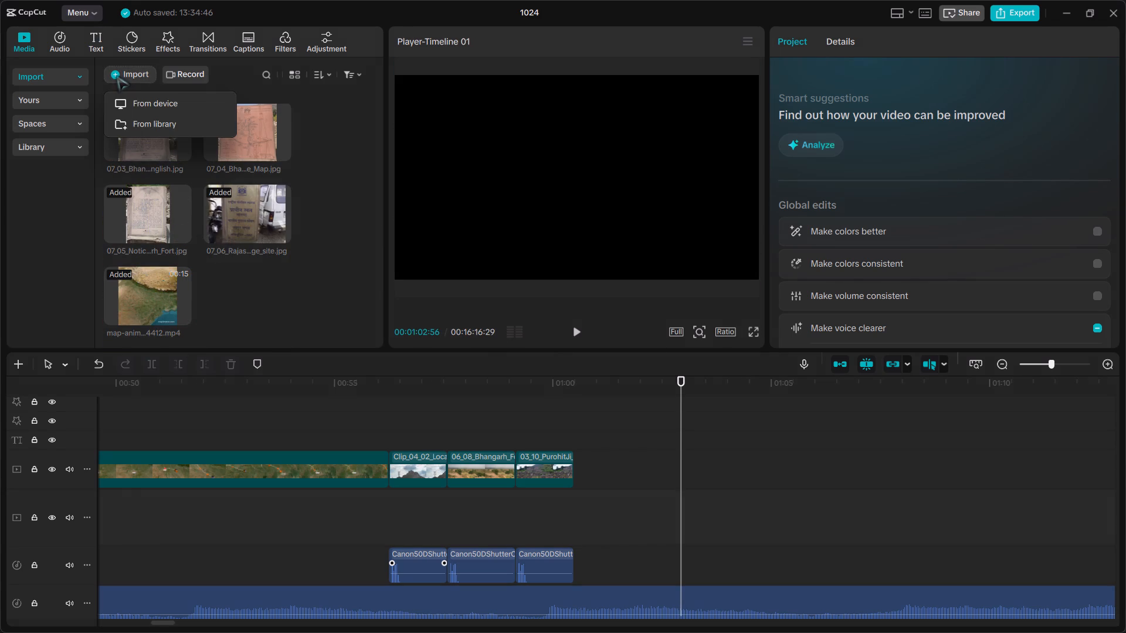
{"action": "left_click", "coordinate": [267, 313]}
{"action": "left_click", "coordinate": [267, 313]}
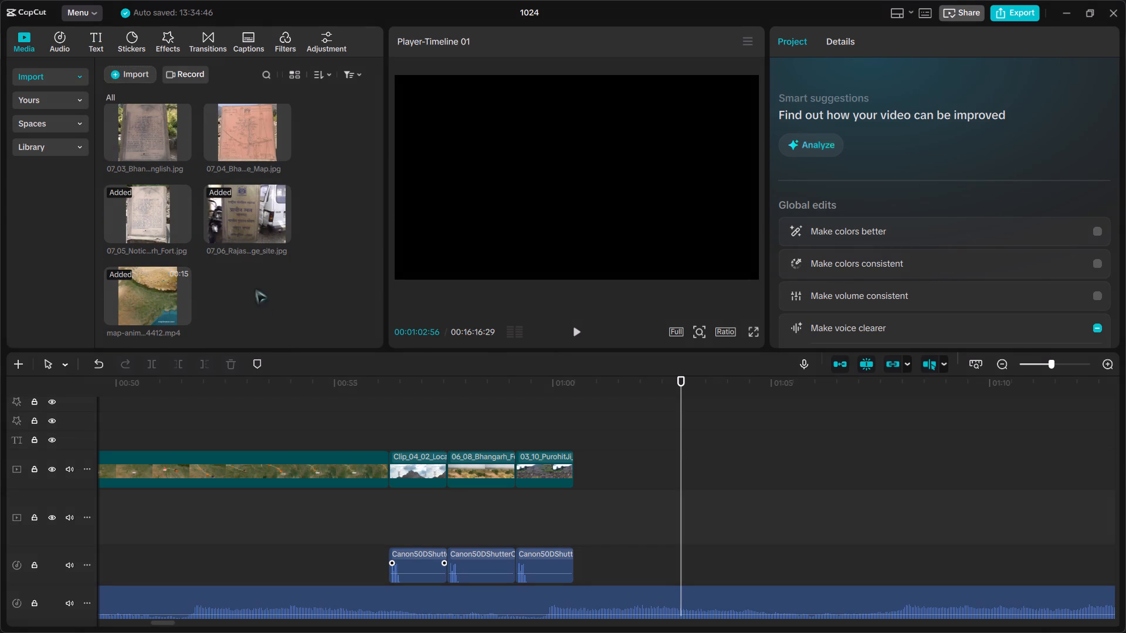
{"action": "left_click", "coordinate": [253, 139]}
{"action": "left_click", "coordinate": [152, 134]}
{"action": "scroll", "coordinate": [152, 134], "scroll_direction": "up", "scroll_amount": 1}
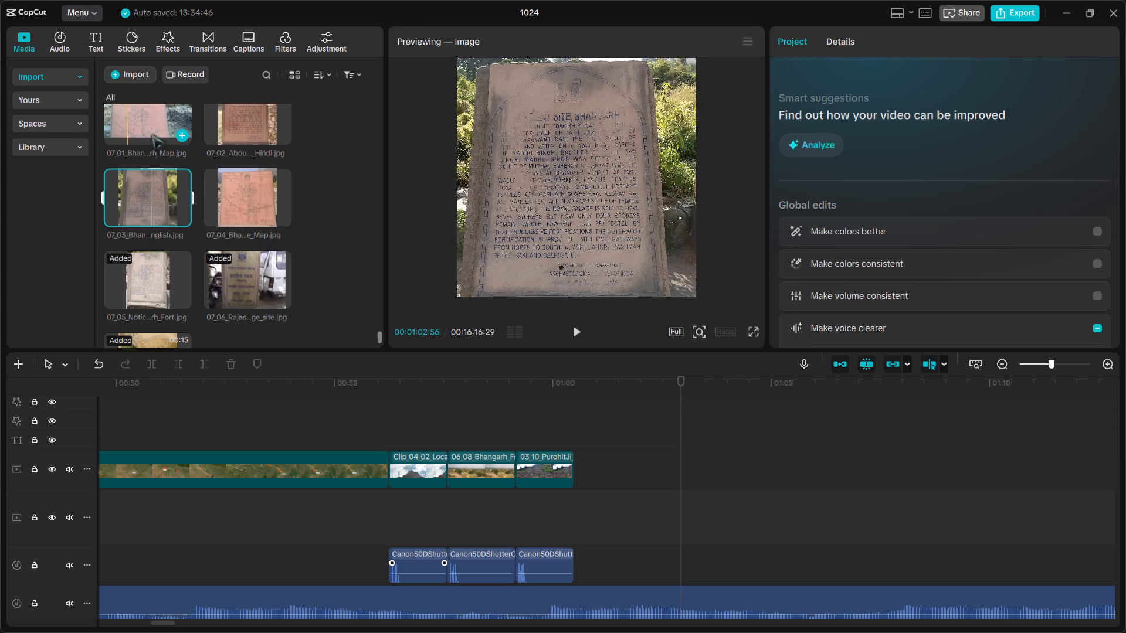
{"action": "scroll", "coordinate": [249, 159], "scroll_direction": "up", "scroll_amount": 15}
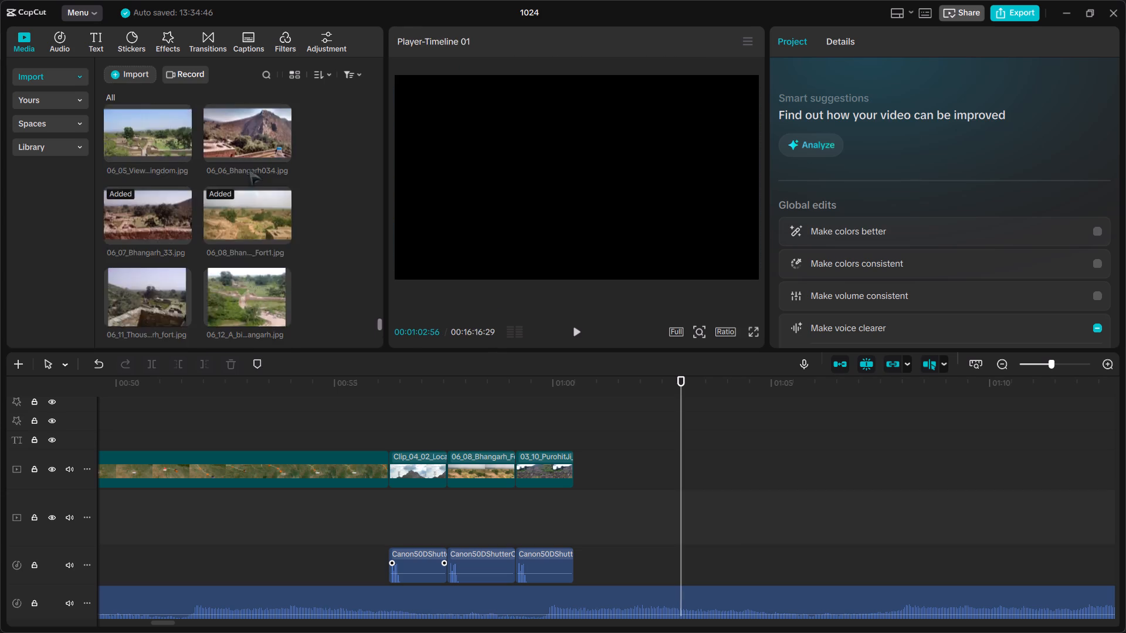
{"action": "scroll", "coordinate": [249, 170], "scroll_direction": "up", "scroll_amount": 5}
Place the 05_01 panorama fort image directly after the 03_10 image and trim it to about 1.2 seconds.
{"action": "left_click_drag", "start_coordinate": [236, 205], "coordinate": [474, 487]}
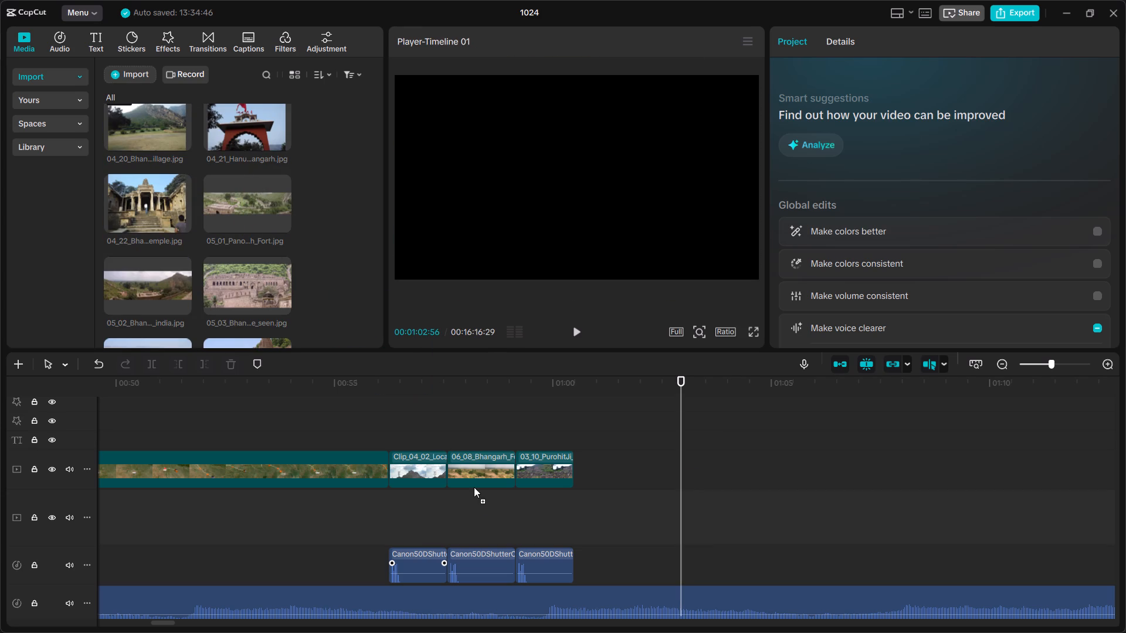
{"action": "left_click_drag", "start_coordinate": [474, 487], "coordinate": [579, 471]}
{"action": "left_click_drag", "start_coordinate": [584, 471], "coordinate": [582, 471]}
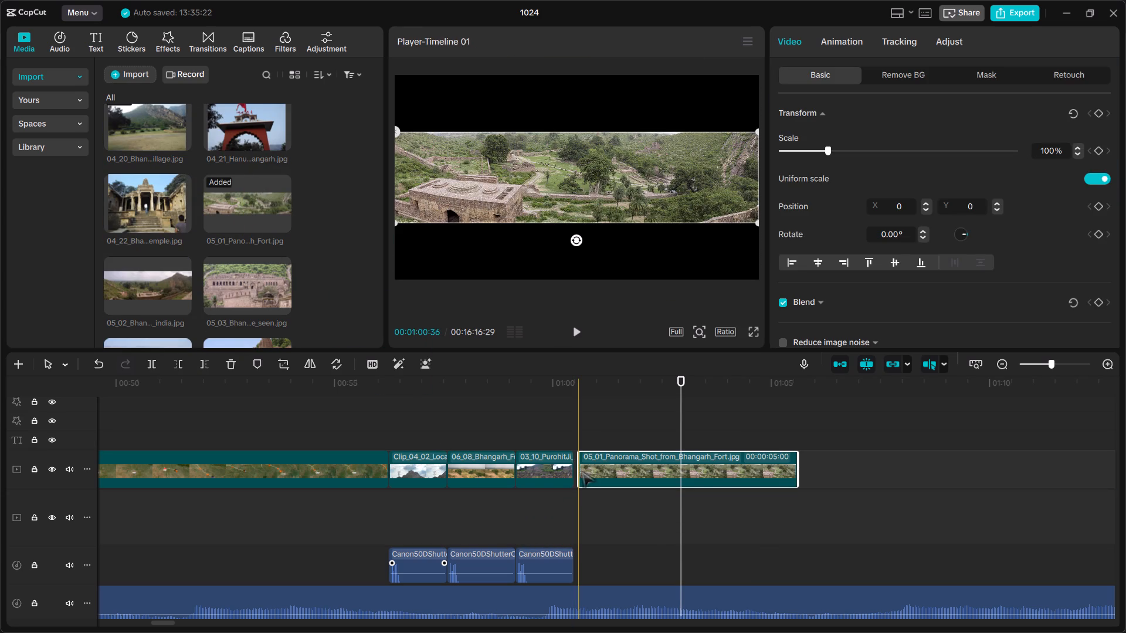
{"action": "left_click_drag", "start_coordinate": [582, 471], "coordinate": [578, 471]}
{"action": "left_click_drag", "start_coordinate": [793, 471], "coordinate": [664, 484]}
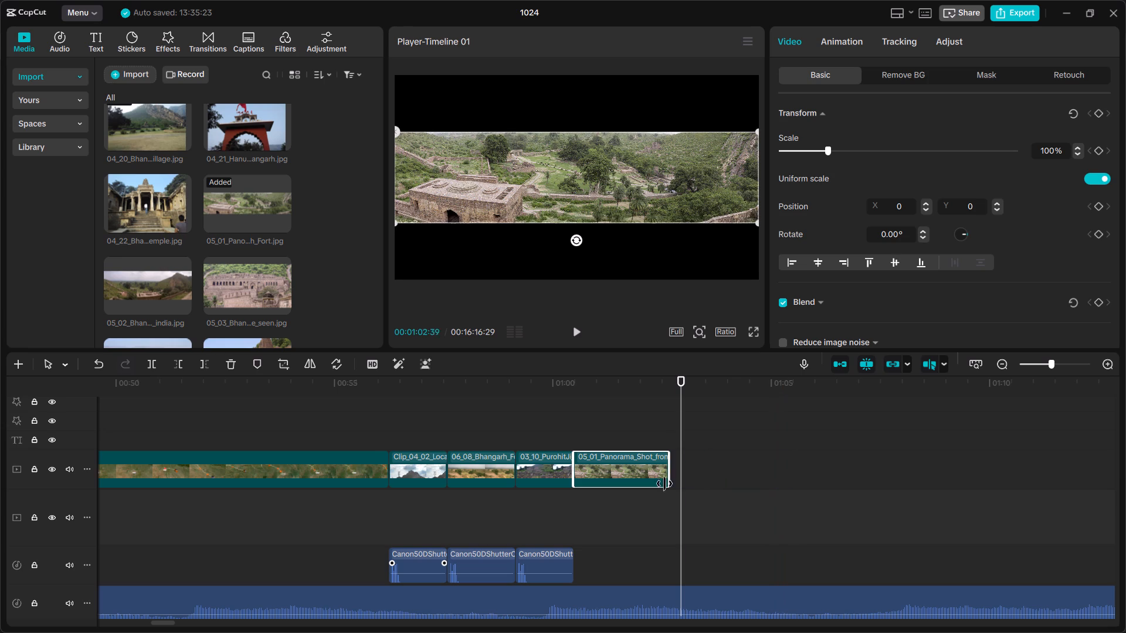
{"action": "left_click_drag", "start_coordinate": [664, 484], "coordinate": [622, 497]}
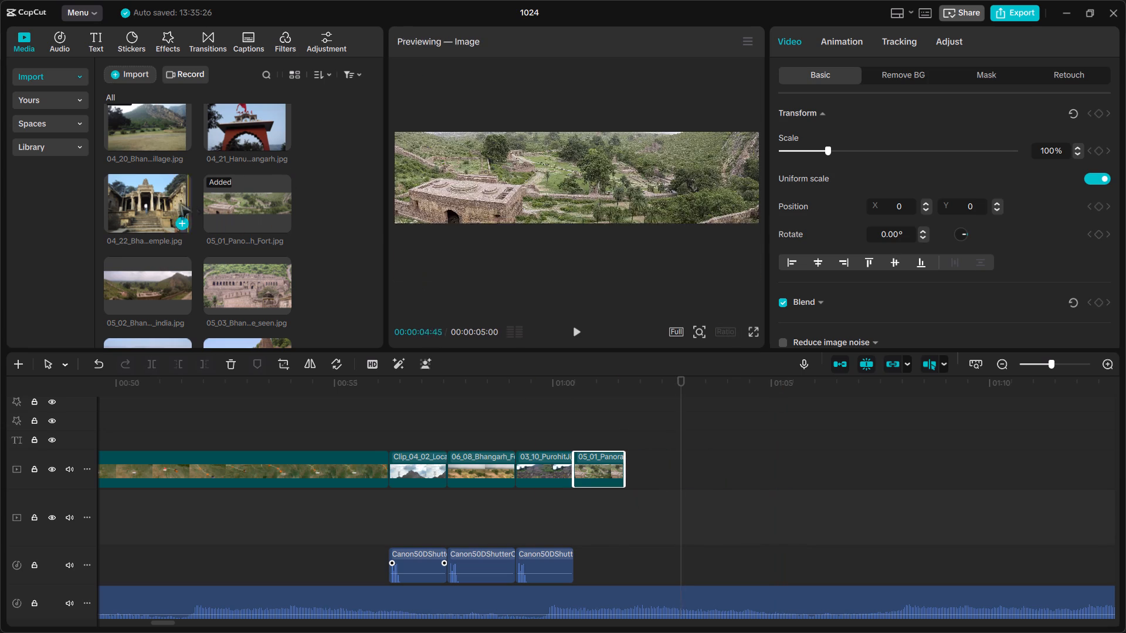
Add the 04_20 Bhangarh village image after the panorama, turn off its uniform scaling, and set its scale width to 132%.
{"action": "left_click_drag", "start_coordinate": [137, 135], "coordinate": [202, 190]}
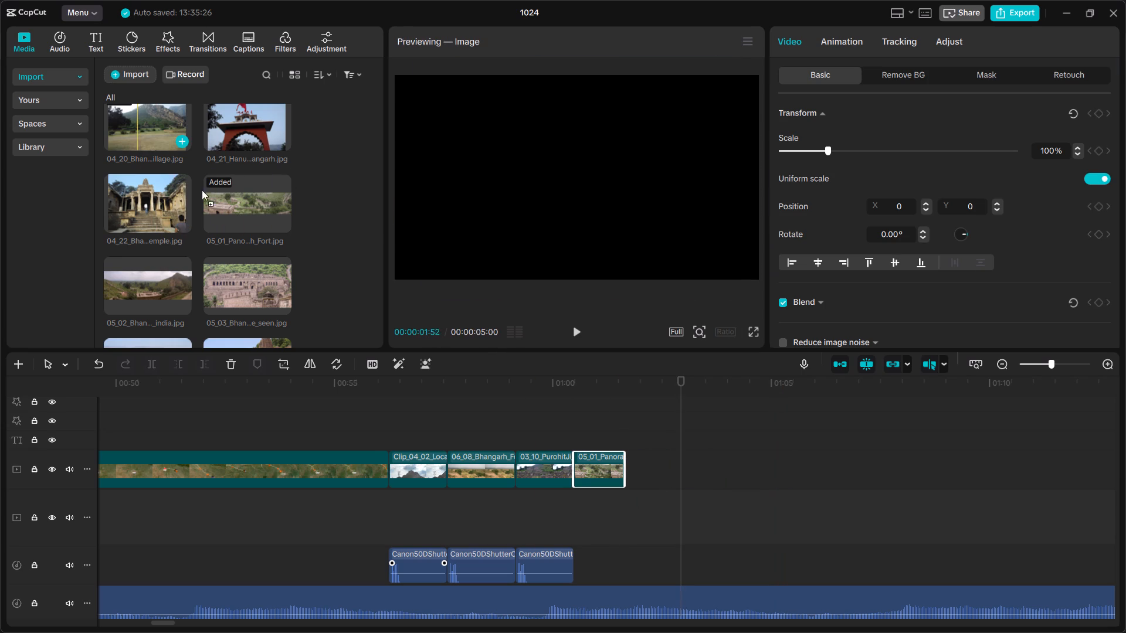
{"action": "left_click_drag", "start_coordinate": [202, 190], "coordinate": [623, 469]}
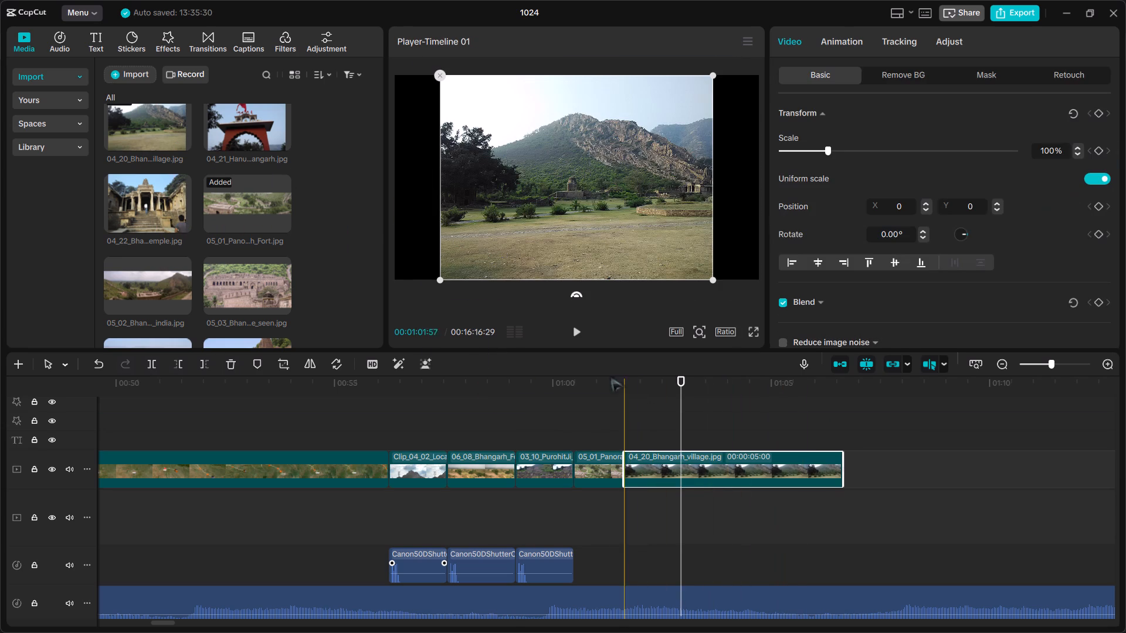
{"action": "left_click", "coordinate": [1105, 173]}
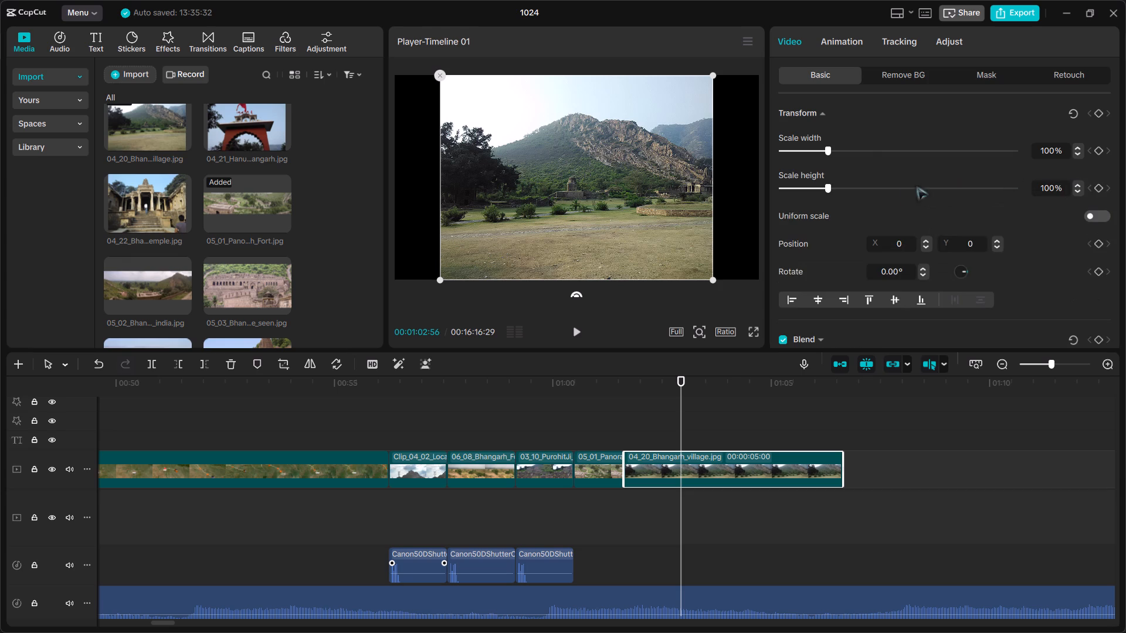
{"action": "left_click_drag", "start_coordinate": [862, 151], "coordinate": [852, 155]}
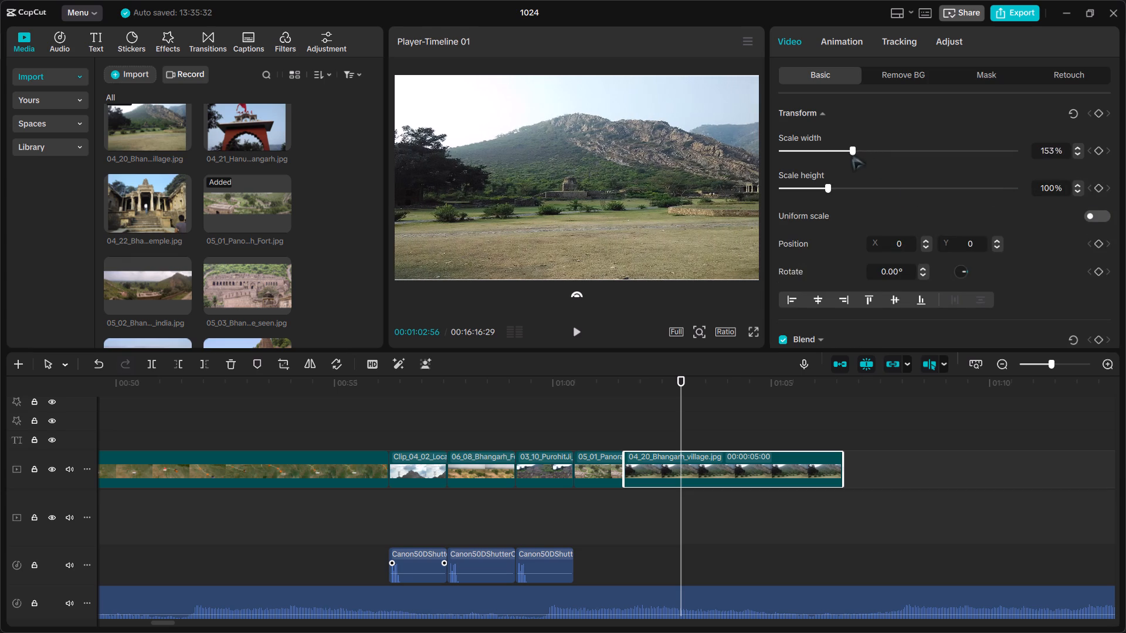
{"action": "left_click_drag", "start_coordinate": [852, 155], "coordinate": [843, 162]}
Find the 03_13 Bazaar image in the project media, place it after the village image, and trim it to about 1.7 seconds.
{"action": "scroll", "coordinate": [189, 192], "scroll_direction": "up", "scroll_amount": 1}
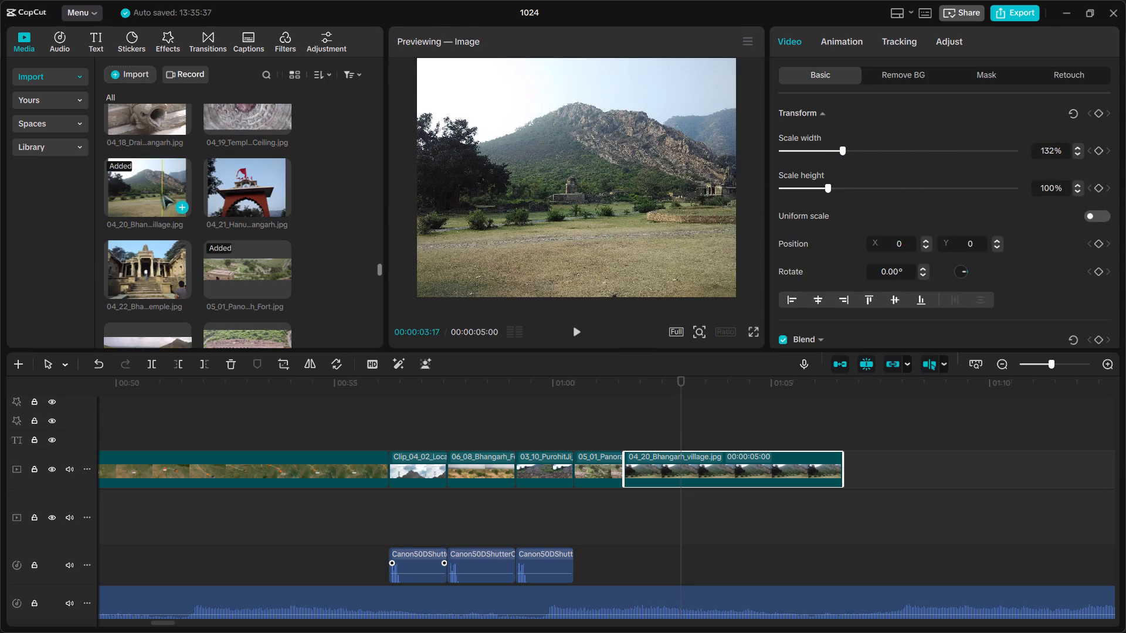
{"action": "scroll", "coordinate": [222, 194], "scroll_direction": "up", "scroll_amount": 9}
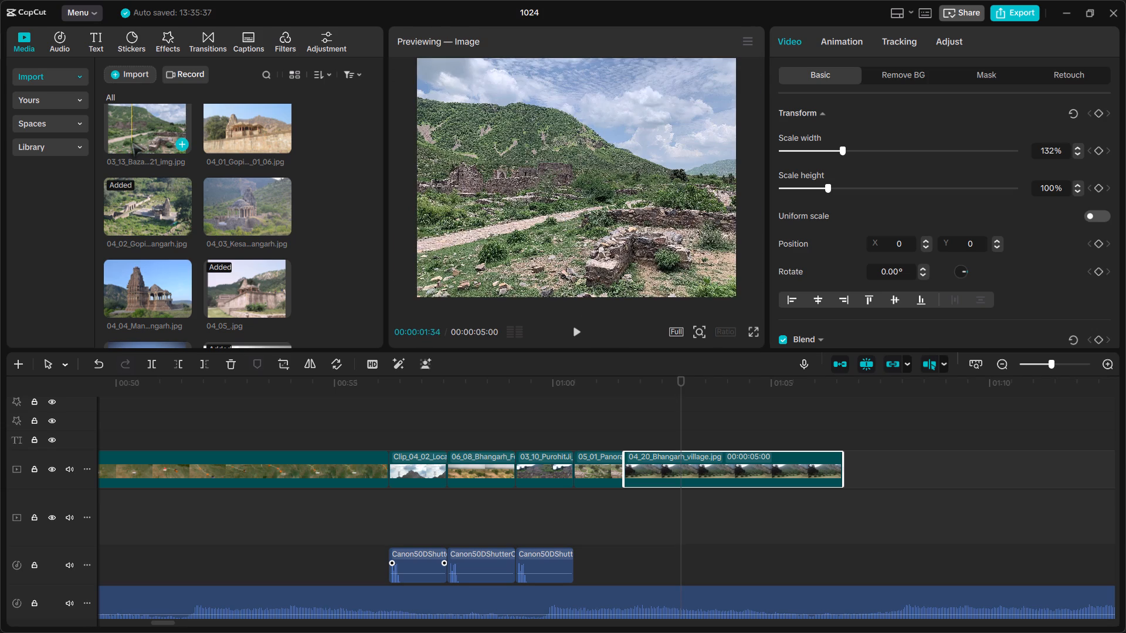
{"action": "left_click_drag", "start_coordinate": [131, 134], "coordinate": [842, 457]}
{"action": "left_click_drag", "start_coordinate": [1059, 464], "coordinate": [1014, 478]}
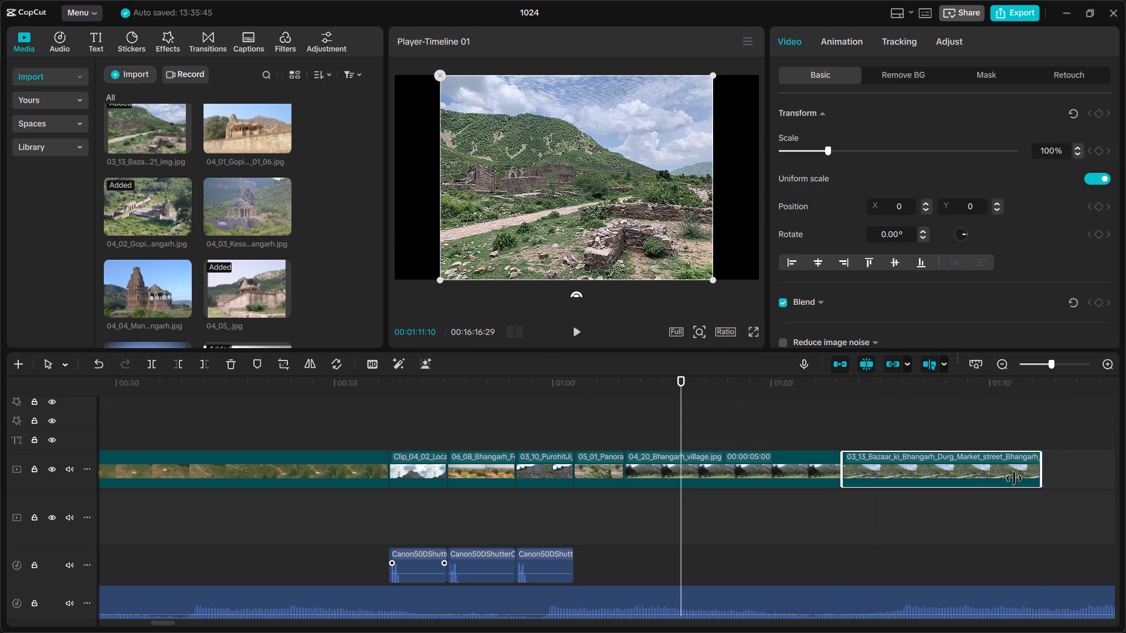
{"action": "left_click_drag", "start_coordinate": [1014, 478], "coordinate": [913, 554]}
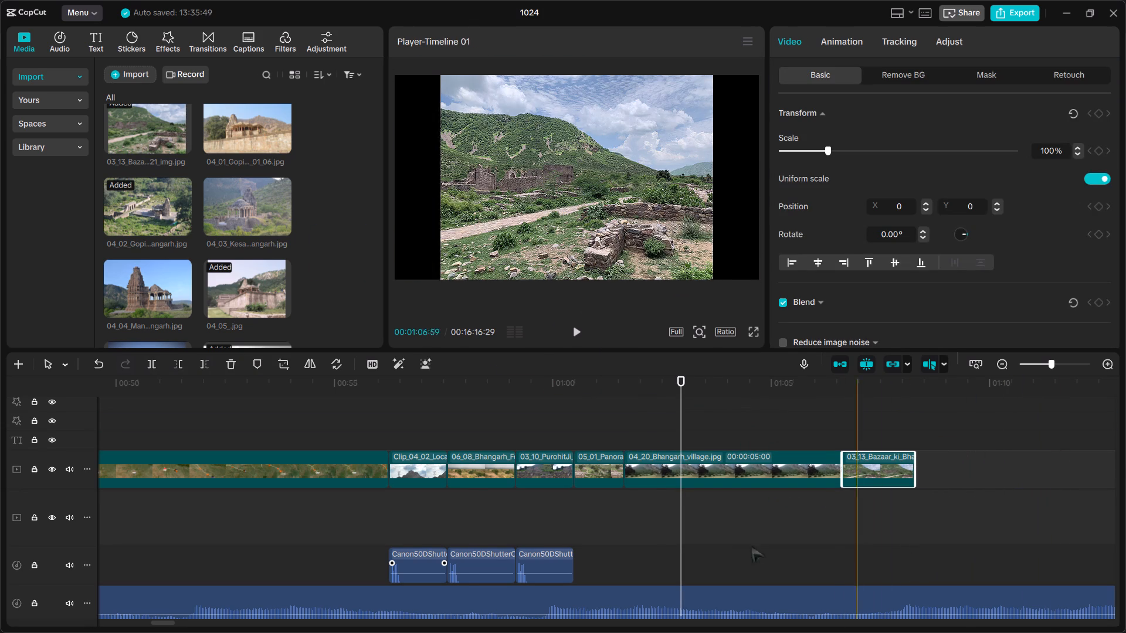
Copy the three camera shutter sounds and paste them just after the existing ones, under the panorama and village images.
{"action": "left_click", "coordinate": [551, 566]}
{"action": "left_click", "coordinate": [355, 548]}
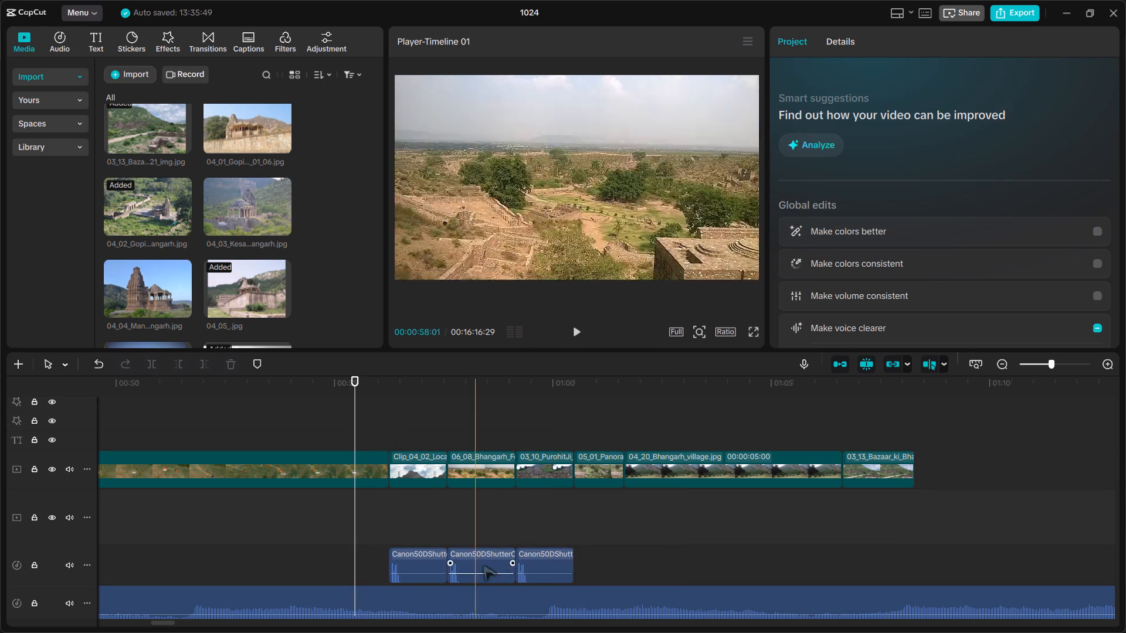
{"action": "left_click_drag", "start_coordinate": [620, 576], "coordinate": [357, 542]}
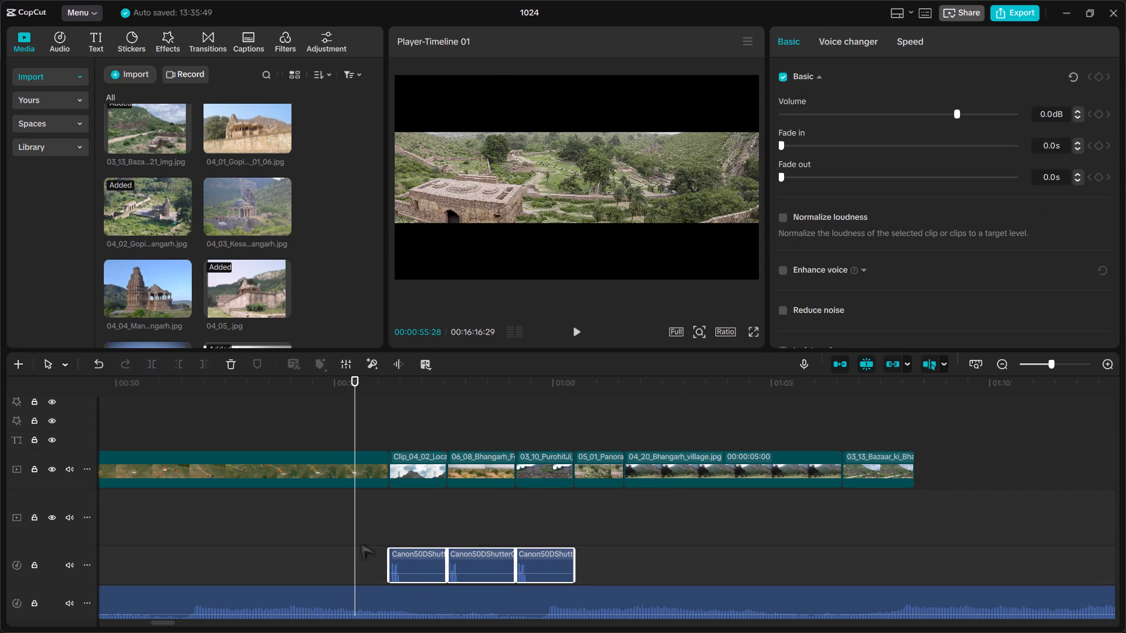
{"action": "key", "text": "ctrl+c"}
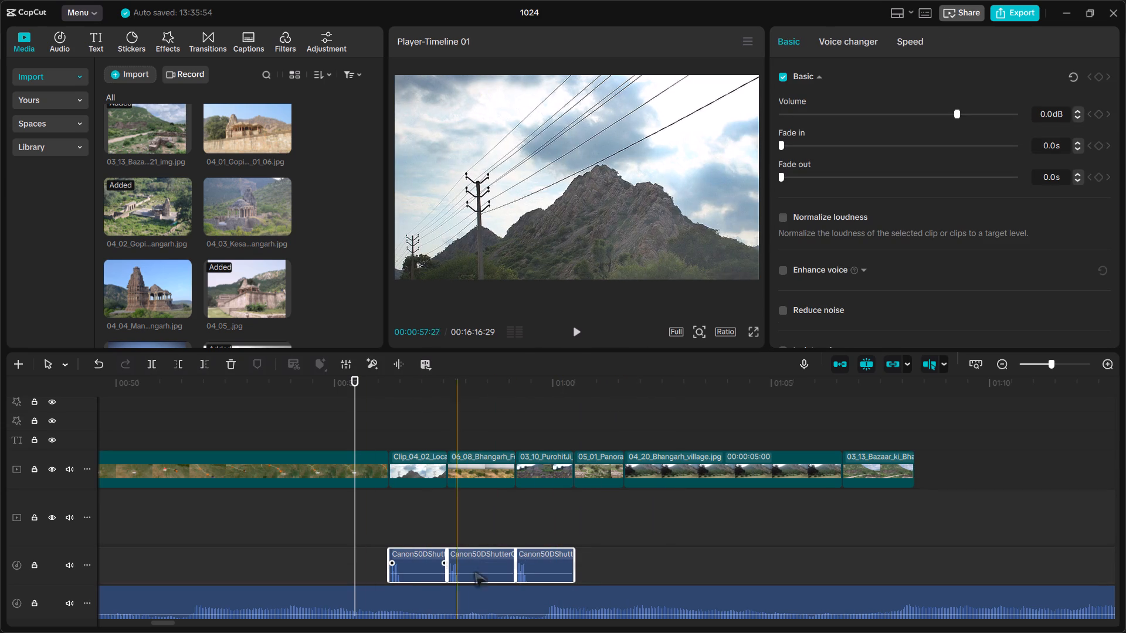
{"action": "left_click", "coordinate": [580, 576]}
{"action": "key", "text": "ctrl+v"}
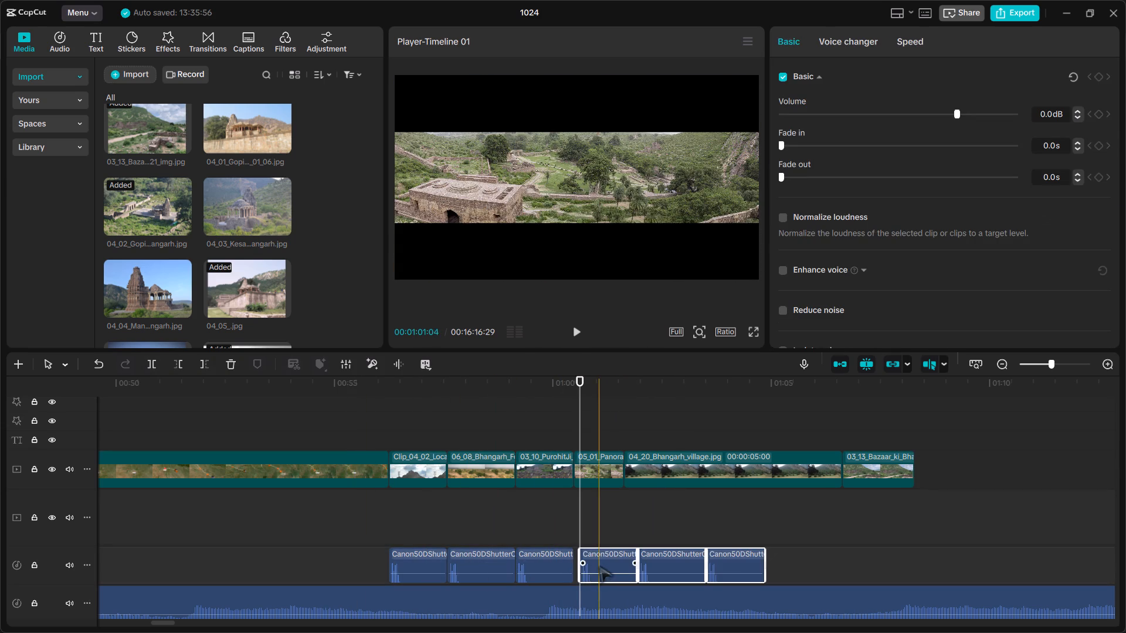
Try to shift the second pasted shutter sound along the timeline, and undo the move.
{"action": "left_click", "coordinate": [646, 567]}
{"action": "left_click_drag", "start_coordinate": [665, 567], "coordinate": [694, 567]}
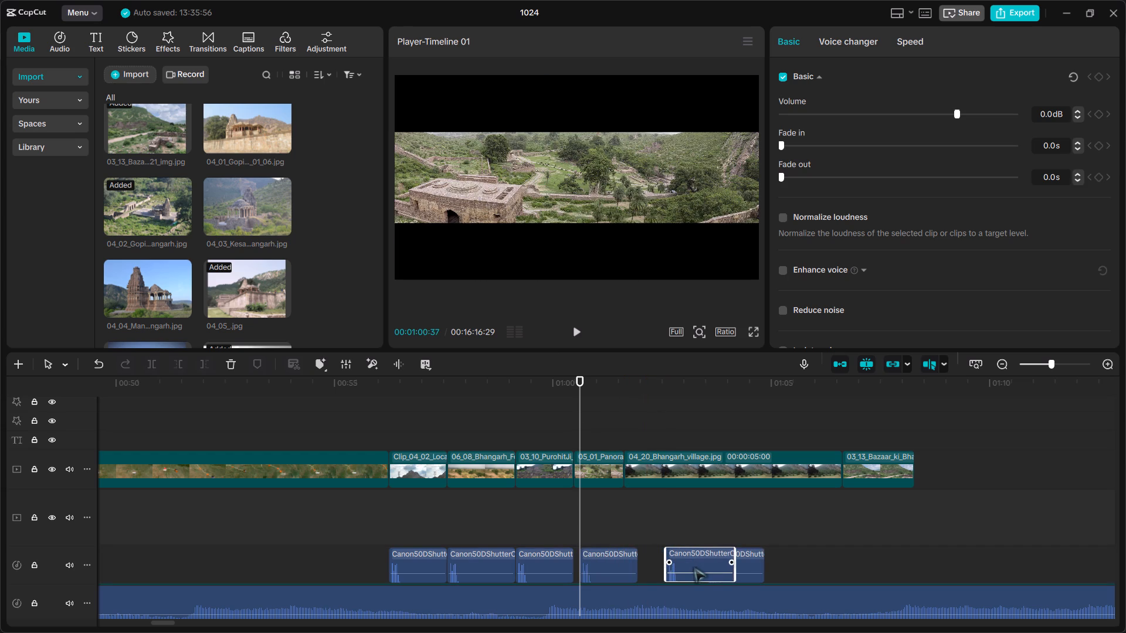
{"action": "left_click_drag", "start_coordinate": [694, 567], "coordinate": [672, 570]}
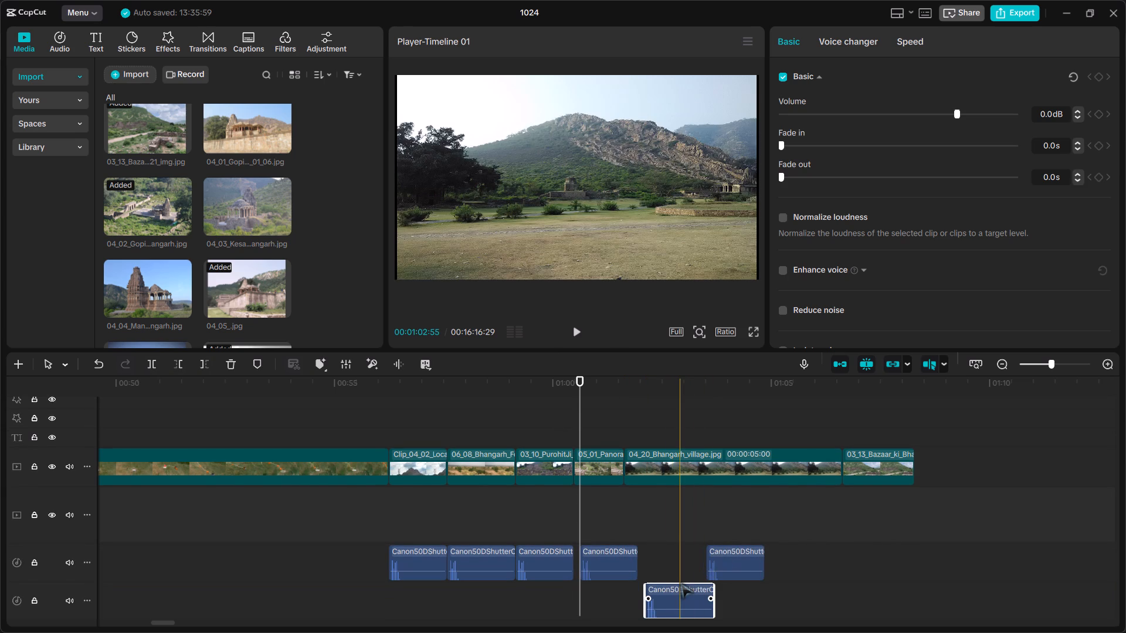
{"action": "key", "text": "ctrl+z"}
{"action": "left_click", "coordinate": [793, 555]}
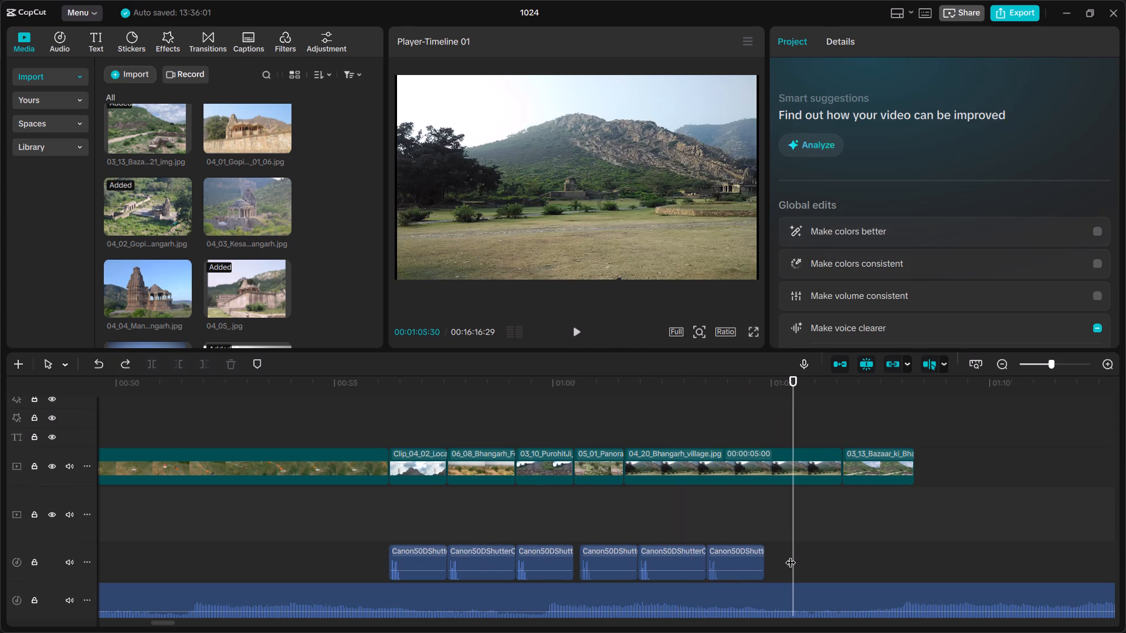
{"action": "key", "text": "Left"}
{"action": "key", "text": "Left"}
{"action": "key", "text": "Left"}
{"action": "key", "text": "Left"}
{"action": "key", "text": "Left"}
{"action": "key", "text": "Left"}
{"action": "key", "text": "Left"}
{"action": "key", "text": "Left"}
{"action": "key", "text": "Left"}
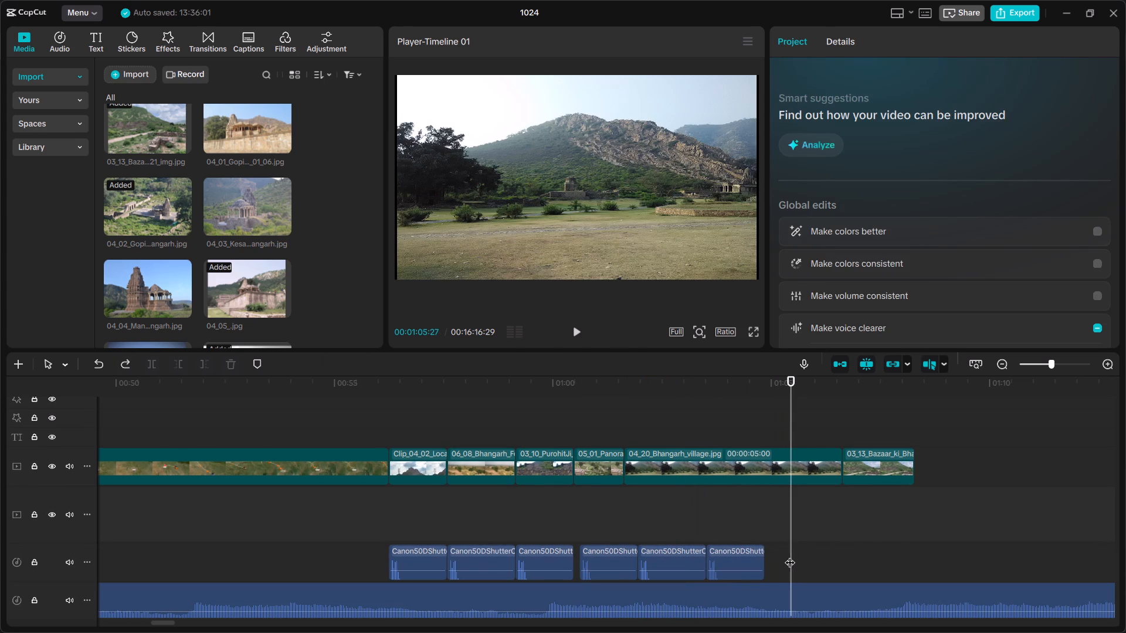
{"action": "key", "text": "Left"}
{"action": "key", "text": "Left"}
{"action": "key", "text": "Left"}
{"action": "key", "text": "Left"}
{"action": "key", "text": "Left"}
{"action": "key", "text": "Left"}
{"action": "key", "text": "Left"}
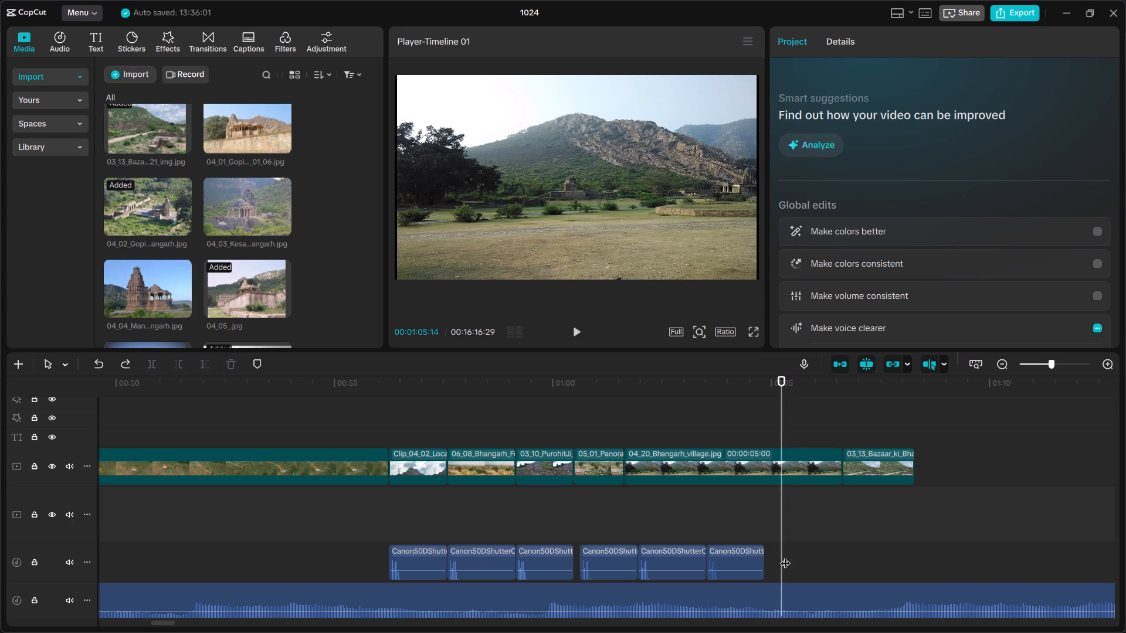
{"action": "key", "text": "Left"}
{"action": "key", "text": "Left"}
Delete the third pasted shutter sound.
{"action": "left_click", "coordinate": [727, 554]}
{"action": "key", "text": "BackSpace"}
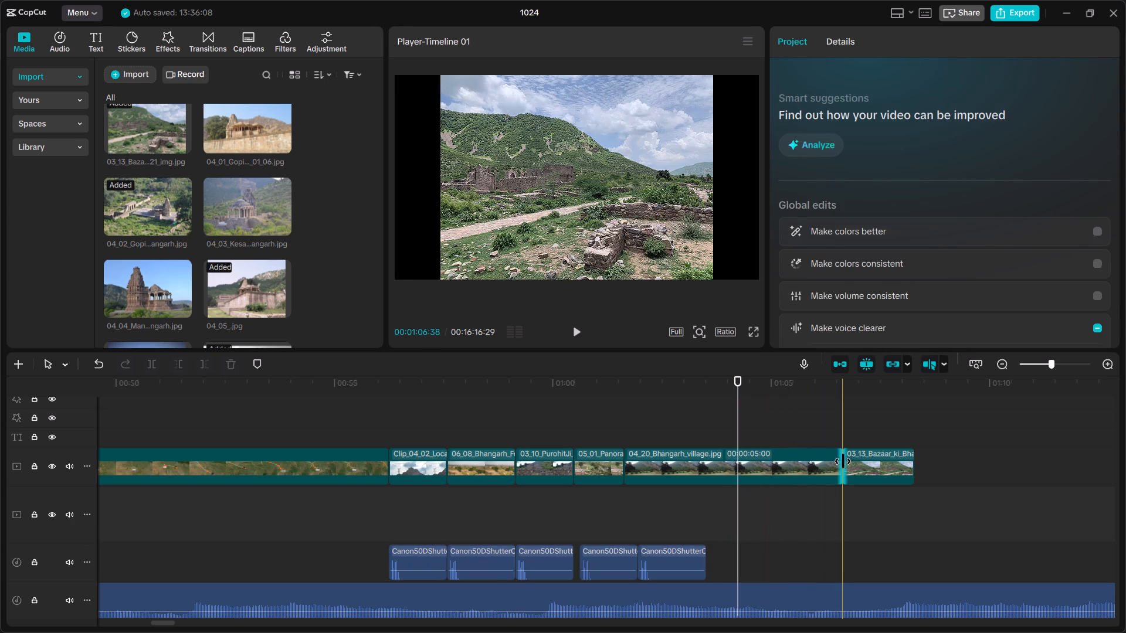
Shorten the 04_20 village image to about 1.5 seconds and the following 03_13 Bazaar image to about 1 second.
{"action": "left_click_drag", "start_coordinate": [843, 461], "coordinate": [693, 503]}
{"action": "left_click_drag", "start_coordinate": [911, 468], "coordinate": [736, 510]}
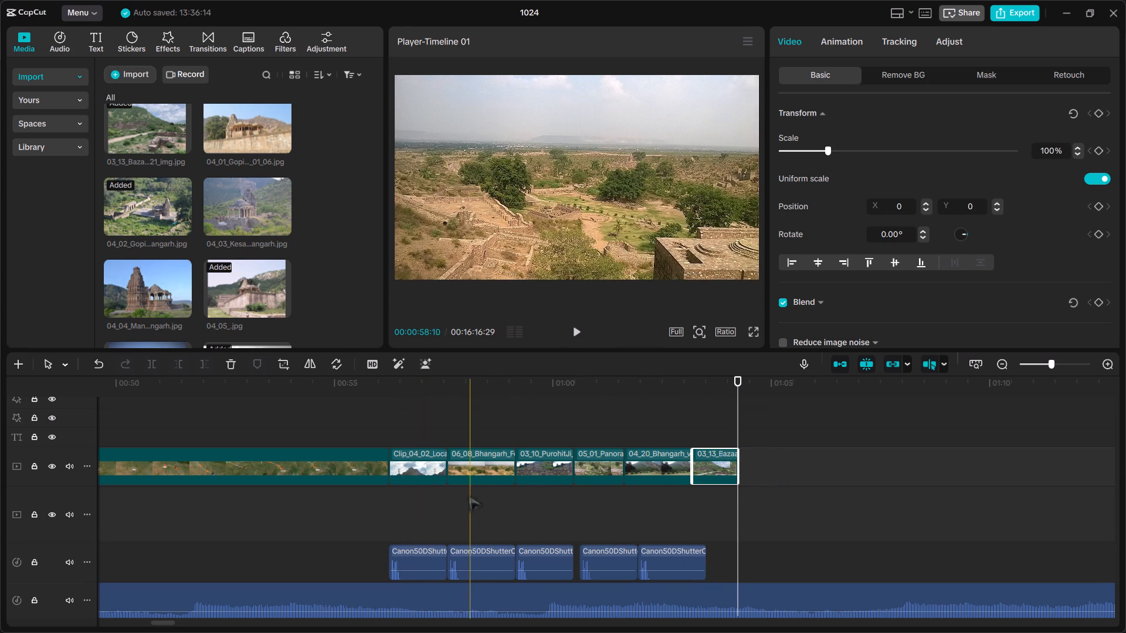
Align the two pasted shutter sounds with the starts of the panorama and village images, trimming the first to the panorama's length.
{"action": "left_click_drag", "start_coordinate": [608, 553], "coordinate": [601, 554]}
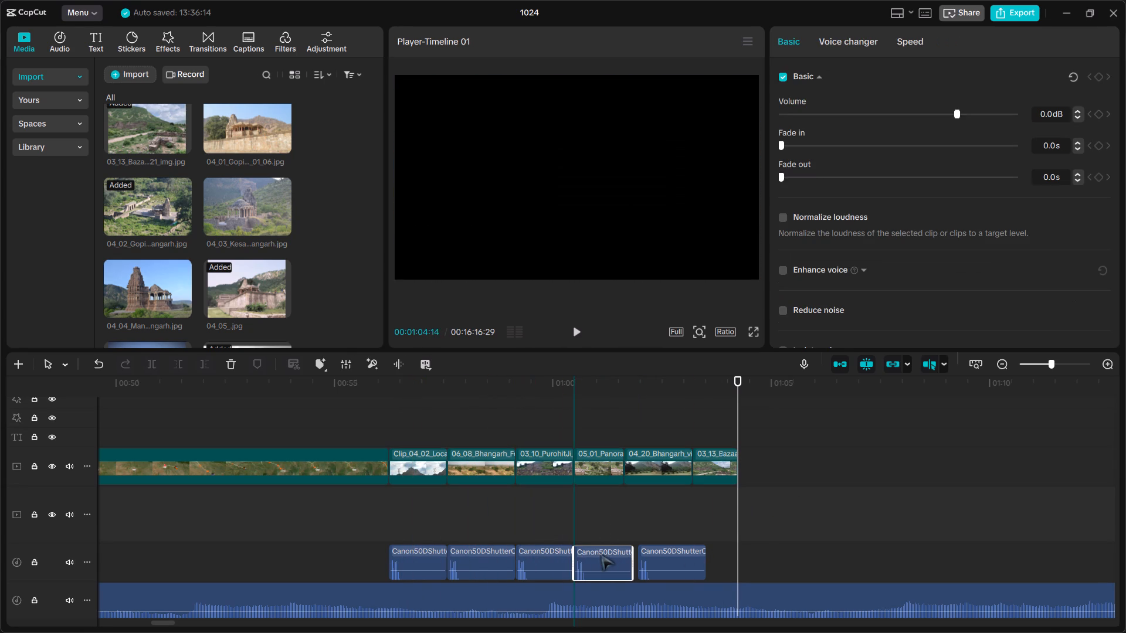
{"action": "left_click_drag", "start_coordinate": [601, 554], "coordinate": [601, 555]}
{"action": "left_click_drag", "start_coordinate": [670, 559], "coordinate": [660, 560]}
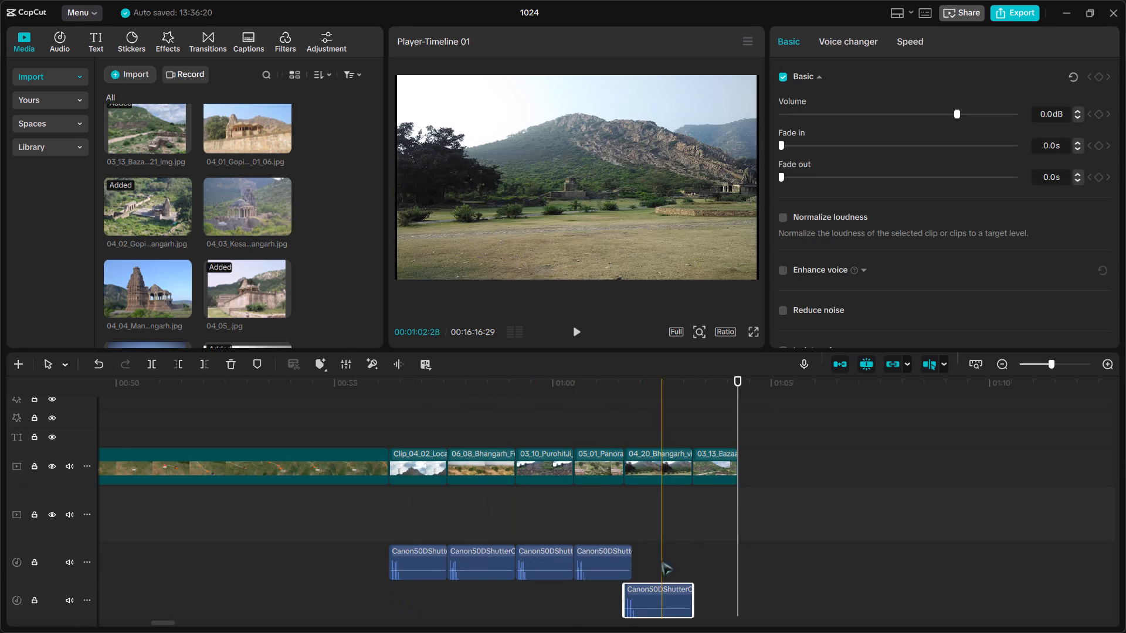
{"action": "left_click_drag", "start_coordinate": [656, 584], "coordinate": [667, 551]}
{"action": "left_click", "coordinate": [627, 566]}
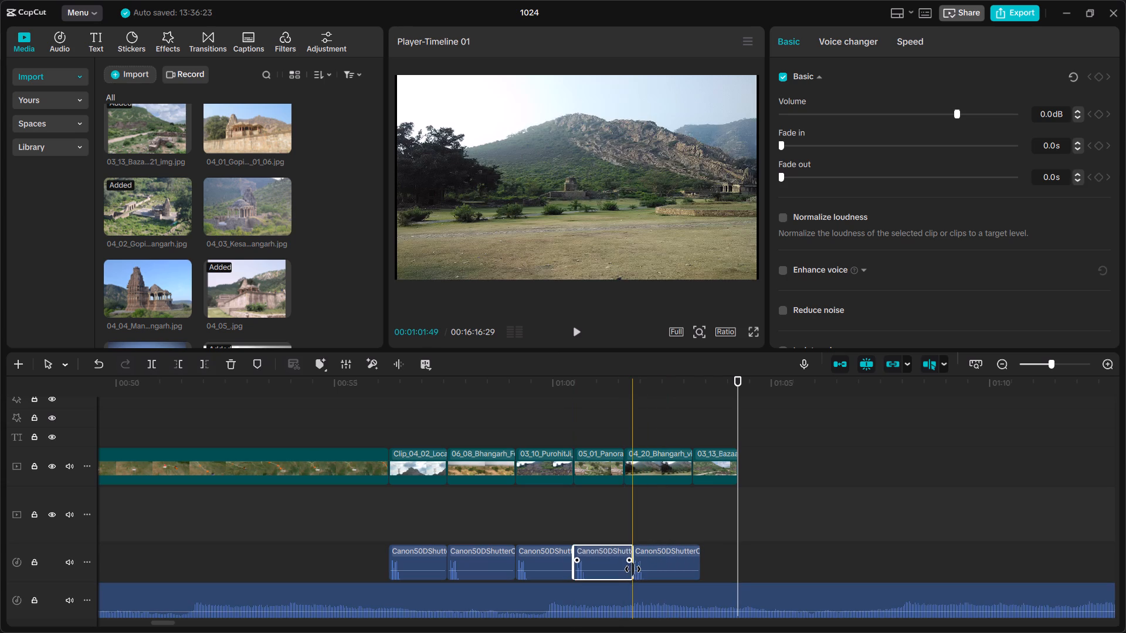
{"action": "left_click", "coordinate": [630, 570]}
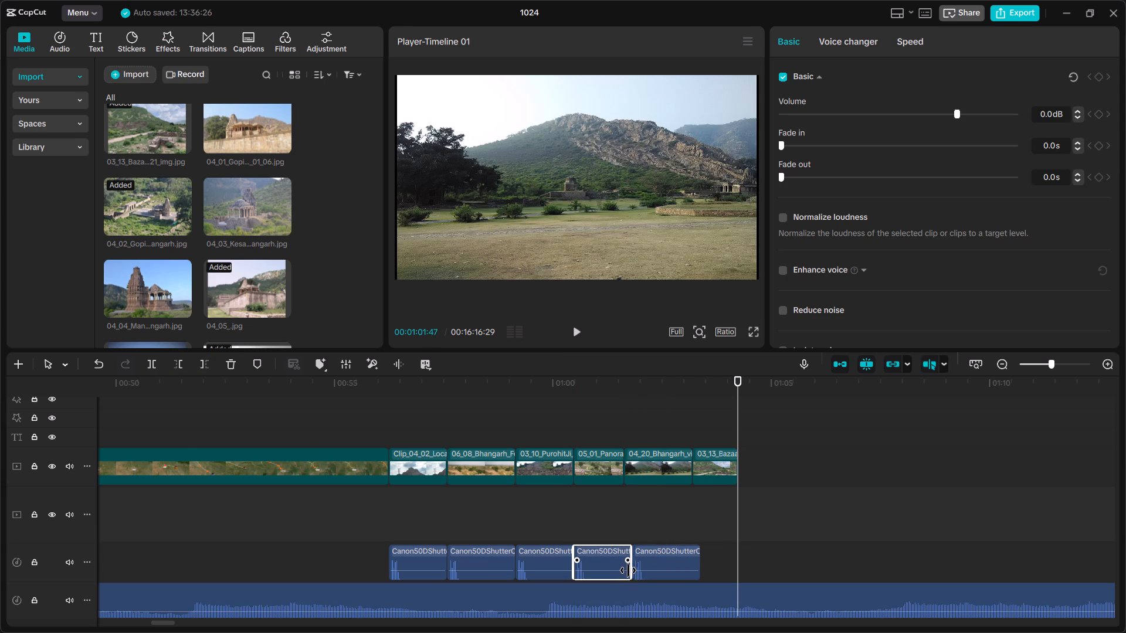
{"action": "left_click_drag", "start_coordinate": [649, 574], "coordinate": [643, 574]}
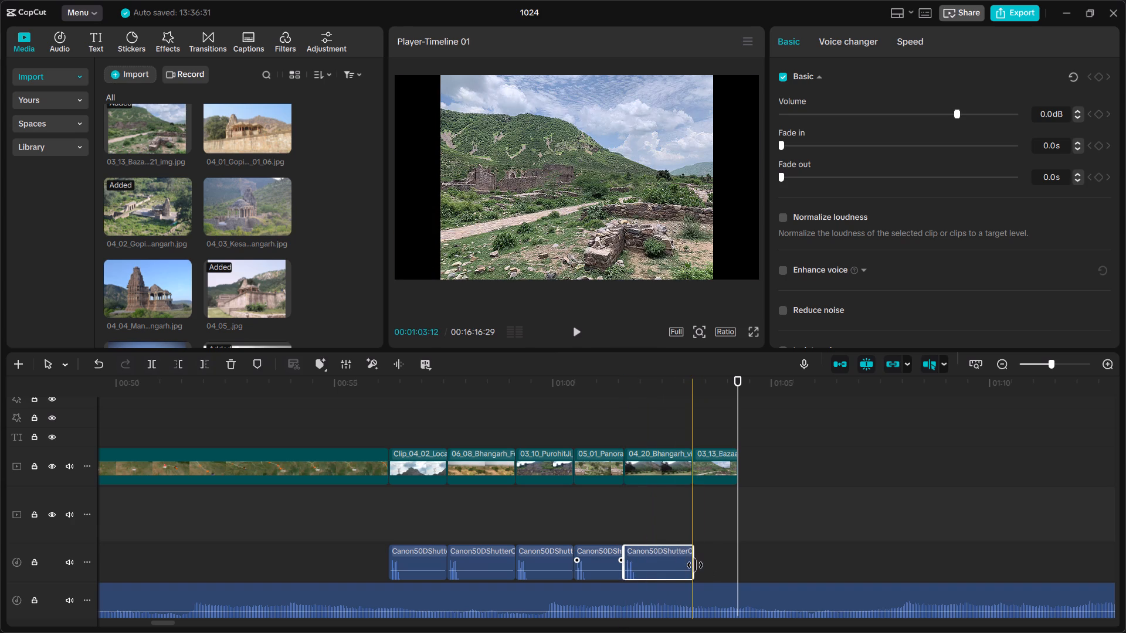
Copy the village image's shutter sound, place the copy at the start of the 03_13 Bazaar image, and trim it to the image's end.
{"action": "left_click", "coordinate": [695, 565]}
{"action": "left_click", "coordinate": [696, 560]}
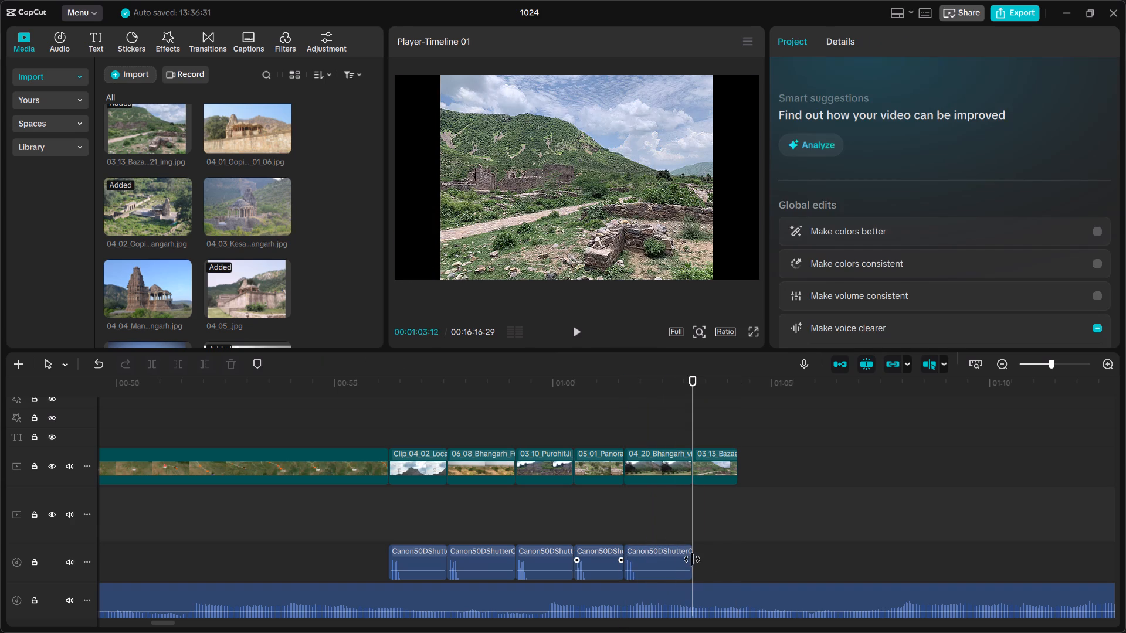
{"action": "left_click", "coordinate": [669, 554]}
{"action": "key", "text": "ctrl+c"}
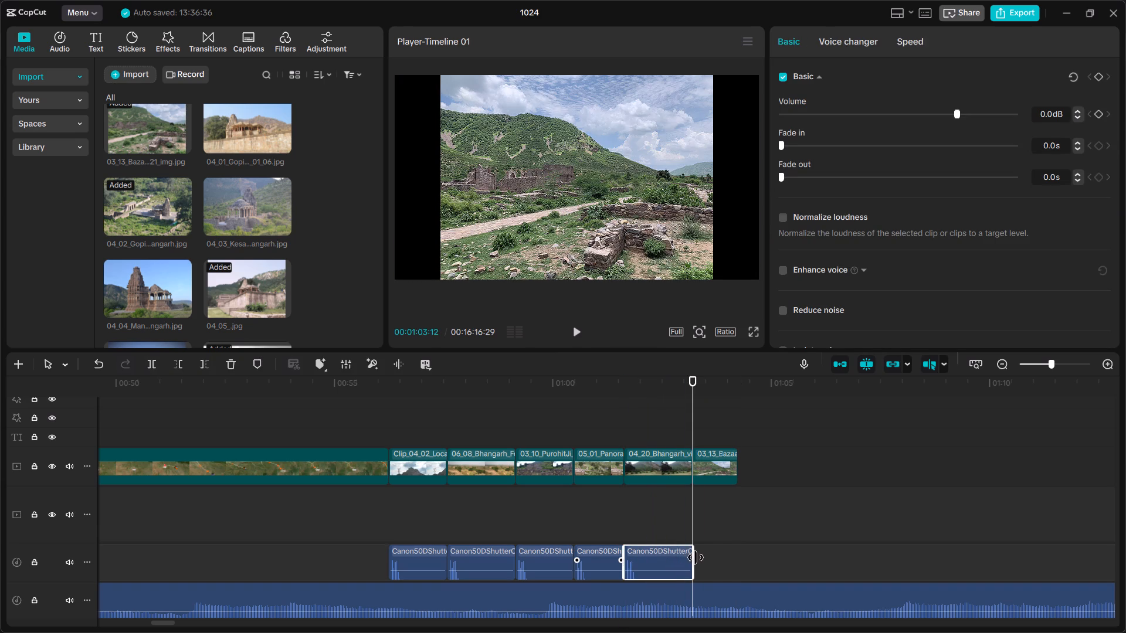
{"action": "left_click", "coordinate": [696, 557]}
{"action": "left_click", "coordinate": [707, 557]}
{"action": "key", "text": "ctrl+v"}
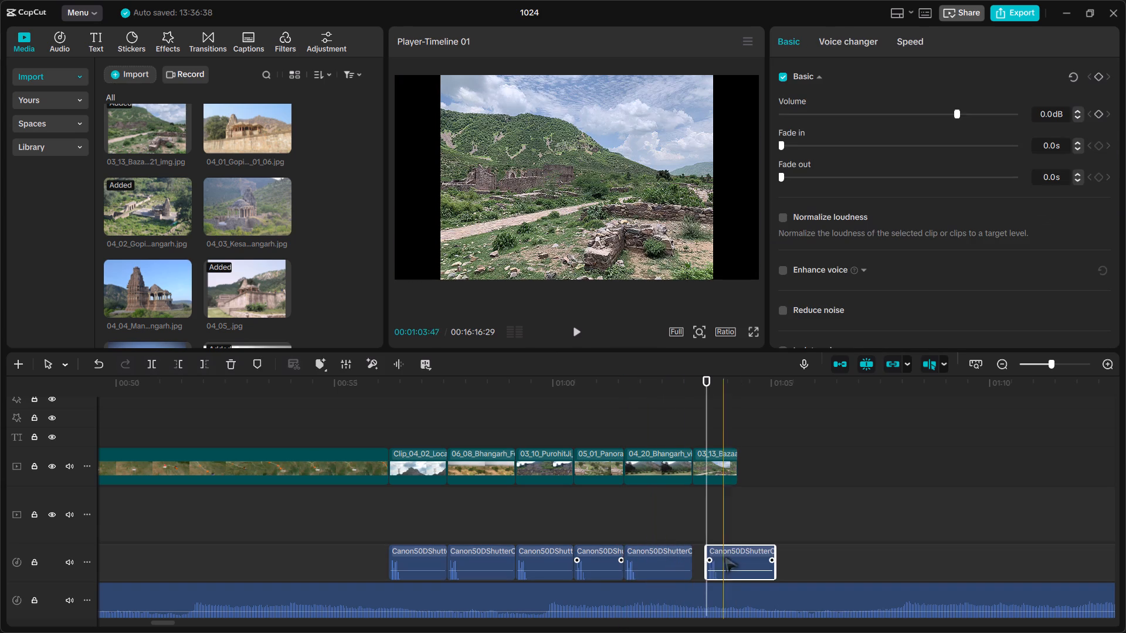
{"action": "left_click_drag", "start_coordinate": [727, 556], "coordinate": [718, 557]}
{"action": "left_click_drag", "start_coordinate": [718, 557], "coordinate": [713, 559]}
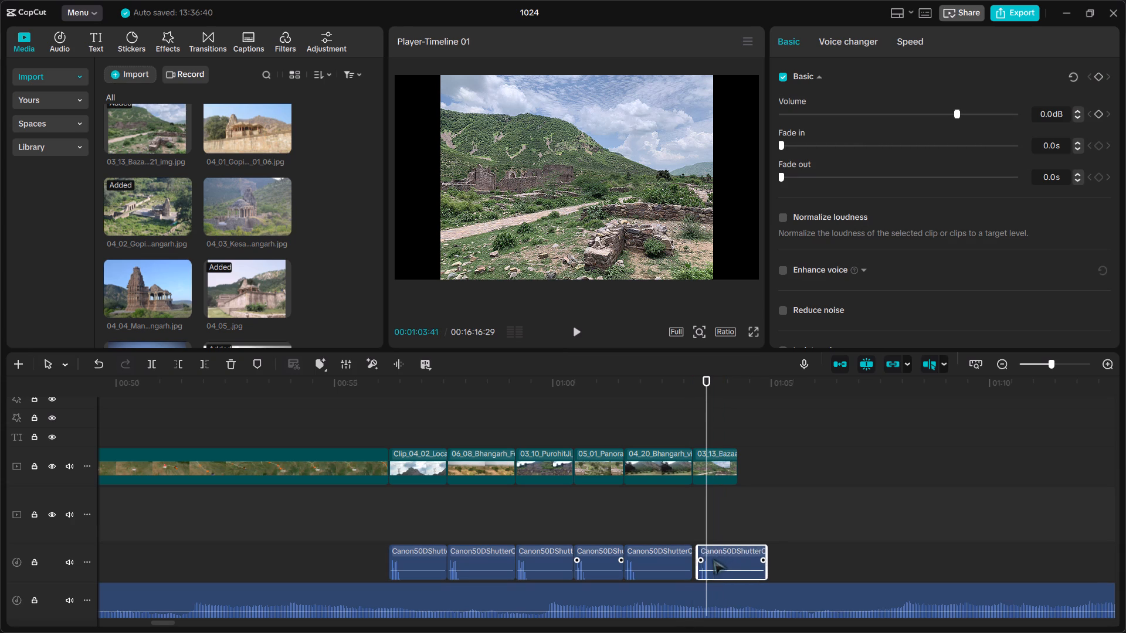
{"action": "left_click_drag", "start_coordinate": [713, 559], "coordinate": [711, 560]}
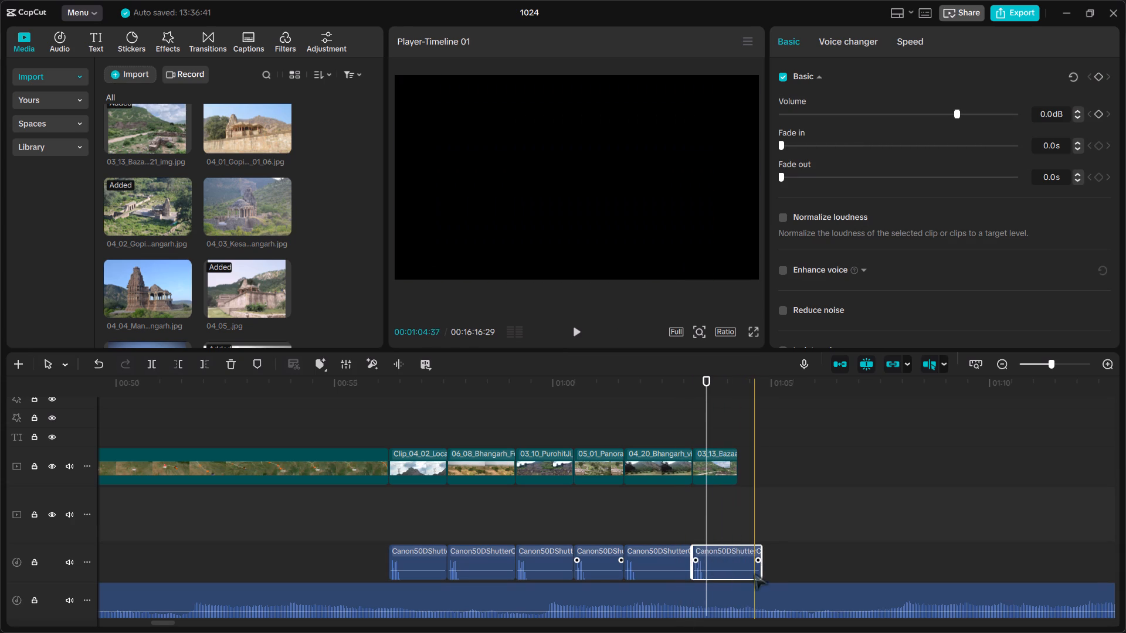
{"action": "left_click_drag", "start_coordinate": [761, 571], "coordinate": [735, 578]}
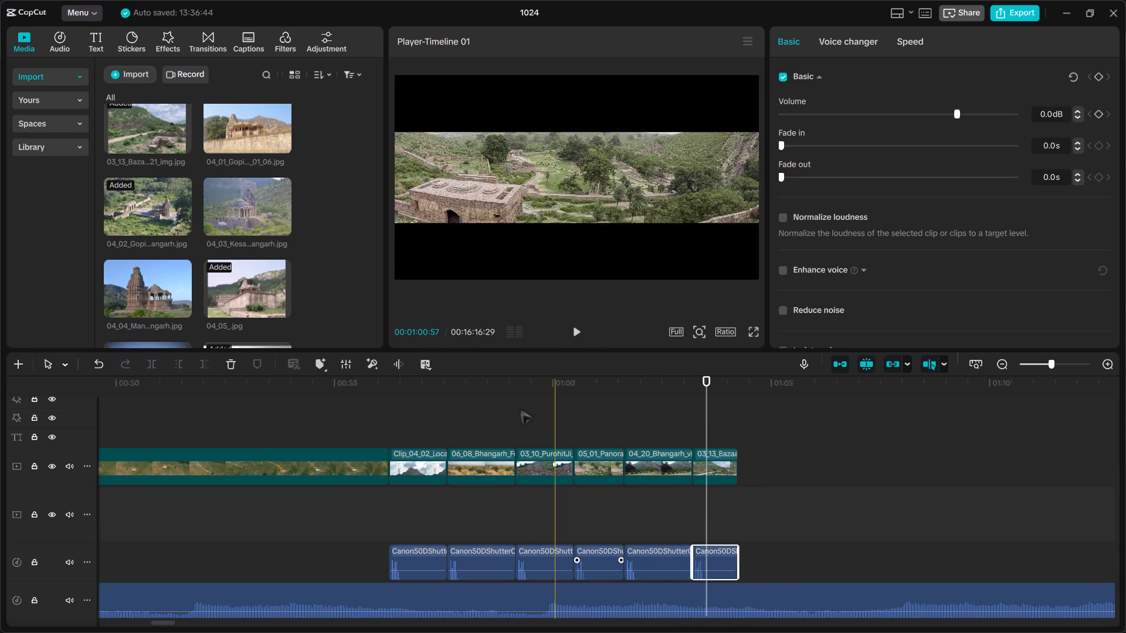
Play back the images synced to the shutter sounds, adding a marker at the village image's start and switching off auto snapping.
{"action": "left_click", "coordinate": [389, 417]}
{"action": "left_click", "coordinate": [333, 403]}
{"action": "key", "text": "space"}
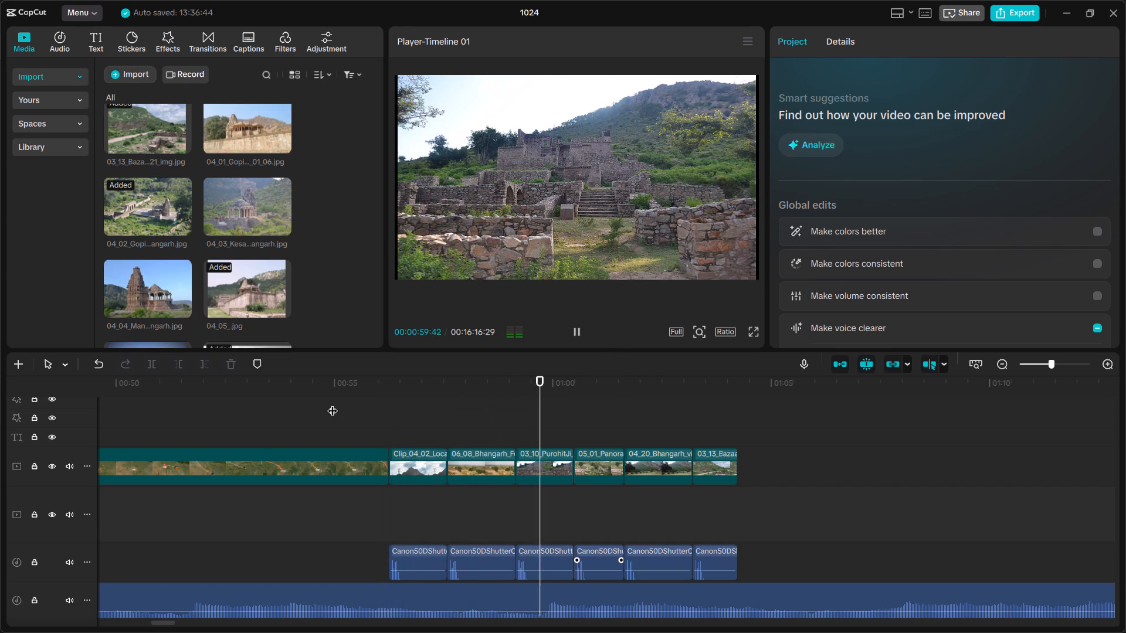
{"action": "type", "text": "mn"}
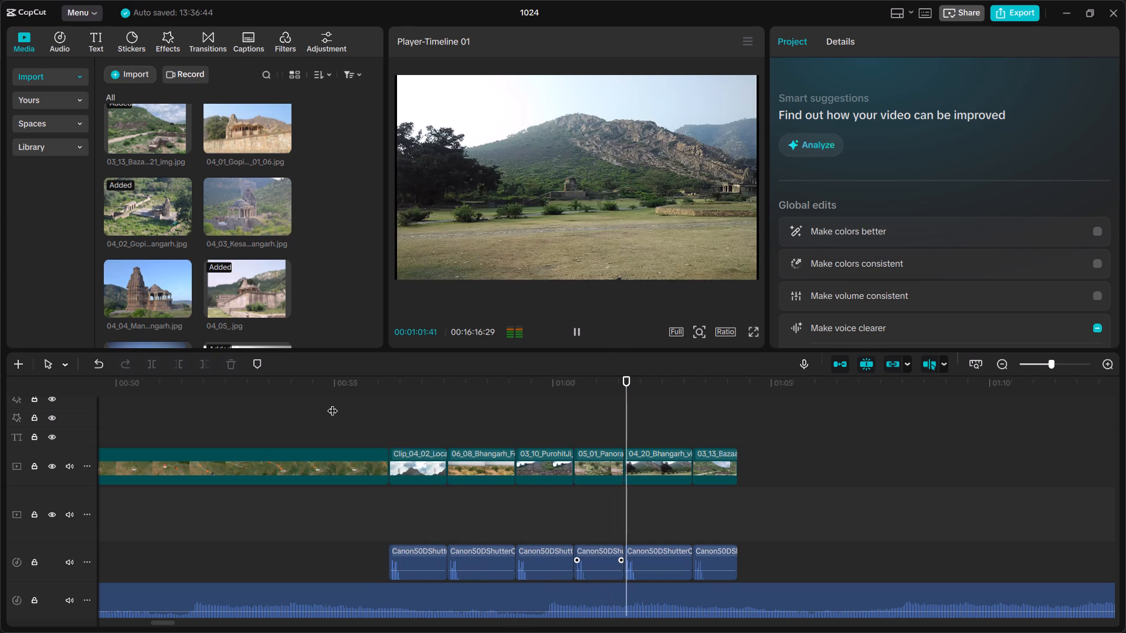
{"action": "key", "text": "space"}
Turn off uniform scale for the 05_01 panorama image and set its scale height to 216% so it fills the frame.
{"action": "left_click", "coordinate": [596, 399]}
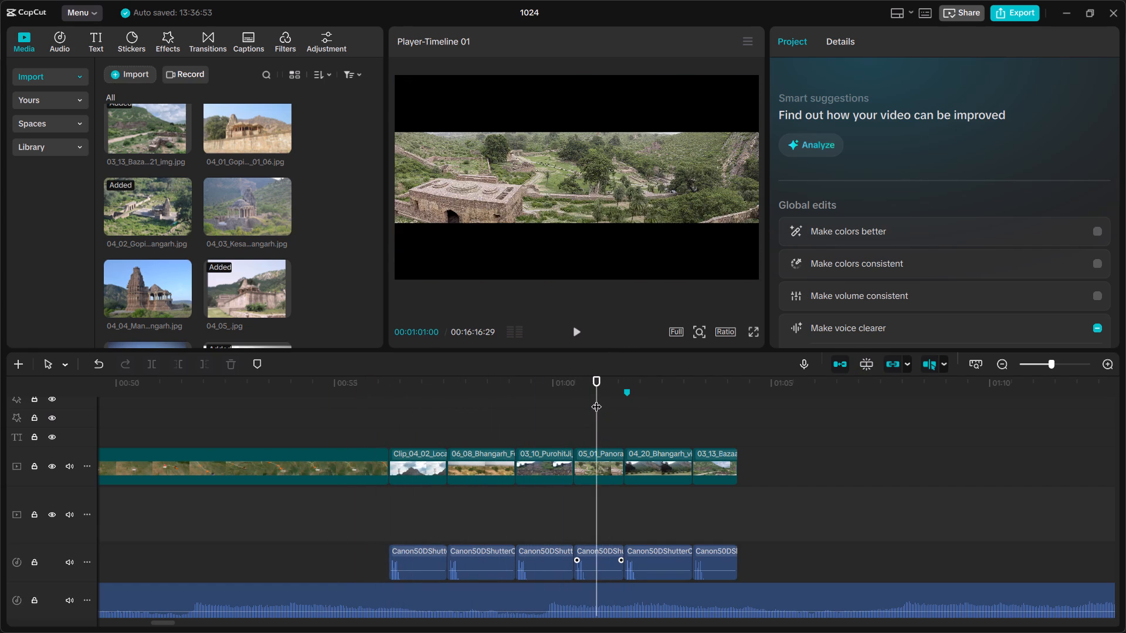
{"action": "left_click", "coordinate": [601, 196]}
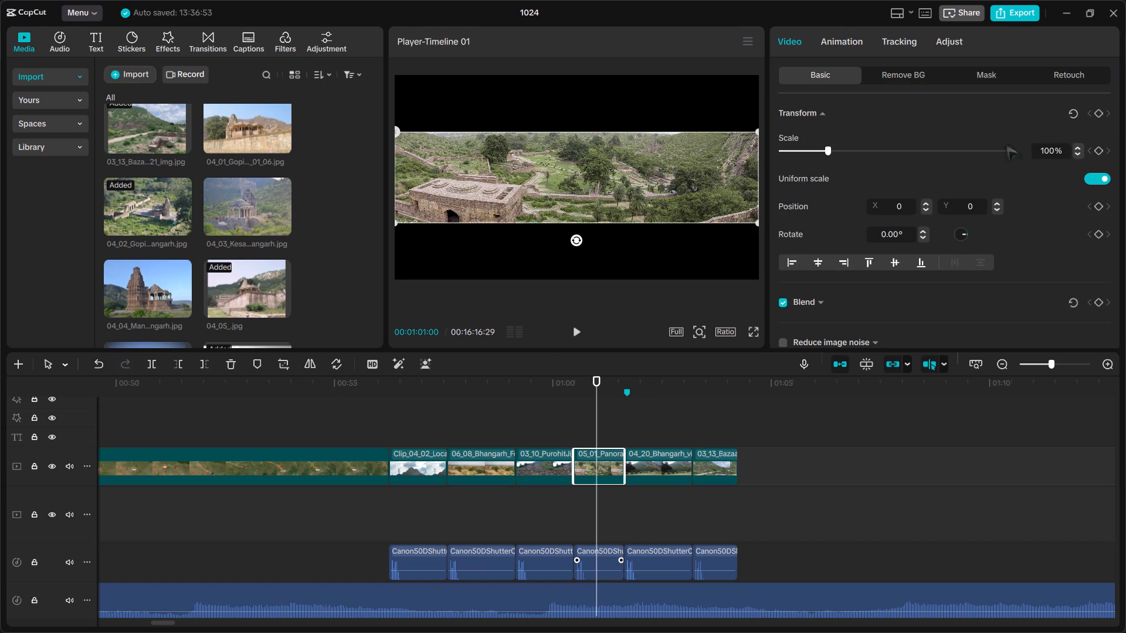
{"action": "left_click", "coordinate": [1093, 176]}
{"action": "left_click_drag", "start_coordinate": [825, 186], "coordinate": [840, 193]}
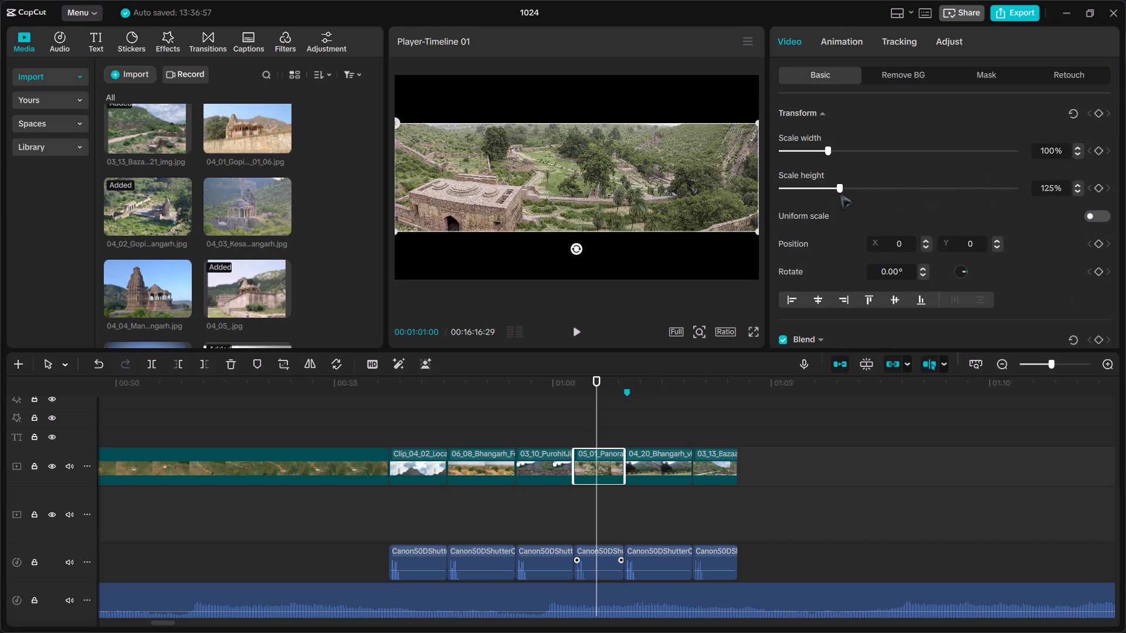
{"action": "left_click_drag", "start_coordinate": [840, 193], "coordinate": [889, 224]}
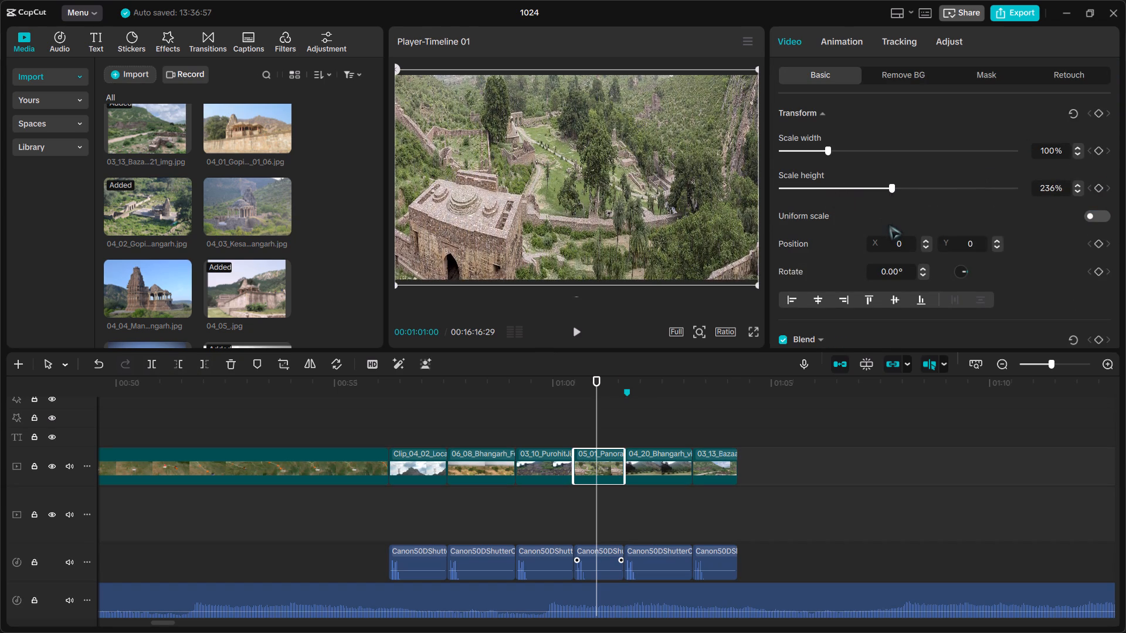
{"action": "left_click_drag", "start_coordinate": [889, 224], "coordinate": [880, 222]}
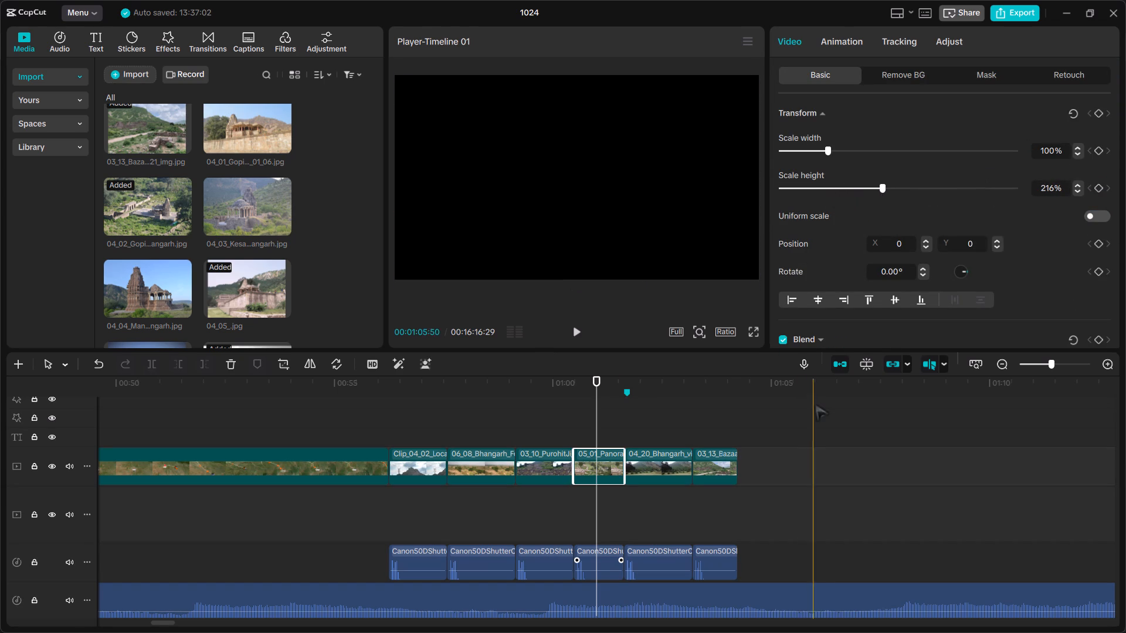
Turn off uniform scale for the 03_13 Bazaar image and set its scale width to 133% to cover the side bars.
{"action": "left_click", "coordinate": [477, 392]}
{"action": "key", "text": "space"}
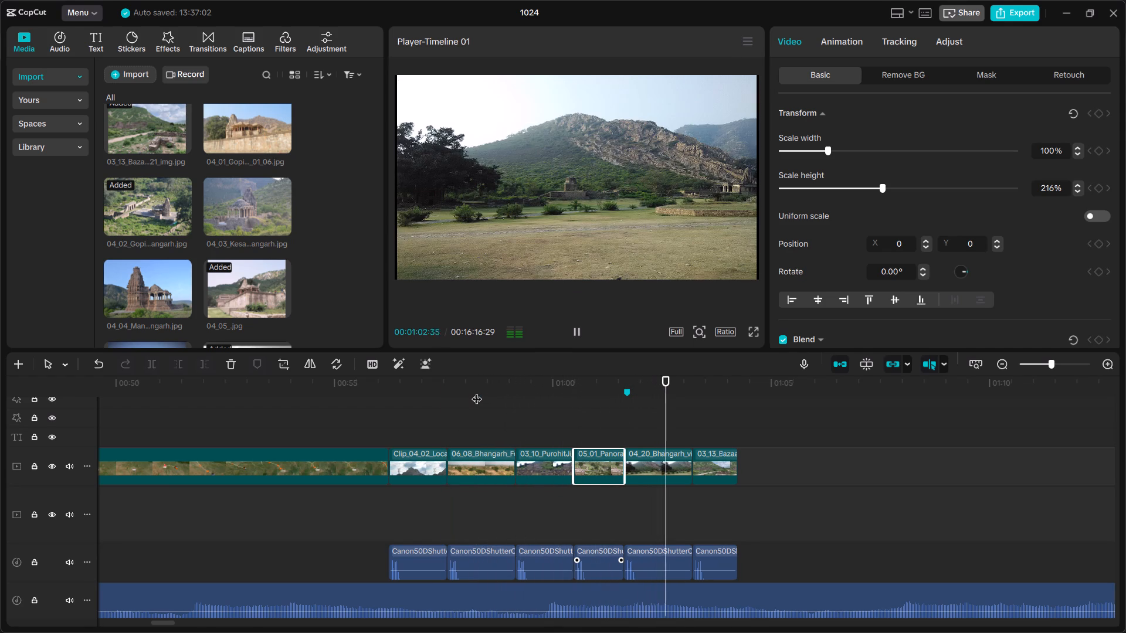
{"action": "key", "text": "space"}
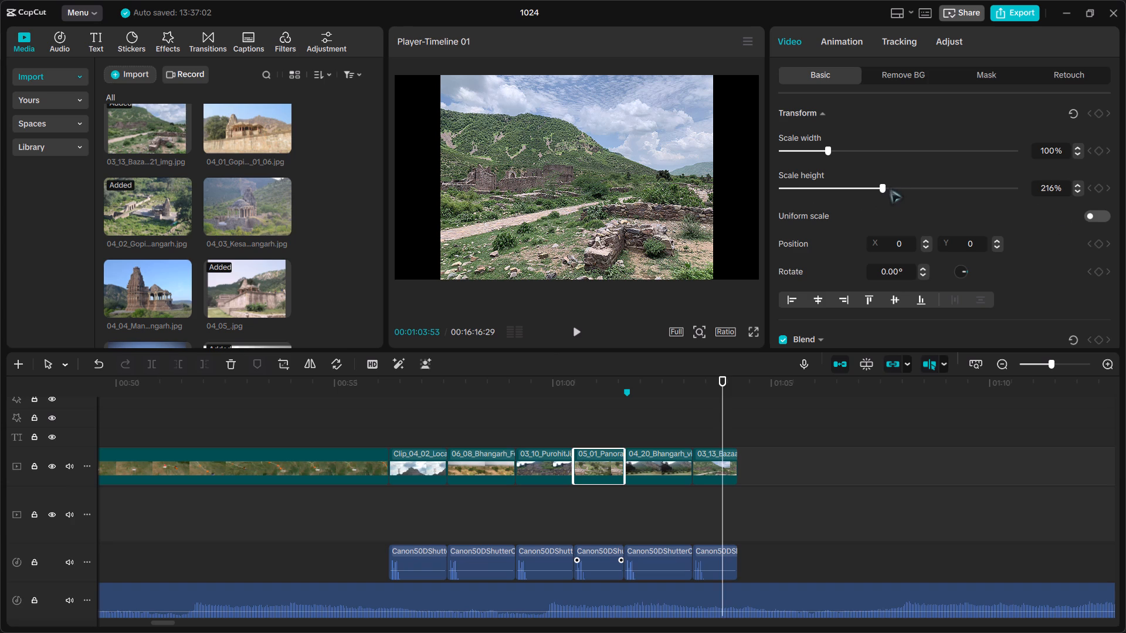
{"action": "left_click", "coordinate": [677, 200]}
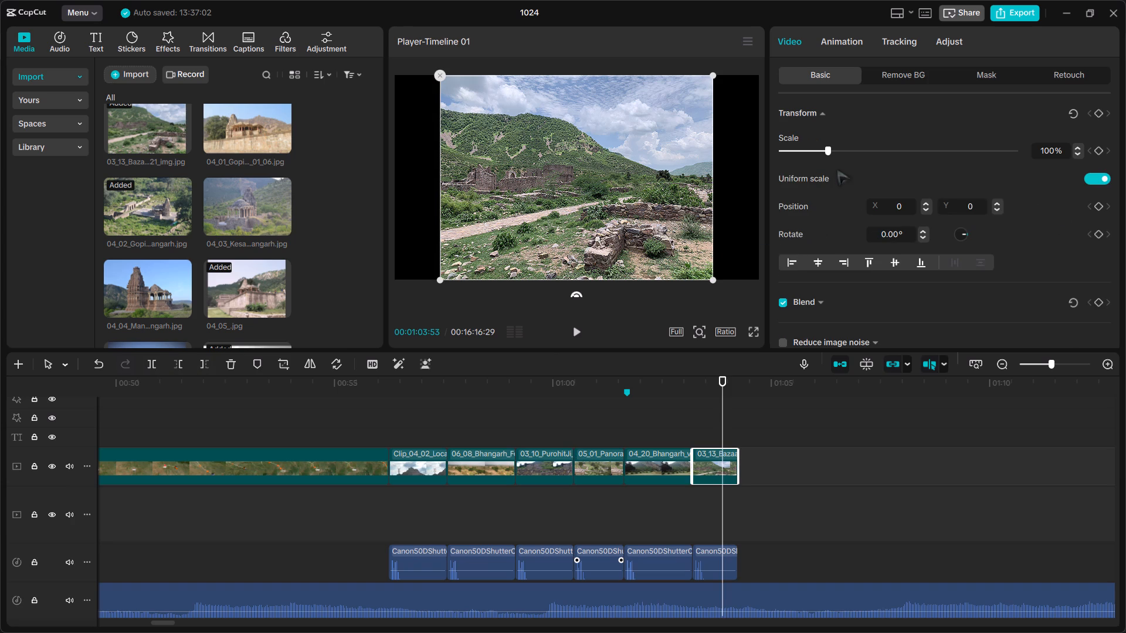
{"action": "left_click", "coordinate": [1085, 182]}
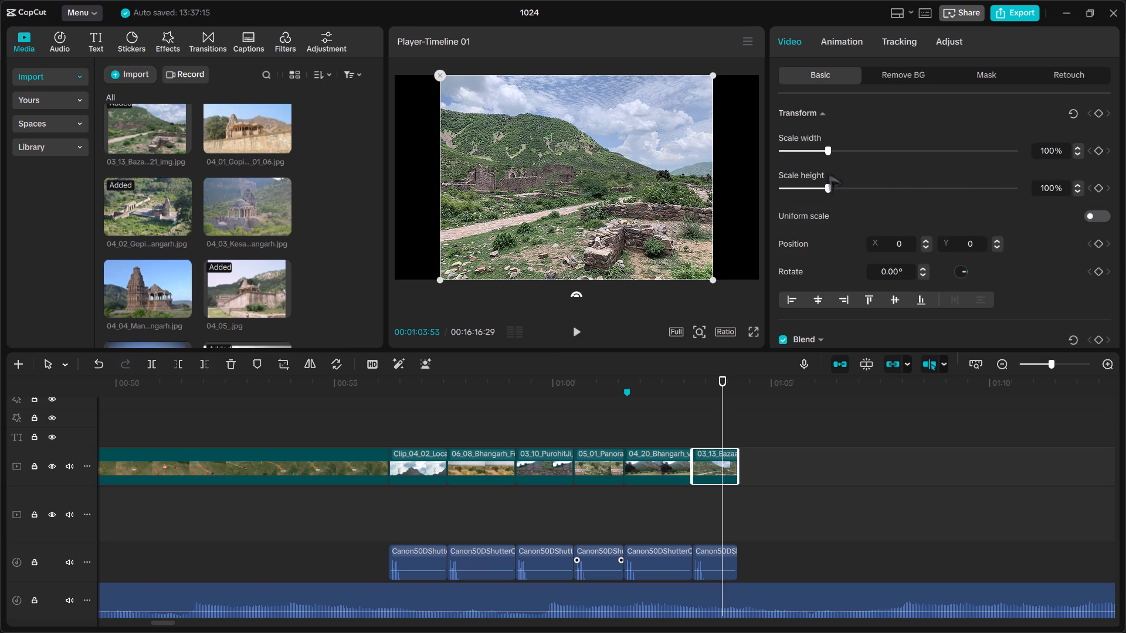
{"action": "left_click_drag", "start_coordinate": [829, 154], "coordinate": [841, 186]}
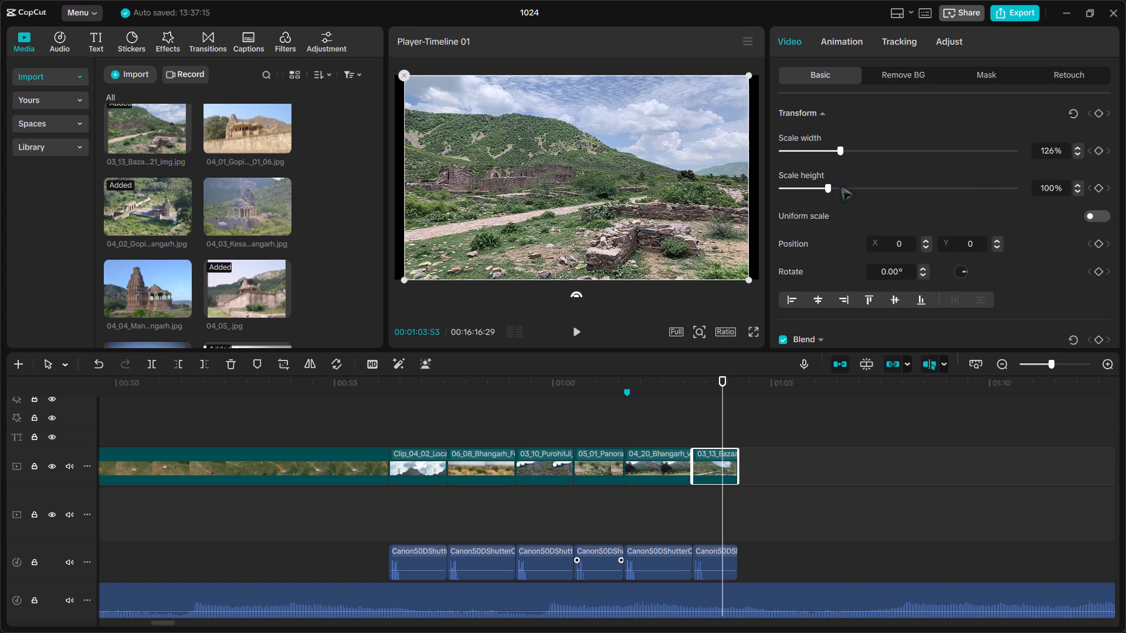
{"action": "left_click_drag", "start_coordinate": [841, 186], "coordinate": [844, 198]}
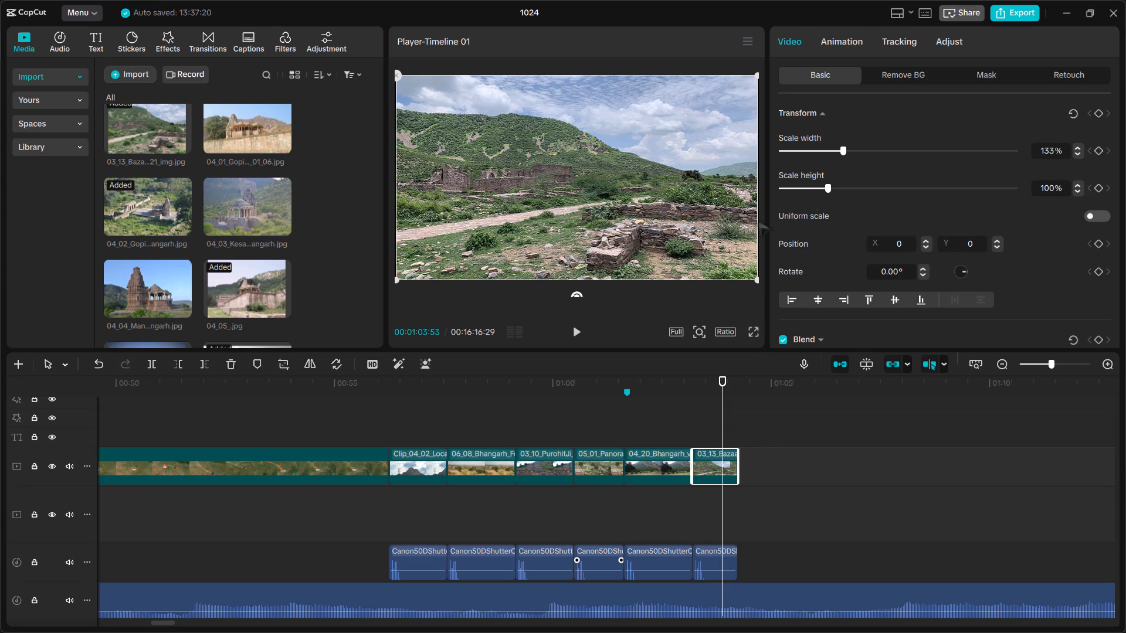
Play back the end of the image sequence and examine the imported fort images and clips for footage to follow it.
{"action": "key", "text": "space"}
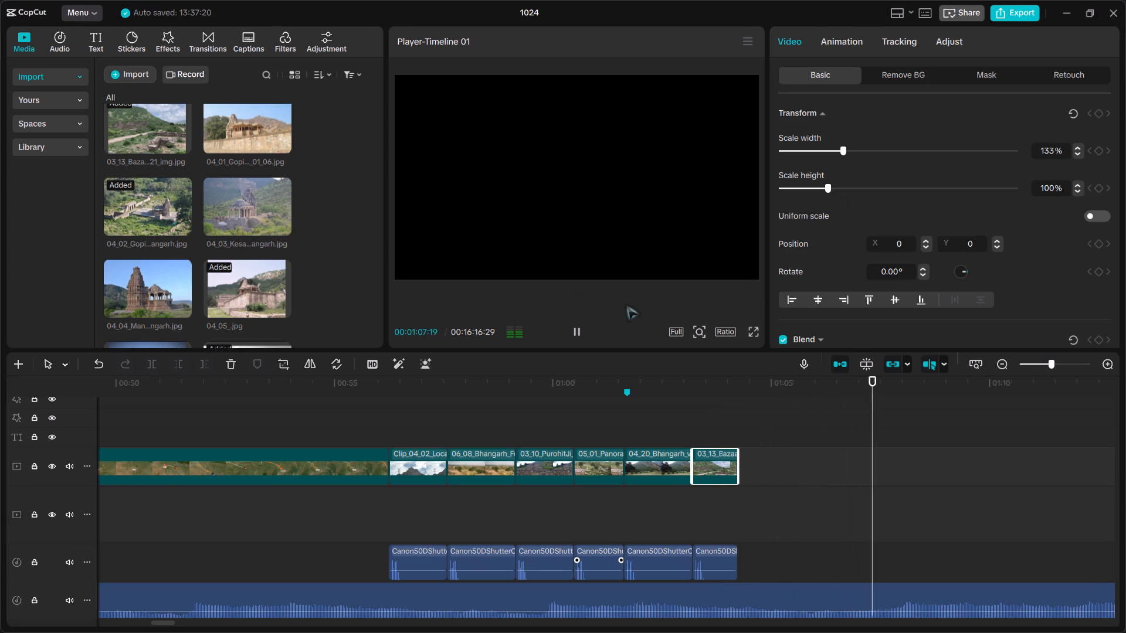
{"action": "key", "text": "space"}
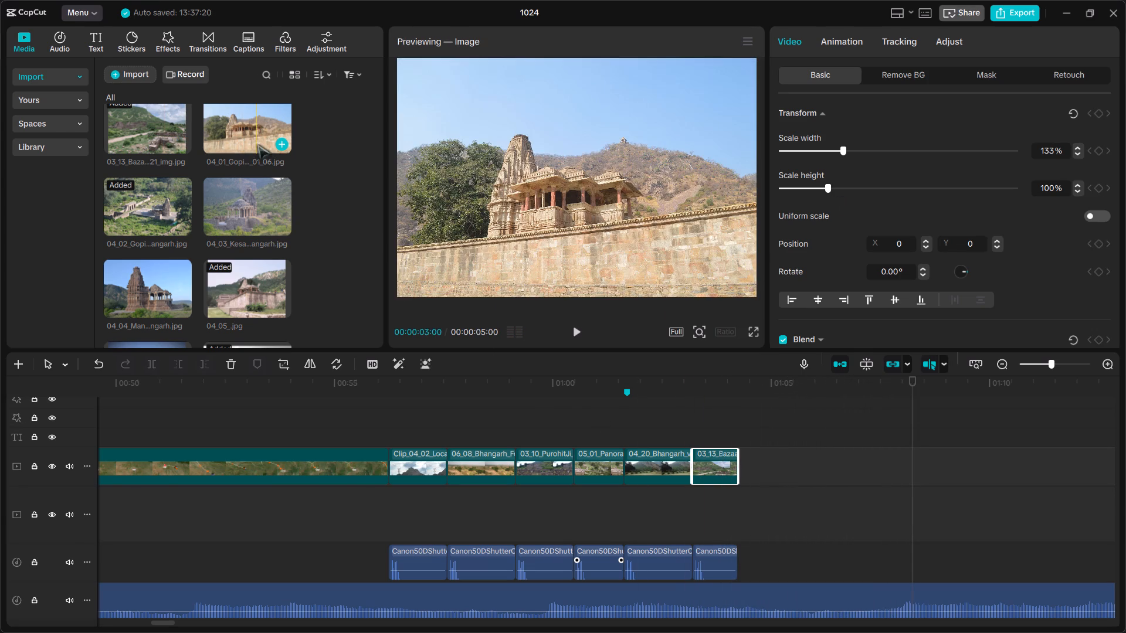
{"action": "key", "text": "space"}
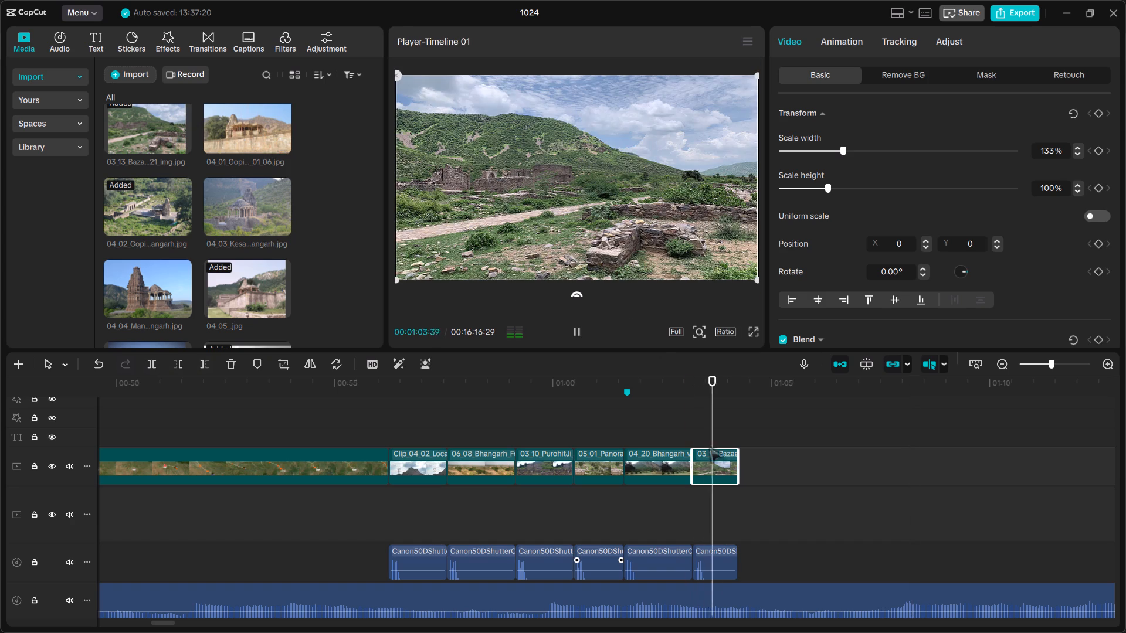
{"action": "scroll", "coordinate": [303, 272], "scroll_direction": "down", "scroll_amount": 5}
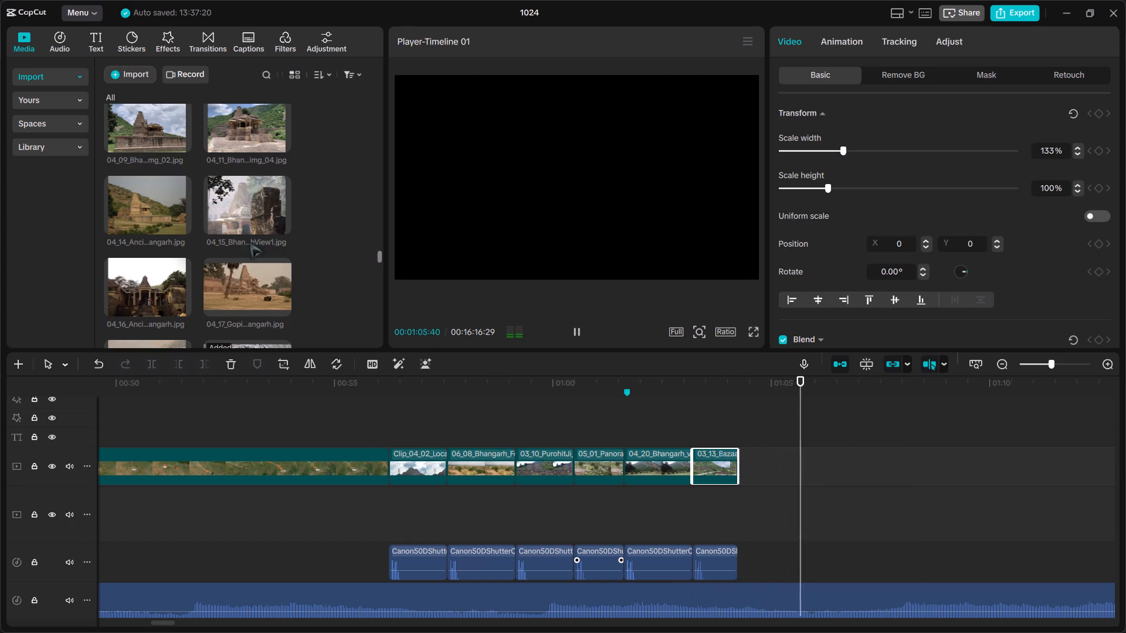
{"action": "left_click", "coordinate": [267, 277]}
{"action": "left_click", "coordinate": [731, 423]}
{"action": "key", "text": "space"}
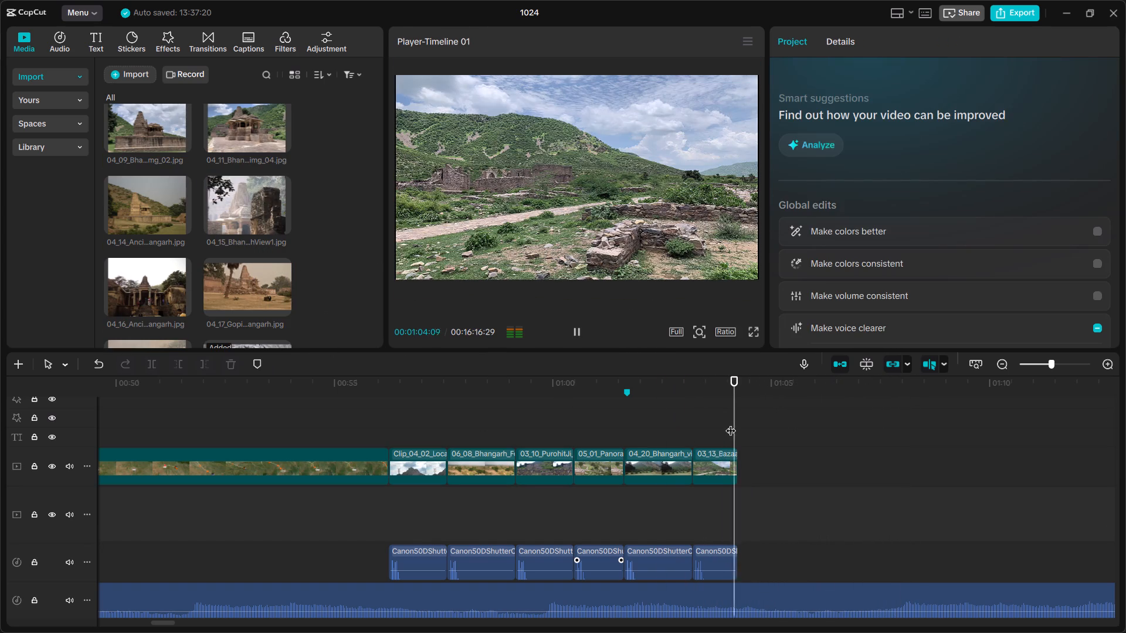
{"action": "scroll", "coordinate": [150, 274], "scroll_direction": "down", "scroll_amount": 20}
{"action": "scroll", "coordinate": [150, 274], "scroll_direction": "down", "scroll_amount": 20}
{"action": "scroll", "coordinate": [150, 274], "scroll_direction": "down", "scroll_amount": 20}
{"action": "scroll", "coordinate": [170, 273], "scroll_direction": "up", "scroll_amount": 14}
{"action": "scroll", "coordinate": [170, 273], "scroll_direction": "up", "scroll_amount": 20}
{"action": "scroll", "coordinate": [170, 273], "scroll_direction": "up", "scroll_amount": 9}
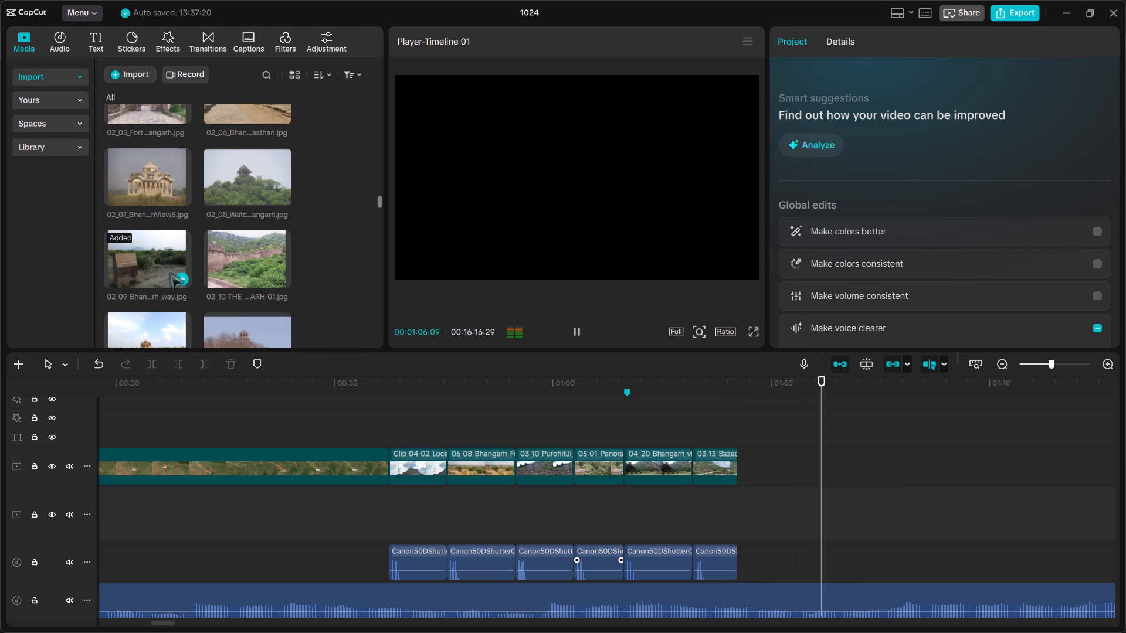
{"action": "scroll", "coordinate": [196, 263], "scroll_direction": "up", "scroll_amount": 1}
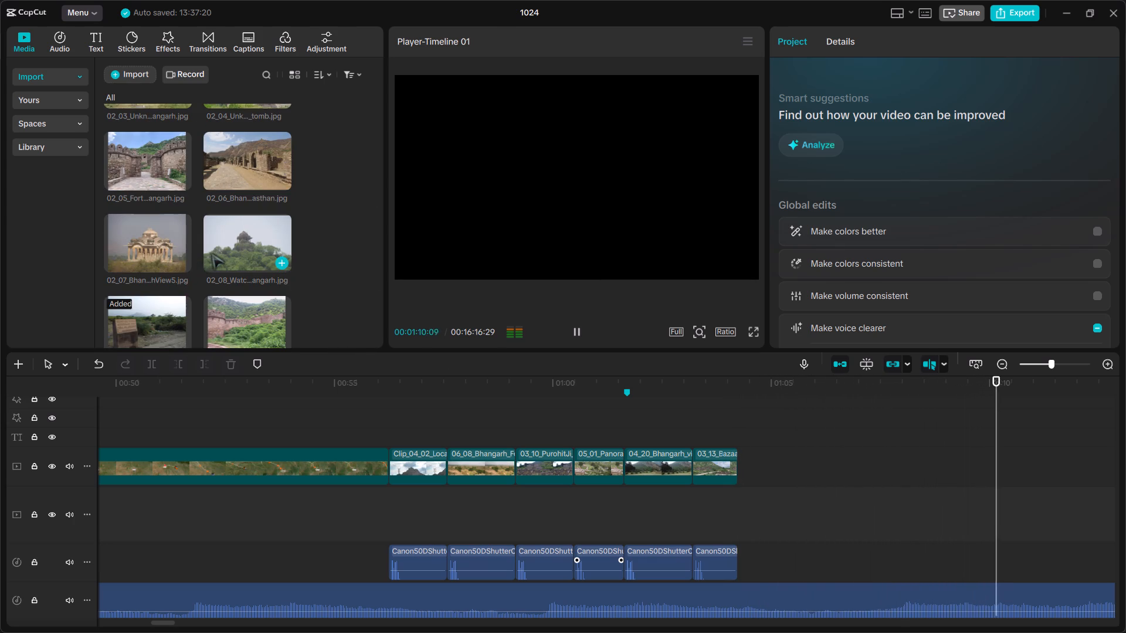
{"action": "scroll", "coordinate": [212, 253], "scroll_direction": "up", "scroll_amount": 11}
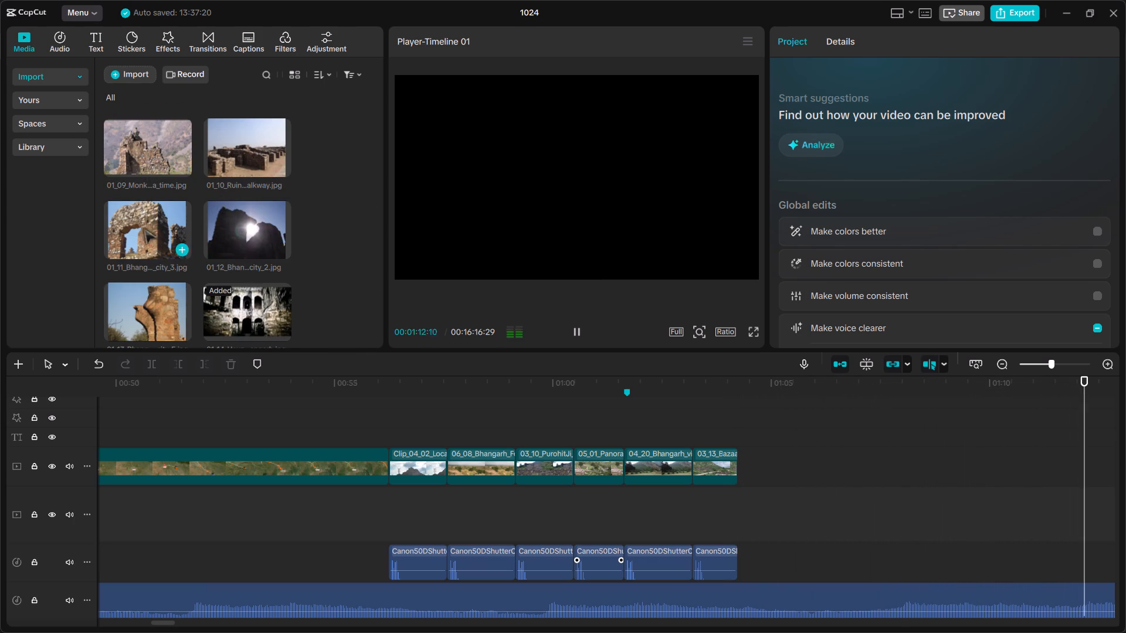
{"action": "scroll", "coordinate": [147, 257], "scroll_direction": "up", "scroll_amount": 14}
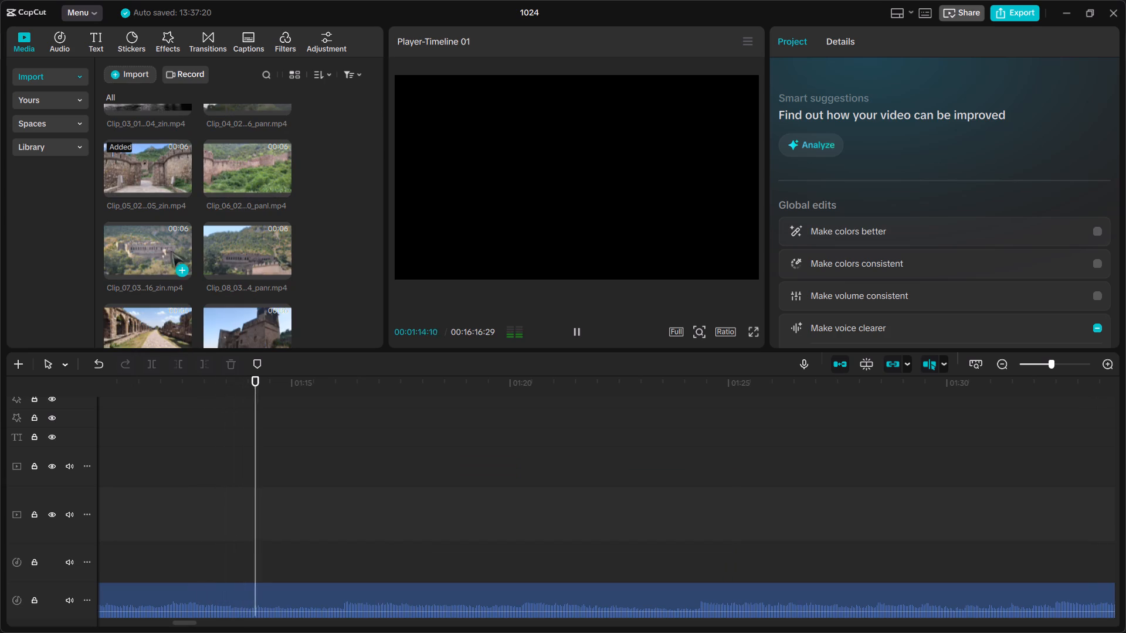
{"action": "key", "text": "space"}
{"action": "left_click", "coordinate": [233, 258]}
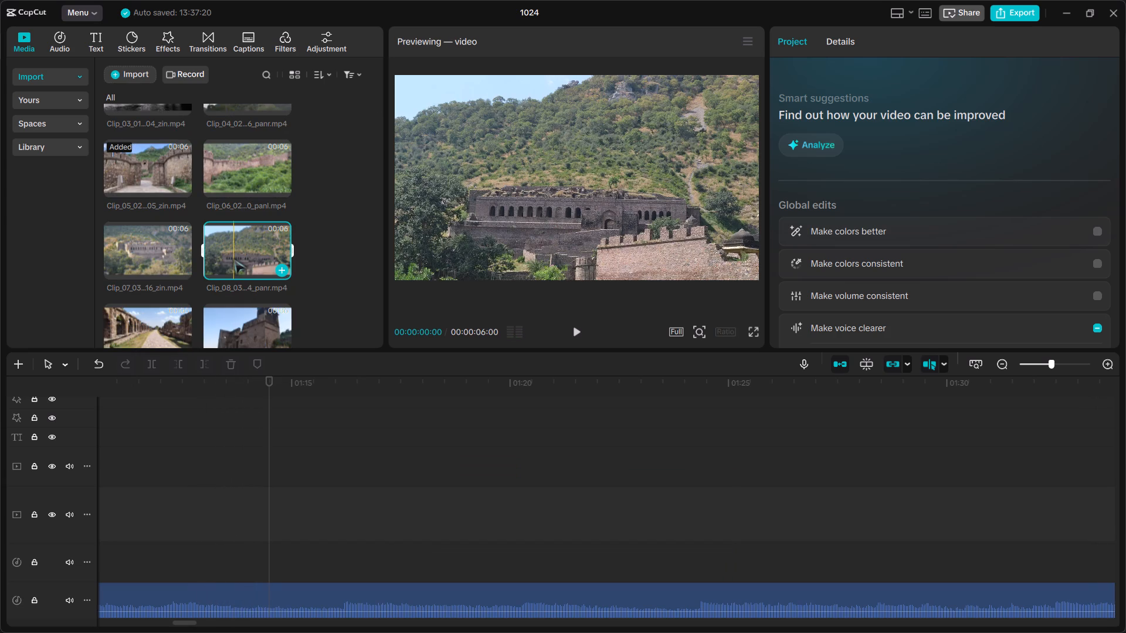
{"action": "left_click", "coordinate": [143, 249]}
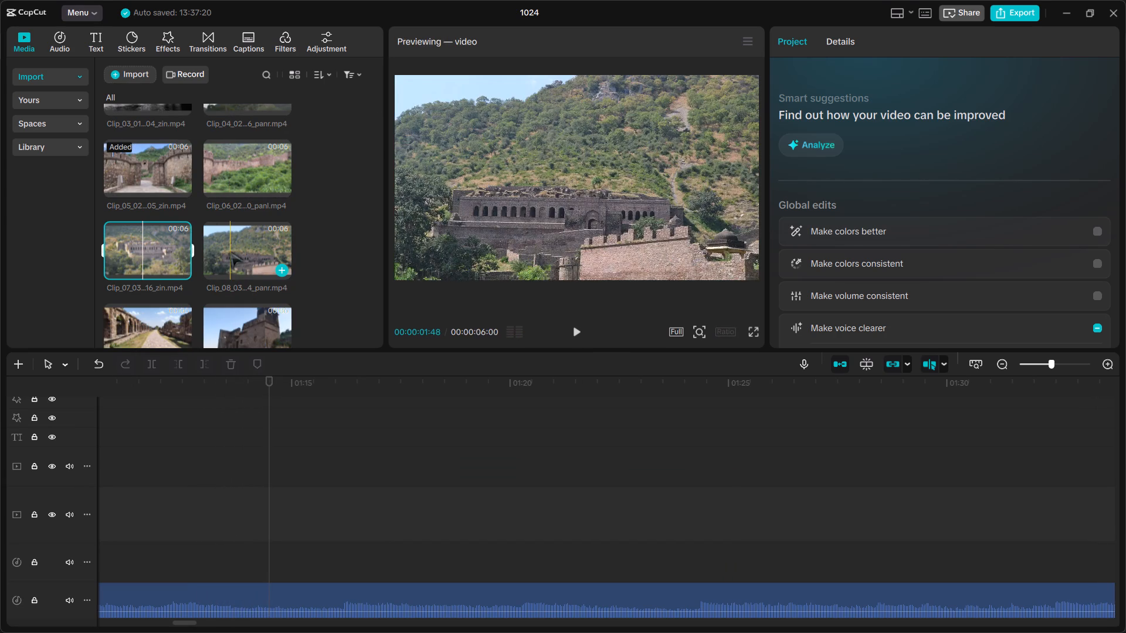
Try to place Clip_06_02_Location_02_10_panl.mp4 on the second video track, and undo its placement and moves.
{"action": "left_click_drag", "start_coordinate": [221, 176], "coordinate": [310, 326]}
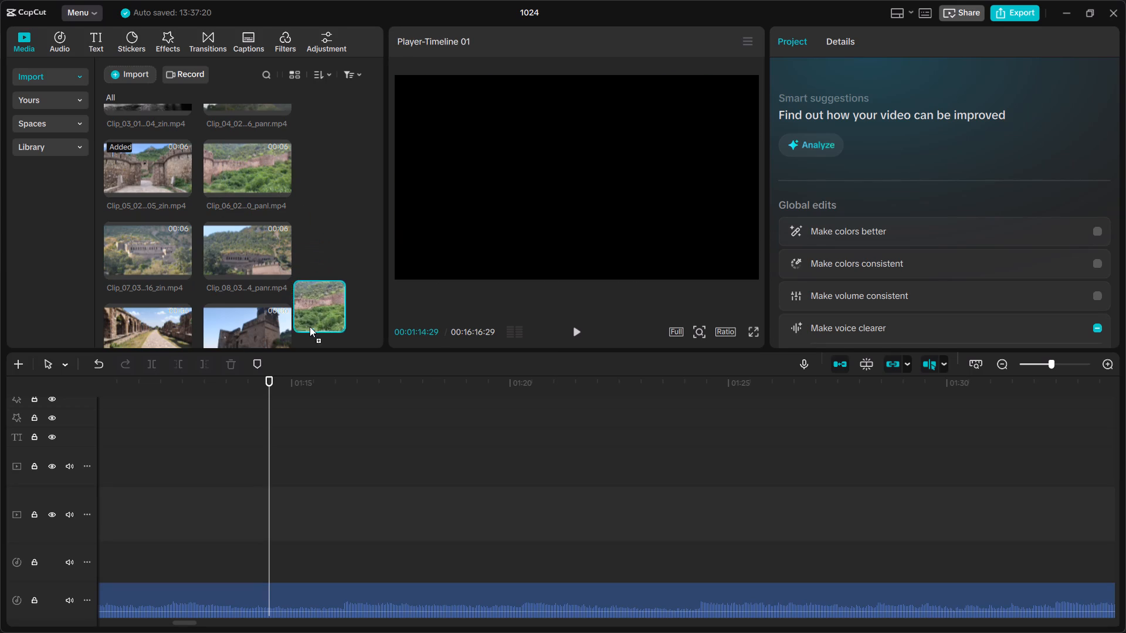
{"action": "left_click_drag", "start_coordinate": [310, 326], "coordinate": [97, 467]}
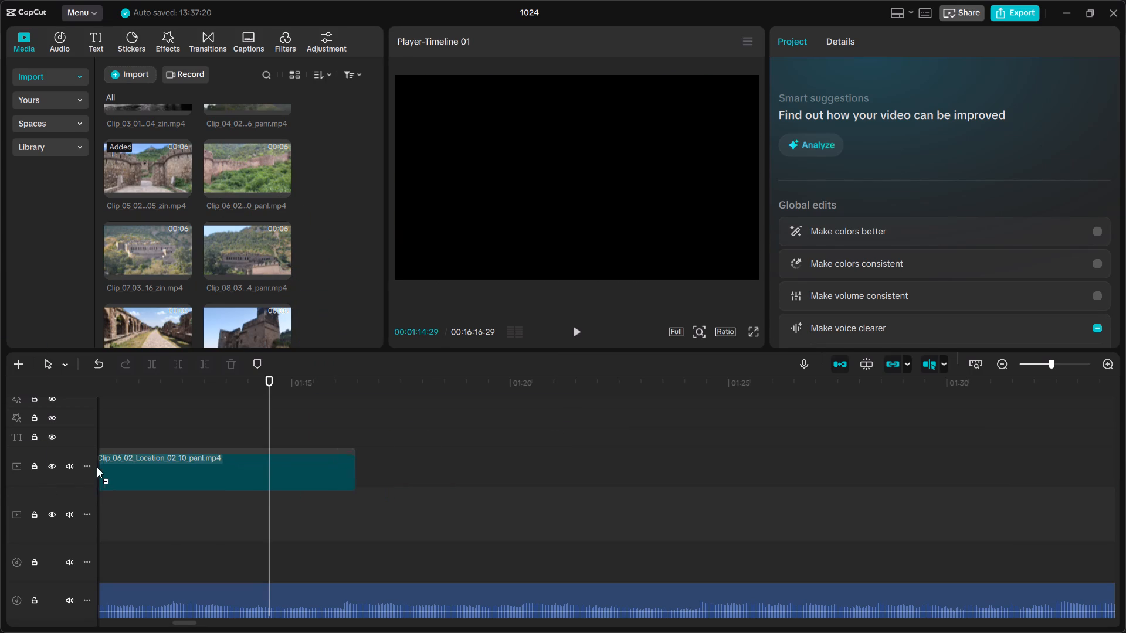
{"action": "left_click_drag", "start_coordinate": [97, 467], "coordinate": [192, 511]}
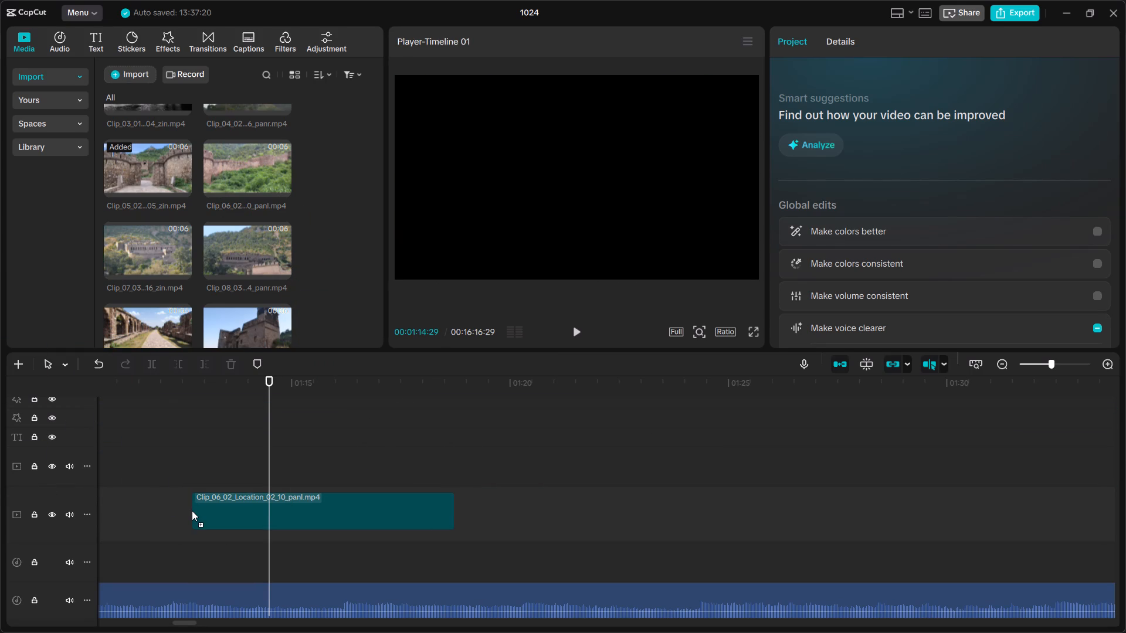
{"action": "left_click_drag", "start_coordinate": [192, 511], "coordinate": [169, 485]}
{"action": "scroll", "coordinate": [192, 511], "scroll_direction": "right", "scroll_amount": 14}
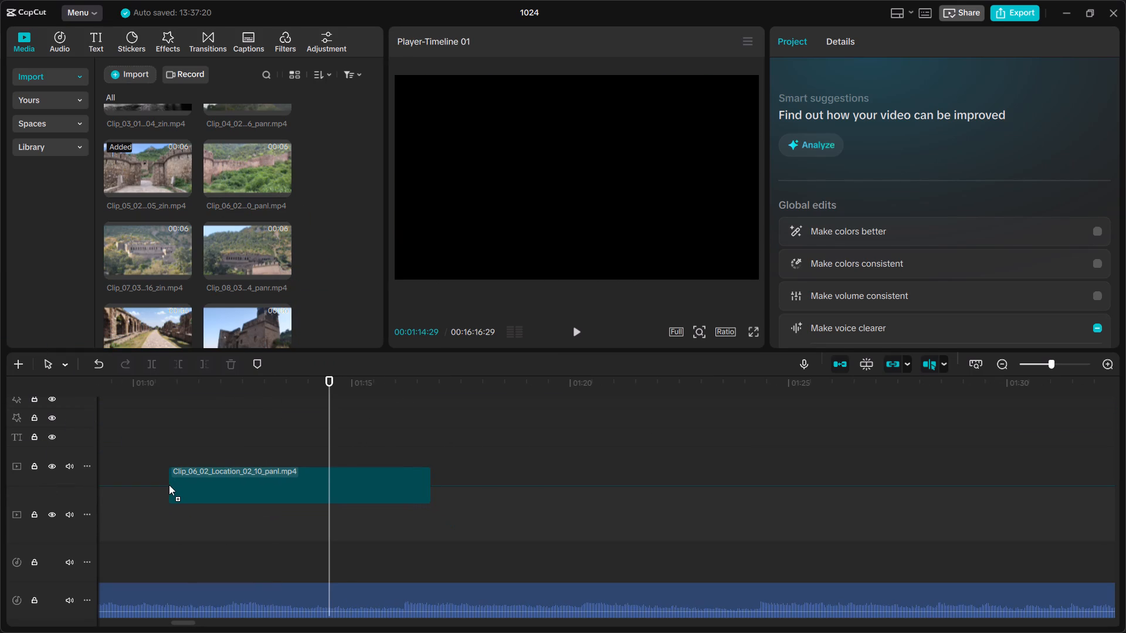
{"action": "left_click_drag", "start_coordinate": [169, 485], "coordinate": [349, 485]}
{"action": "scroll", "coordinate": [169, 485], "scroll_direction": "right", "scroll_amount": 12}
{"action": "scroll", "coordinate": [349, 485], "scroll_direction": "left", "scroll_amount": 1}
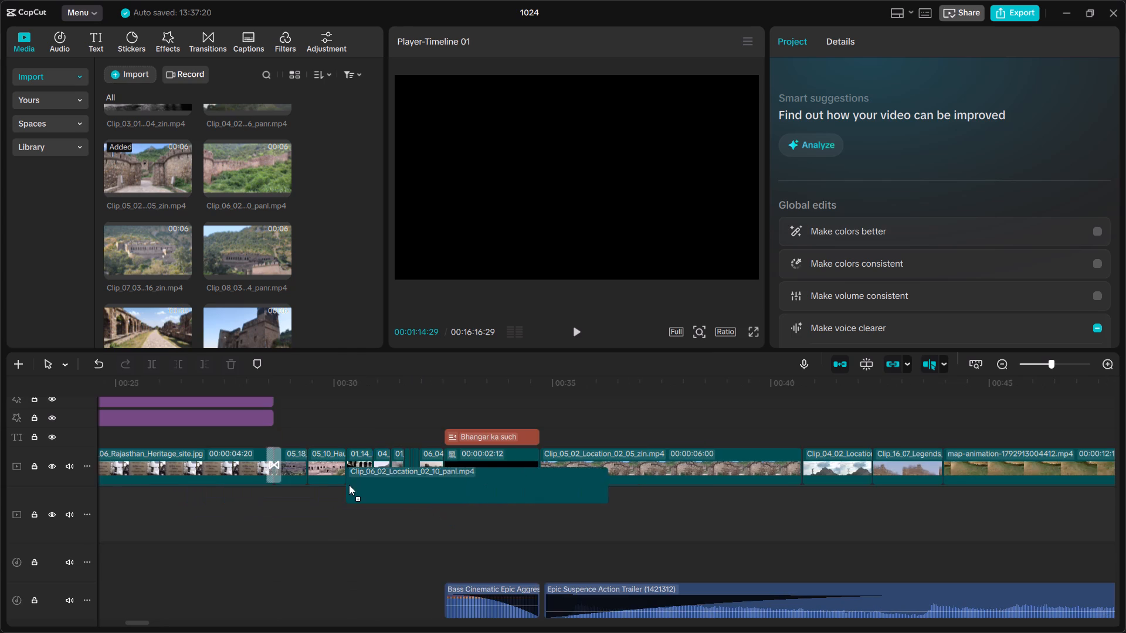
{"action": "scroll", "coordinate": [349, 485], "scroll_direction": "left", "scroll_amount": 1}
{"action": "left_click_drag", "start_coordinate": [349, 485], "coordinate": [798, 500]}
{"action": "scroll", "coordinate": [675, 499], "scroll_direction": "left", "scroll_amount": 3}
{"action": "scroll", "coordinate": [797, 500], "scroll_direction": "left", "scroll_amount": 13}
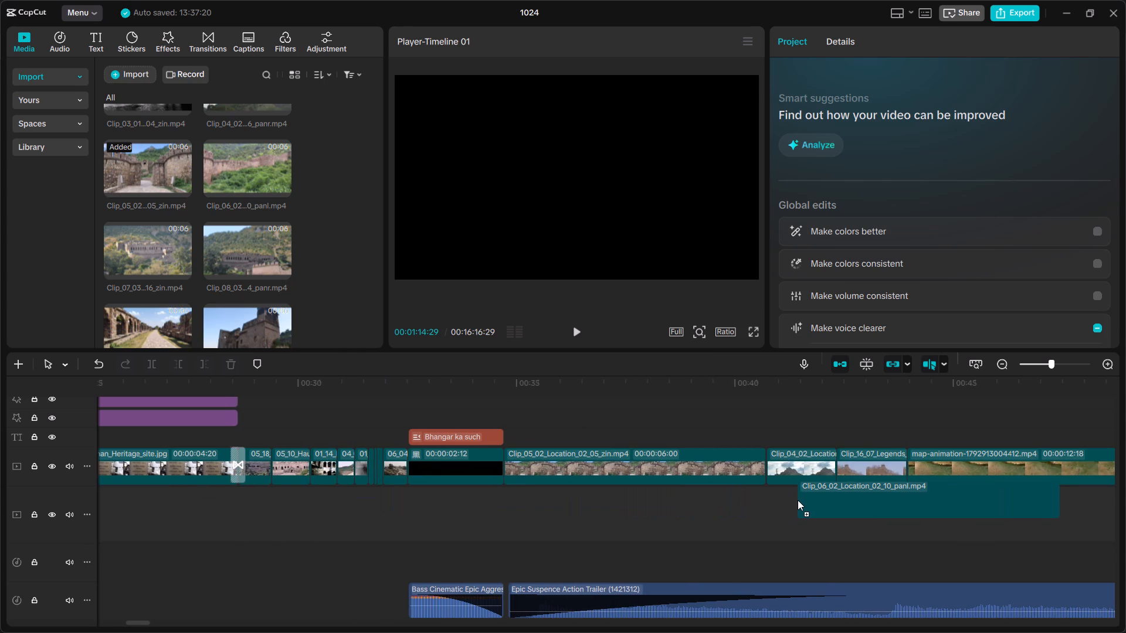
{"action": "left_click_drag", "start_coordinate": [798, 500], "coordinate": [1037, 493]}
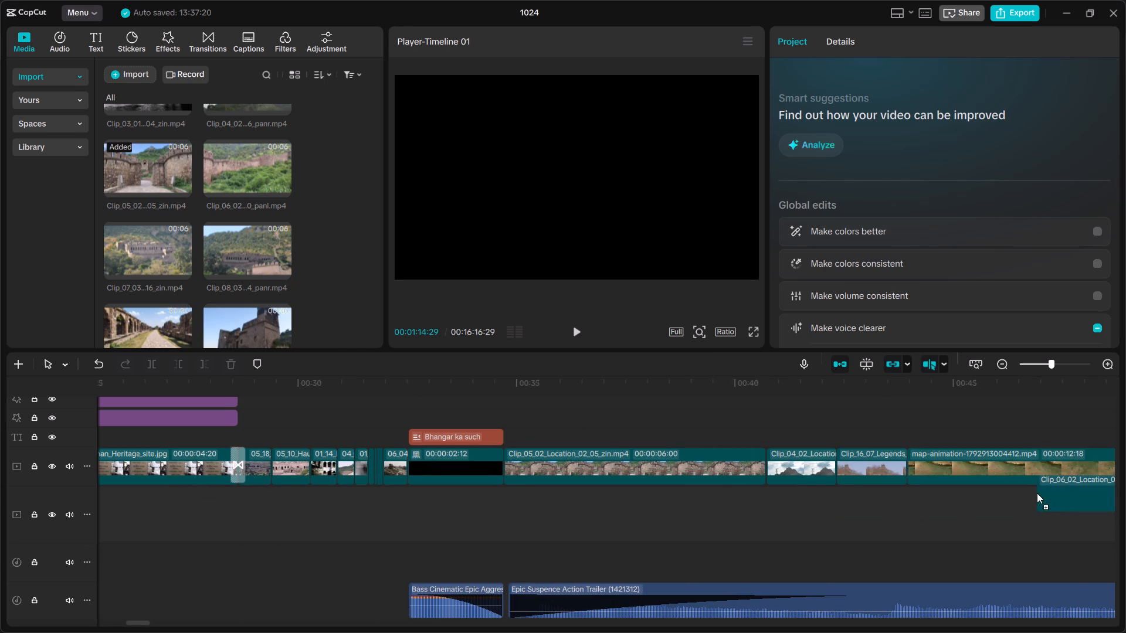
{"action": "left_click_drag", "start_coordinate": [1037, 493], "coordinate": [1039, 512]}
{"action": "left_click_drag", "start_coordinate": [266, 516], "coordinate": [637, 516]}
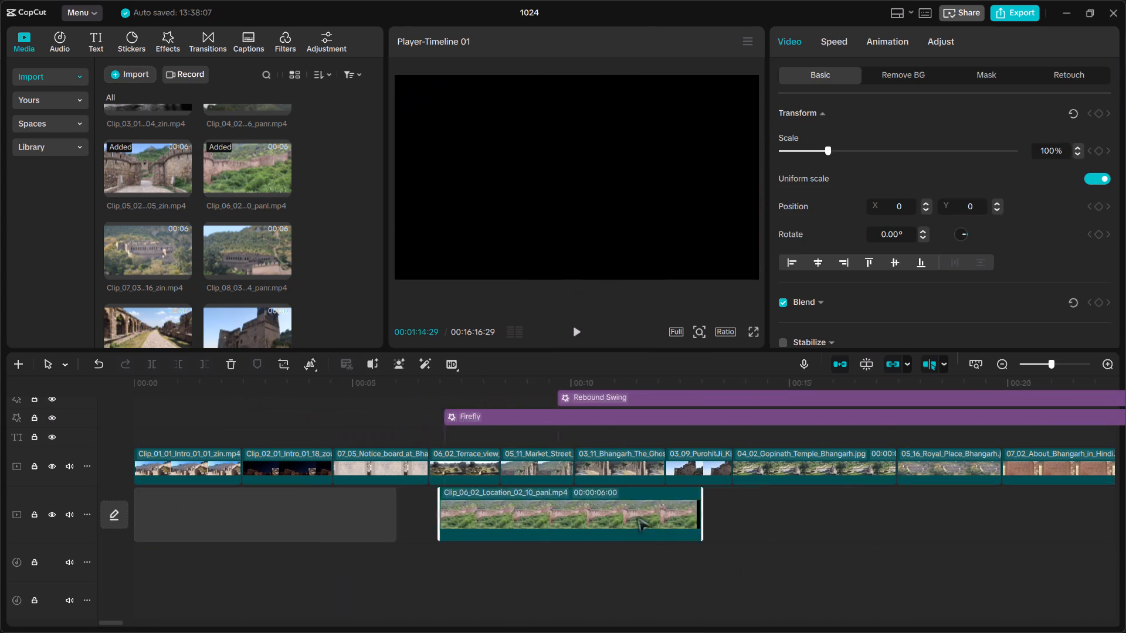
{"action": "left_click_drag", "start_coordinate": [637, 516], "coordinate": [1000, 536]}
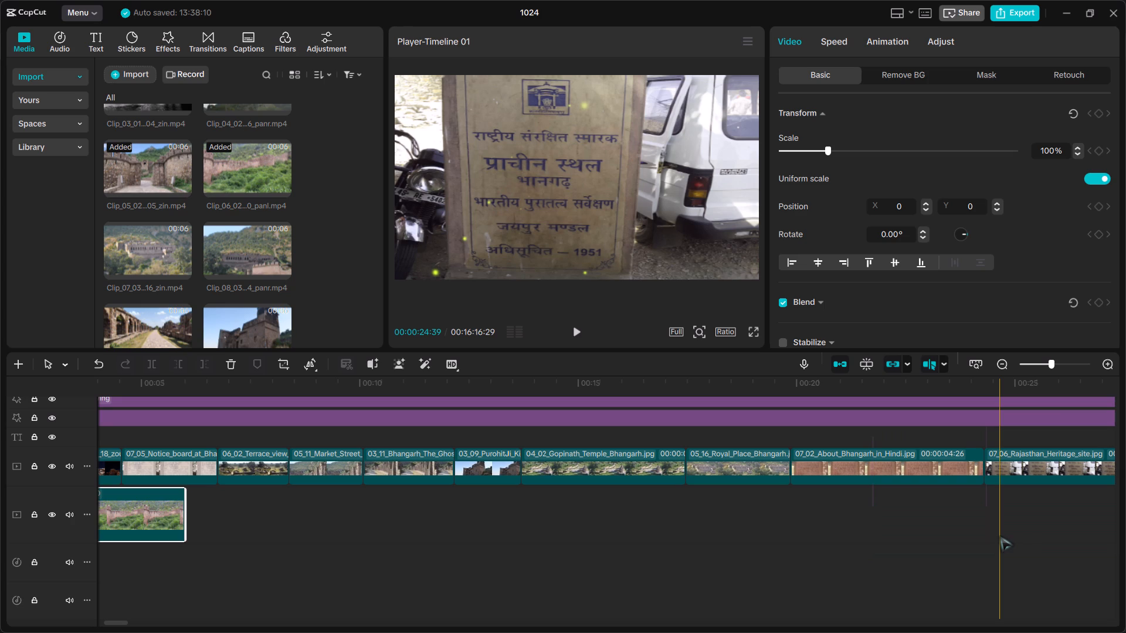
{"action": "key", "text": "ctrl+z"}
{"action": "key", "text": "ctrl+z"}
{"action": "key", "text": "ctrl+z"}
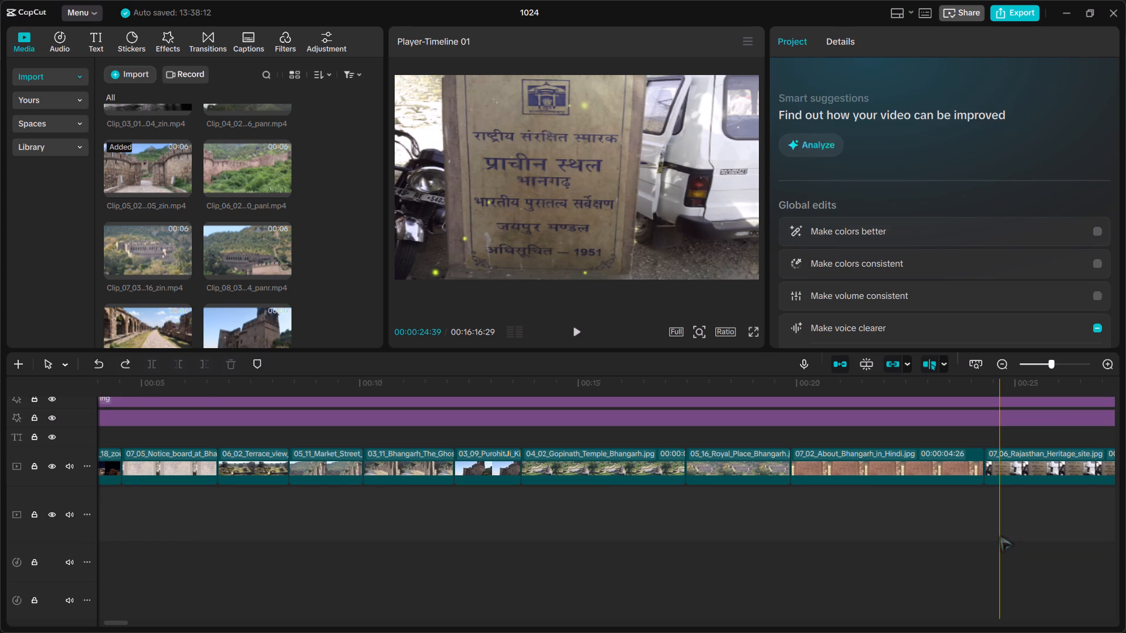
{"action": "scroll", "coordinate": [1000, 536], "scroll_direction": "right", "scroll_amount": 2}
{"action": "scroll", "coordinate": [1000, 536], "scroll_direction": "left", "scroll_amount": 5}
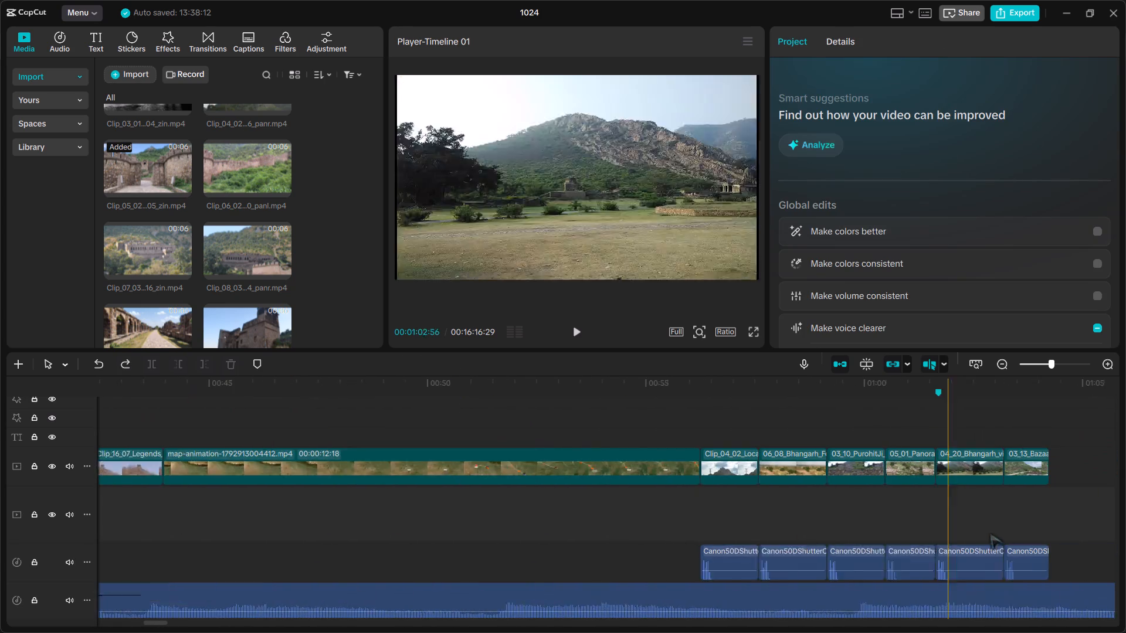
Add Clip_06_02_Location_02_10_panl.mp4 to the main video track directly after the 03_13 Bazaar image and trim its end to about 2.7 seconds.
{"action": "left_click", "coordinate": [554, 470]}
{"action": "left_click", "coordinate": [533, 472]}
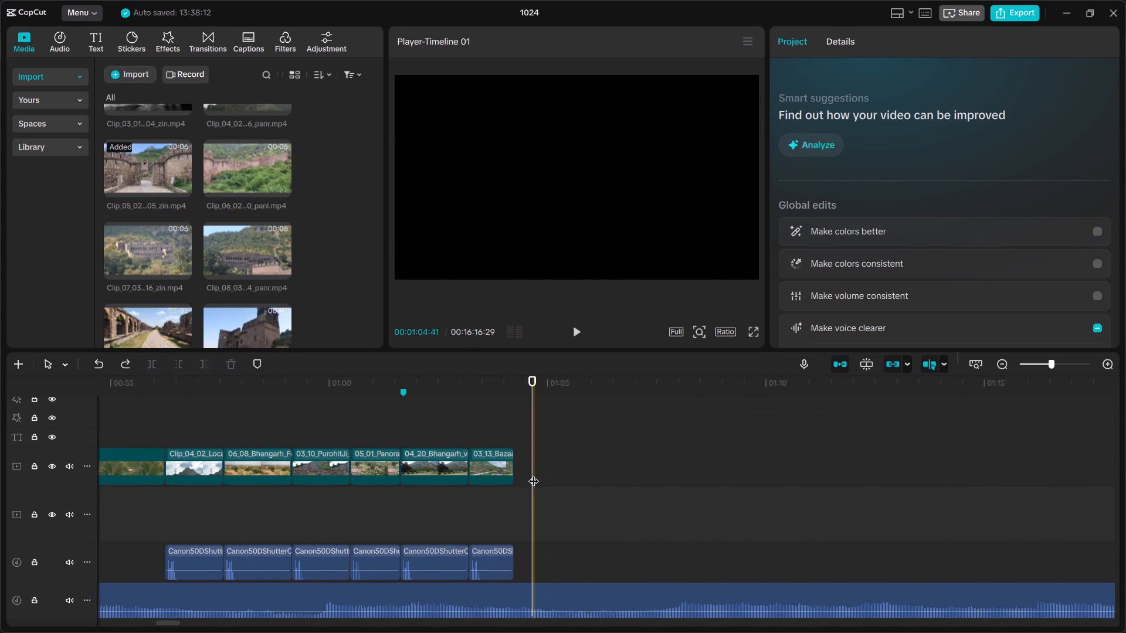
{"action": "left_click_drag", "start_coordinate": [226, 172], "coordinate": [515, 458]}
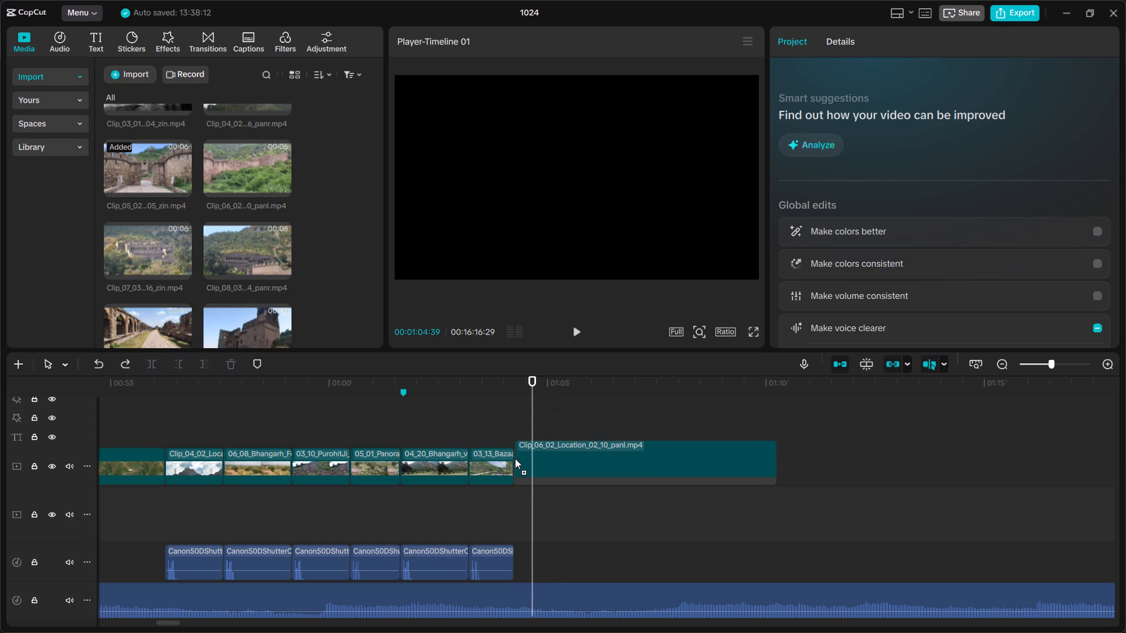
{"action": "left_click_drag", "start_coordinate": [515, 458], "coordinate": [514, 461]}
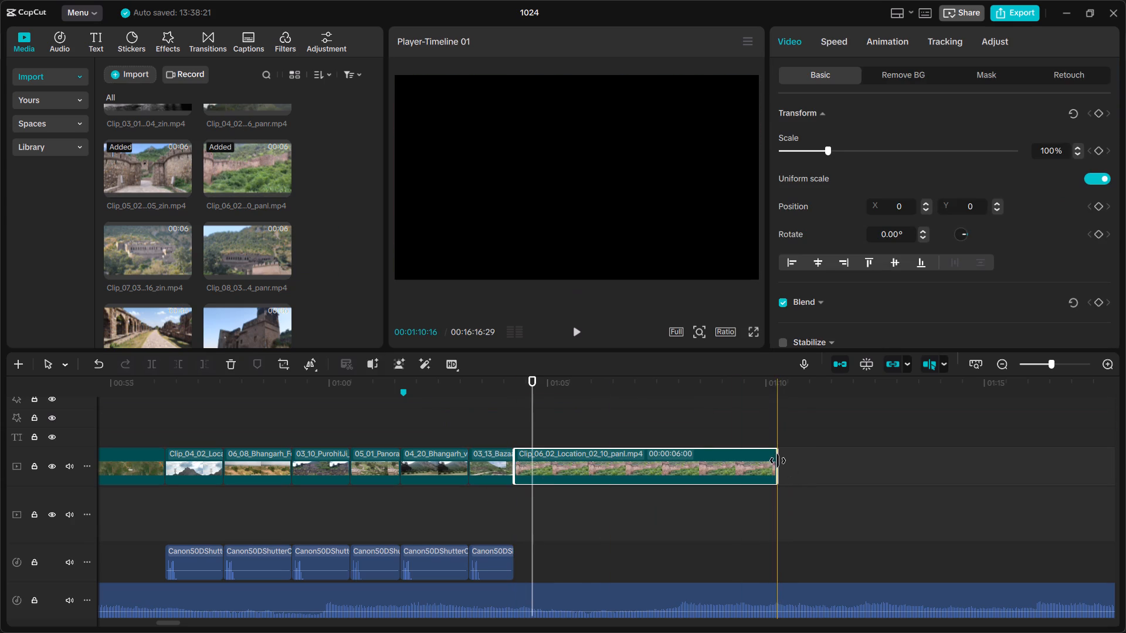
{"action": "left_click_drag", "start_coordinate": [778, 461], "coordinate": [627, 495]}
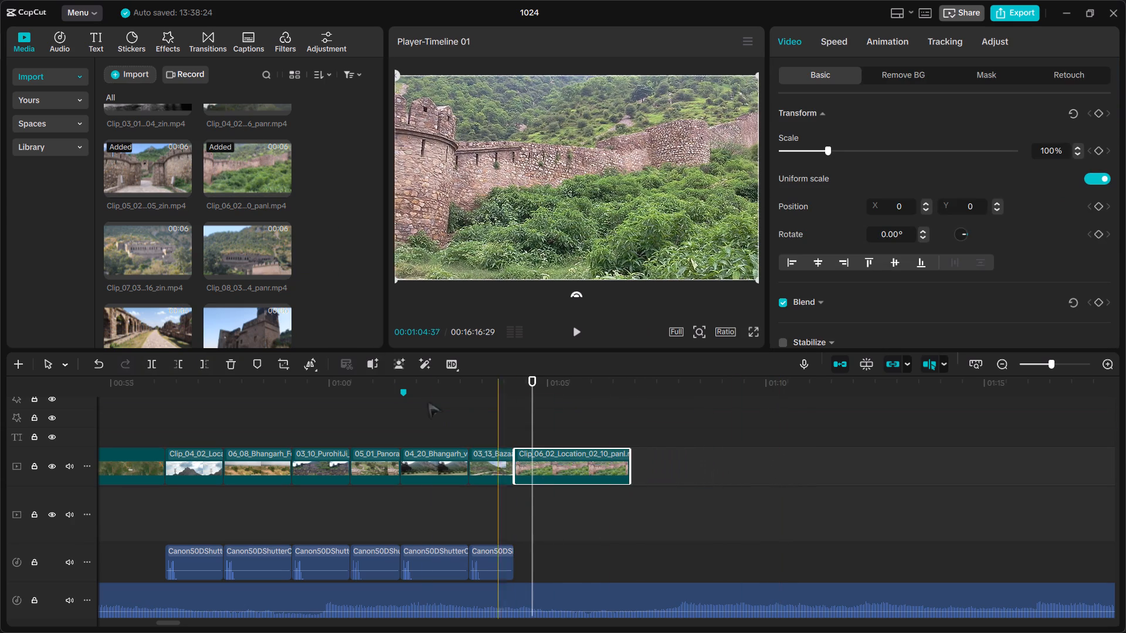
Examine the imported fort clips and images, from the Clip_09 footage through the 03-numbered village photos, for a suitable next shot.
{"action": "scroll", "coordinate": [299, 308], "scroll_direction": "down", "scroll_amount": 1}
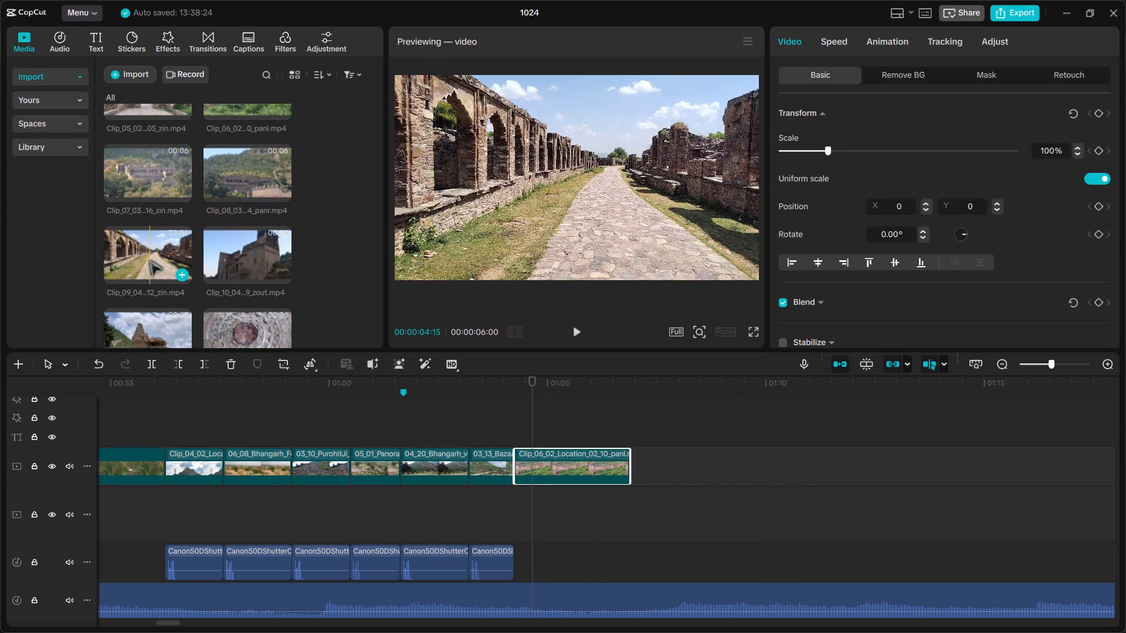
{"action": "scroll", "coordinate": [140, 239], "scroll_direction": "down", "scroll_amount": 1}
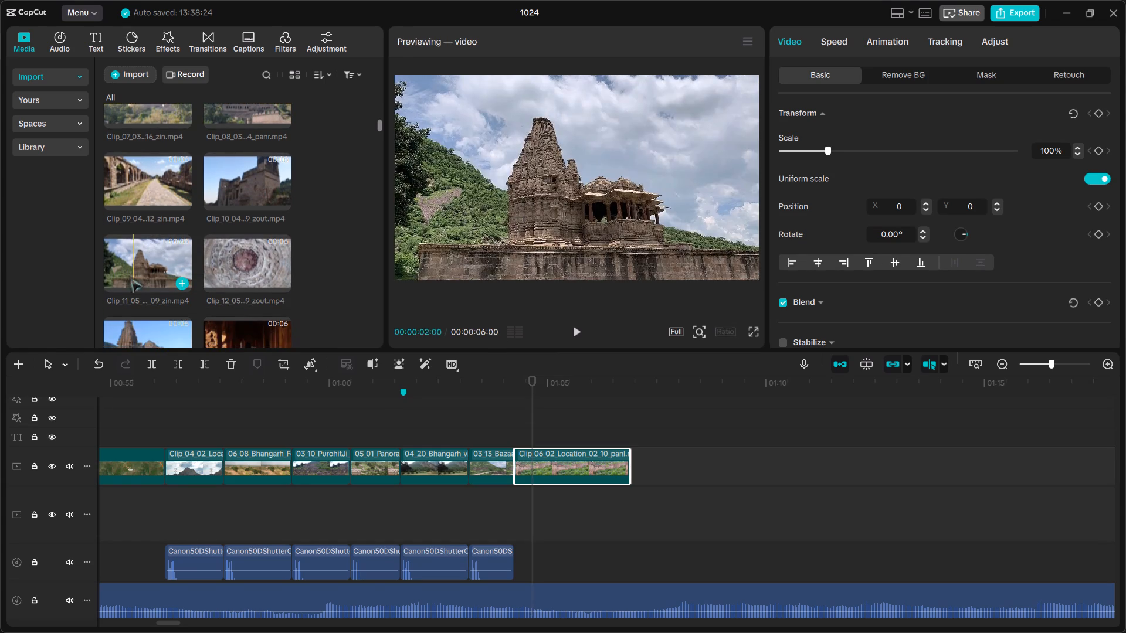
{"action": "scroll", "coordinate": [130, 280], "scroll_direction": "down", "scroll_amount": 1}
{"action": "scroll", "coordinate": [273, 312], "scroll_direction": "down", "scroll_amount": 1}
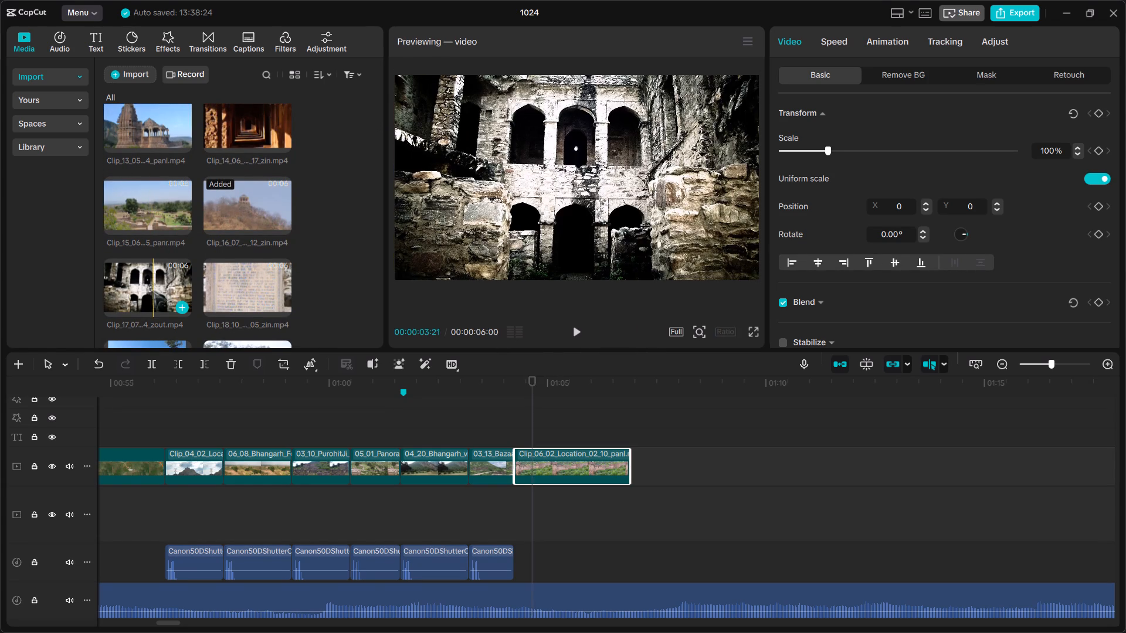
{"action": "scroll", "coordinate": [153, 291], "scroll_direction": "down", "scroll_amount": 1}
{"action": "scroll", "coordinate": [228, 249], "scroll_direction": "down", "scroll_amount": 1}
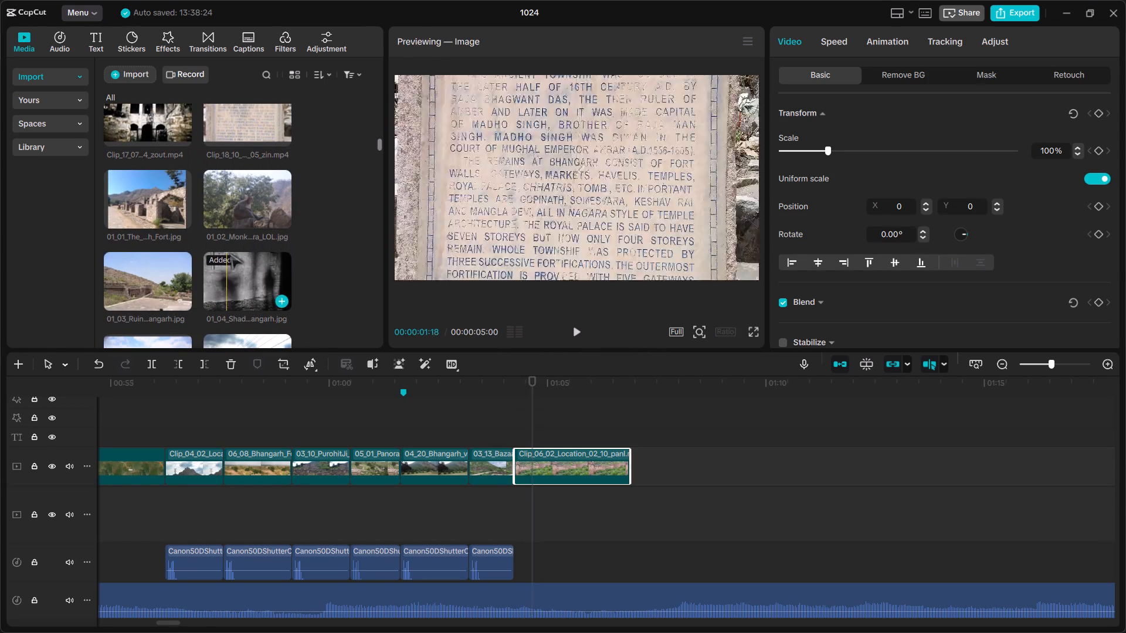
{"action": "scroll", "coordinate": [230, 253], "scroll_direction": "down", "scroll_amount": 1}
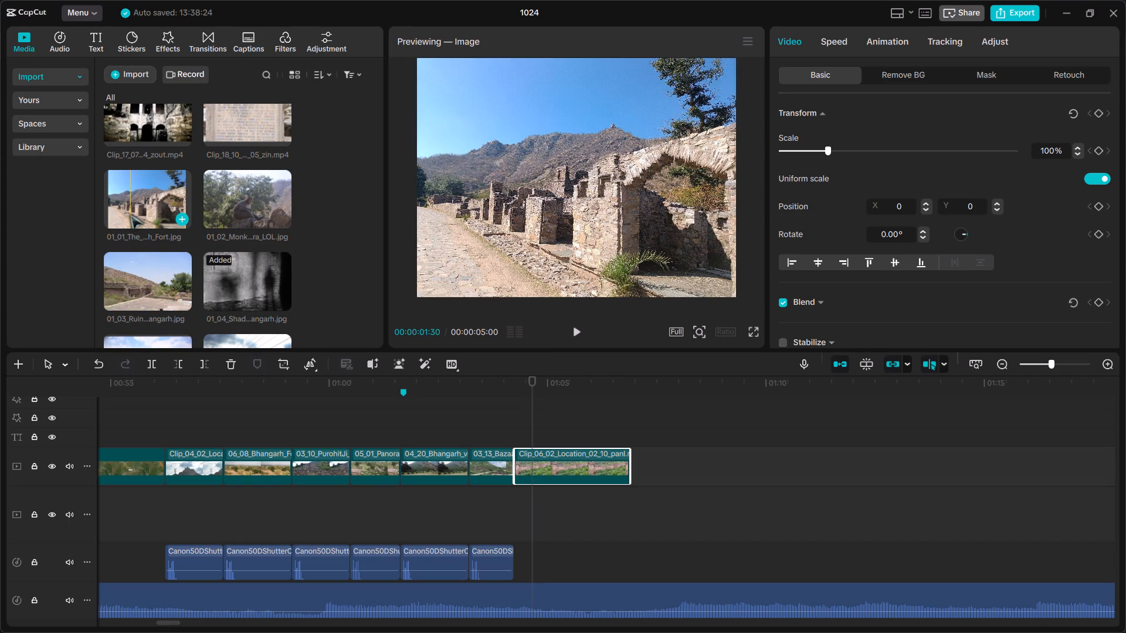
{"action": "scroll", "coordinate": [226, 285], "scroll_direction": "down", "scroll_amount": 1}
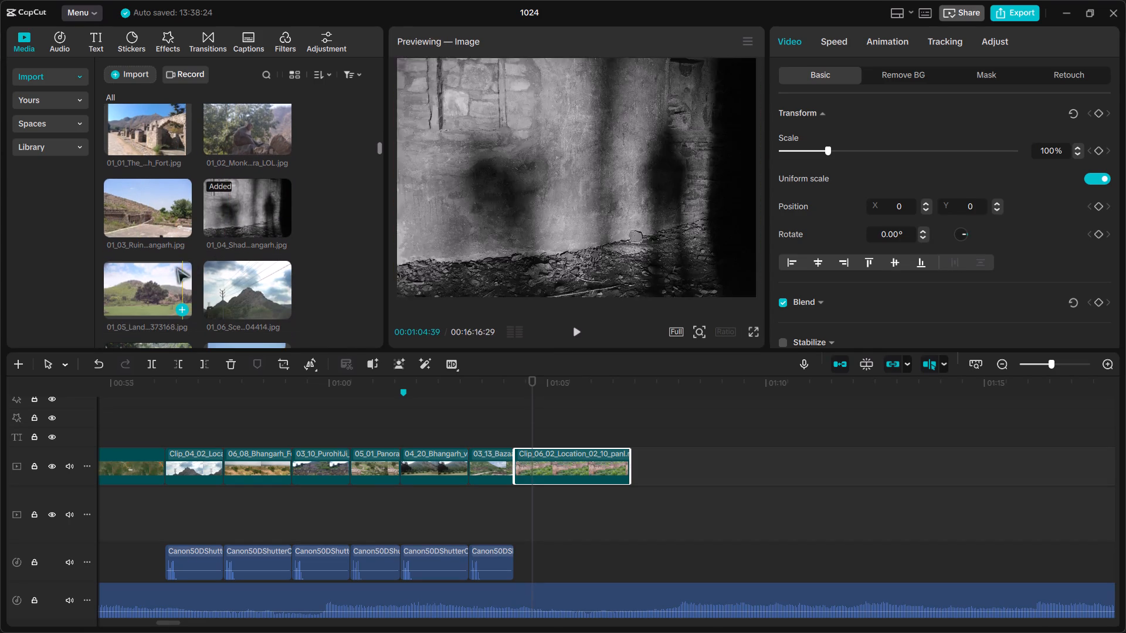
{"action": "scroll", "coordinate": [177, 267], "scroll_direction": "down", "scroll_amount": 2}
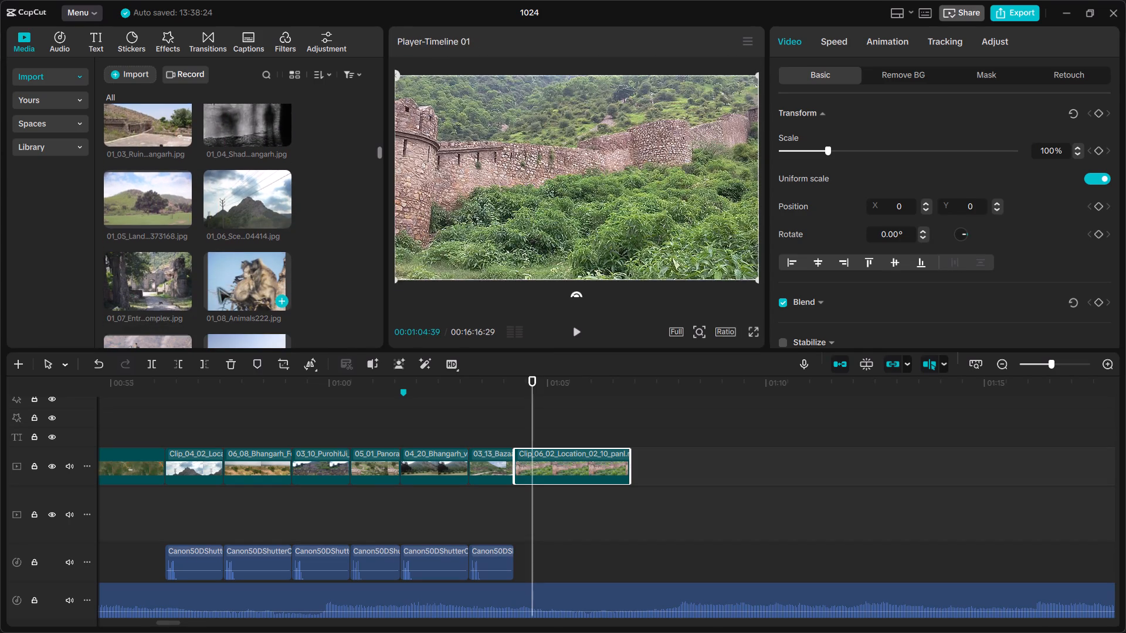
{"action": "scroll", "coordinate": [218, 287], "scroll_direction": "down", "scroll_amount": 1}
{"action": "scroll", "coordinate": [156, 277], "scroll_direction": "down", "scroll_amount": 1}
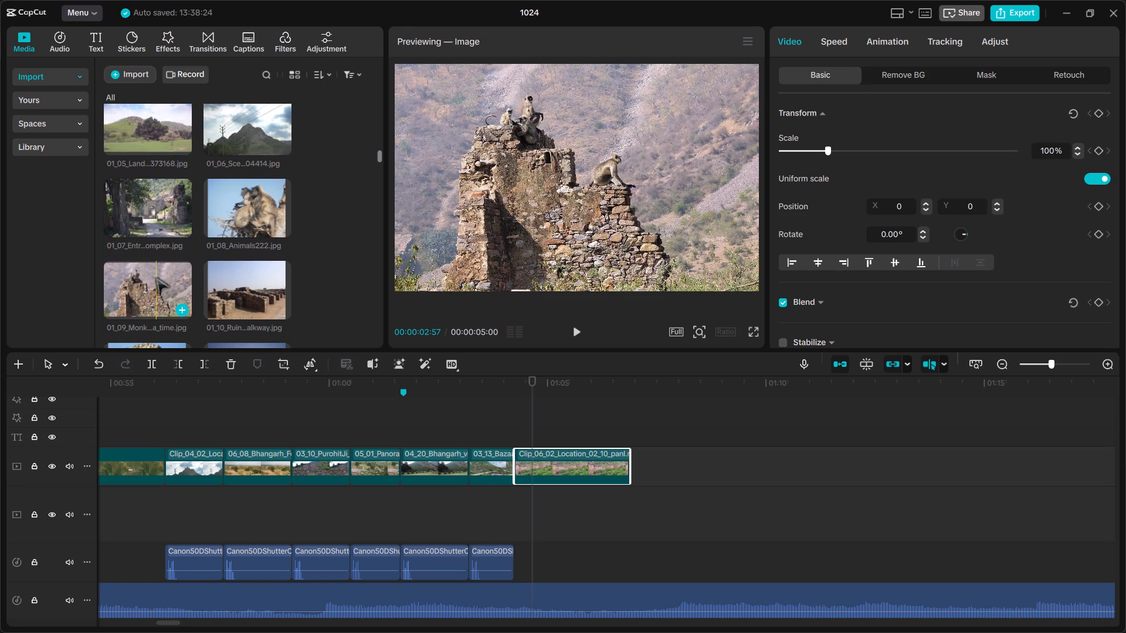
{"action": "scroll", "coordinate": [156, 277], "scroll_direction": "down", "scroll_amount": 1}
{"action": "scroll", "coordinate": [215, 283], "scroll_direction": "down", "scroll_amount": 1}
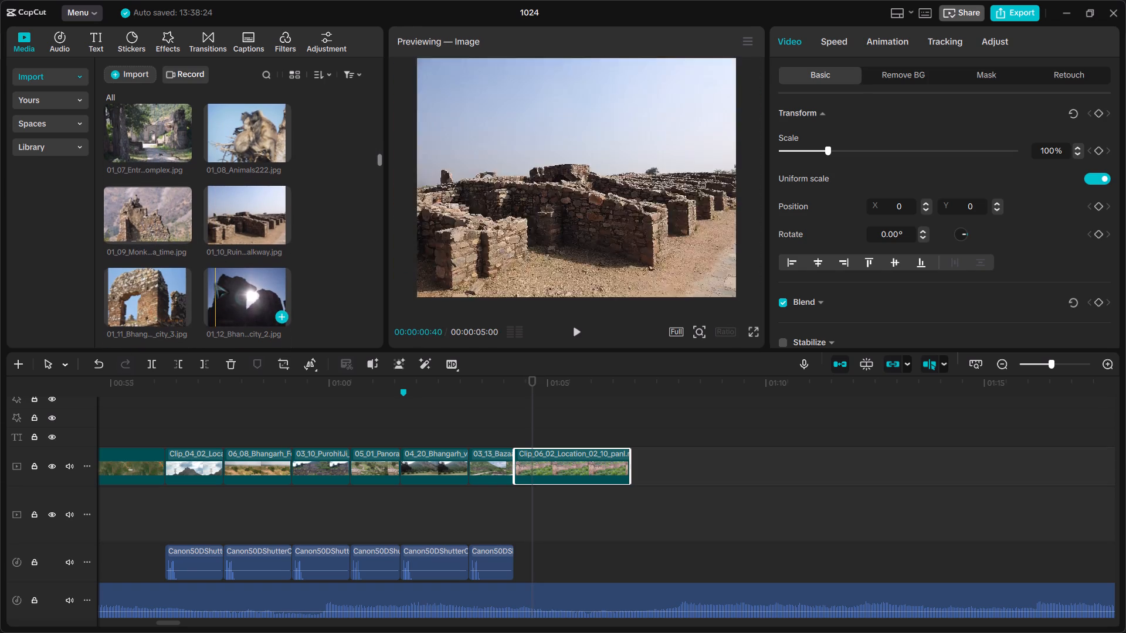
{"action": "scroll", "coordinate": [150, 278], "scroll_direction": "down", "scroll_amount": 1}
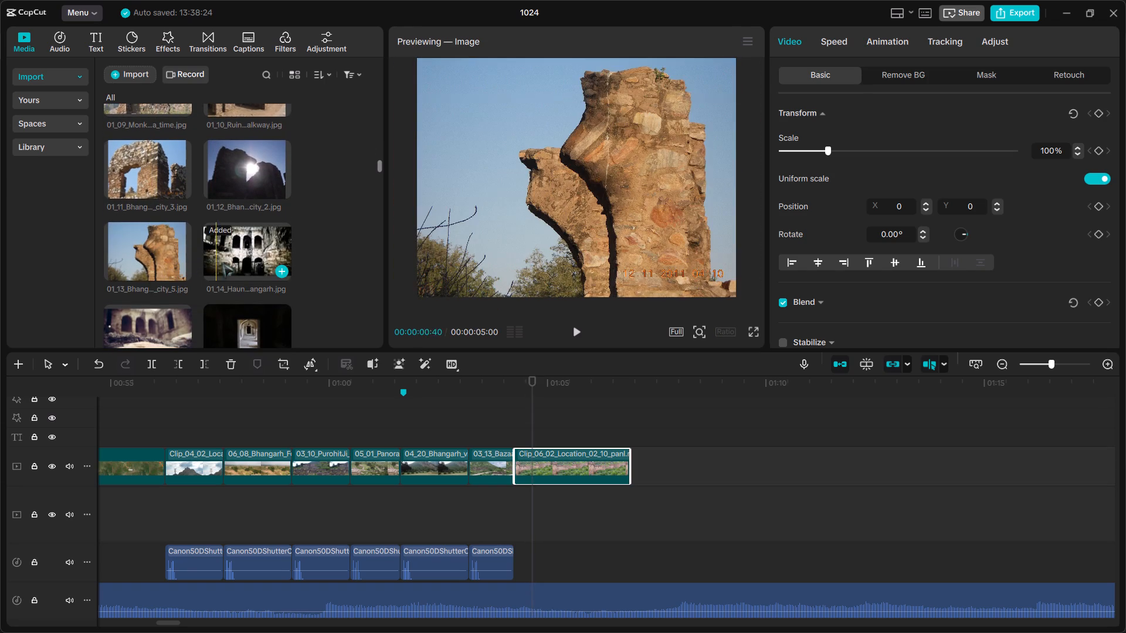
{"action": "scroll", "coordinate": [223, 262], "scroll_direction": "down", "scroll_amount": 1}
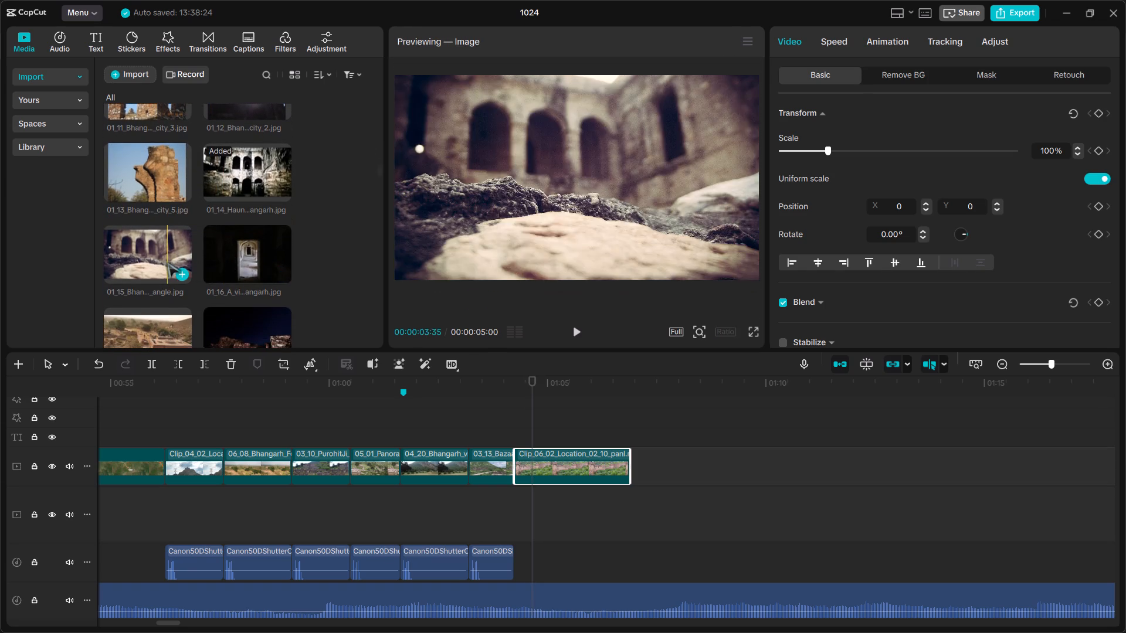
{"action": "scroll", "coordinate": [167, 262], "scroll_direction": "down", "scroll_amount": 3}
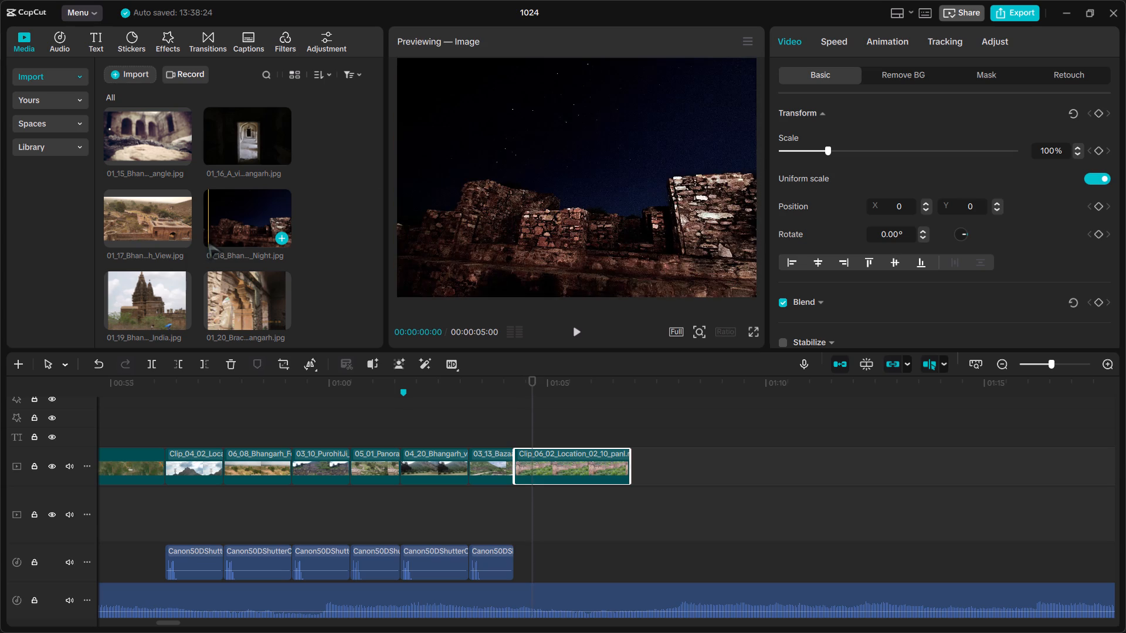
{"action": "scroll", "coordinate": [208, 243], "scroll_direction": "down", "scroll_amount": 1}
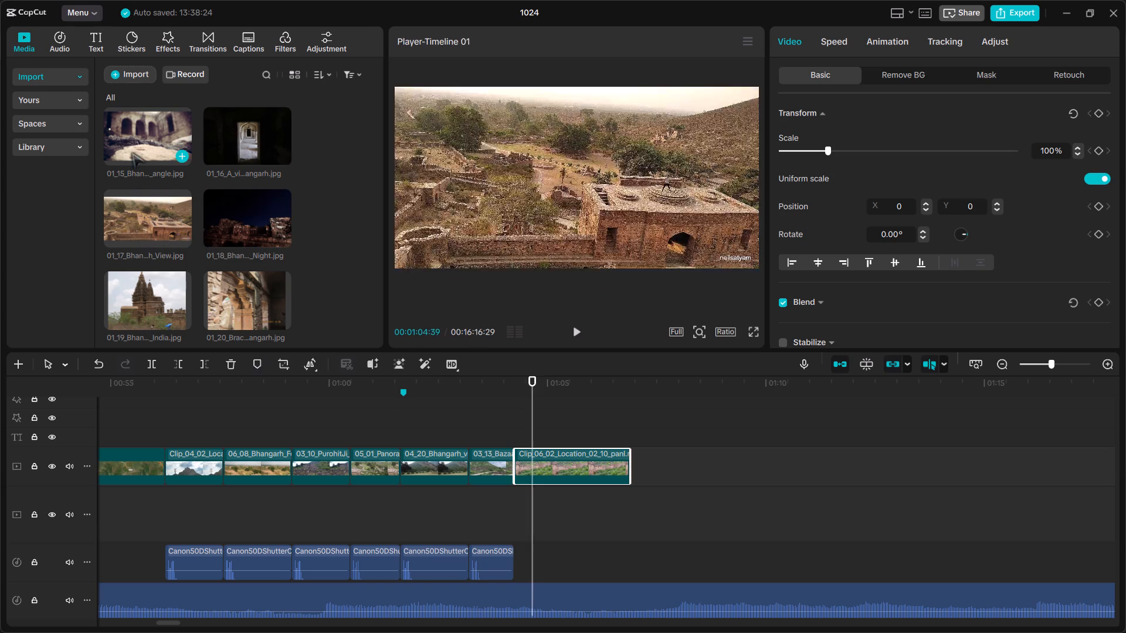
{"action": "scroll", "coordinate": [168, 266], "scroll_direction": "up", "scroll_amount": 1}
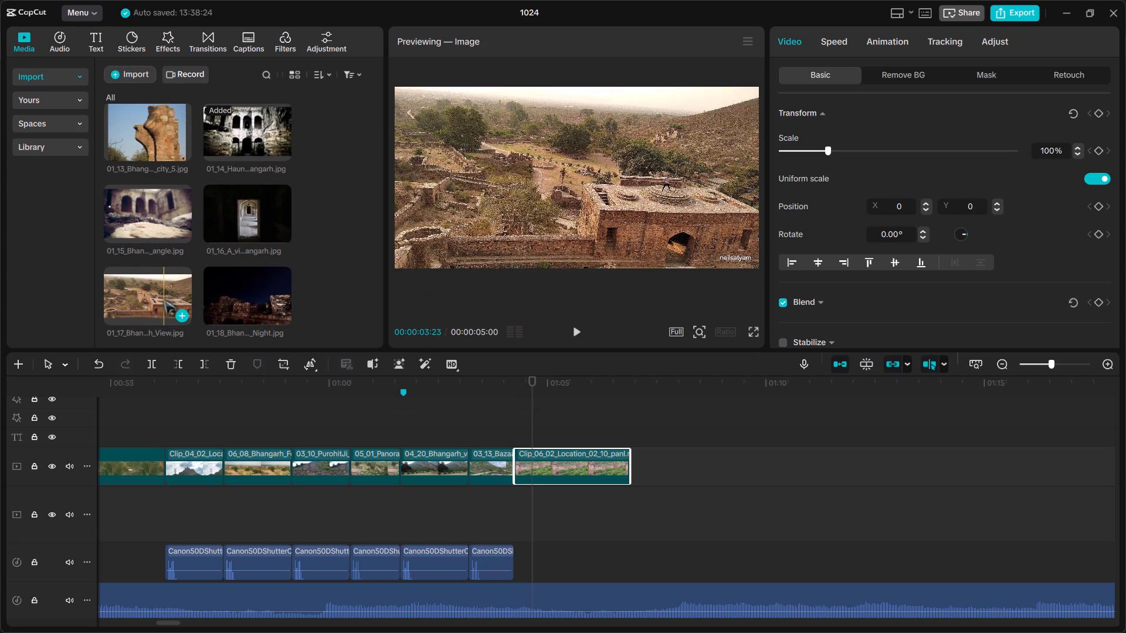
{"action": "scroll", "coordinate": [134, 209], "scroll_direction": "down", "scroll_amount": 1}
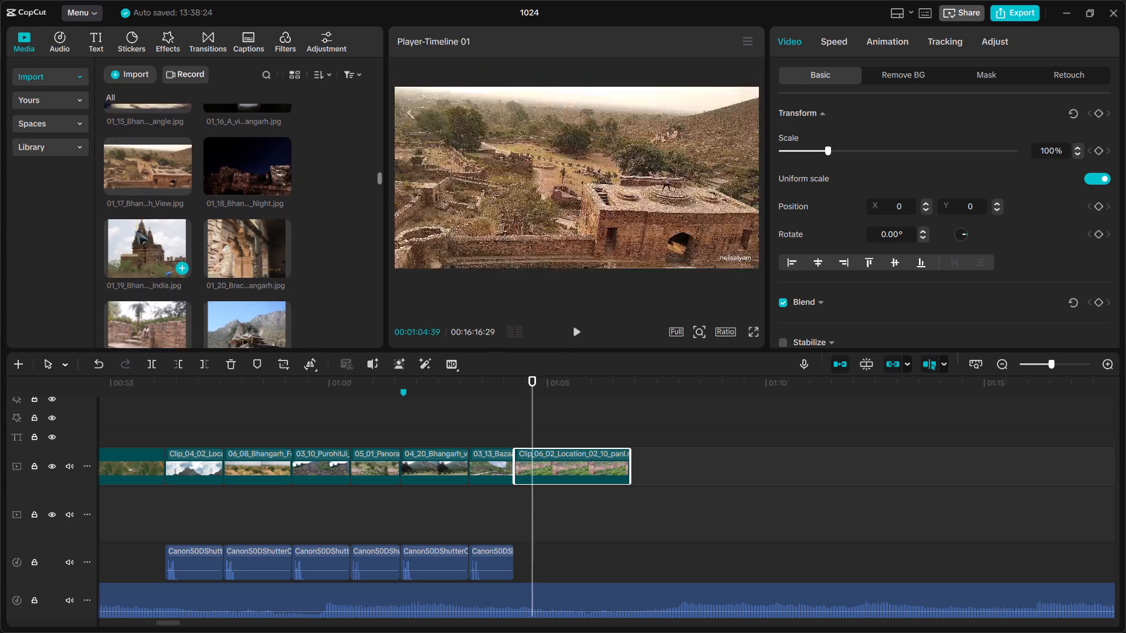
{"action": "scroll", "coordinate": [137, 231], "scroll_direction": "down", "scroll_amount": 1}
{"action": "scroll", "coordinate": [205, 306], "scroll_direction": "down", "scroll_amount": 1}
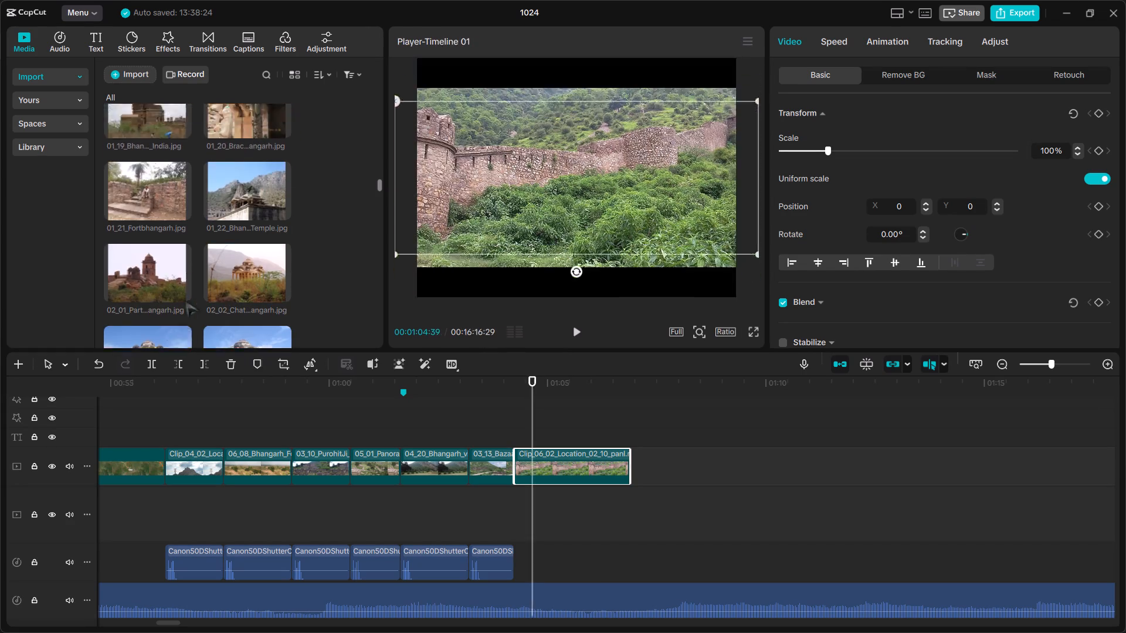
{"action": "scroll", "coordinate": [185, 301], "scroll_direction": "down", "scroll_amount": 2}
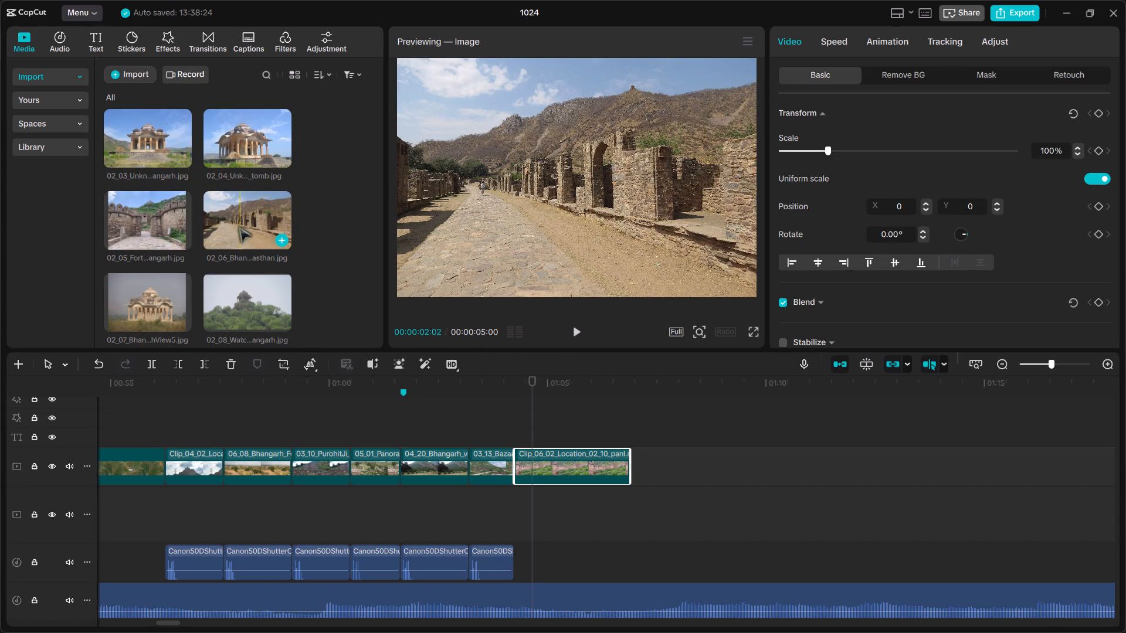
{"action": "scroll", "coordinate": [174, 291], "scroll_direction": "down", "scroll_amount": 1}
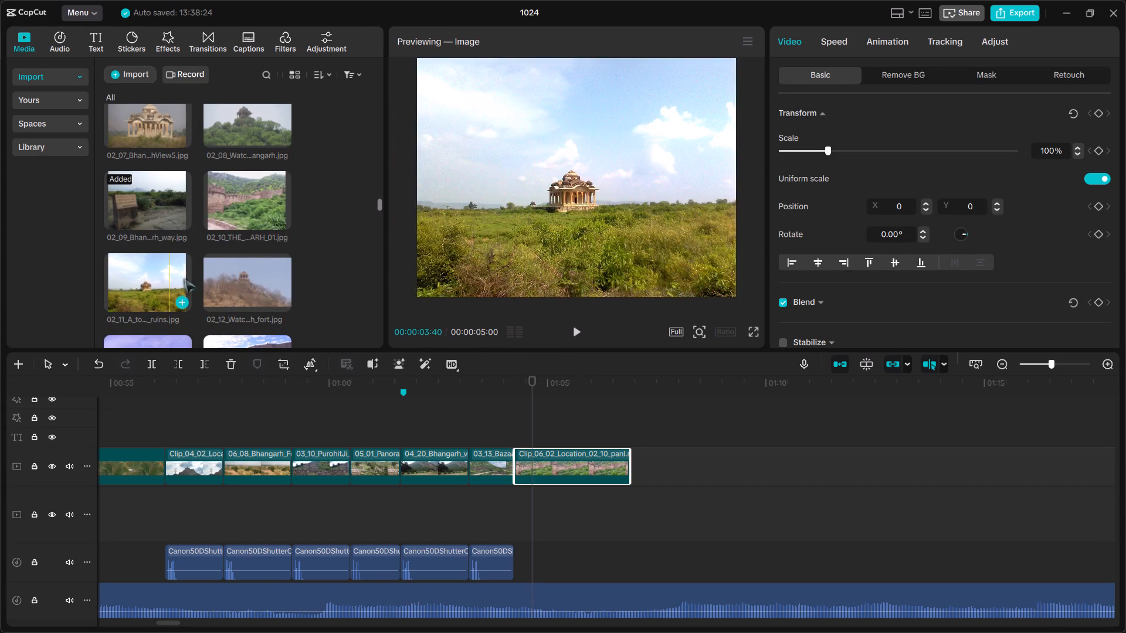
{"action": "scroll", "coordinate": [215, 288], "scroll_direction": "down", "scroll_amount": 1}
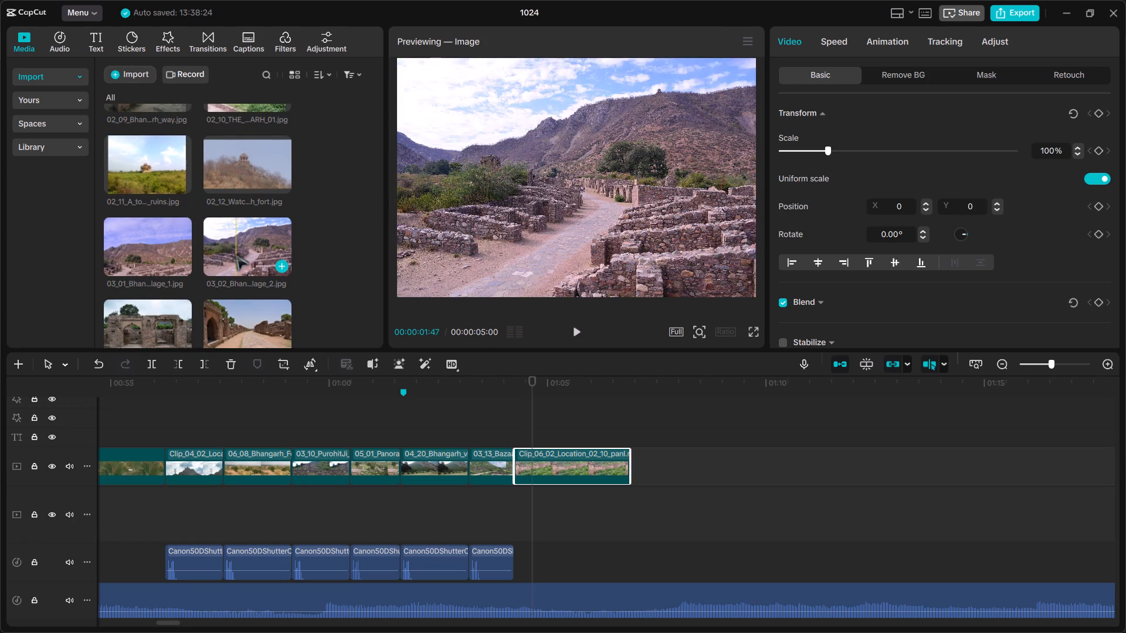
Insert 03_02_Bhangarh_village_2.jpg, trimmed to about 1.9 seconds, between the 03_13 Bazaar image and Clip_06_02 on the main video track.
{"action": "left_click_drag", "start_coordinate": [236, 254], "coordinate": [426, 424]}
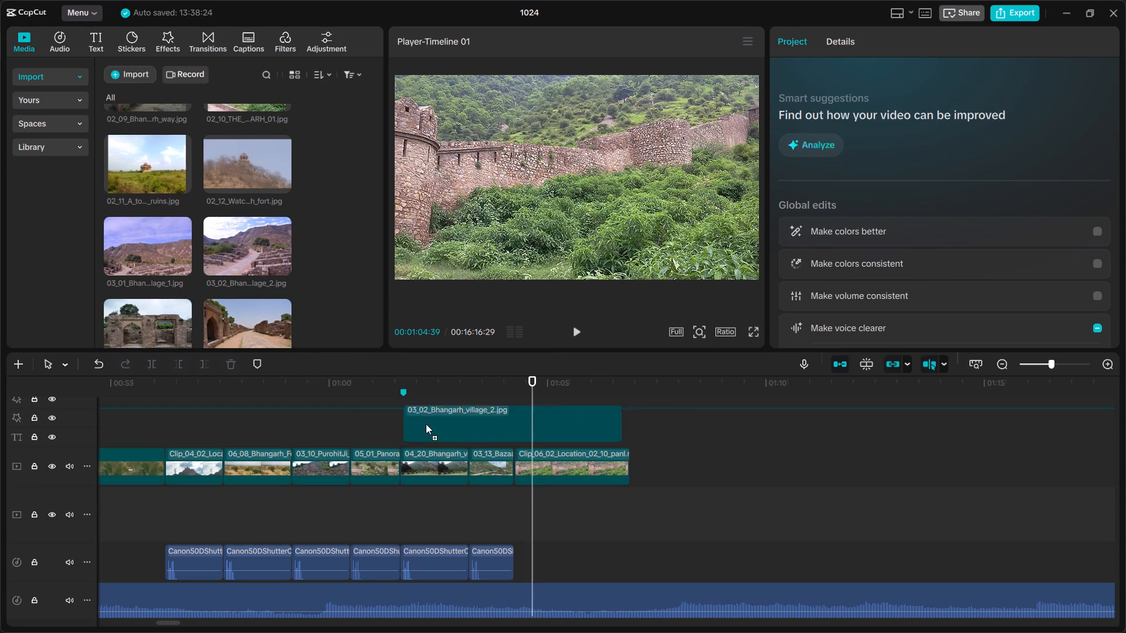
{"action": "left_click_drag", "start_coordinate": [426, 424], "coordinate": [489, 424]}
{"action": "left_click_drag", "start_coordinate": [539, 510], "coordinate": [675, 511]}
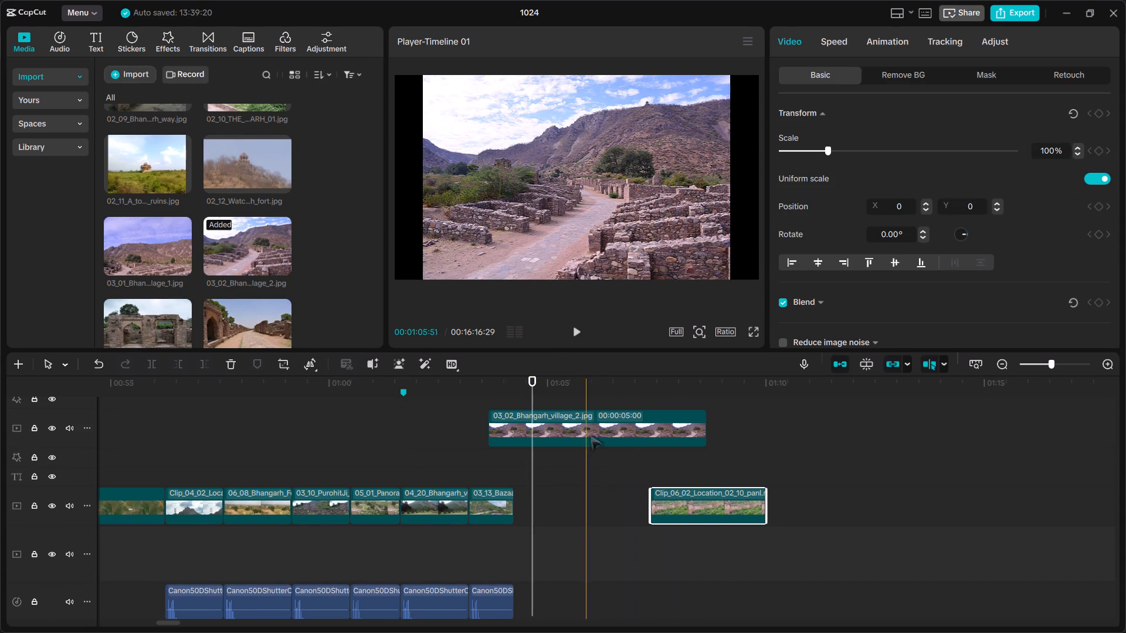
{"action": "left_click_drag", "start_coordinate": [705, 430], "coordinate": [566, 430]}
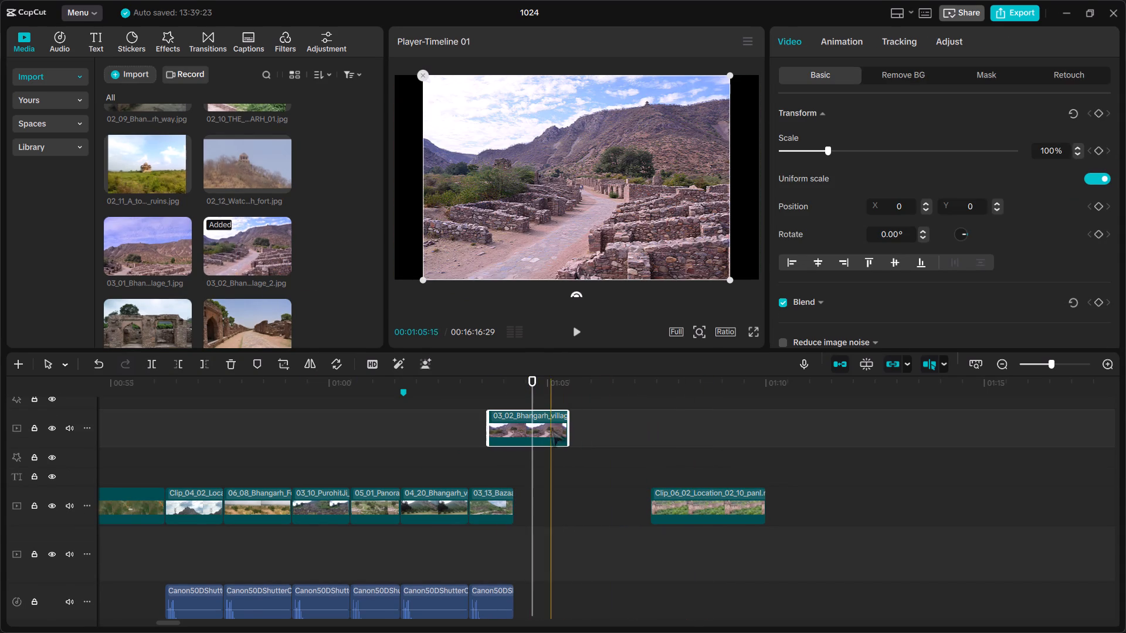
{"action": "left_click_drag", "start_coordinate": [540, 430], "coordinate": [565, 508]}
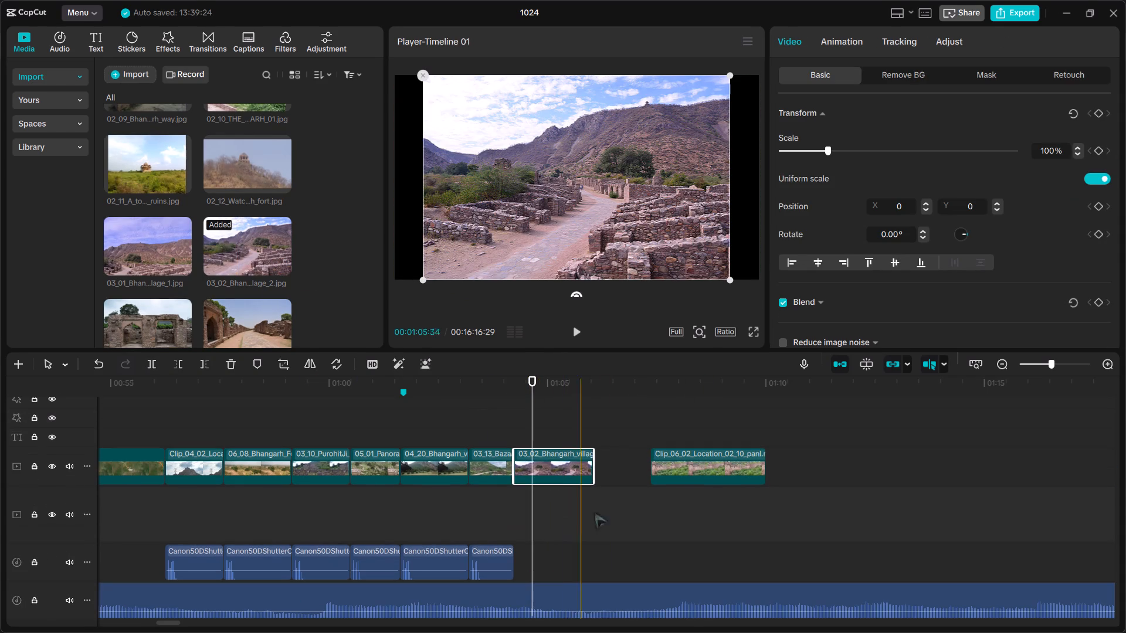
{"action": "left_click_drag", "start_coordinate": [657, 479], "coordinate": [599, 479]}
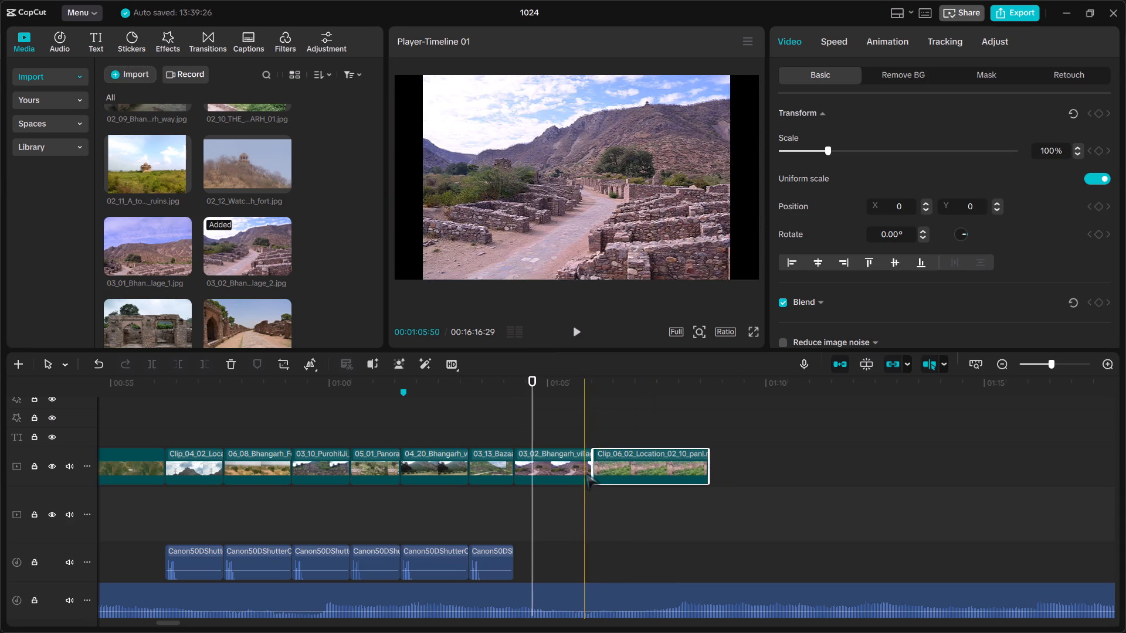
Shorten the 03_02 Bhangarh village image to about 1 second and move Clip_06_02 up against its end.
{"action": "left_click_drag", "start_coordinate": [593, 467], "coordinate": [562, 481]}
{"action": "left_click_drag", "start_coordinate": [591, 464], "coordinate": [586, 464]}
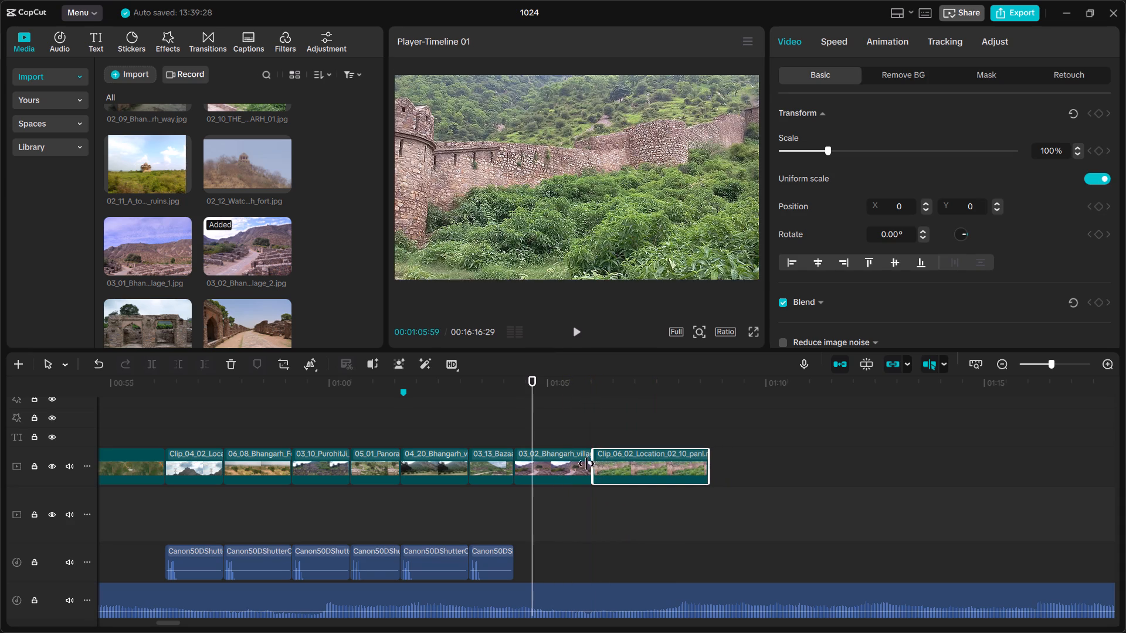
{"action": "left_click_drag", "start_coordinate": [586, 464], "coordinate": [561, 468]}
{"action": "left_click", "coordinate": [589, 474]}
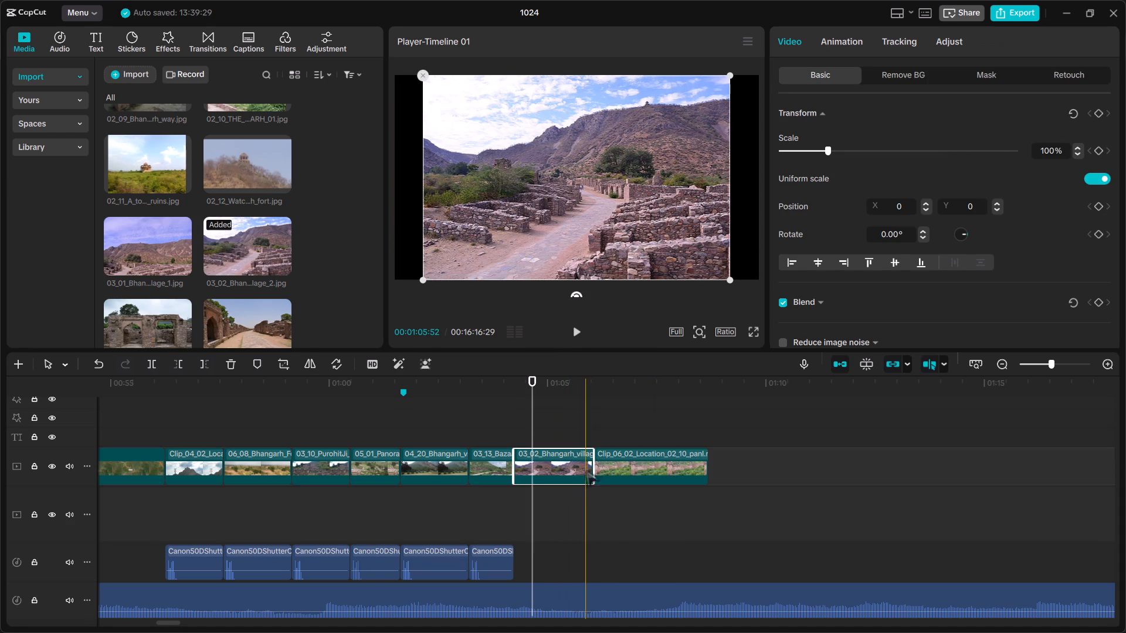
{"action": "left_click_drag", "start_coordinate": [593, 468], "coordinate": [554, 475]}
{"action": "left_click_drag", "start_coordinate": [622, 475], "coordinate": [608, 475]}
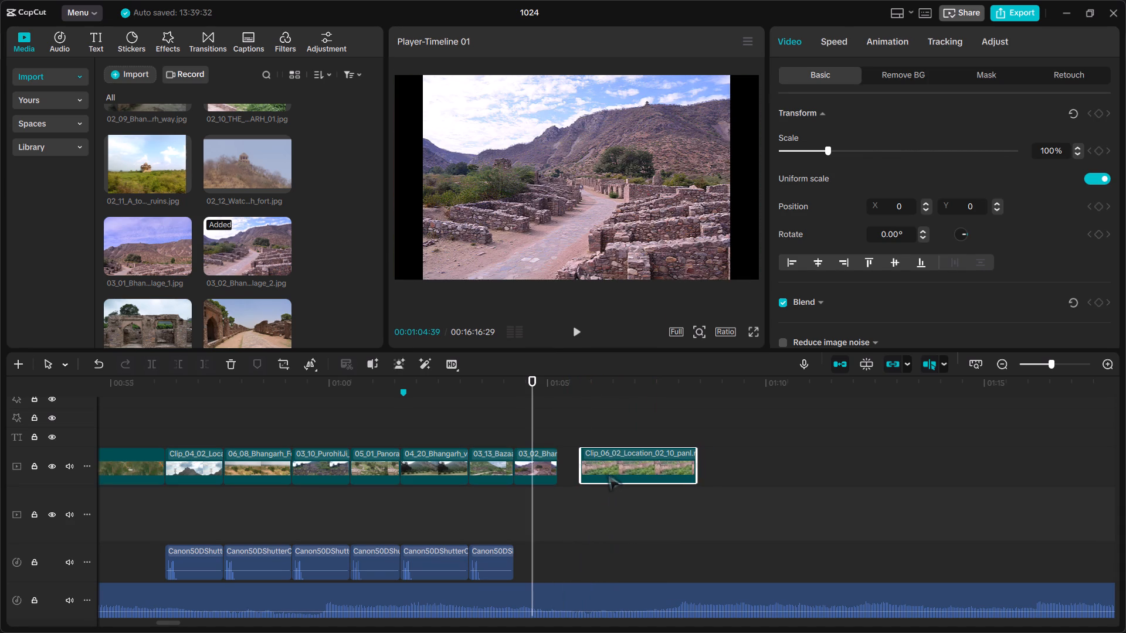
{"action": "left_click_drag", "start_coordinate": [608, 475], "coordinate": [589, 475]}
{"action": "left_click_drag", "start_coordinate": [588, 475], "coordinate": [587, 475]}
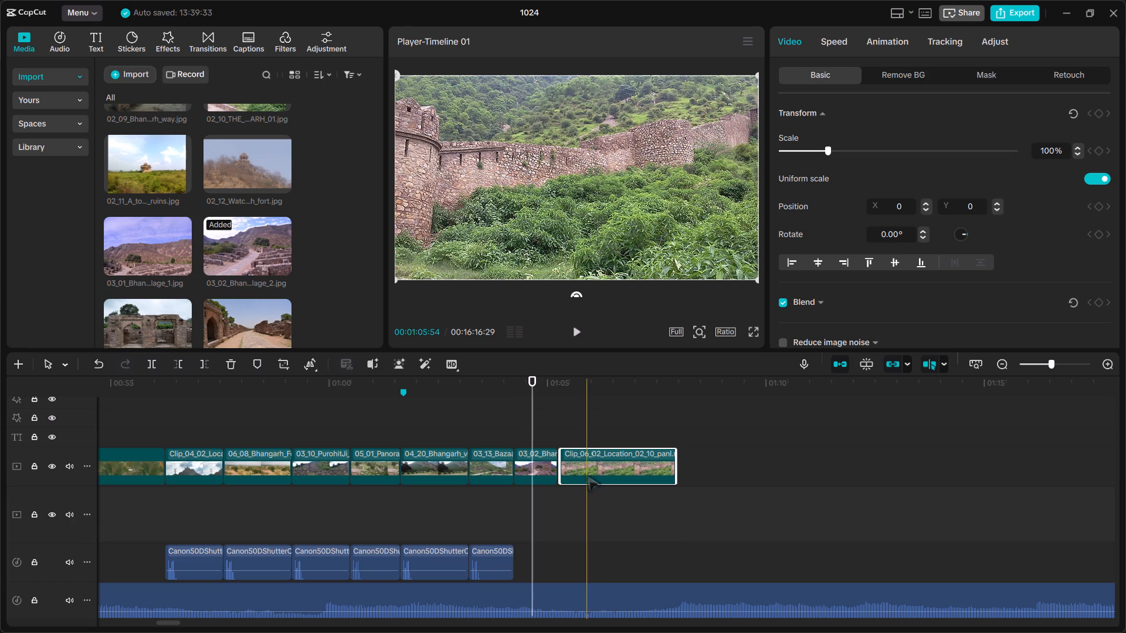
{"action": "left_click_drag", "start_coordinate": [587, 475], "coordinate": [583, 476]}
{"action": "left_click_drag", "start_coordinate": [575, 459], "coordinate": [576, 497]}
{"action": "left_click_drag", "start_coordinate": [578, 458], "coordinate": [578, 500]}
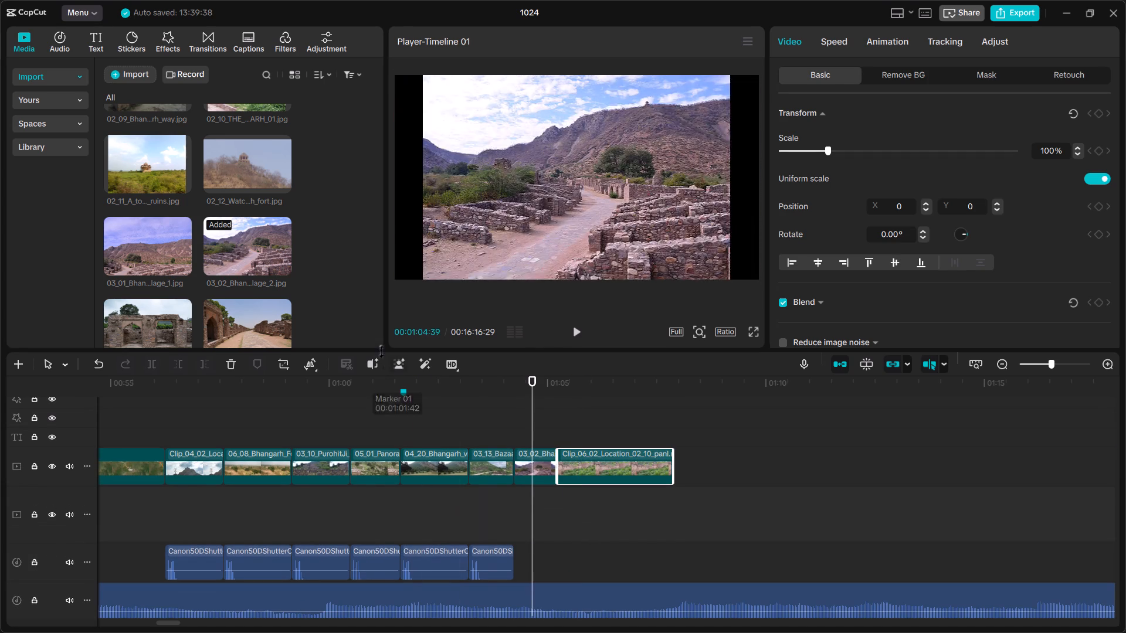
Examine the imported fort images, from the 03-numbered village photos to the 04-numbered temple photos, for the next shot.
{"action": "scroll", "coordinate": [229, 250], "scroll_direction": "down", "scroll_amount": 1}
{"action": "scroll", "coordinate": [229, 244], "scroll_direction": "up", "scroll_amount": 1}
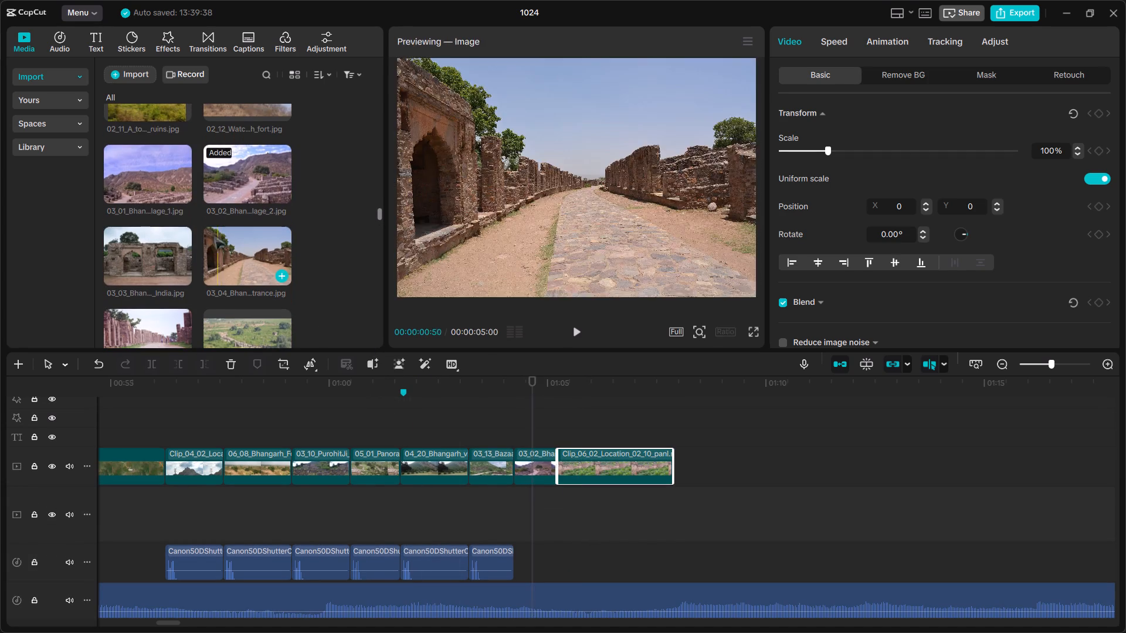
{"action": "scroll", "coordinate": [213, 235], "scroll_direction": "up", "scroll_amount": 1}
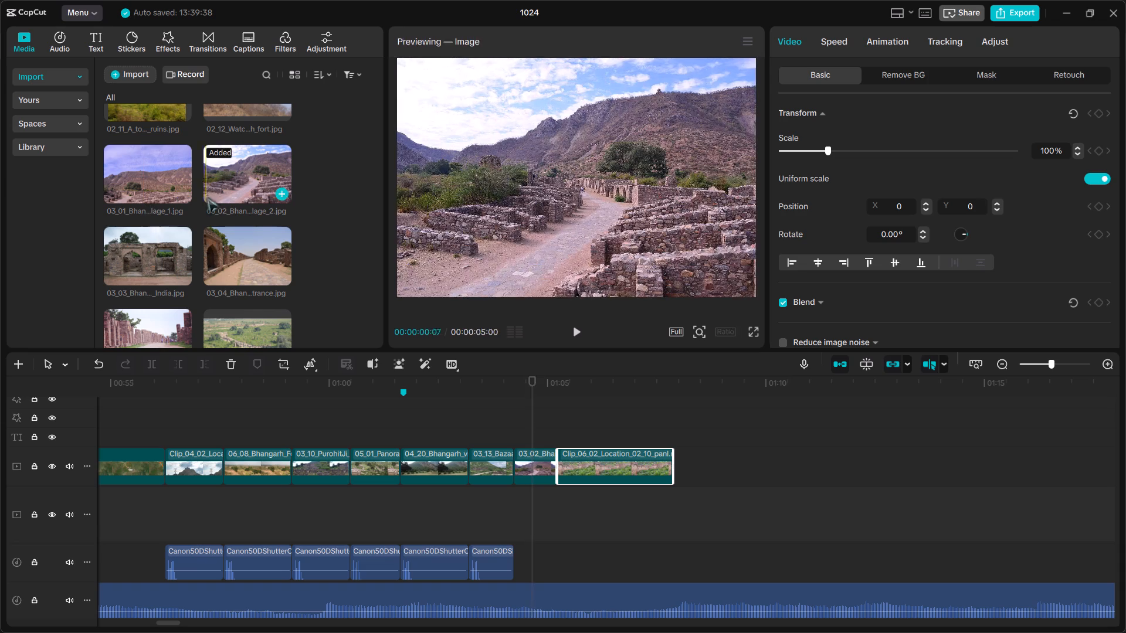
{"action": "scroll", "coordinate": [238, 258], "scroll_direction": "down", "scroll_amount": 2}
{"action": "scroll", "coordinate": [142, 250], "scroll_direction": "down", "scroll_amount": 1}
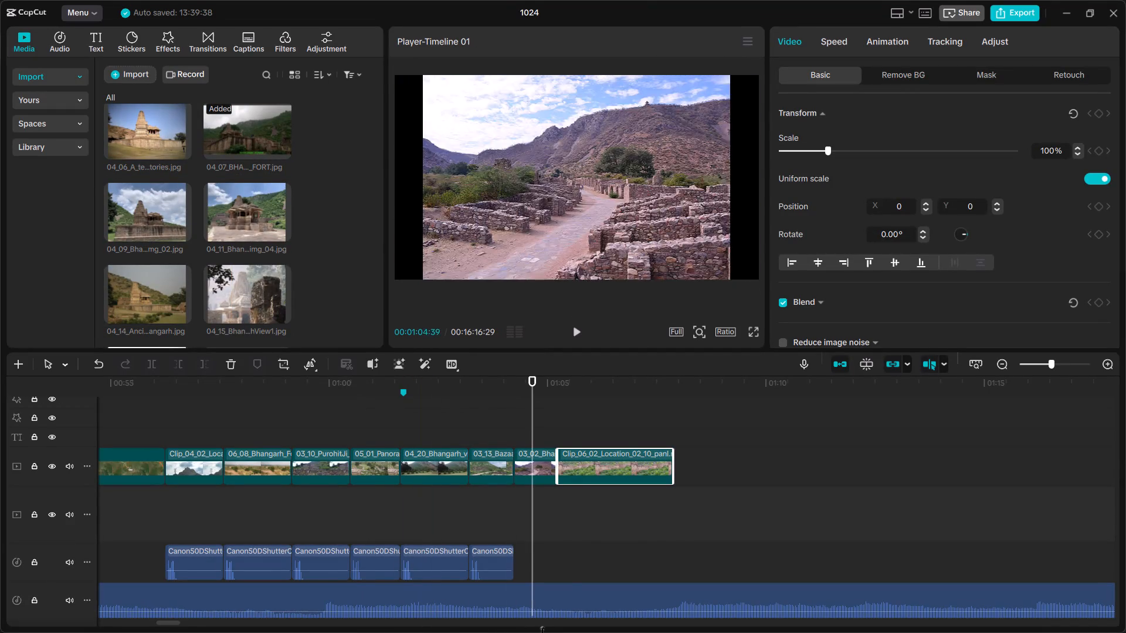
Switch to the Brave browser and try to open the image results for the "bhangar honted place" search.
{"action": "left_click", "coordinate": [1071, 8]}
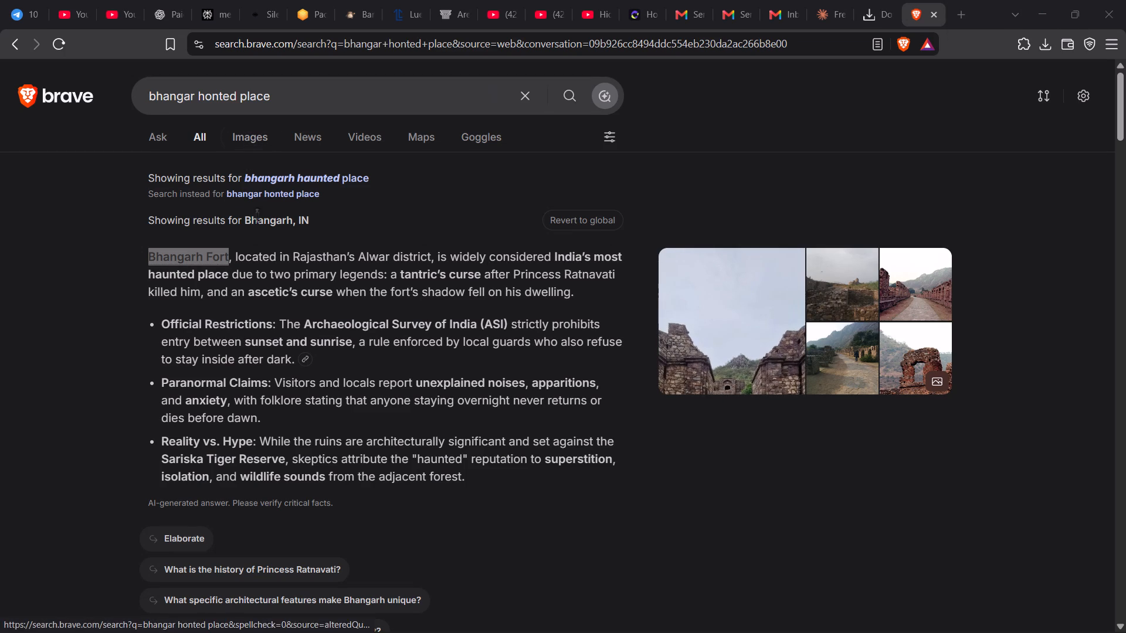
{"action": "left_click", "coordinate": [264, 137]}
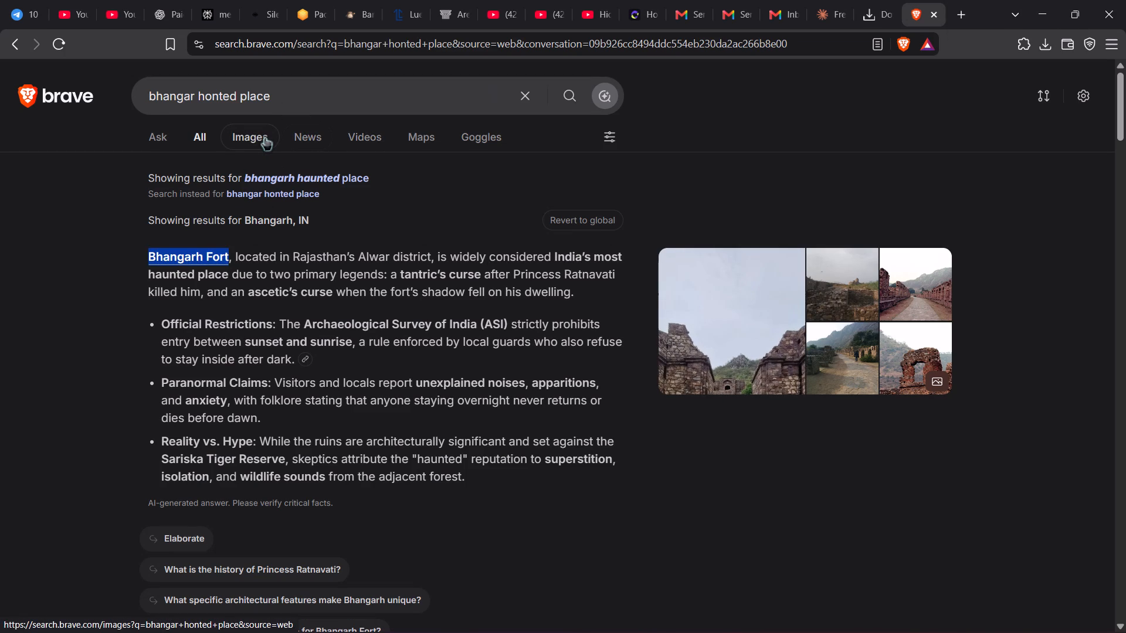
{"action": "left_click", "coordinate": [264, 137]}
{"action": "triple_click", "coordinate": [259, 135]}
{"action": "left_click", "coordinate": [56, 283]}
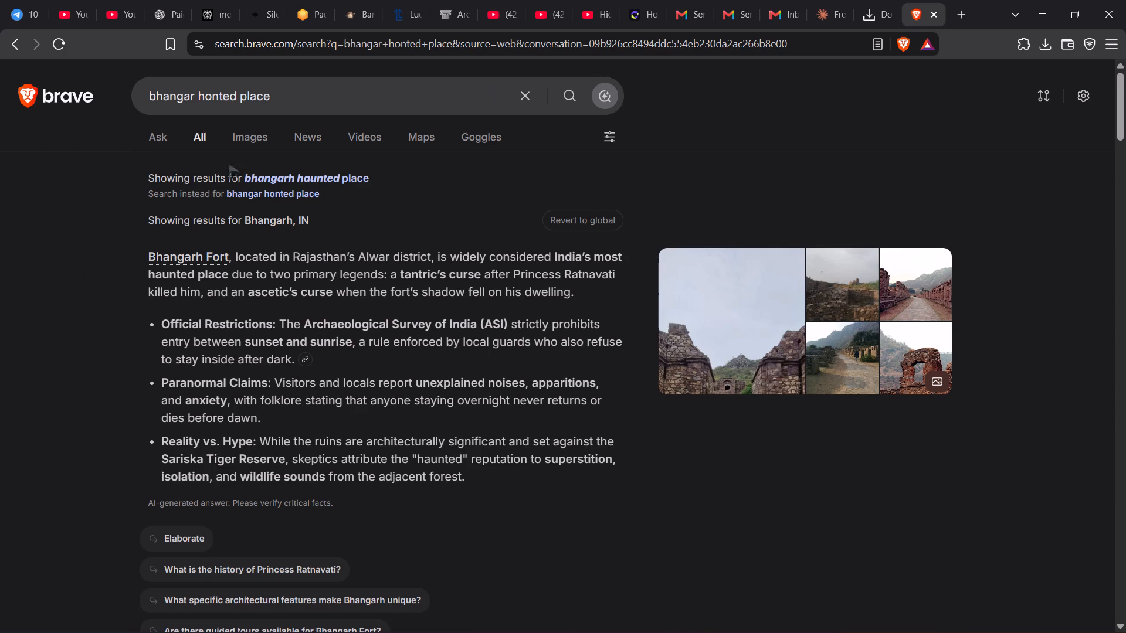
{"action": "left_click", "coordinate": [235, 135]}
{"action": "triple_click", "coordinate": [235, 135]}
{"action": "left_click", "coordinate": [235, 135]}
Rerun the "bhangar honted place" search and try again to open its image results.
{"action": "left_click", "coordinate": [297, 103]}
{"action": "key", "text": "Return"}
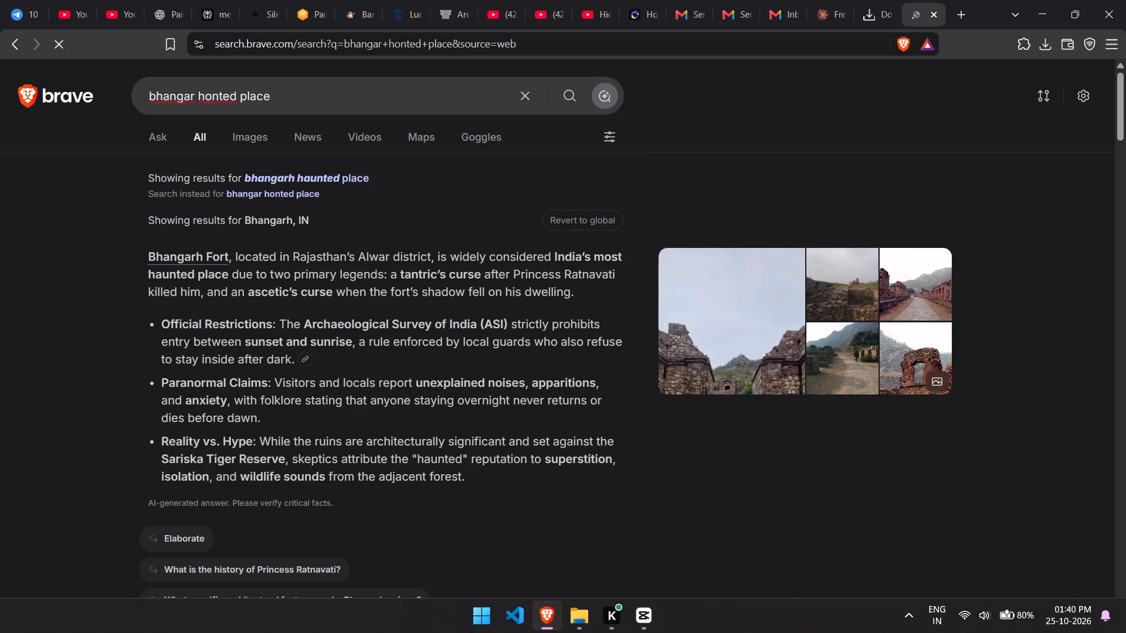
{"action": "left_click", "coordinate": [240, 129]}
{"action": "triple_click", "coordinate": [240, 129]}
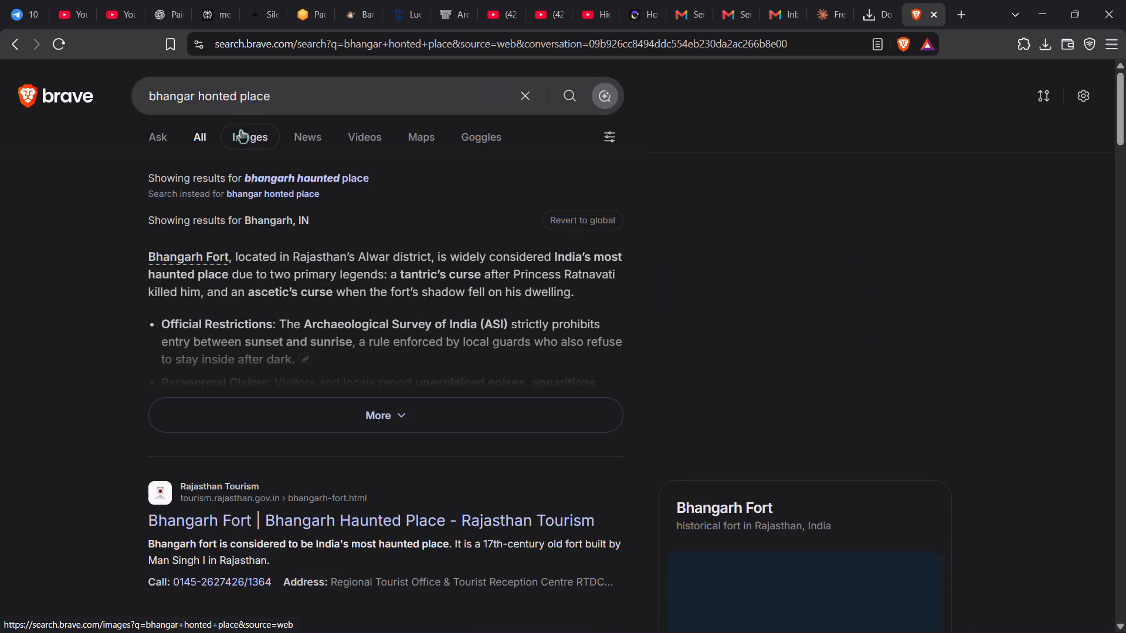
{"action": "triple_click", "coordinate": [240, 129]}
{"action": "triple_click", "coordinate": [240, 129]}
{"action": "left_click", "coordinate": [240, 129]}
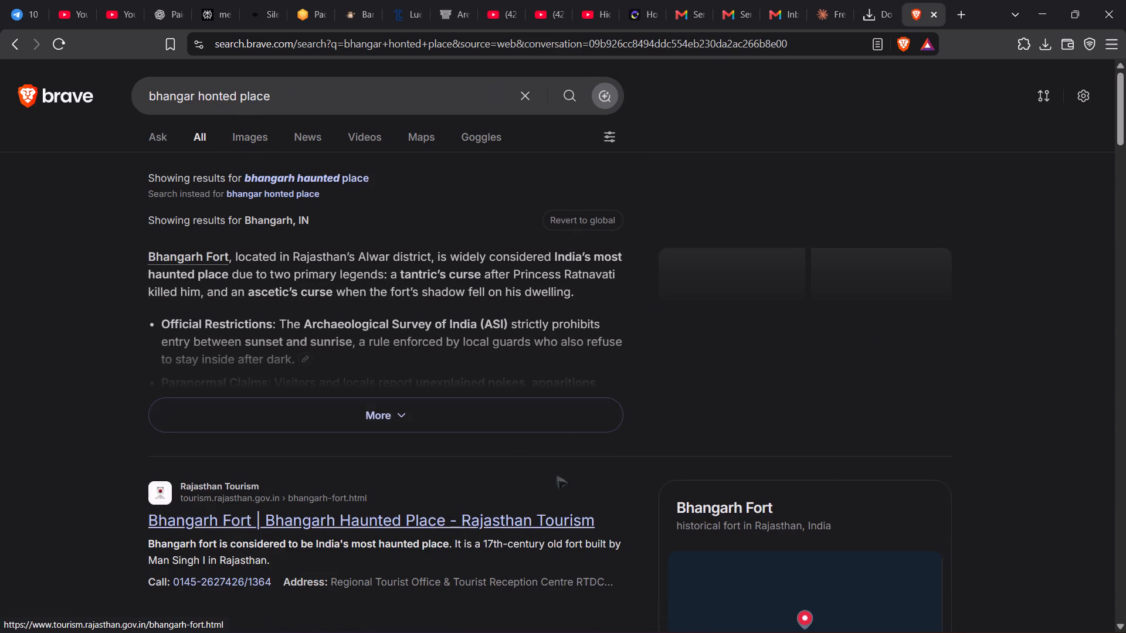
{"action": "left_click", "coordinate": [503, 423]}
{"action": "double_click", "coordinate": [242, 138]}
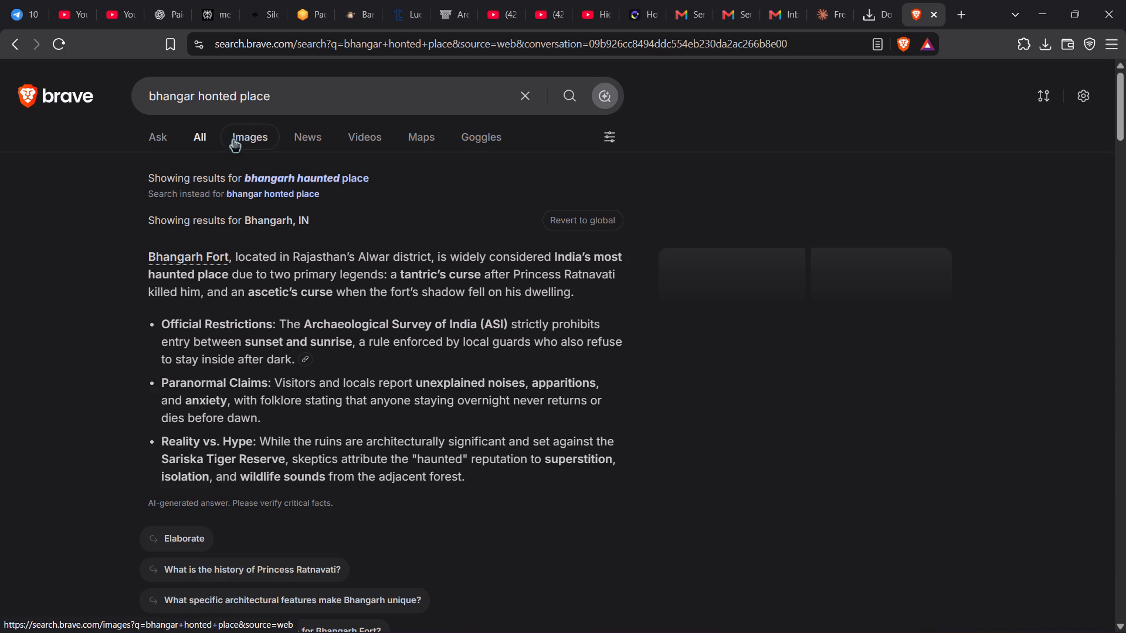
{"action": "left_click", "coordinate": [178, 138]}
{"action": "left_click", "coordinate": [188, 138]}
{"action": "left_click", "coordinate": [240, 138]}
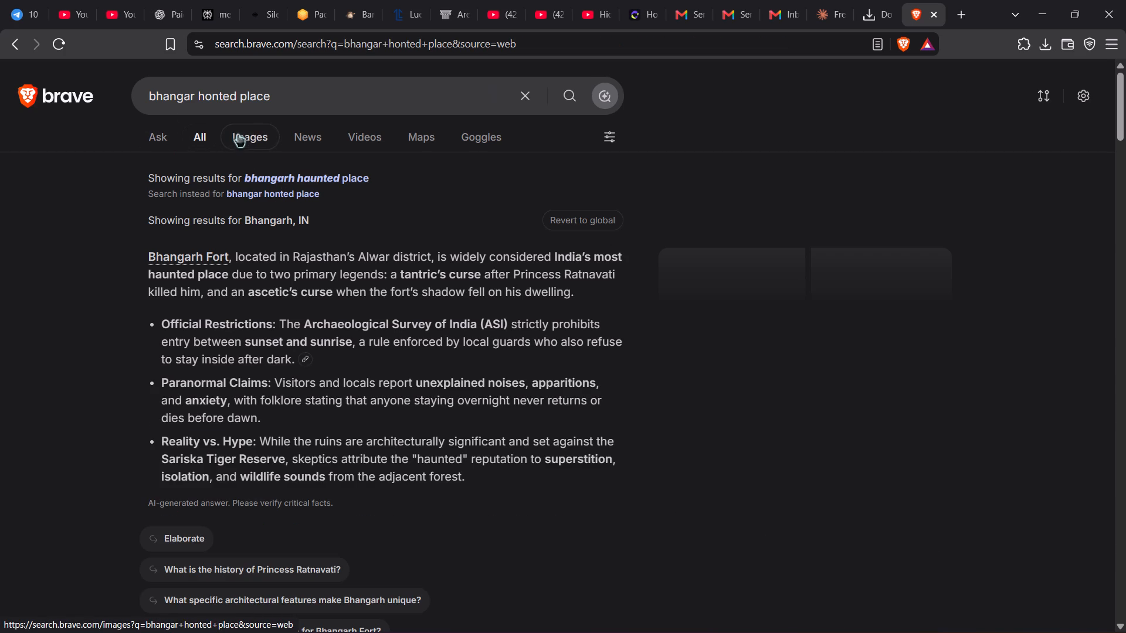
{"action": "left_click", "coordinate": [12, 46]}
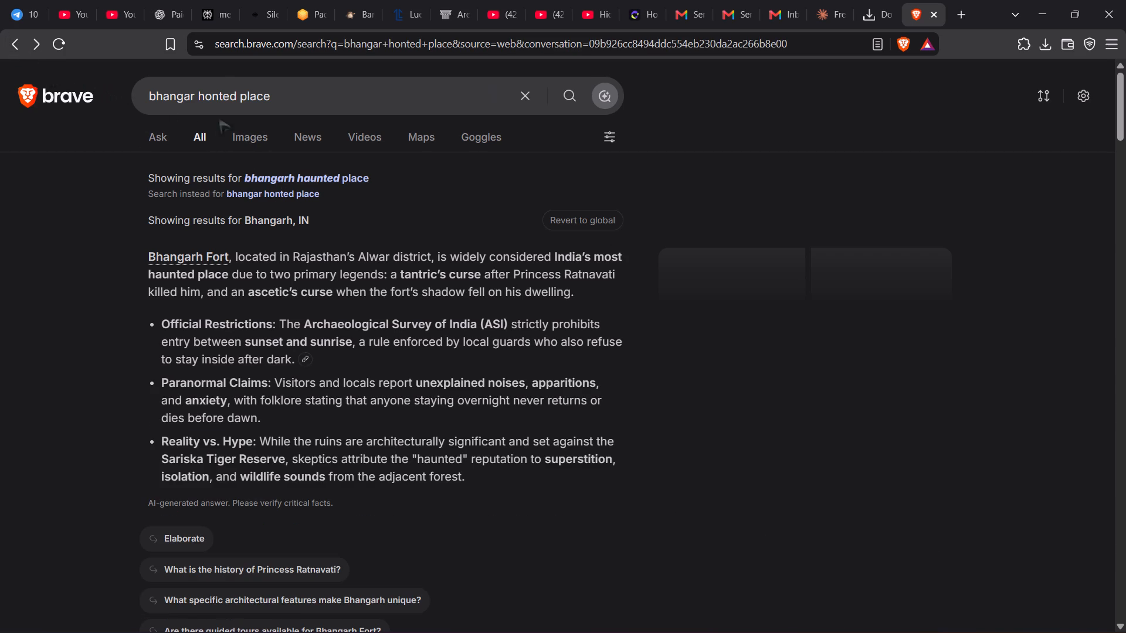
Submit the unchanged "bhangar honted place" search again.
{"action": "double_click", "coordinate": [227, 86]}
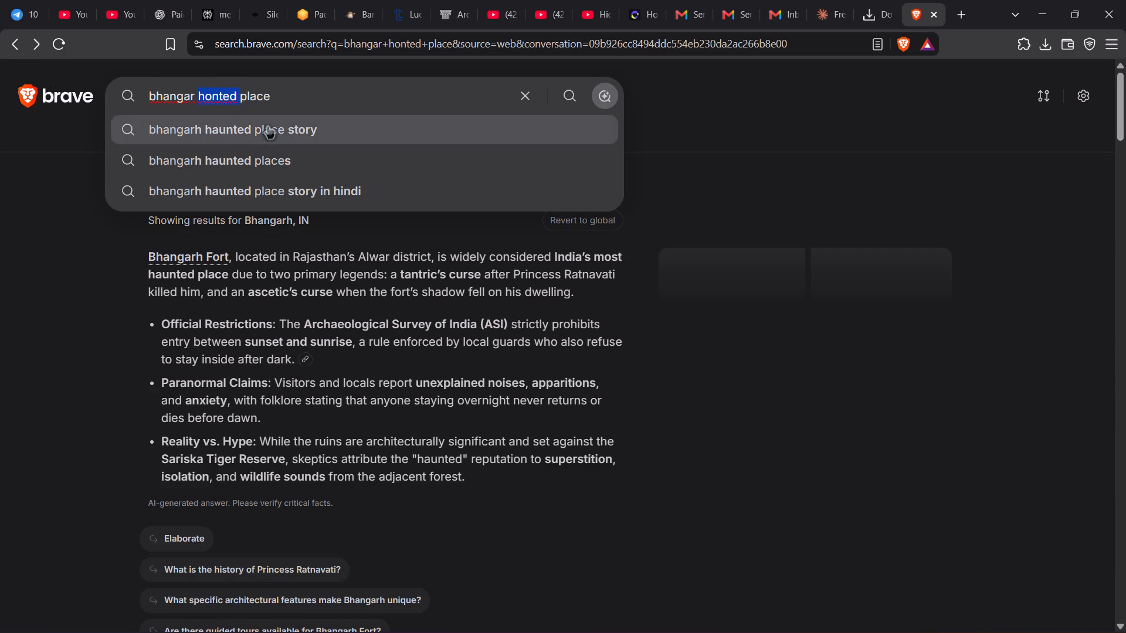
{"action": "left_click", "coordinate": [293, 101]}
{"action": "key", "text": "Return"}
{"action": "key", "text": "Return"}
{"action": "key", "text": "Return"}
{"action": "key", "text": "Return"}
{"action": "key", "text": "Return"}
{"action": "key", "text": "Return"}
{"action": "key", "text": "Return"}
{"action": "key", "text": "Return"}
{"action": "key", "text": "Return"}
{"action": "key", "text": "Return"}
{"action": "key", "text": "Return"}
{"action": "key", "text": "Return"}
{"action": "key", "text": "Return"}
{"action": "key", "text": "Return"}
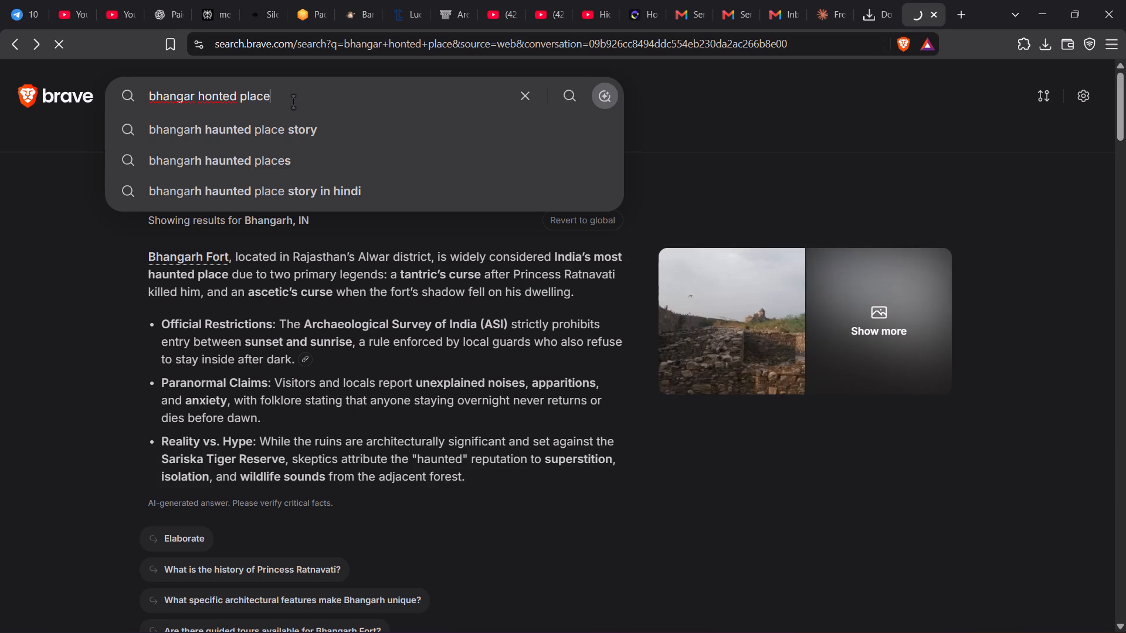
Replace the search query with "bhangarh fort images" and run the web search.
{"action": "key", "text": "BackSpace"}
{"action": "key", "text": "BackSpace"}
{"action": "key", "text": "BackSpace"}
{"action": "key", "text": "BackSpace"}
{"action": "key", "text": "BackSpace"}
{"action": "key", "text": "BackSpace"}
{"action": "key", "text": "BackSpace"}
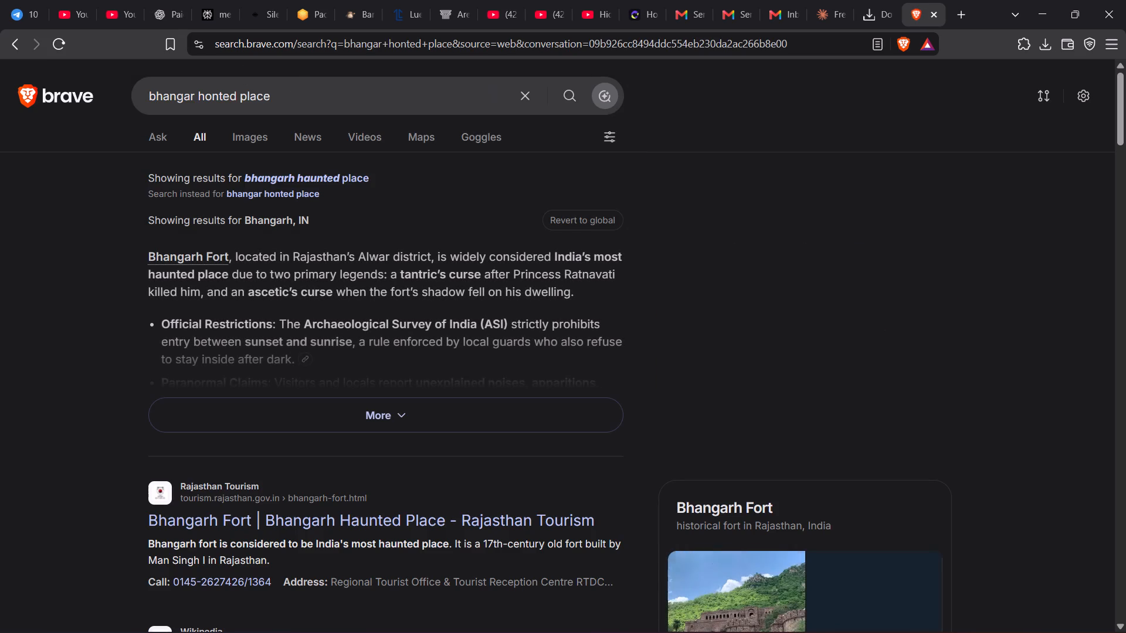
{"action": "left_click", "coordinate": [300, 108]}
{"action": "key", "text": "BackSpace"}
{"action": "key", "text": "BackSpace"}
{"action": "key", "text": "BackSpace"}
{"action": "key", "text": "BackSpace"}
{"action": "key", "text": "BackSpace"}
{"action": "key", "text": "BackSpace"}
{"action": "key", "text": "BackSpace"}
{"action": "key", "text": "BackSpace"}
{"action": "key", "text": "BackSpace"}
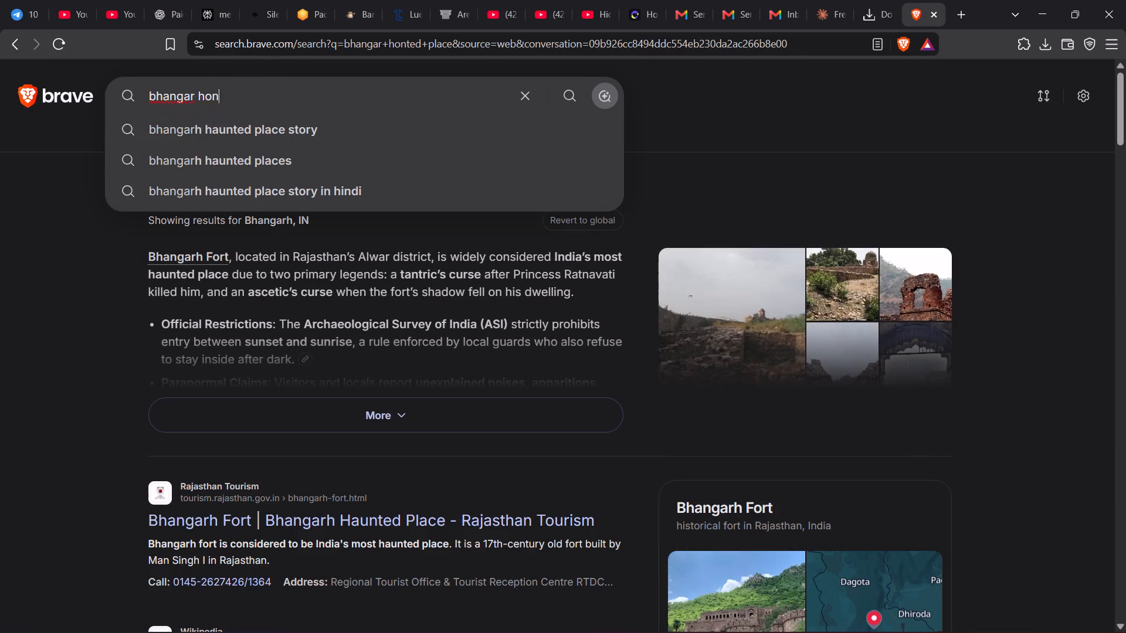
{"action": "key", "text": "BackSpace"}
{"action": "key", "text": "BackSpace"}
{"action": "key", "text": "BackSpace"}
{"action": "key", "text": "BackSpace"}
{"action": "key", "text": "space"}
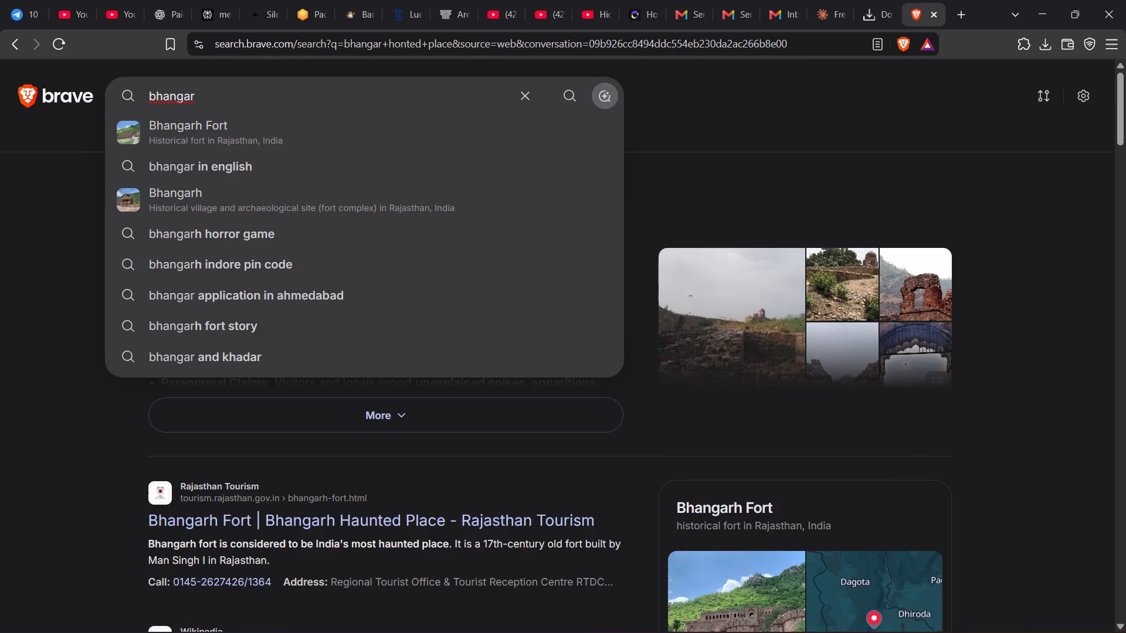
{"action": "key", "text": "Down"}
{"action": "key", "text": "space"}
{"action": "type", "text": "ima"}
{"action": "key", "text": "BackSpace"}
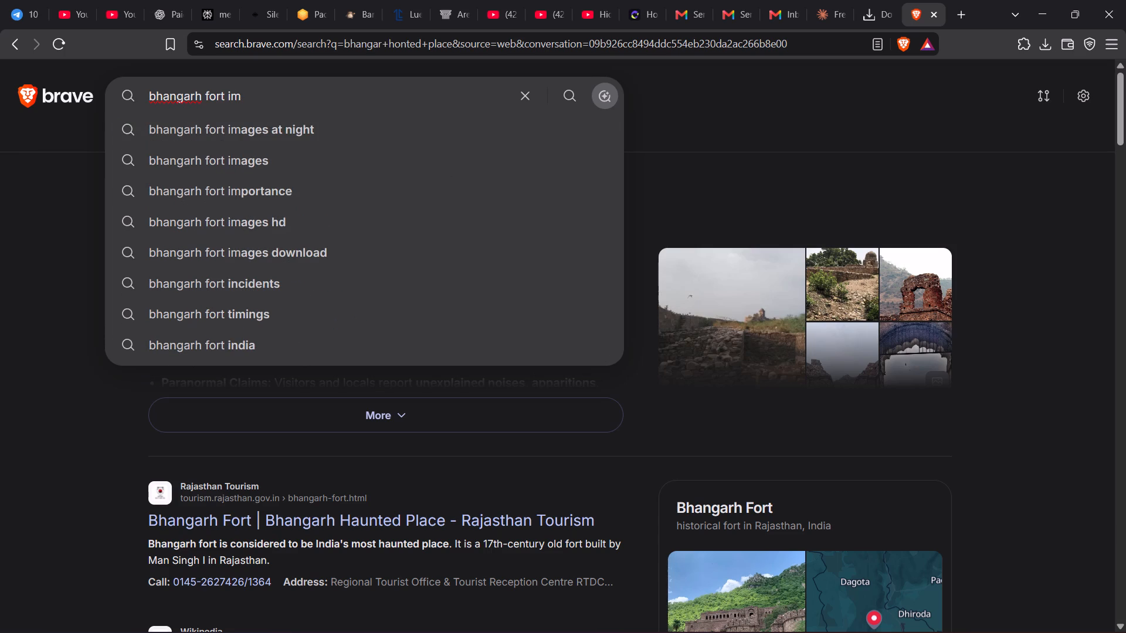
{"action": "type", "text": "ages"}
{"action": "key", "text": "Return"}
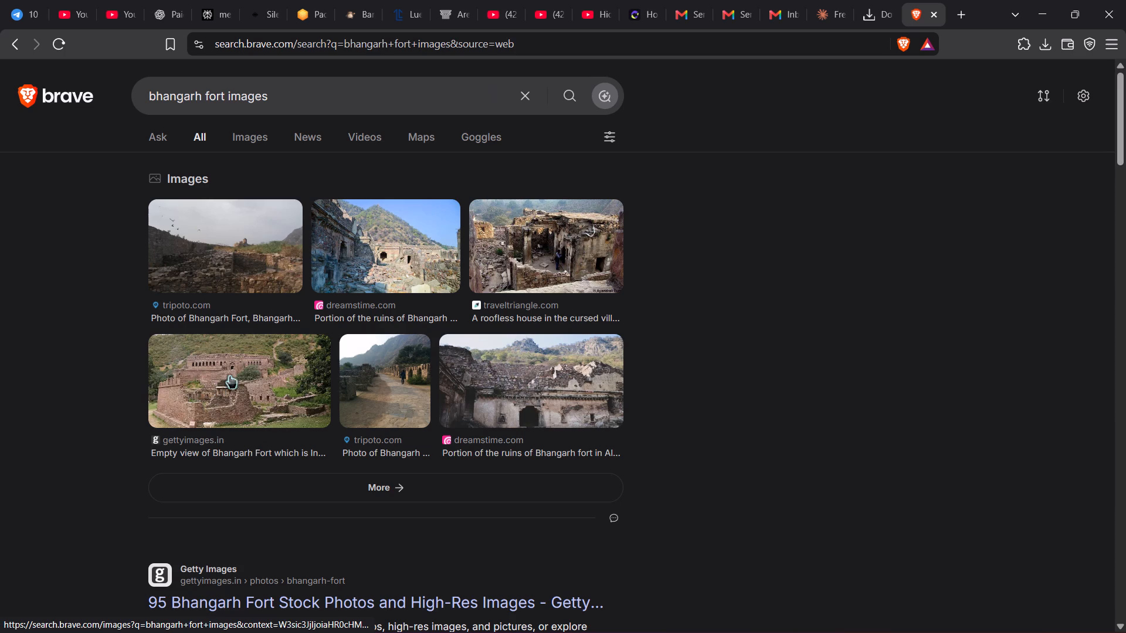
Open the Getty Images result for Bhangarh Fort stock photos.
{"action": "scroll", "coordinate": [256, 362], "scroll_direction": "down", "scroll_amount": 1}
{"action": "left_click", "coordinate": [310, 525]}
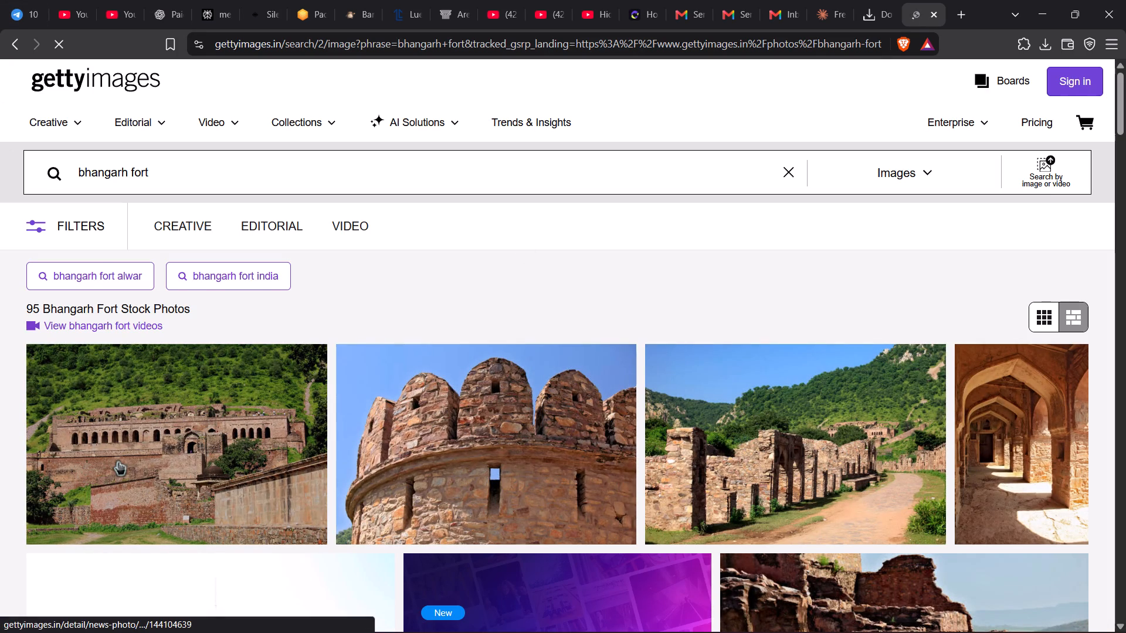
Examine the Getty Images Bhangarh Fort stock photos for a suitable shot of the fort.
{"action": "scroll", "coordinate": [642, 455], "scroll_direction": "down", "scroll_amount": 4}
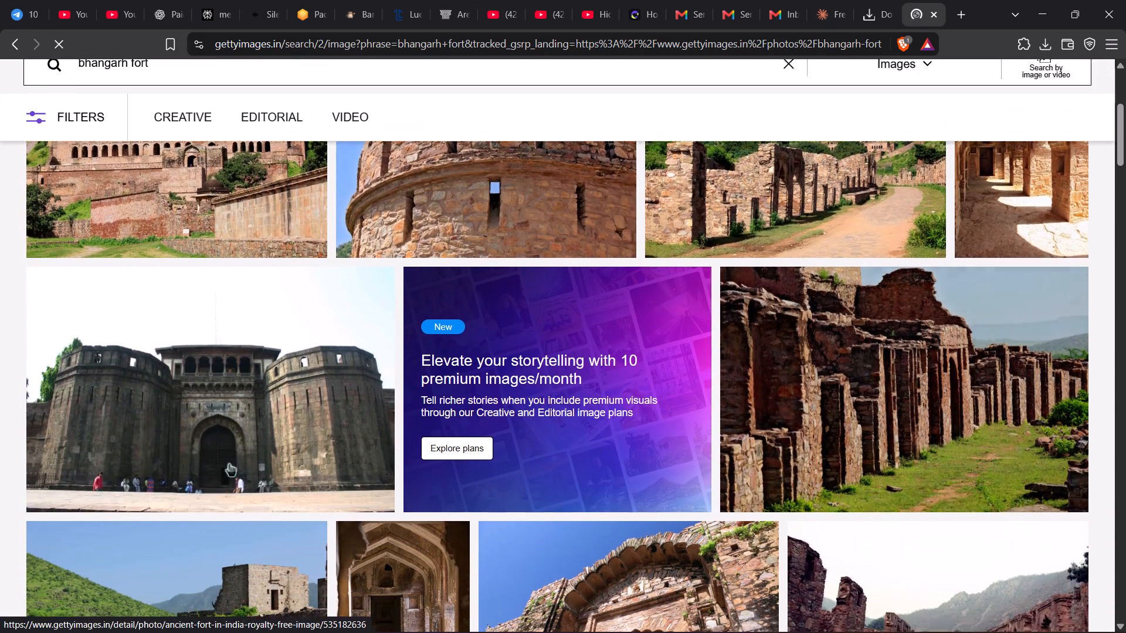
{"action": "scroll", "coordinate": [229, 462], "scroll_direction": "down", "scroll_amount": 1}
{"action": "scroll", "coordinate": [257, 502], "scroll_direction": "down", "scroll_amount": 3}
{"action": "scroll", "coordinate": [592, 495], "scroll_direction": "down", "scroll_amount": 2}
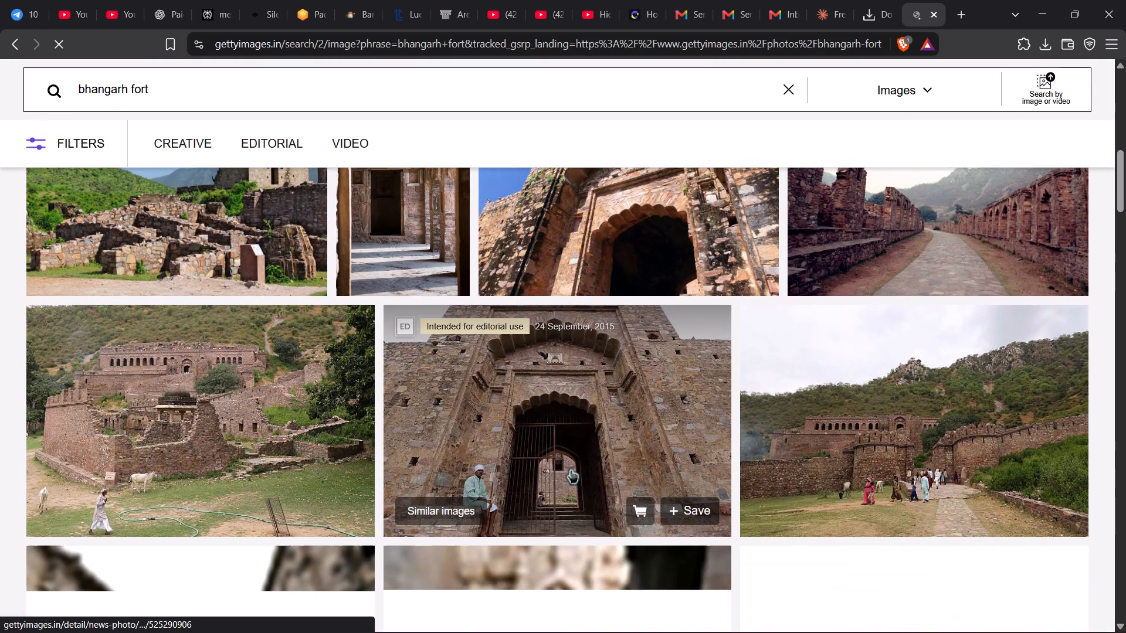
{"action": "scroll", "coordinate": [473, 427], "scroll_direction": "up", "scroll_amount": 1}
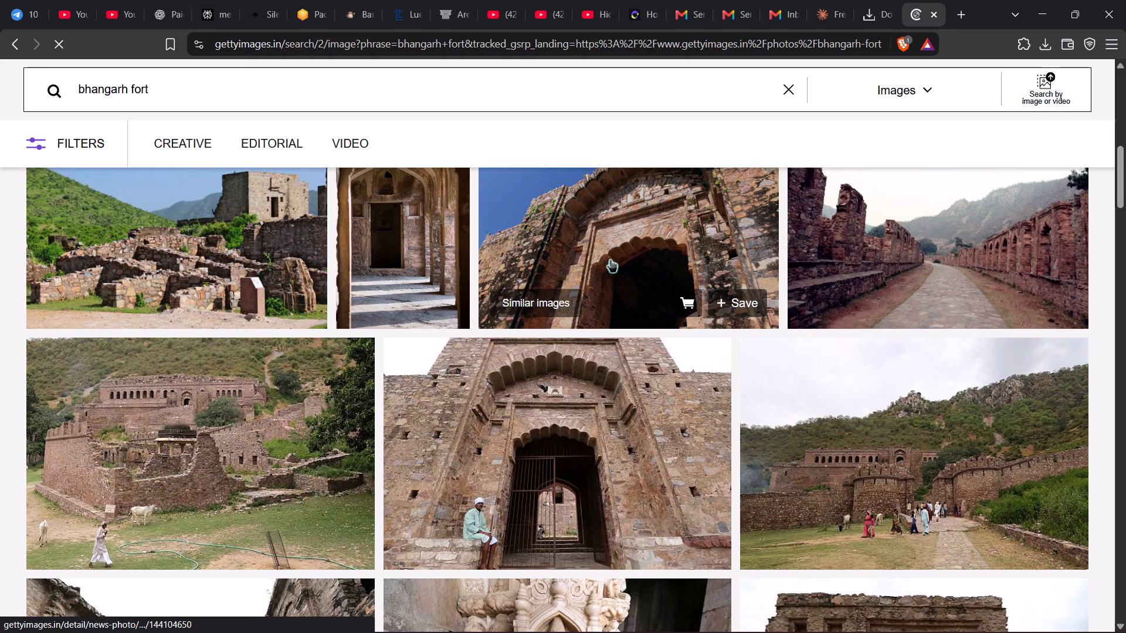
{"action": "scroll", "coordinate": [610, 258], "scroll_direction": "down", "scroll_amount": 2}
{"action": "scroll", "coordinate": [610, 258], "scroll_direction": "up", "scroll_amount": 1}
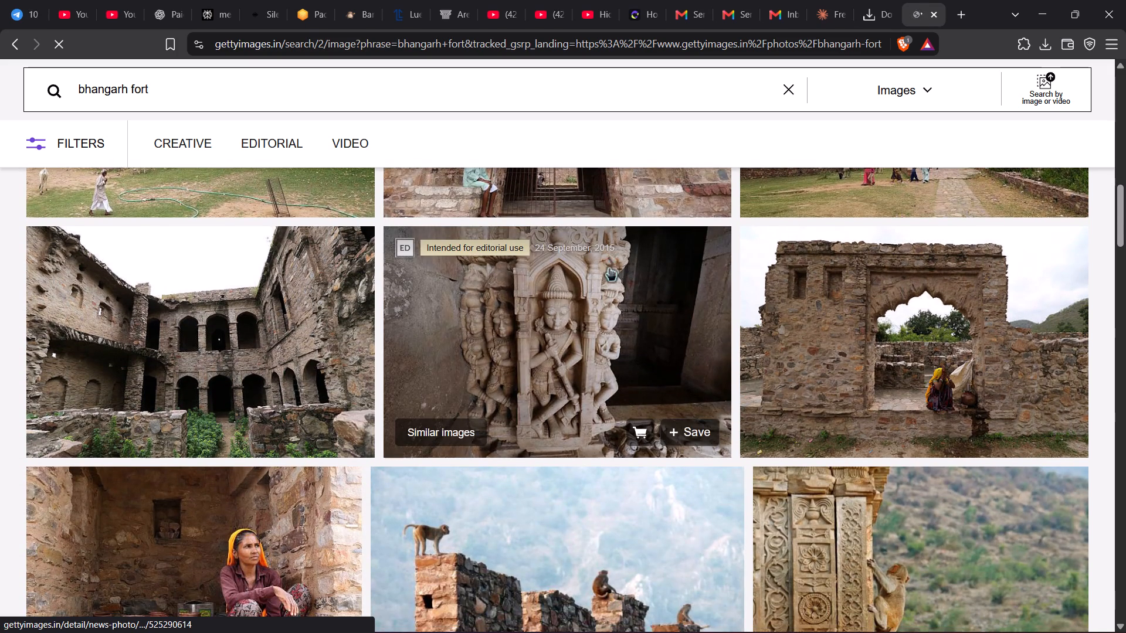
{"action": "scroll", "coordinate": [609, 267], "scroll_direction": "up", "scroll_amount": 1}
{"action": "scroll", "coordinate": [542, 384], "scroll_direction": "up", "scroll_amount": 1}
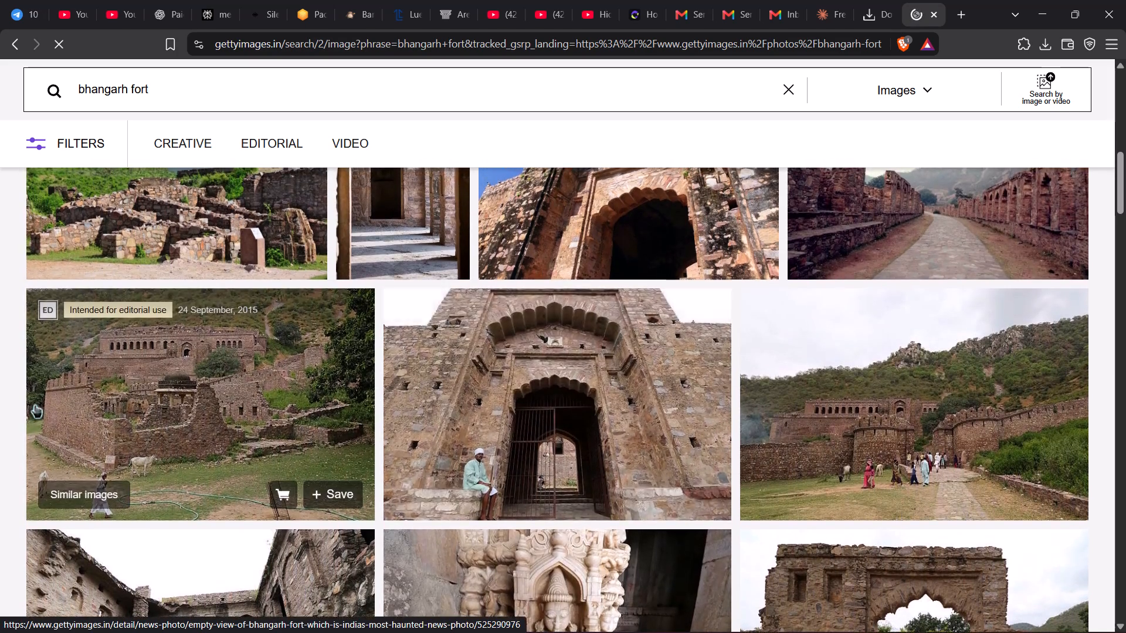
{"action": "scroll", "coordinate": [35, 404], "scroll_direction": "up", "scroll_amount": 1}
{"action": "scroll", "coordinate": [96, 399], "scroll_direction": "down", "scroll_amount": 9}
{"action": "scroll", "coordinate": [365, 399], "scroll_direction": "down", "scroll_amount": 3}
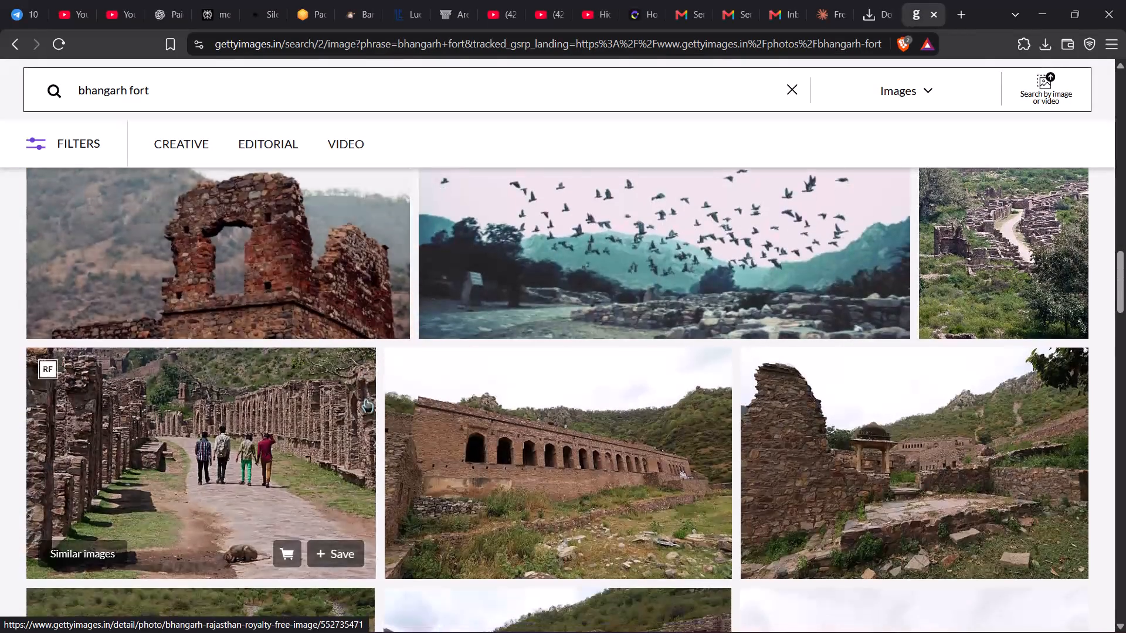
{"action": "scroll", "coordinate": [365, 399], "scroll_direction": "down", "scroll_amount": 5}
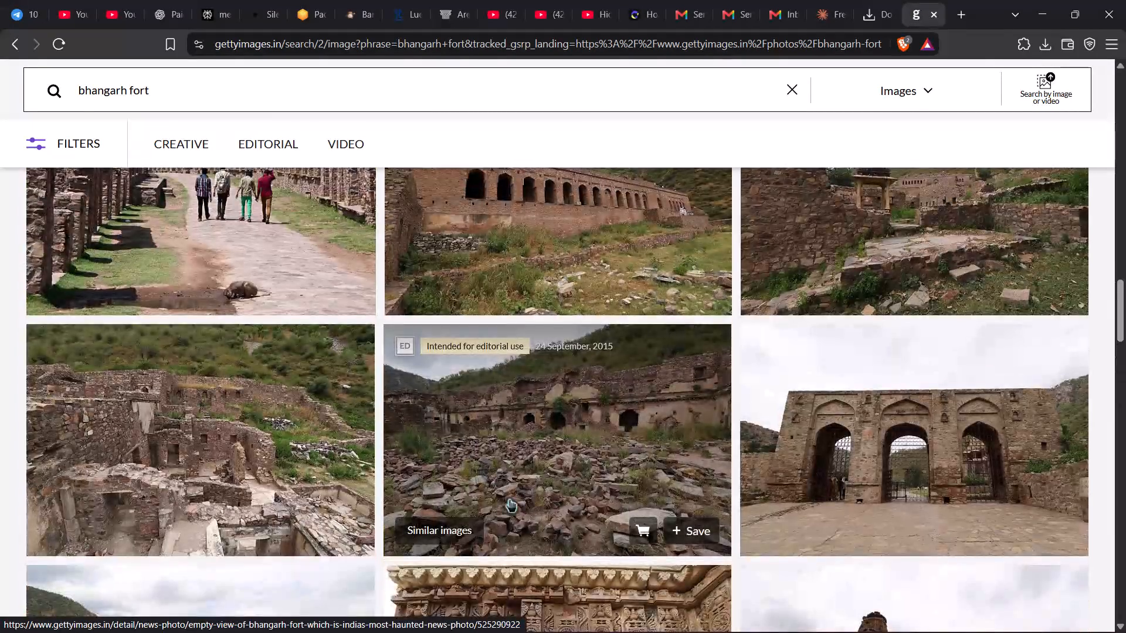
{"action": "scroll", "coordinate": [509, 498], "scroll_direction": "down", "scroll_amount": 1}
{"action": "scroll", "coordinate": [351, 485], "scroll_direction": "down", "scroll_amount": 4}
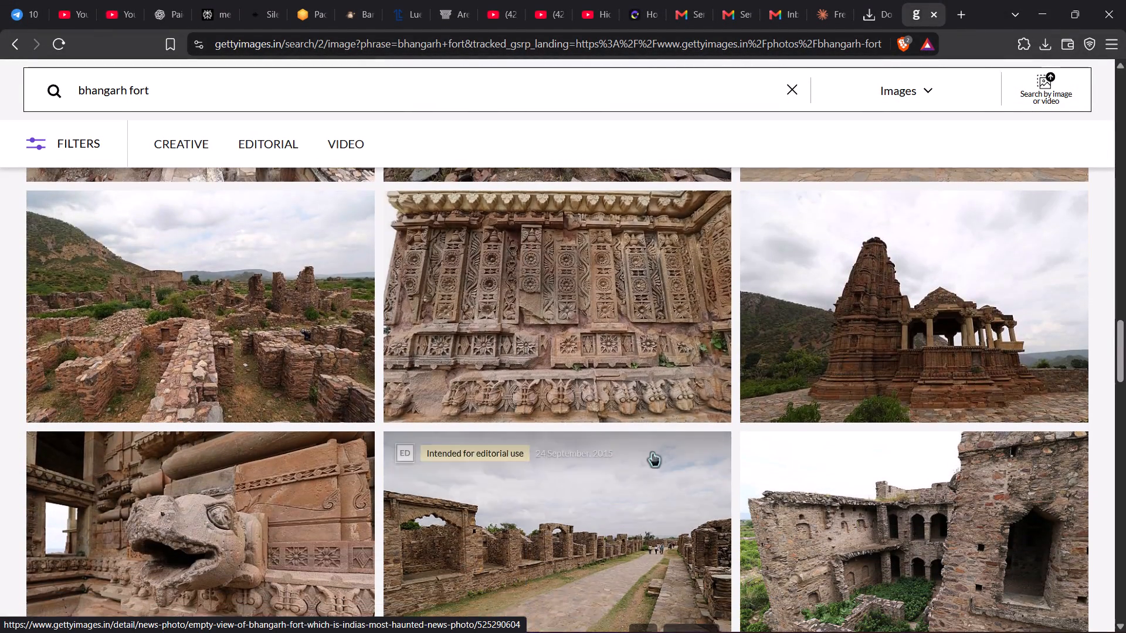
{"action": "scroll", "coordinate": [656, 452], "scroll_direction": "down", "scroll_amount": 5}
{"action": "scroll", "coordinate": [245, 471], "scroll_direction": "down", "scroll_amount": 1}
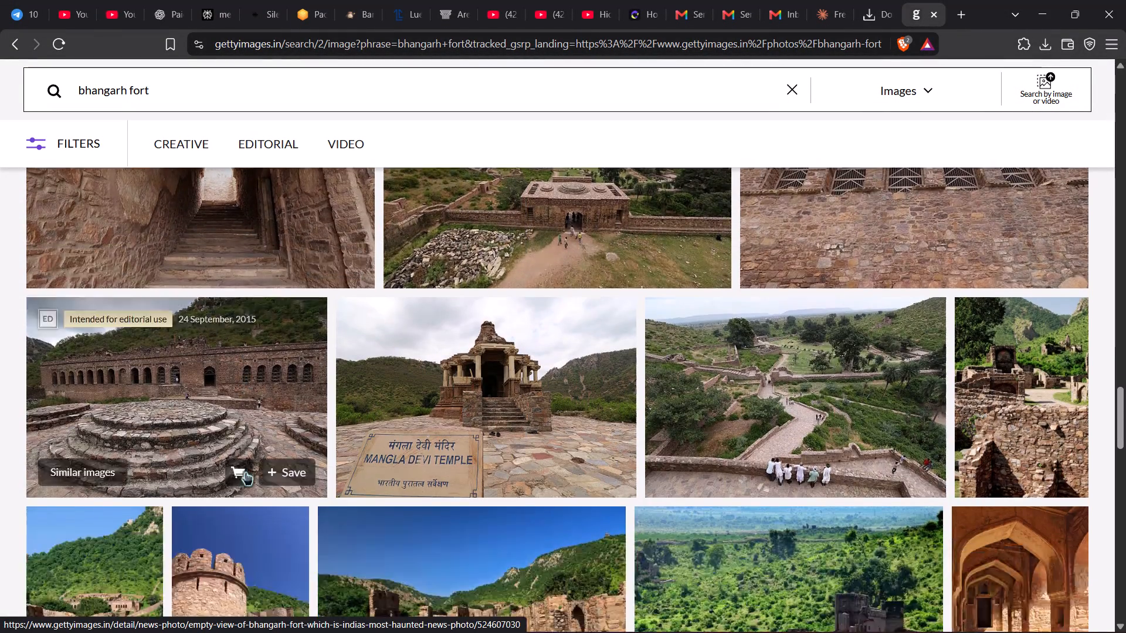
{"action": "scroll", "coordinate": [245, 471], "scroll_direction": "down", "scroll_amount": 3}
{"action": "scroll", "coordinate": [912, 407], "scroll_direction": "up", "scroll_amount": 1}
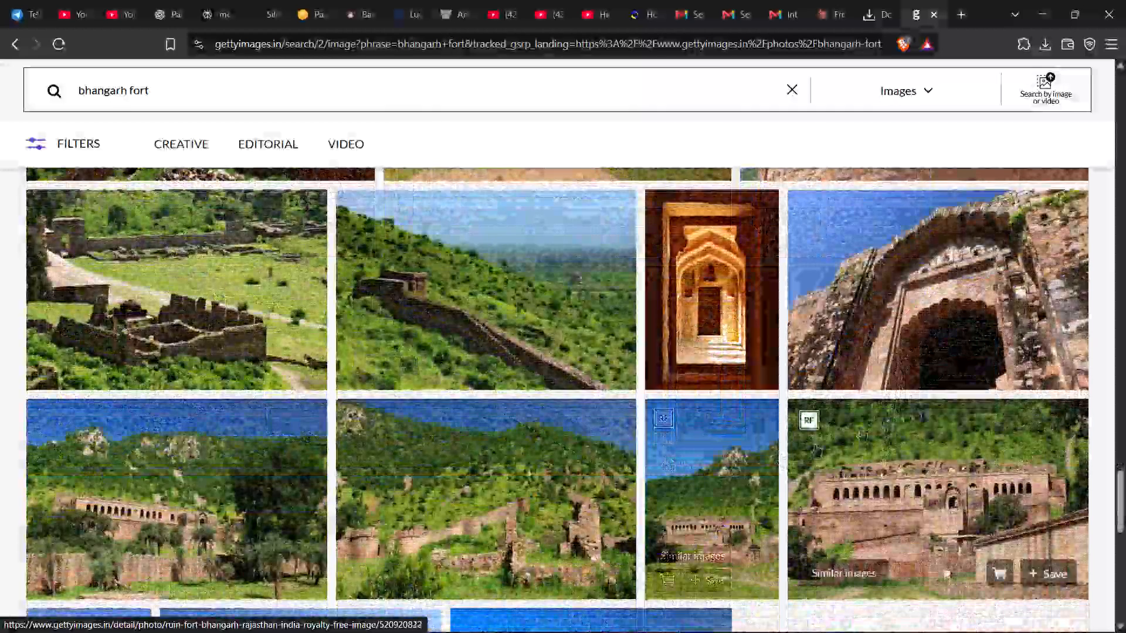
{"action": "scroll", "coordinate": [918, 406], "scroll_direction": "up", "scroll_amount": 1}
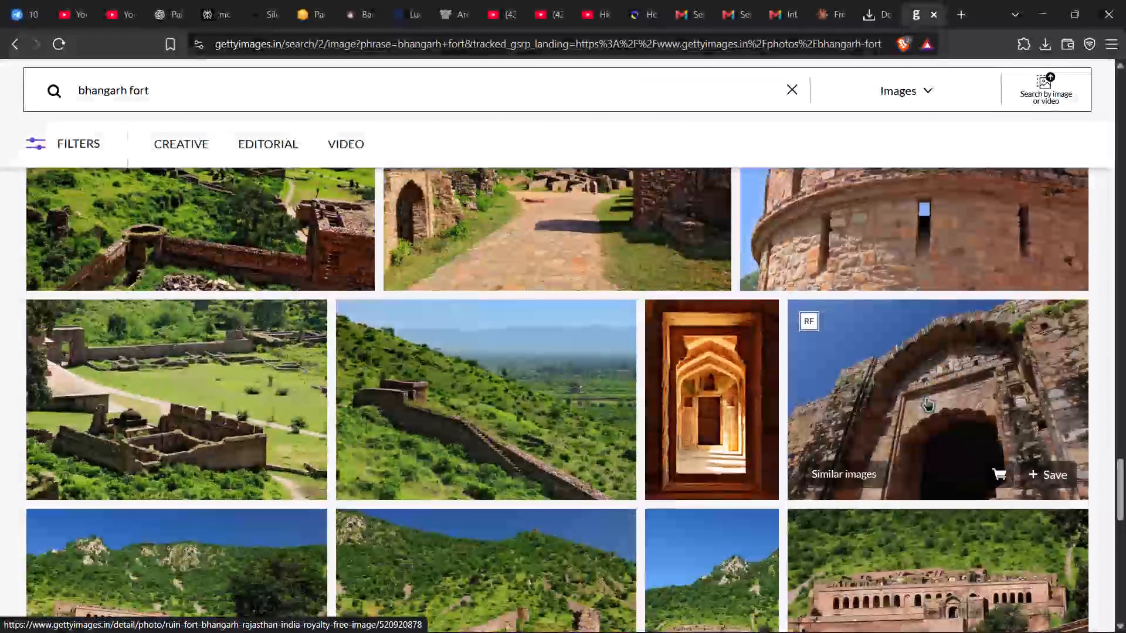
{"action": "scroll", "coordinate": [926, 397], "scroll_direction": "down", "scroll_amount": 4}
Open the detail page of the stock photo showing the arcaded ruin fort below the green hillside.
{"action": "left_click", "coordinate": [910, 377]}
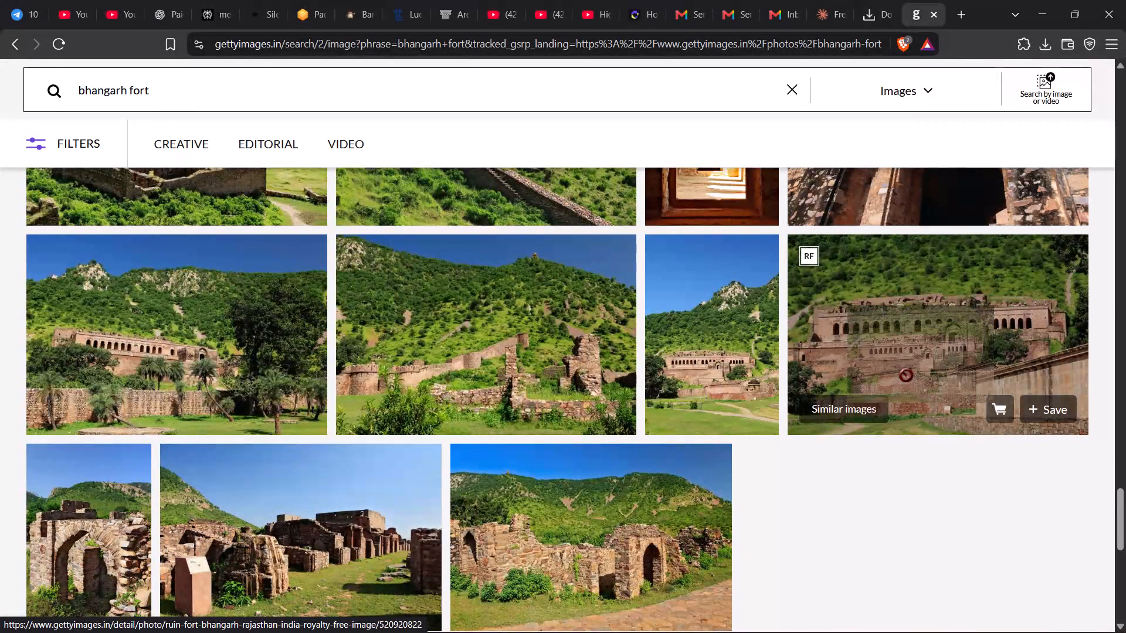
{"action": "left_click", "coordinate": [849, 326]}
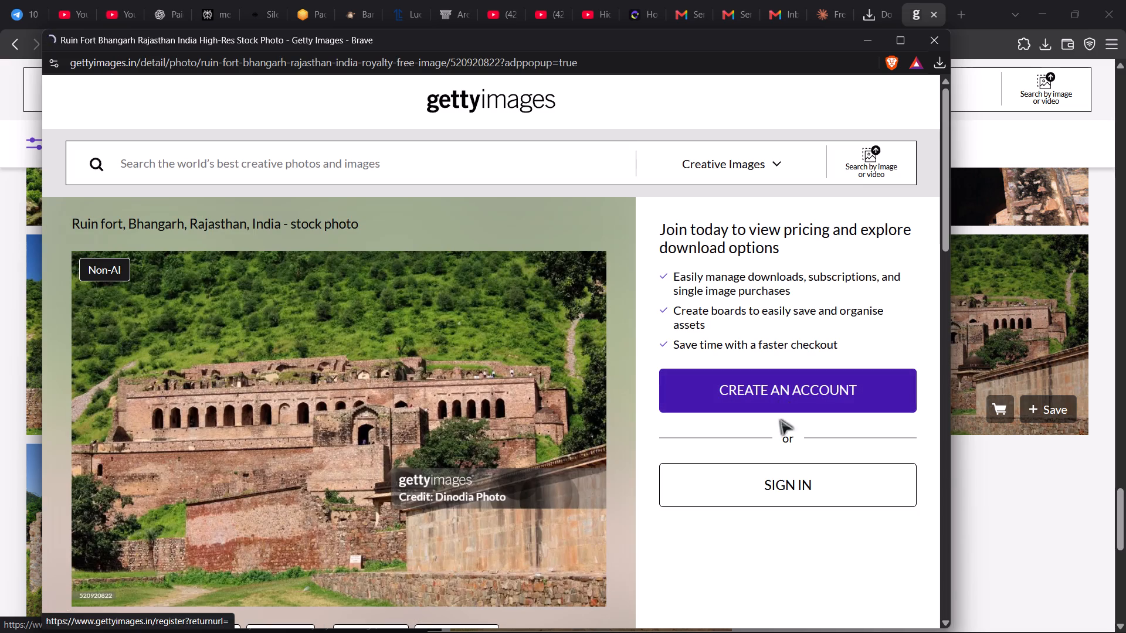
Close the detail page of the ruin fort stock photo.
{"action": "scroll", "coordinate": [874, 168], "scroll_direction": "down", "scroll_amount": 1}
{"action": "left_click", "coordinate": [945, 43]}
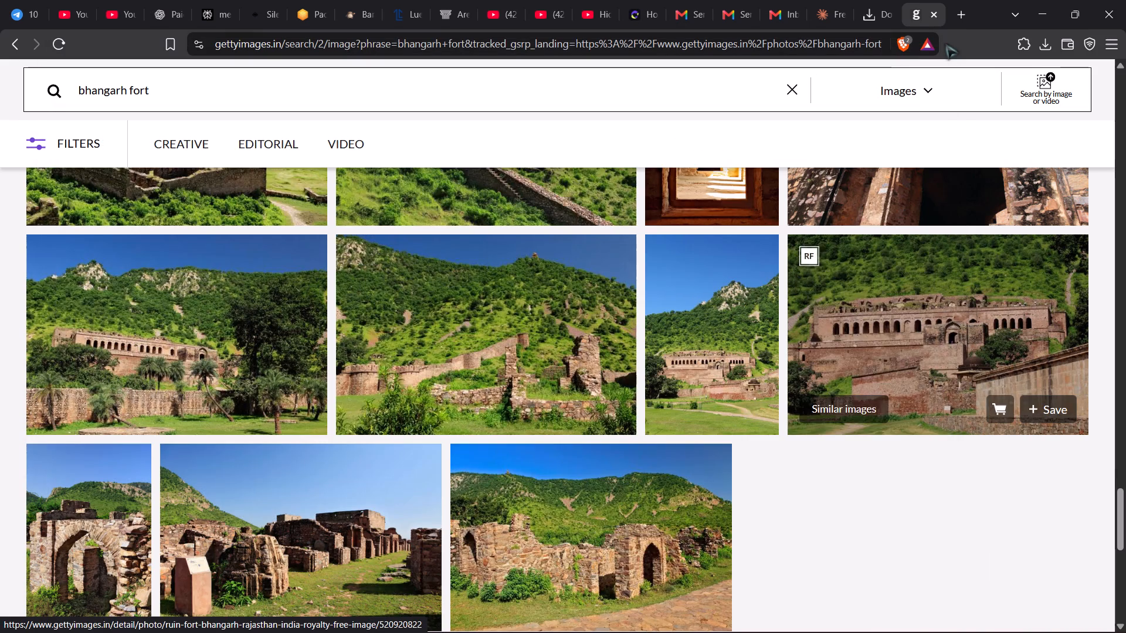
Go to the second page of the Getty Images results and examine its Bhangarh Fort photos.
{"action": "scroll", "coordinate": [447, 416], "scroll_direction": "down", "scroll_amount": 3}
{"action": "scroll", "coordinate": [544, 475], "scroll_direction": "down", "scroll_amount": 1}
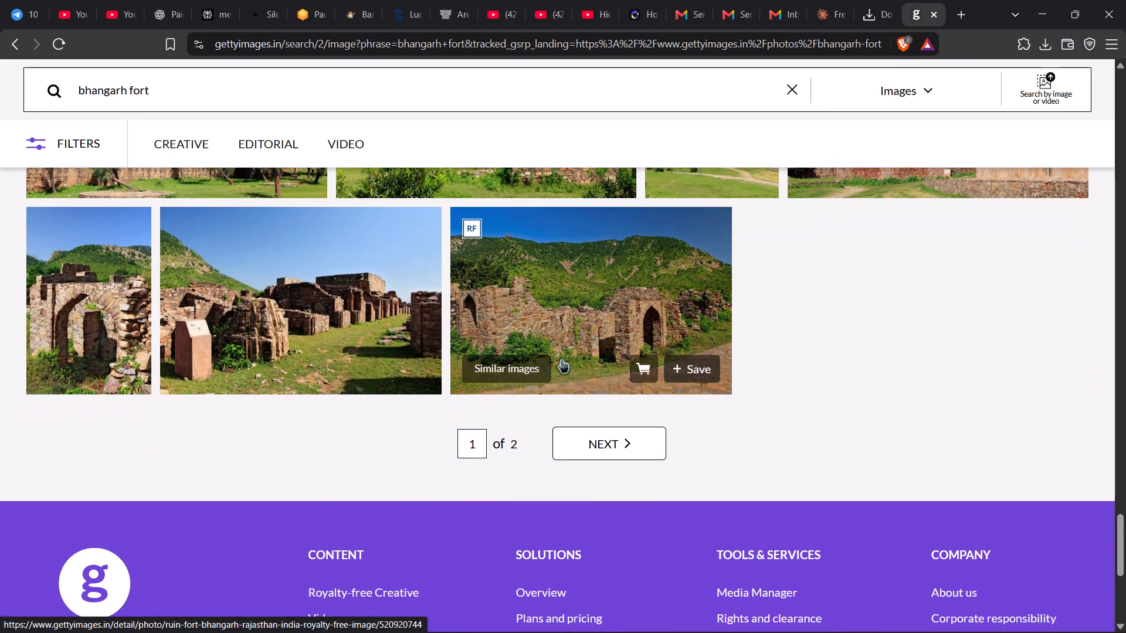
{"action": "scroll", "coordinate": [630, 287], "scroll_direction": "up", "scroll_amount": 2}
{"action": "scroll", "coordinate": [612, 351], "scroll_direction": "down", "scroll_amount": 2}
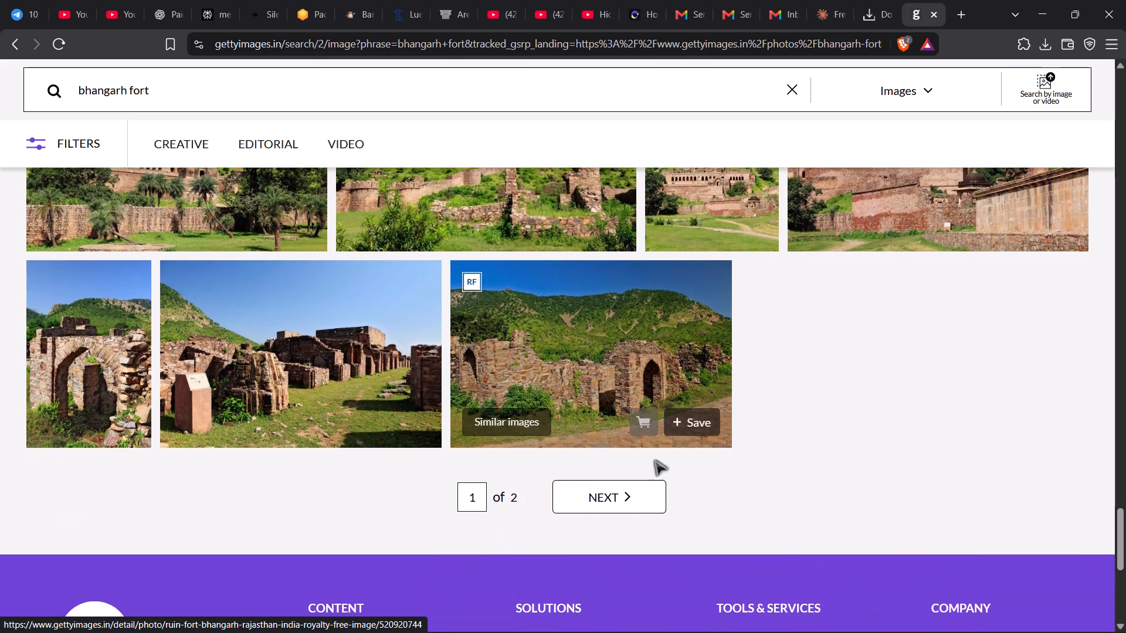
{"action": "left_click", "coordinate": [622, 506]}
{"action": "scroll", "coordinate": [622, 506], "scroll_direction": "up", "scroll_amount": 2}
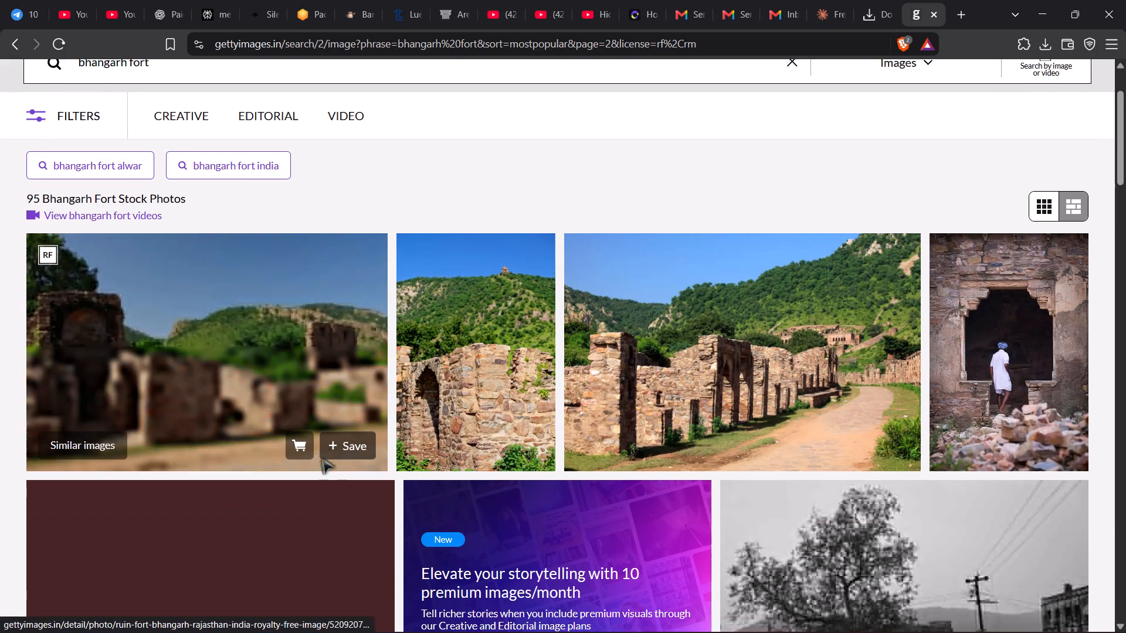
{"action": "scroll", "coordinate": [527, 403], "scroll_direction": "down", "scroll_amount": 5}
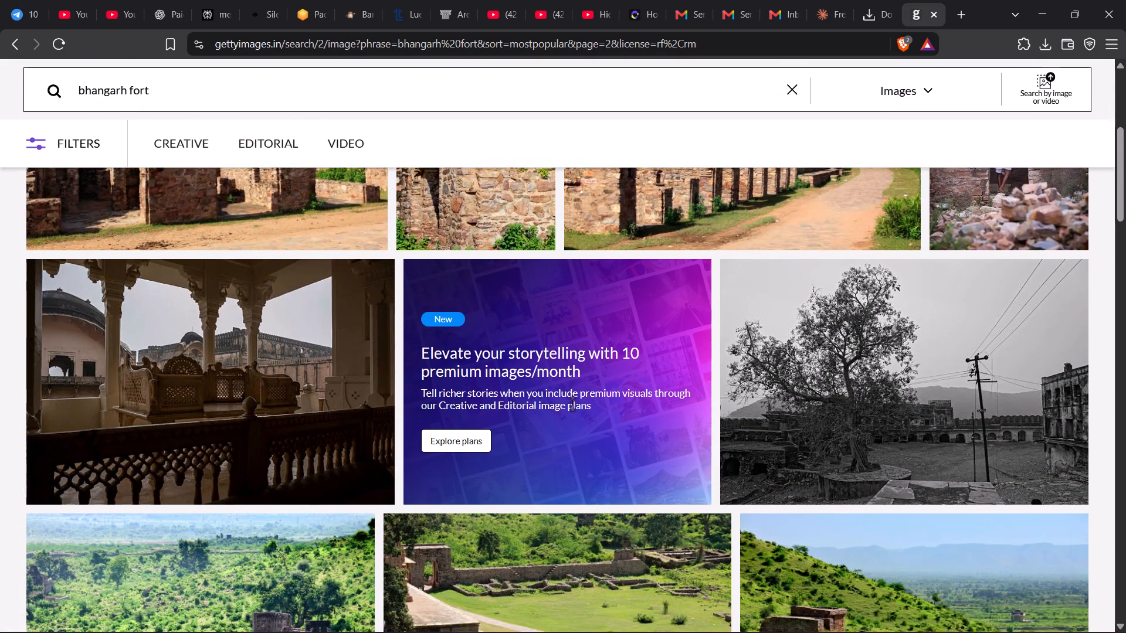
{"action": "scroll", "coordinate": [572, 403], "scroll_direction": "down", "scroll_amount": 5}
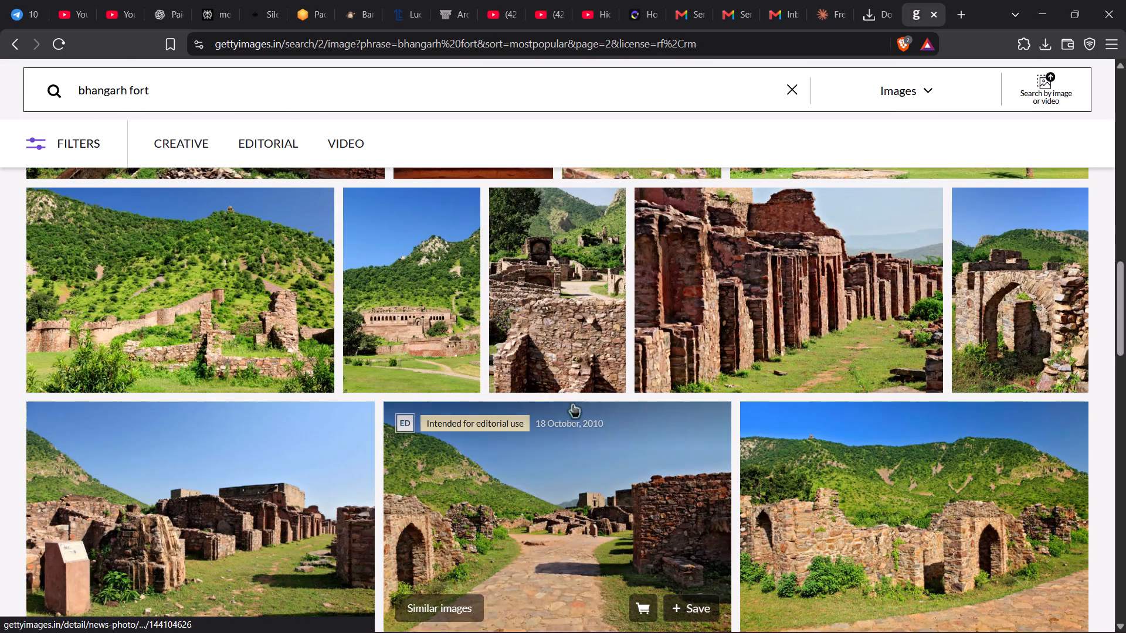
{"action": "scroll", "coordinate": [572, 403], "scroll_direction": "down", "scroll_amount": 1}
View the detail page of the editorial photo showing the stone ruins below the green hills, and close its window.
{"action": "left_click", "coordinate": [572, 403]}
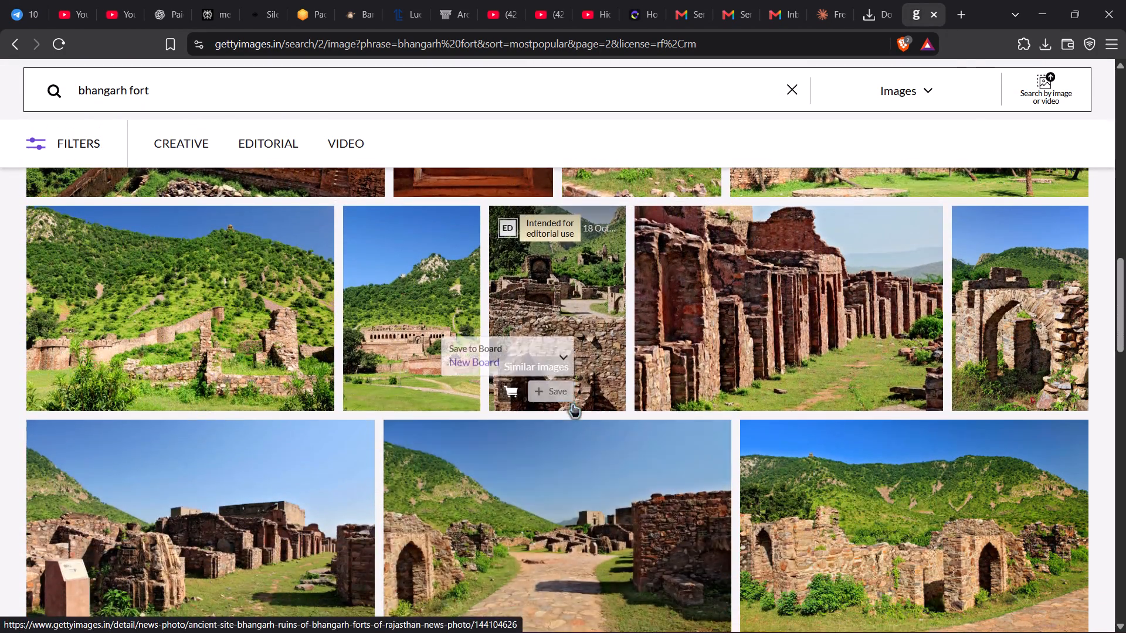
{"action": "scroll", "coordinate": [572, 403], "scroll_direction": "down", "scroll_amount": 1}
{"action": "double_click", "coordinate": [938, 64]}
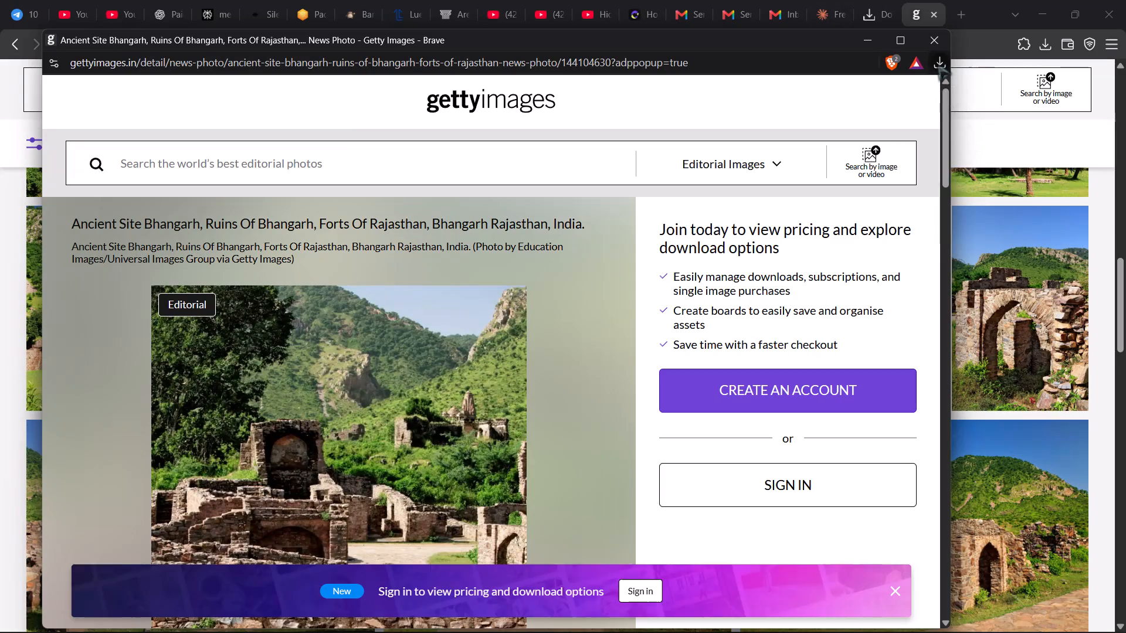
{"action": "left_click", "coordinate": [938, 64]}
{"action": "left_click", "coordinate": [938, 64]}
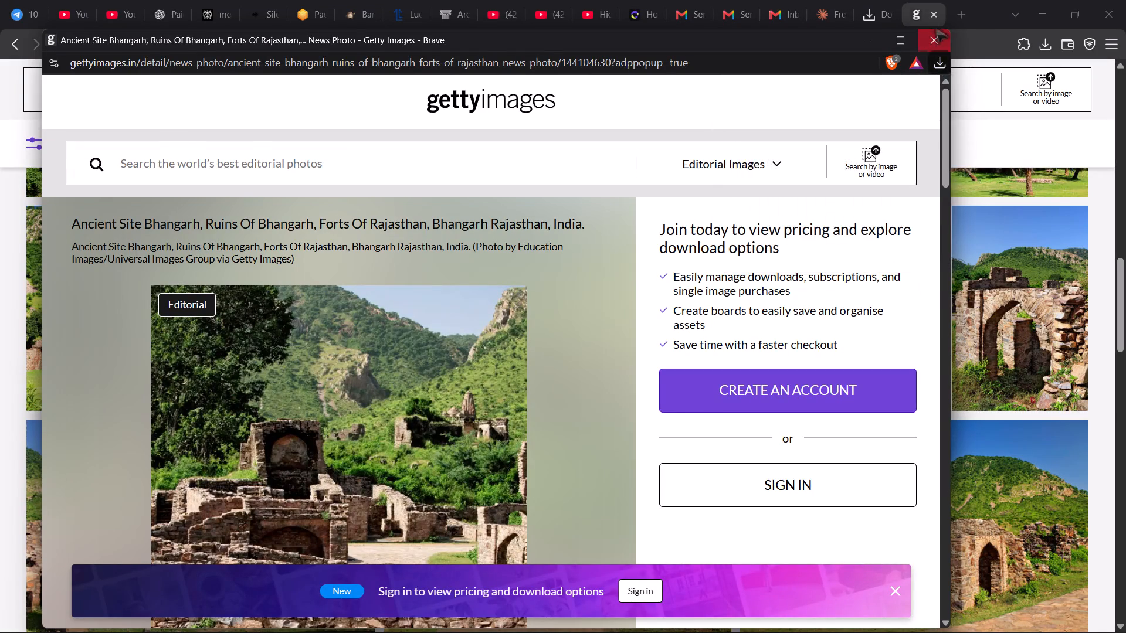
{"action": "left_click", "coordinate": [935, 28]}
{"action": "scroll", "coordinate": [391, 352], "scroll_direction": "down", "scroll_amount": 6}
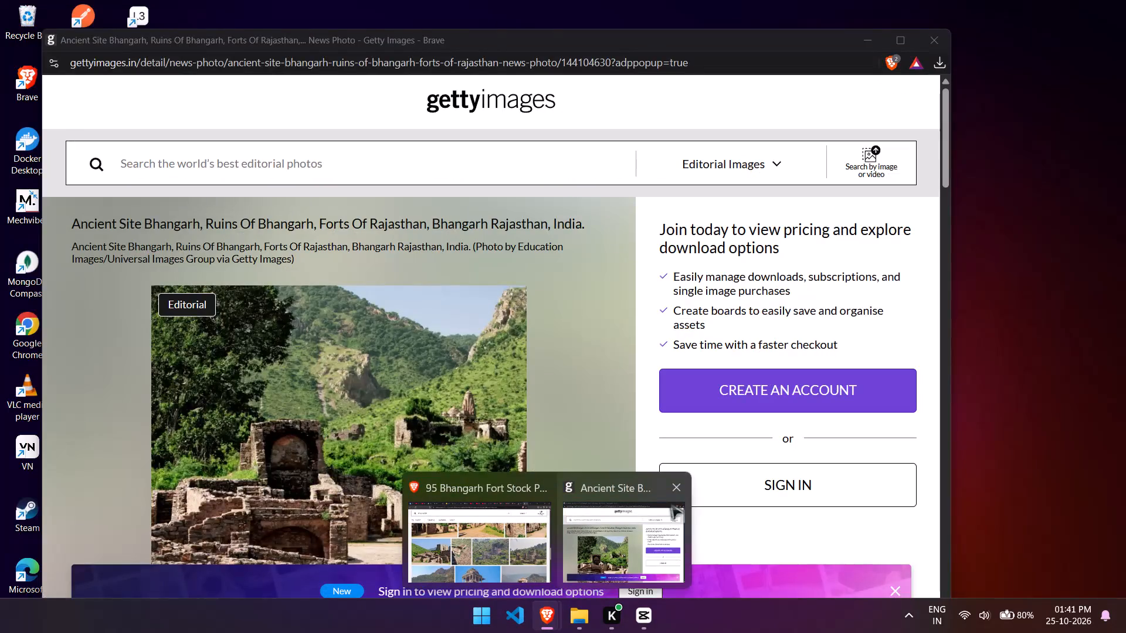
{"action": "left_click", "coordinate": [677, 484]}
Return to the web search results and open the Unsplash result for Bhangarh Fort, Bhangarh, India pictures.
{"action": "left_click", "coordinate": [9, 47]}
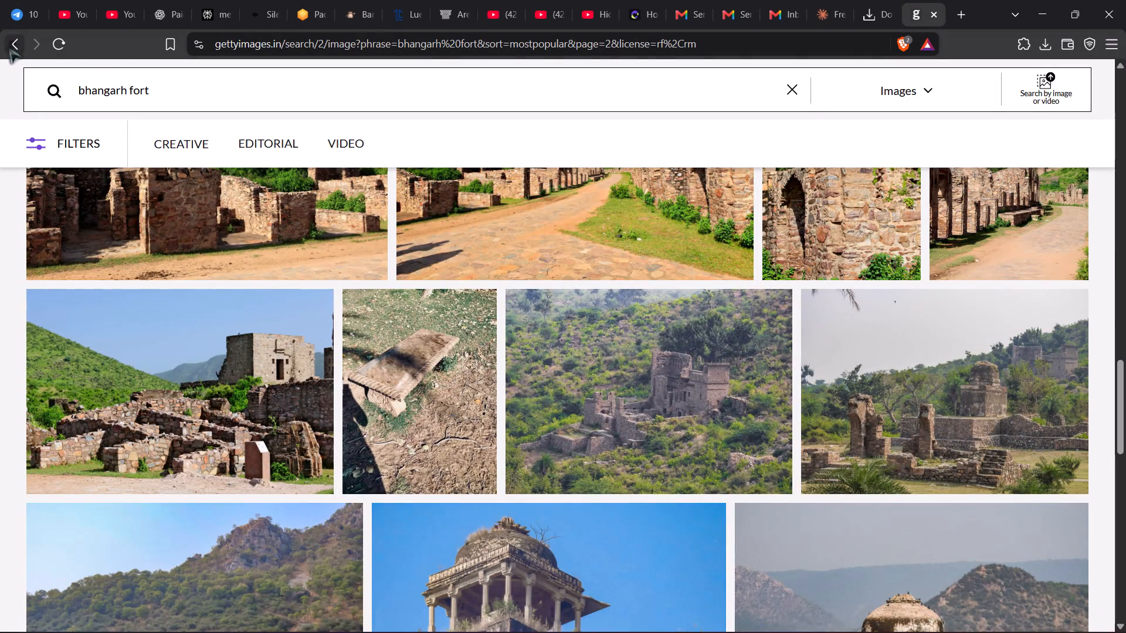
{"action": "left_click", "coordinate": [9, 47]}
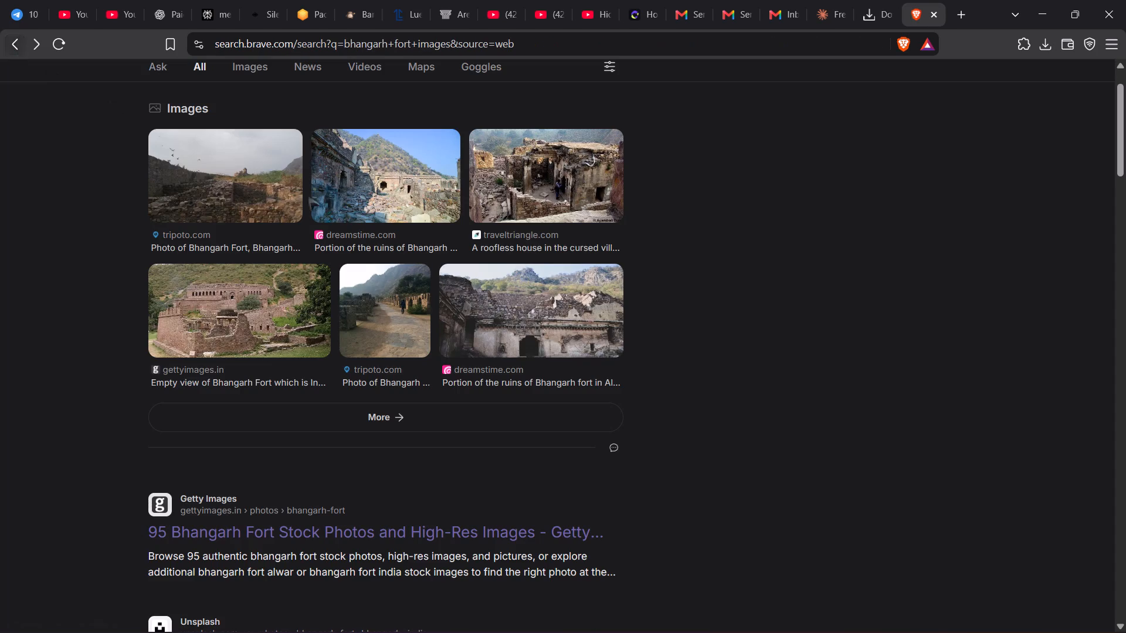
{"action": "scroll", "coordinate": [316, 234], "scroll_direction": "down", "scroll_amount": 2}
{"action": "left_click", "coordinate": [309, 479]}
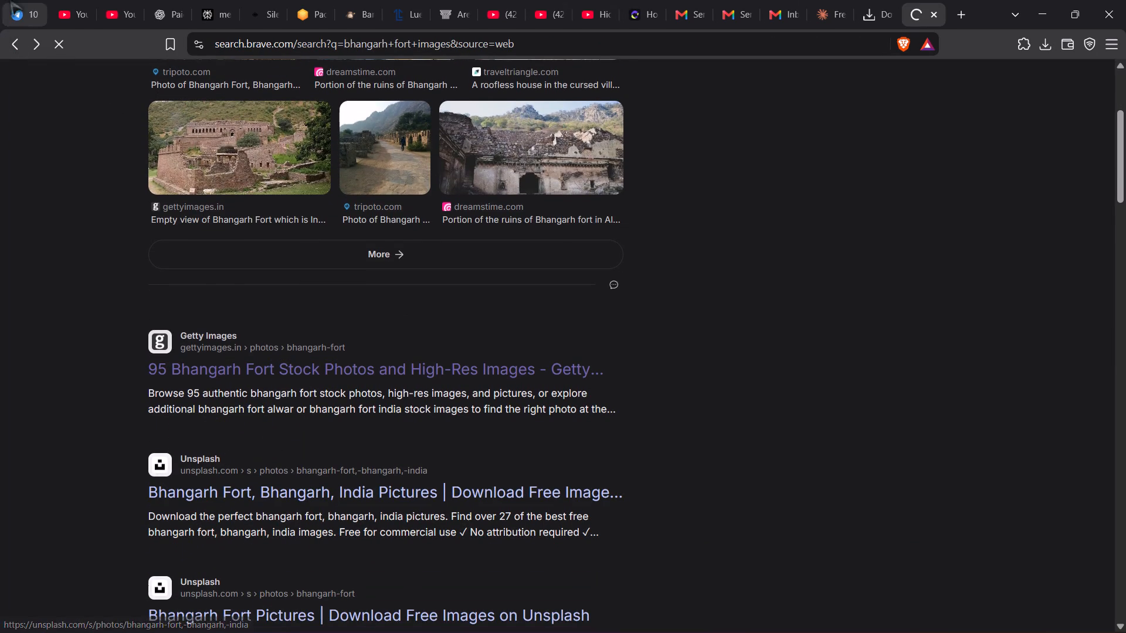
{"action": "left_click_drag", "start_coordinate": [341, 59], "coordinate": [583, 138]}
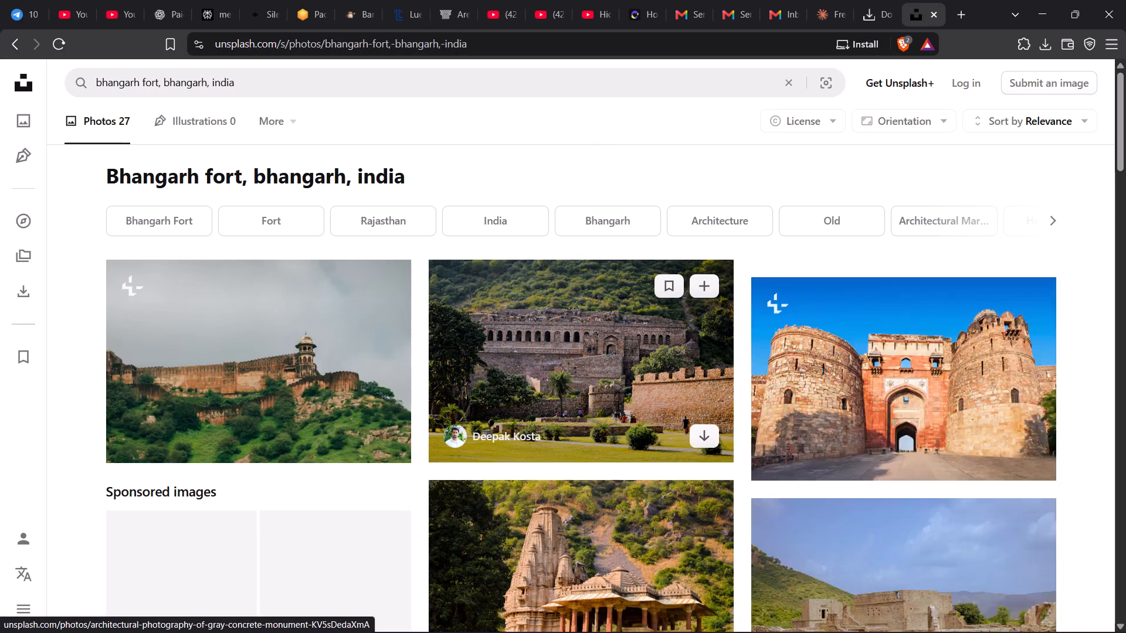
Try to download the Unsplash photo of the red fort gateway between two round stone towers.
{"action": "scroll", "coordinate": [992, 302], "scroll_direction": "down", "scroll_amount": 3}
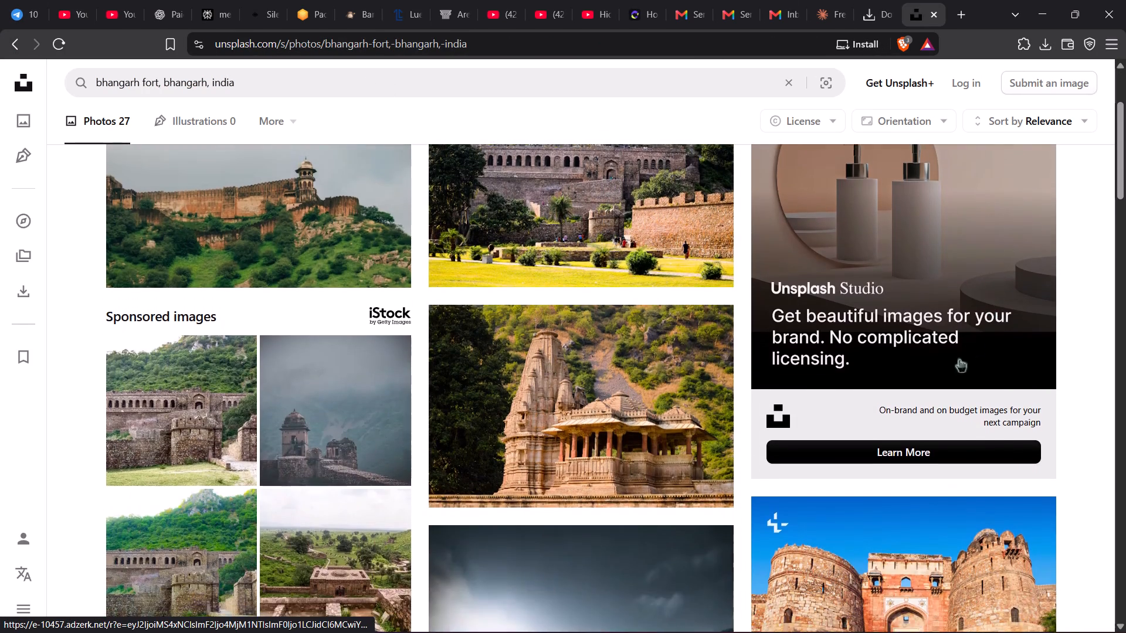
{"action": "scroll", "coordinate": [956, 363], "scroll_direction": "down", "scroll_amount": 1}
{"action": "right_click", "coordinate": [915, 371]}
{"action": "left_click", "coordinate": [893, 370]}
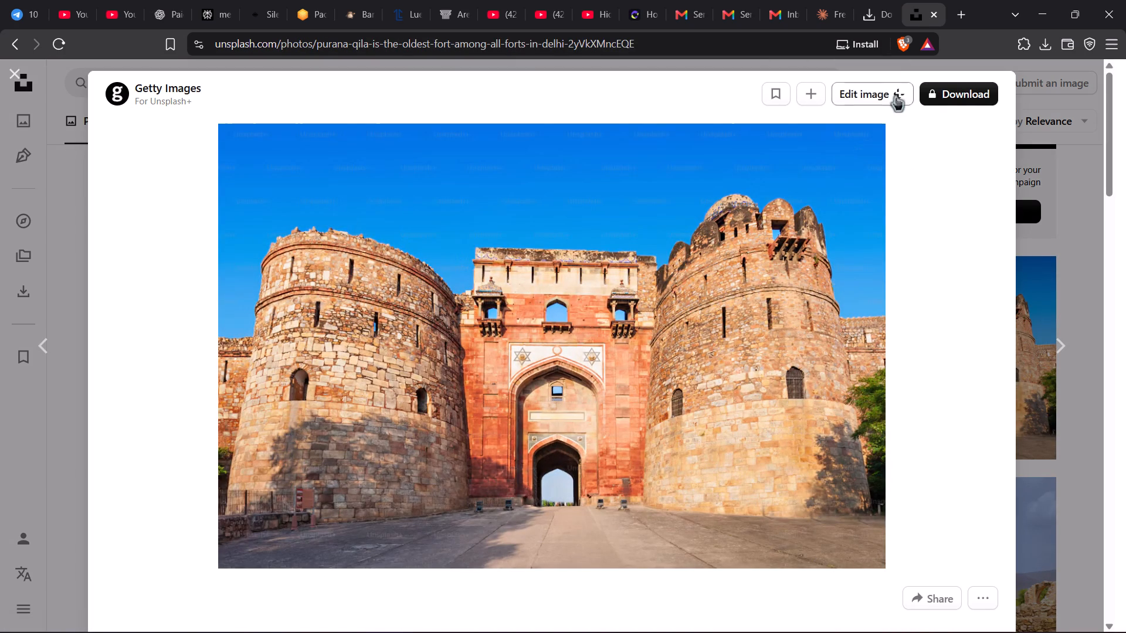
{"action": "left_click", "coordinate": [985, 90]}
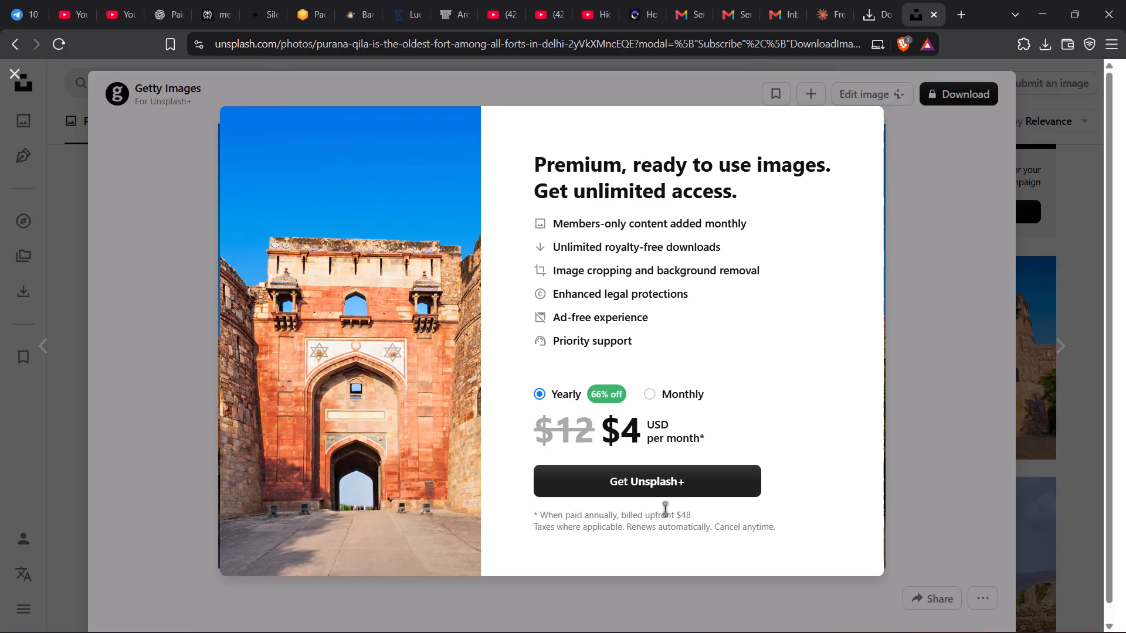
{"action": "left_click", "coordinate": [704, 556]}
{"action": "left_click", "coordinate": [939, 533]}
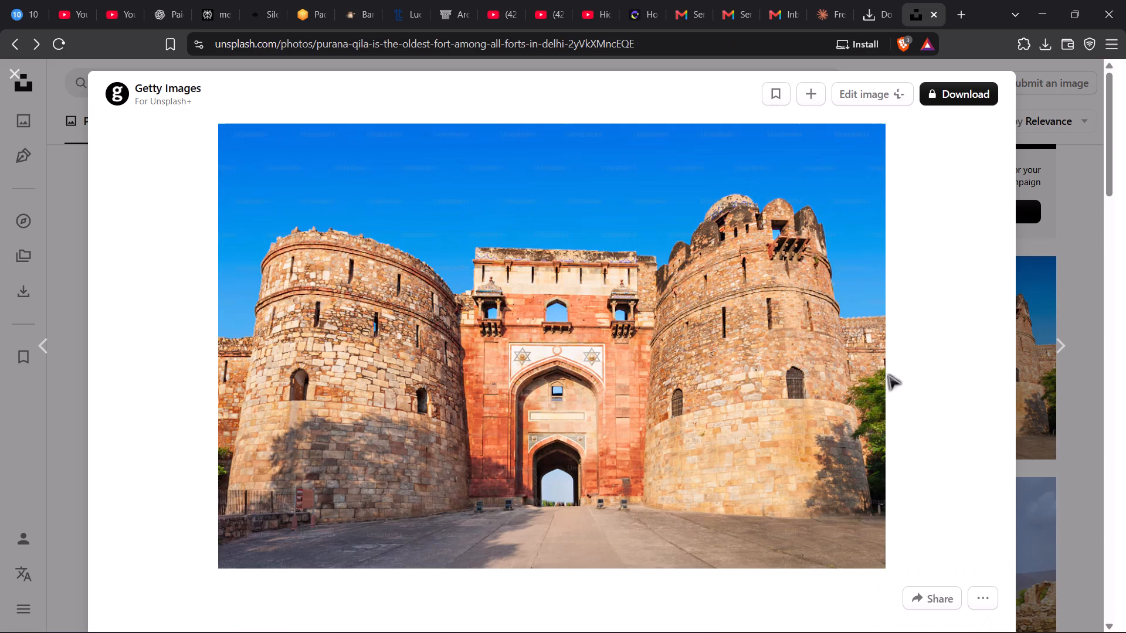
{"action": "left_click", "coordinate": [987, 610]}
Switch to the dark photo of the triple-arched stone gate, examine its related images, and close its detail view.
{"action": "left_click", "coordinate": [56, 325]}
{"action": "left_click", "coordinate": [22, 293]}
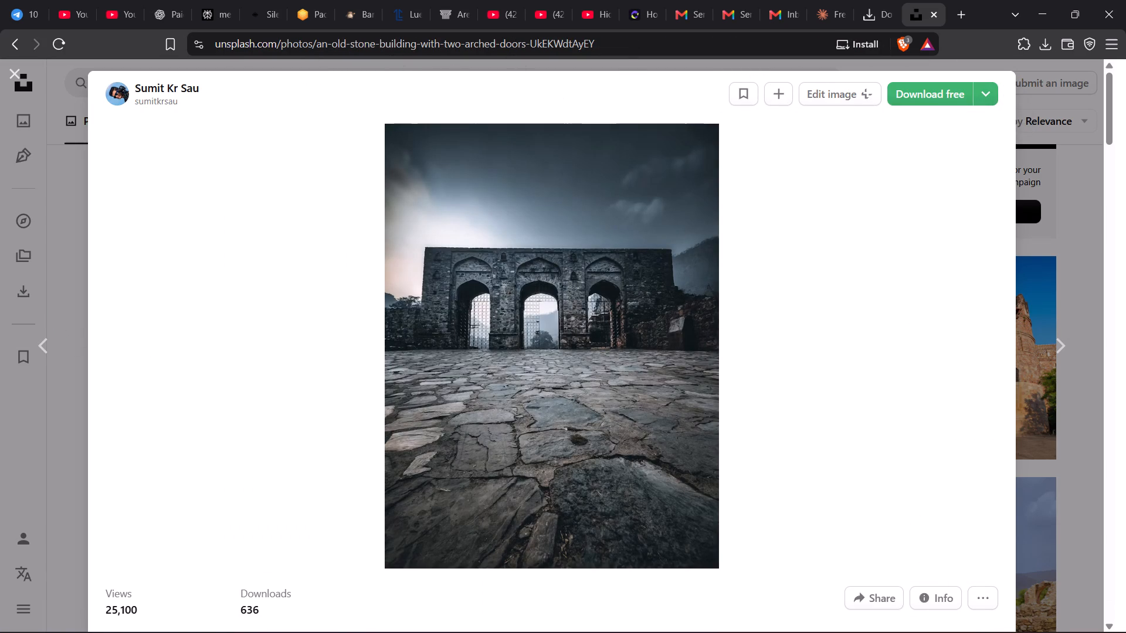
{"action": "scroll", "coordinate": [492, 402], "scroll_direction": "down", "scroll_amount": 5}
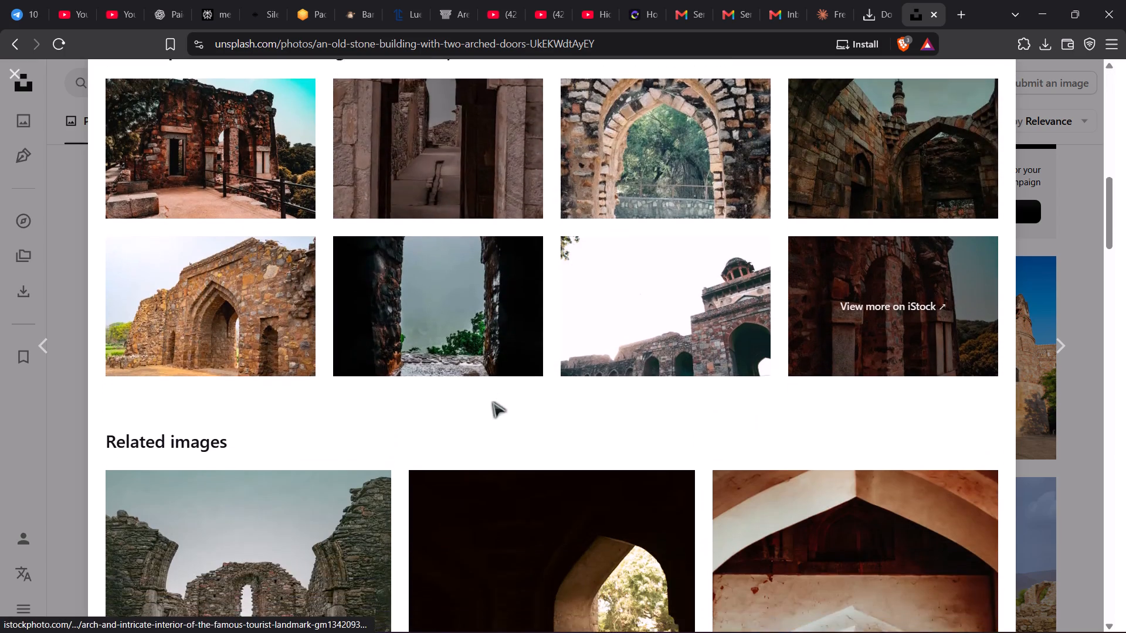
{"action": "scroll", "coordinate": [493, 401], "scroll_direction": "down", "scroll_amount": 2}
{"action": "scroll", "coordinate": [493, 401], "scroll_direction": "up", "scroll_amount": 5}
{"action": "scroll", "coordinate": [493, 401], "scroll_direction": "down", "scroll_amount": 9}
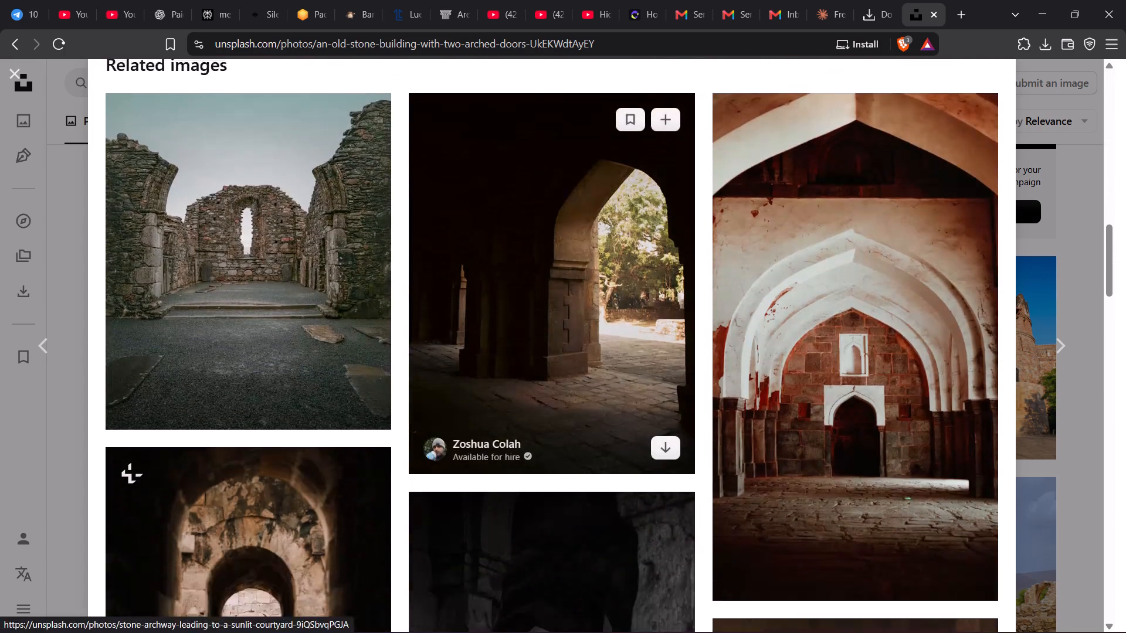
{"action": "scroll", "coordinate": [493, 401], "scroll_direction": "down", "scroll_amount": 9}
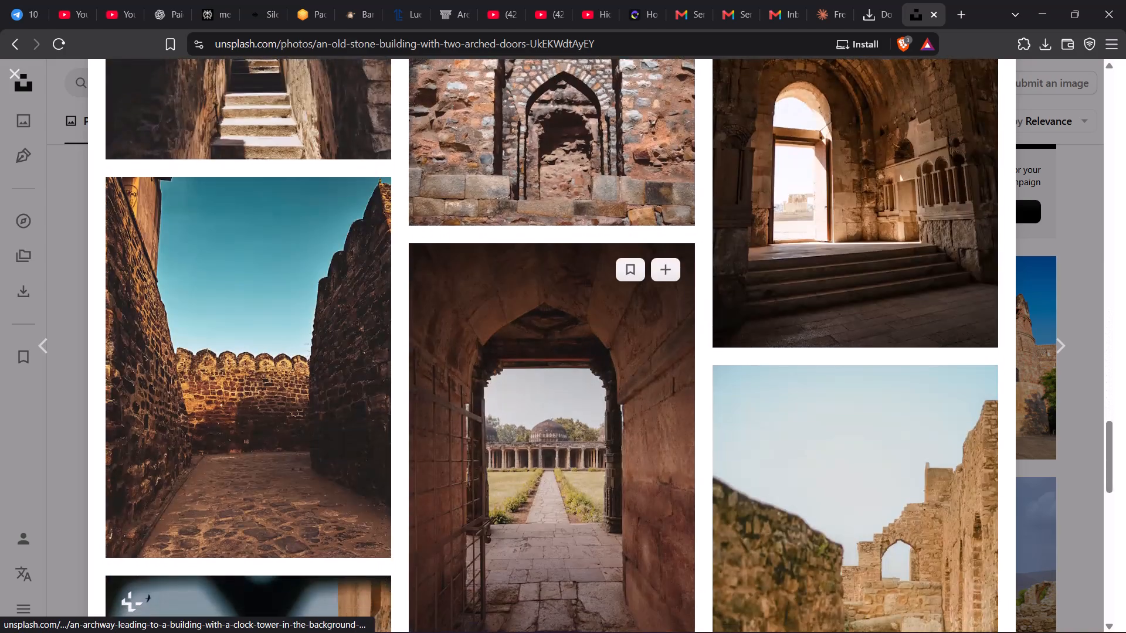
{"action": "scroll", "coordinate": [493, 401], "scroll_direction": "down", "scroll_amount": 6}
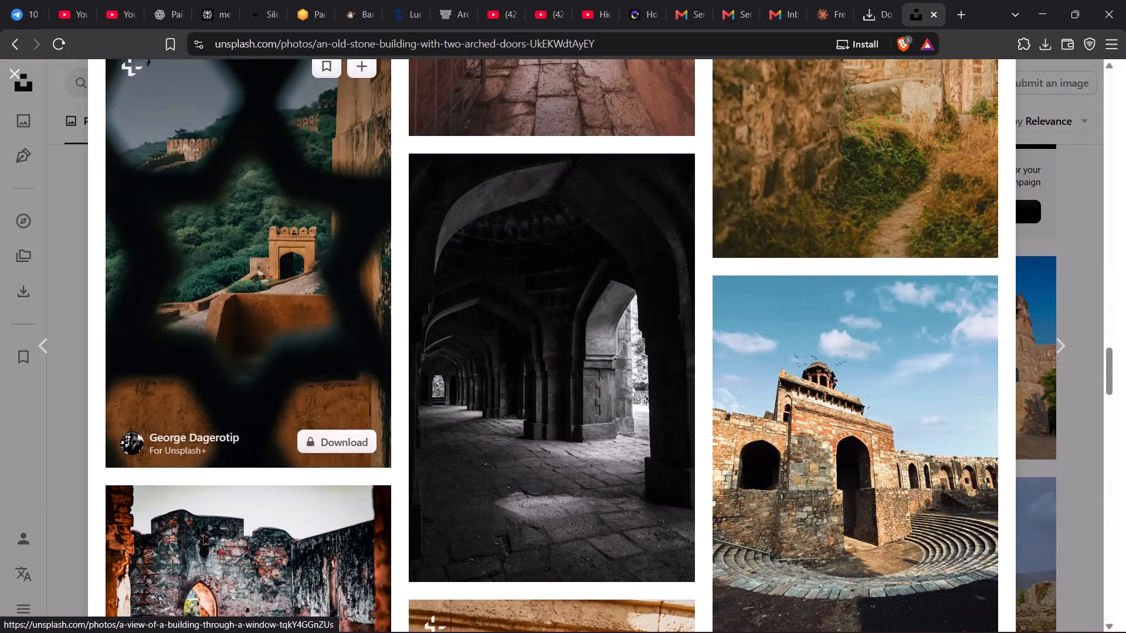
{"action": "left_click", "coordinate": [17, 73]}
View the Unsplash photo of the fort courtyard with the star-shaped garden pool, and close it.
{"action": "scroll", "coordinate": [164, 334], "scroll_direction": "down", "scroll_amount": 1}
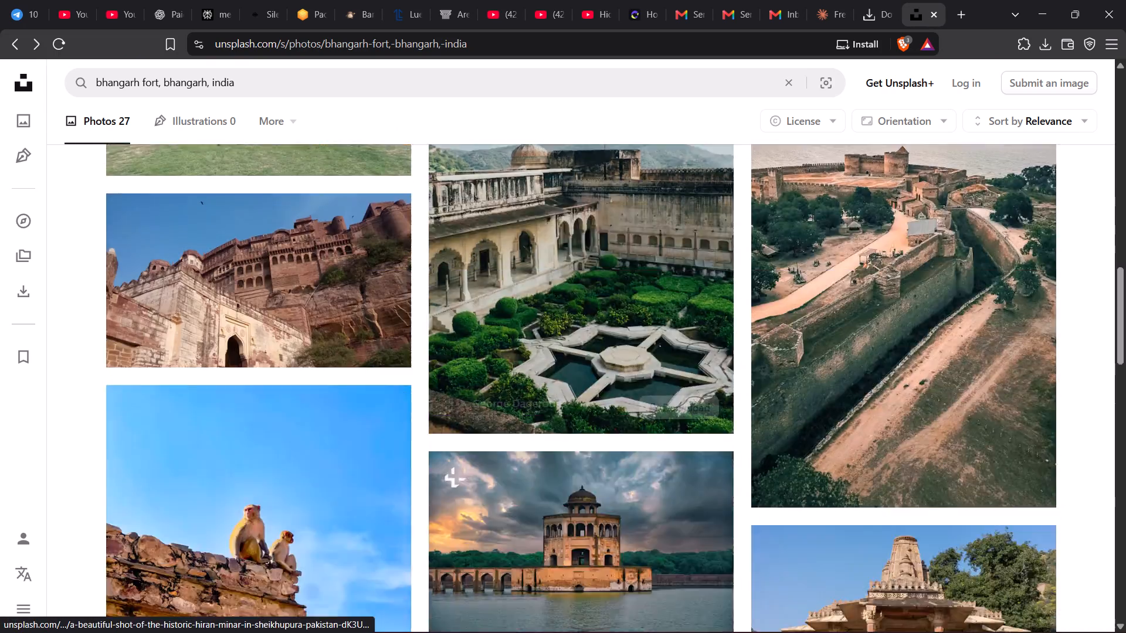
{"action": "scroll", "coordinate": [564, 468], "scroll_direction": "down", "scroll_amount": 1}
{"action": "left_click", "coordinate": [617, 428]}
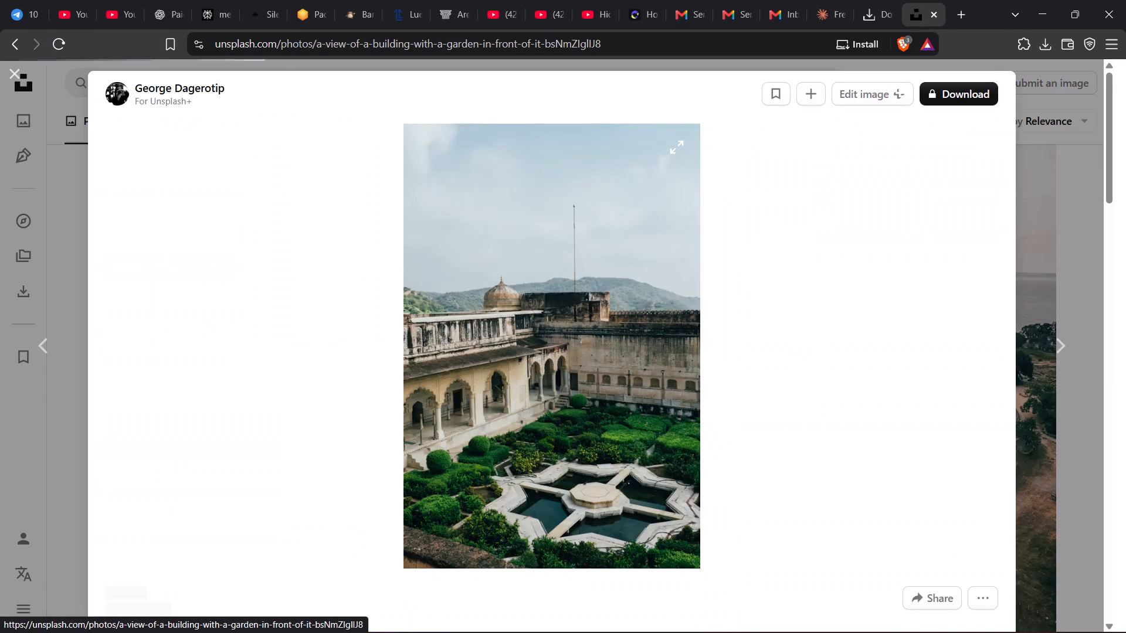
{"action": "left_click", "coordinate": [67, 435]}
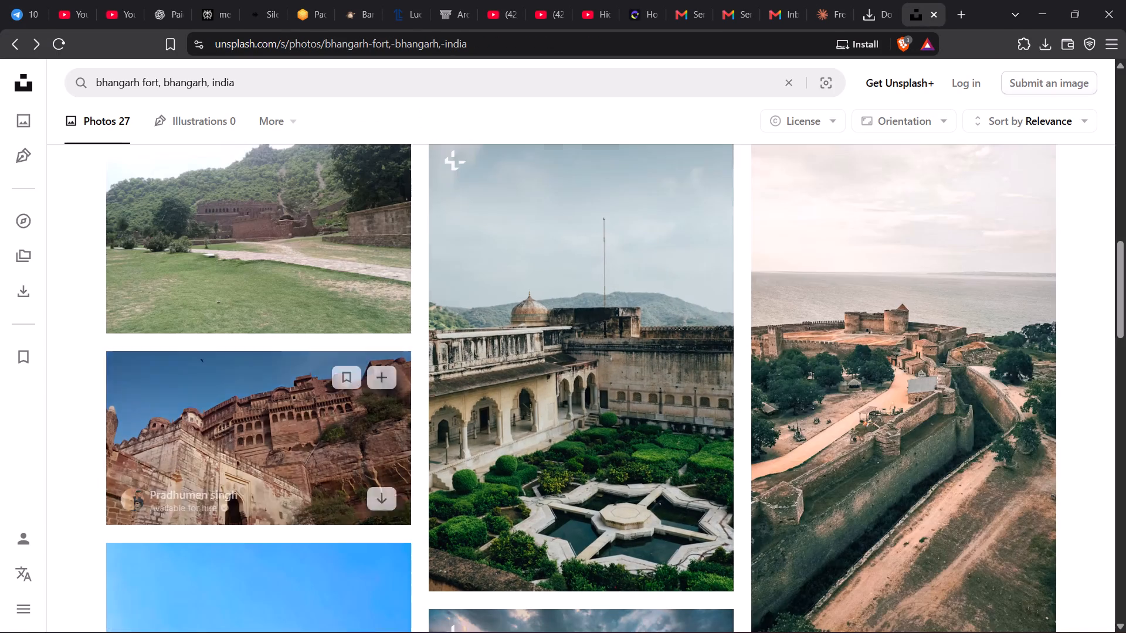
Load more Unsplash results and examine the remaining photos for a suitable Bhangarh Fort shot.
{"action": "scroll", "coordinate": [918, 443], "scroll_direction": "down", "scroll_amount": 9}
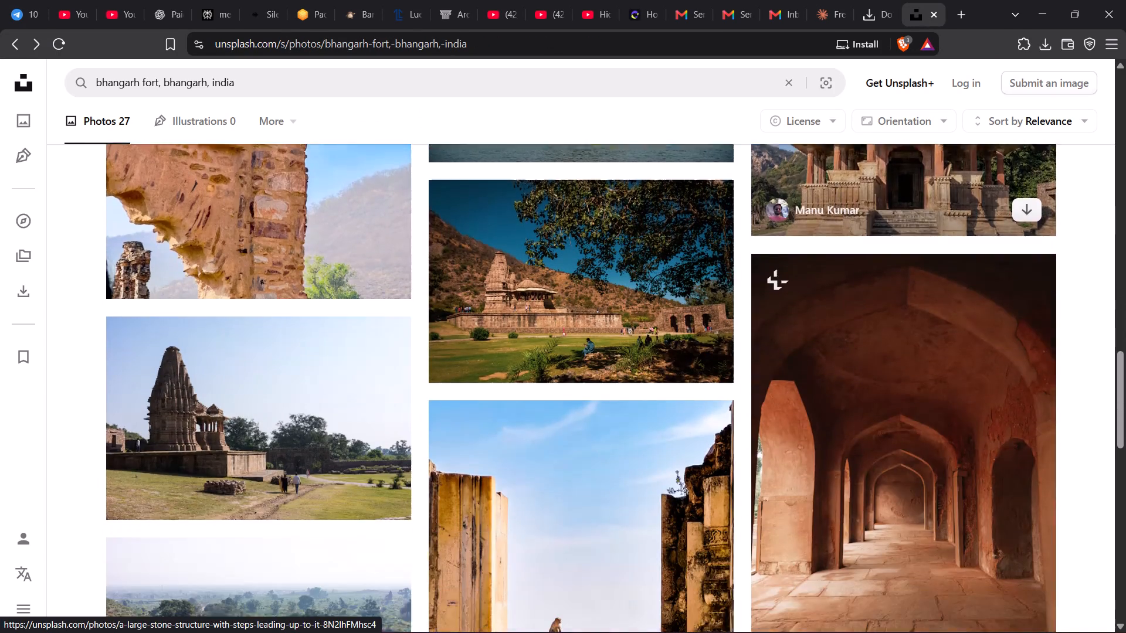
{"action": "scroll", "coordinate": [918, 443], "scroll_direction": "down", "scroll_amount": 3}
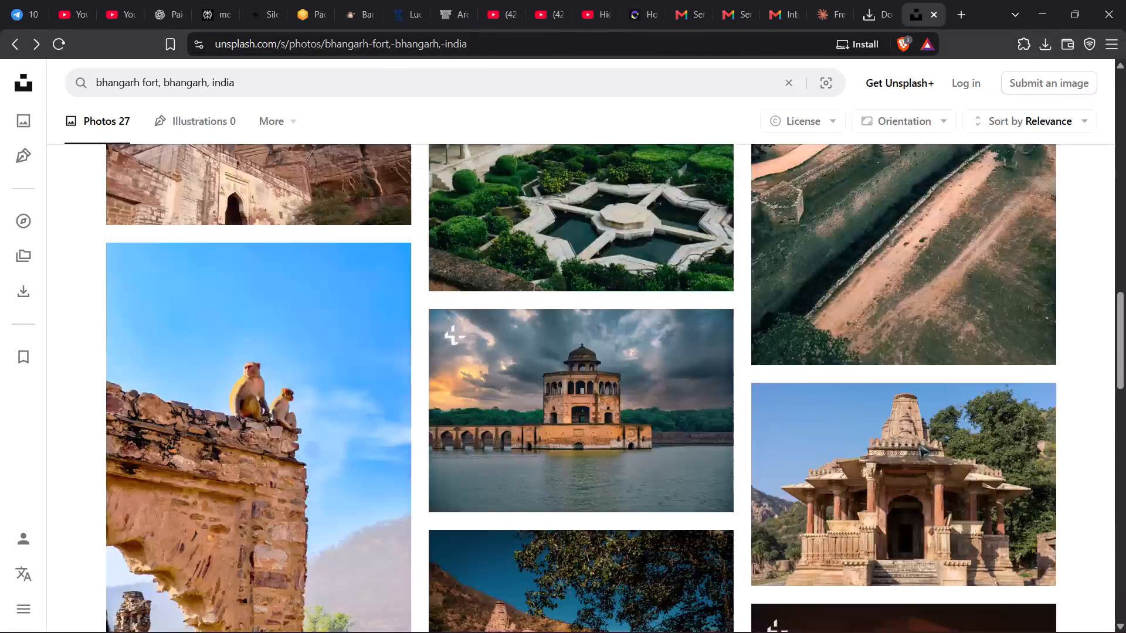
{"action": "scroll", "coordinate": [918, 443], "scroll_direction": "down", "scroll_amount": 6}
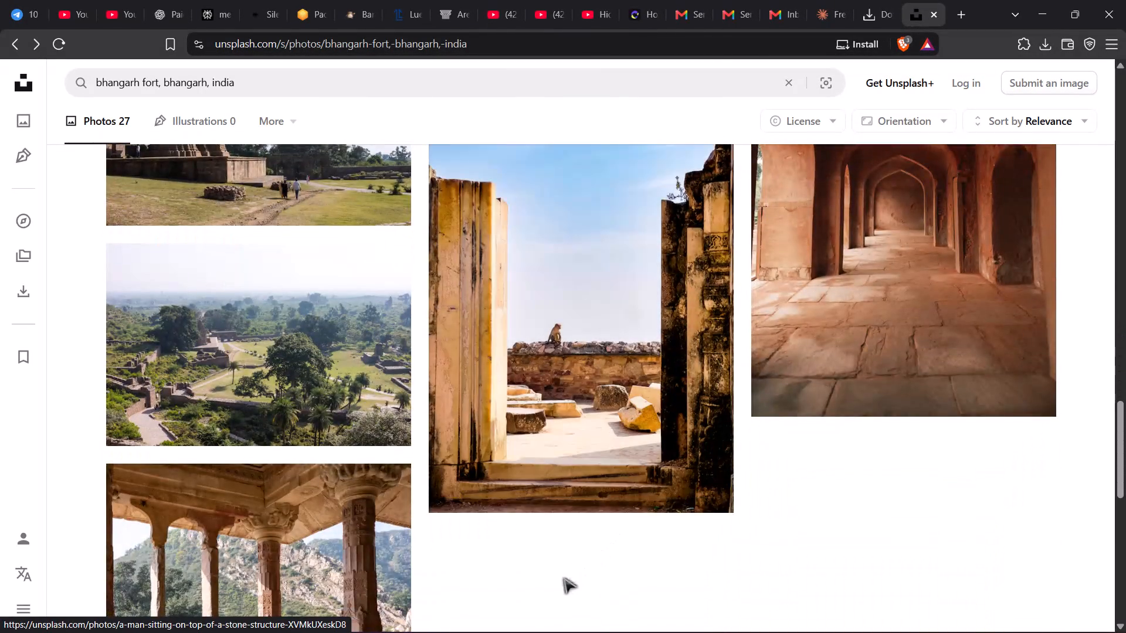
{"action": "scroll", "coordinate": [564, 578], "scroll_direction": "down", "scroll_amount": 3}
{"action": "scroll", "coordinate": [526, 517], "scroll_direction": "down", "scroll_amount": 3}
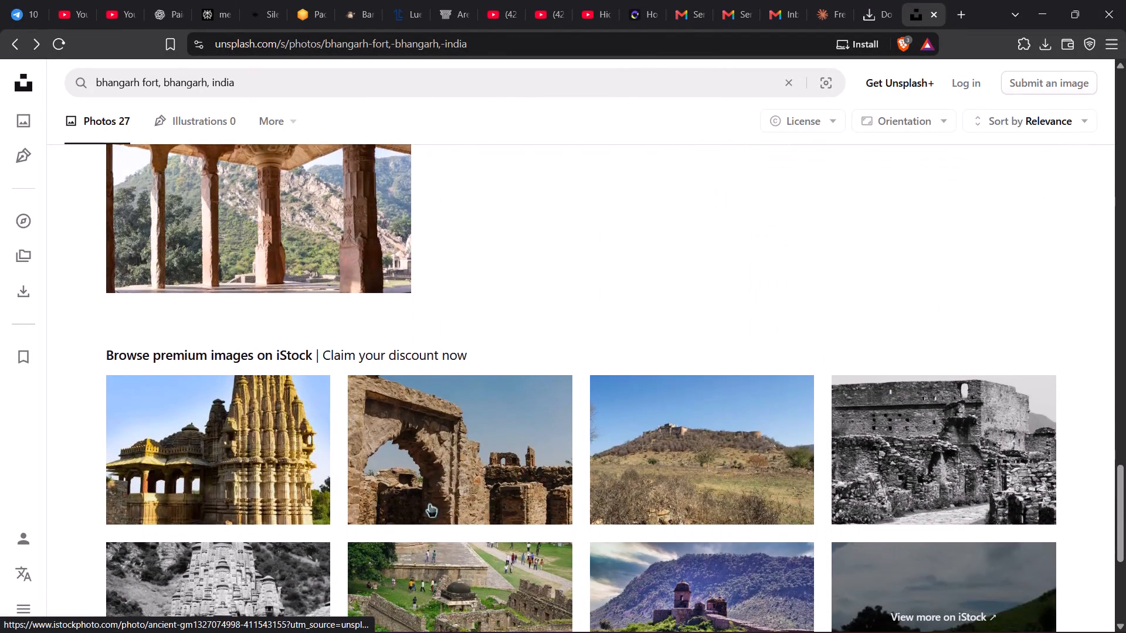
{"action": "scroll", "coordinate": [429, 503], "scroll_direction": "down", "scroll_amount": 6}
{"action": "left_click", "coordinate": [557, 444]}
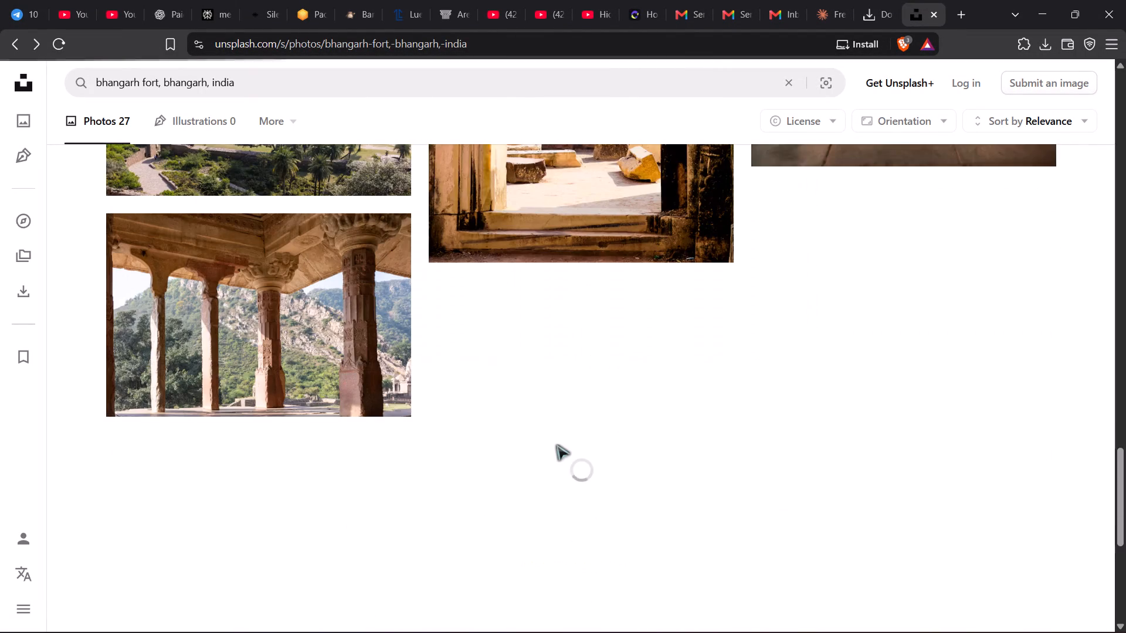
{"action": "scroll", "coordinate": [557, 444], "scroll_direction": "down", "scroll_amount": 1}
{"action": "scroll", "coordinate": [285, 439], "scroll_direction": "down", "scroll_amount": 1}
{"action": "scroll", "coordinate": [651, 496], "scroll_direction": "down", "scroll_amount": 1}
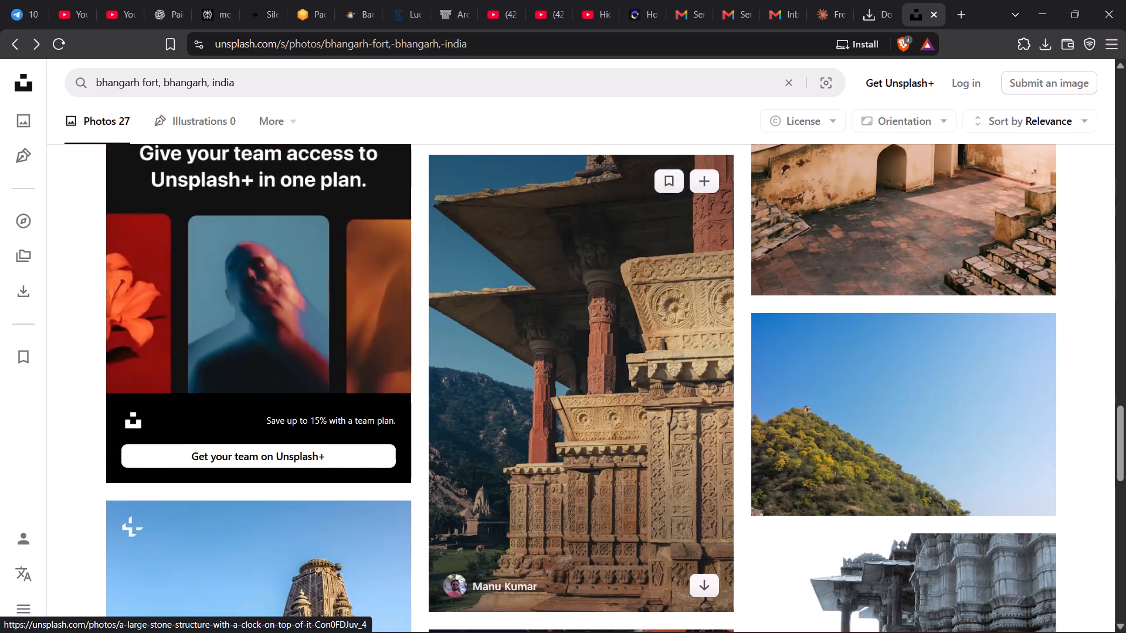
{"action": "scroll", "coordinate": [977, 506], "scroll_direction": "down", "scroll_amount": 4}
{"action": "scroll", "coordinate": [897, 503], "scroll_direction": "down", "scroll_amount": 6}
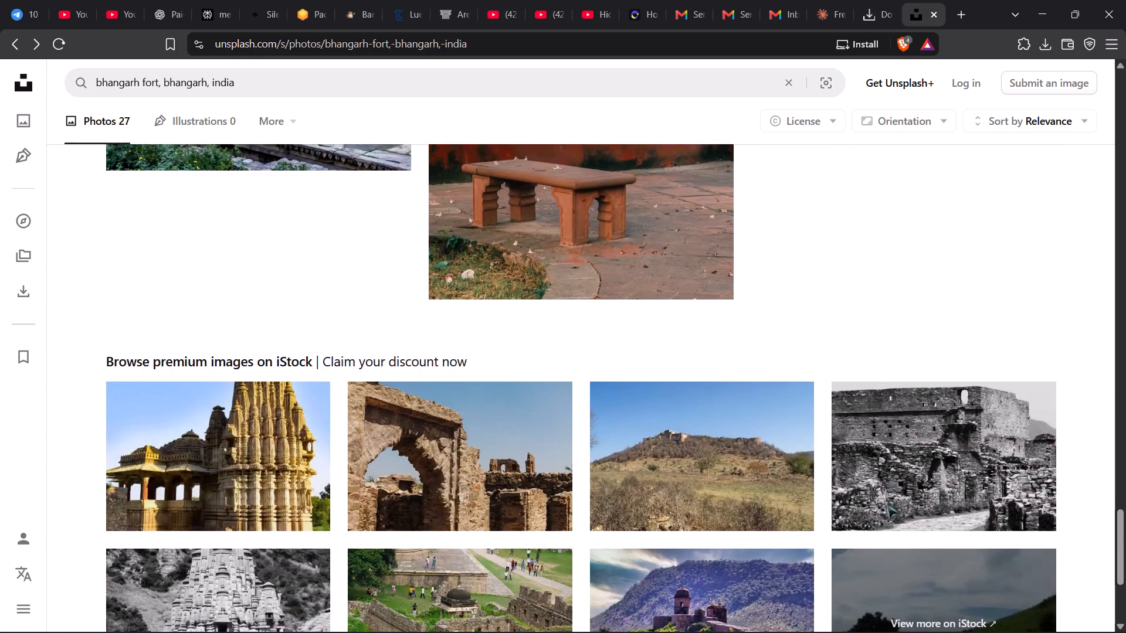
{"action": "scroll", "coordinate": [886, 503], "scroll_direction": "down", "scroll_amount": 6}
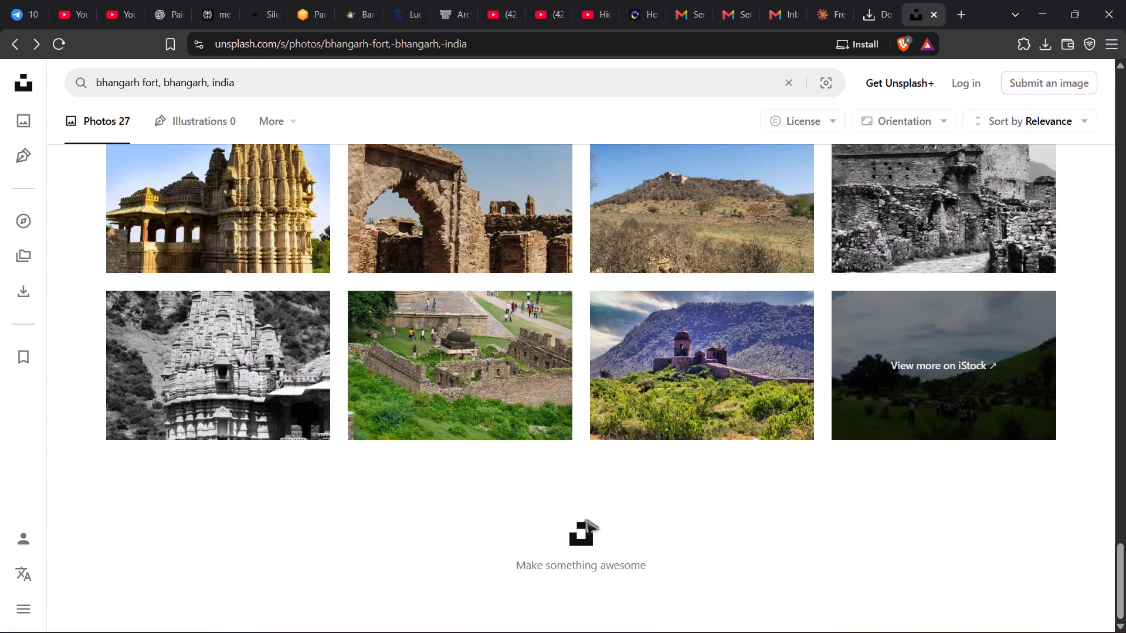
{"action": "left_click", "coordinate": [569, 549]}
{"action": "double_click", "coordinate": [572, 529]}
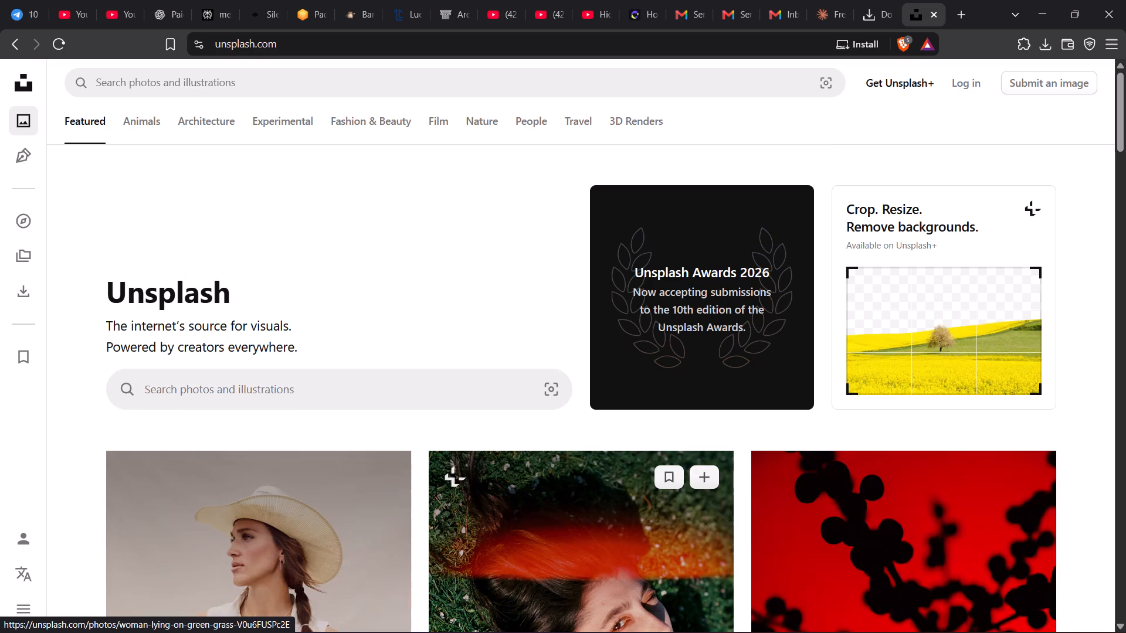
{"action": "scroll", "coordinate": [662, 529], "scroll_direction": "down", "scroll_amount": 20}
{"action": "scroll", "coordinate": [662, 529], "scroll_direction": "down", "scroll_amount": 20}
{"action": "scroll", "coordinate": [662, 529], "scroll_direction": "down", "scroll_amount": 20}
{"action": "left_click", "coordinate": [0, 33]}
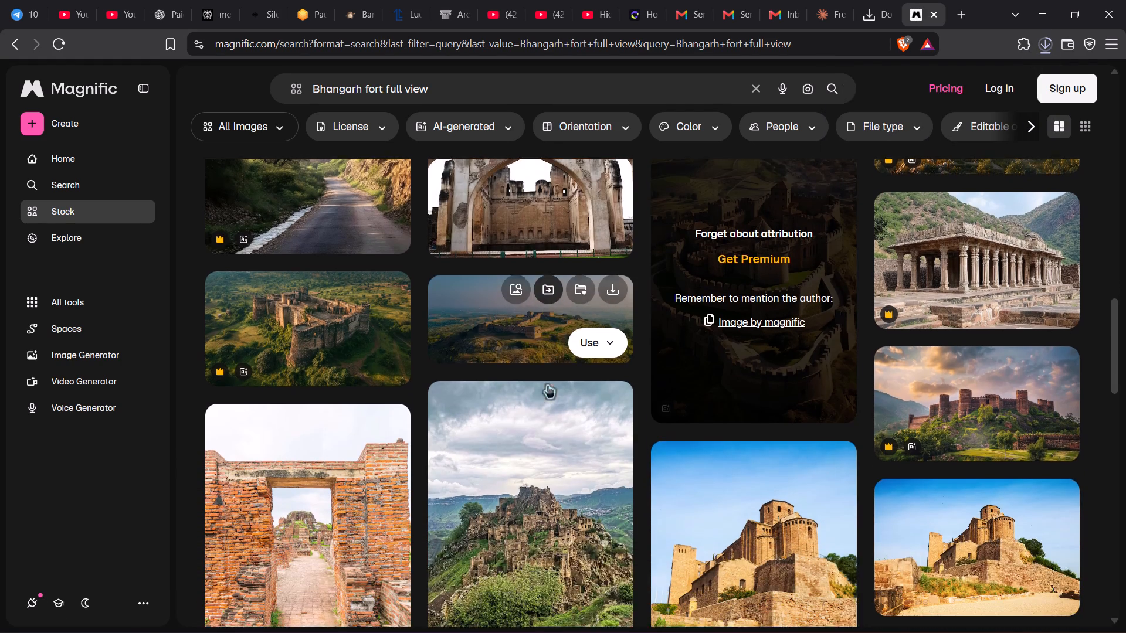
{"action": "scroll", "coordinate": [547, 384], "scroll_direction": "down", "scroll_amount": 2}
{"action": "scroll", "coordinate": [19, 443], "scroll_direction": "down", "scroll_amount": 1}
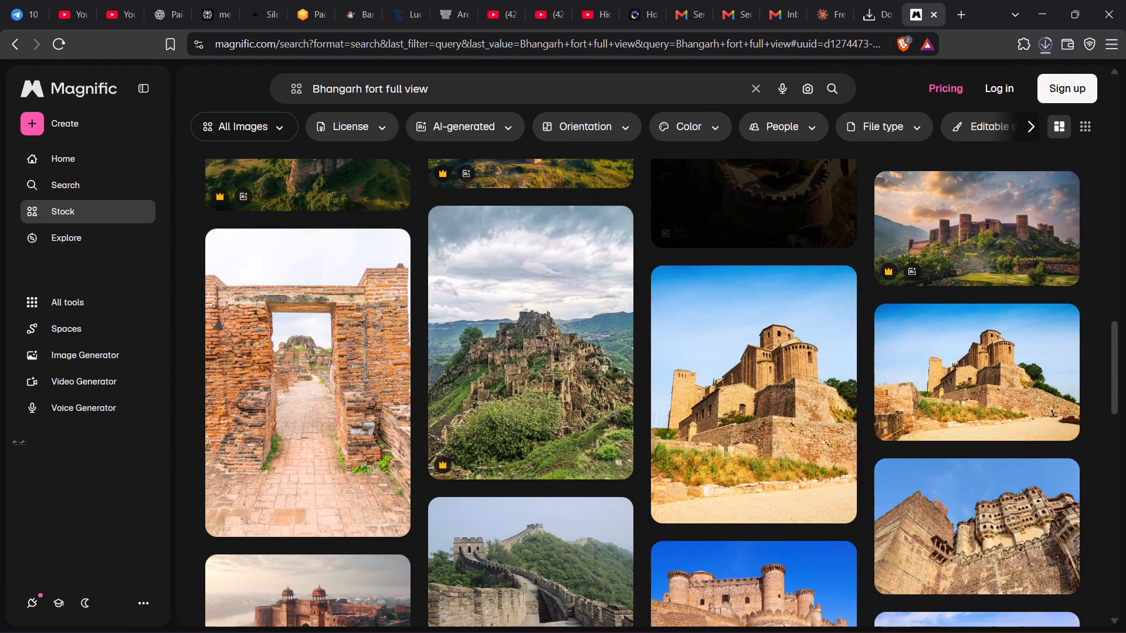
{"action": "scroll", "coordinate": [19, 443], "scroll_direction": "down", "scroll_amount": 1}
{"action": "scroll", "coordinate": [675, 484], "scroll_direction": "down", "scroll_amount": 1}
{"action": "scroll", "coordinate": [603, 434], "scroll_direction": "down", "scroll_amount": 1}
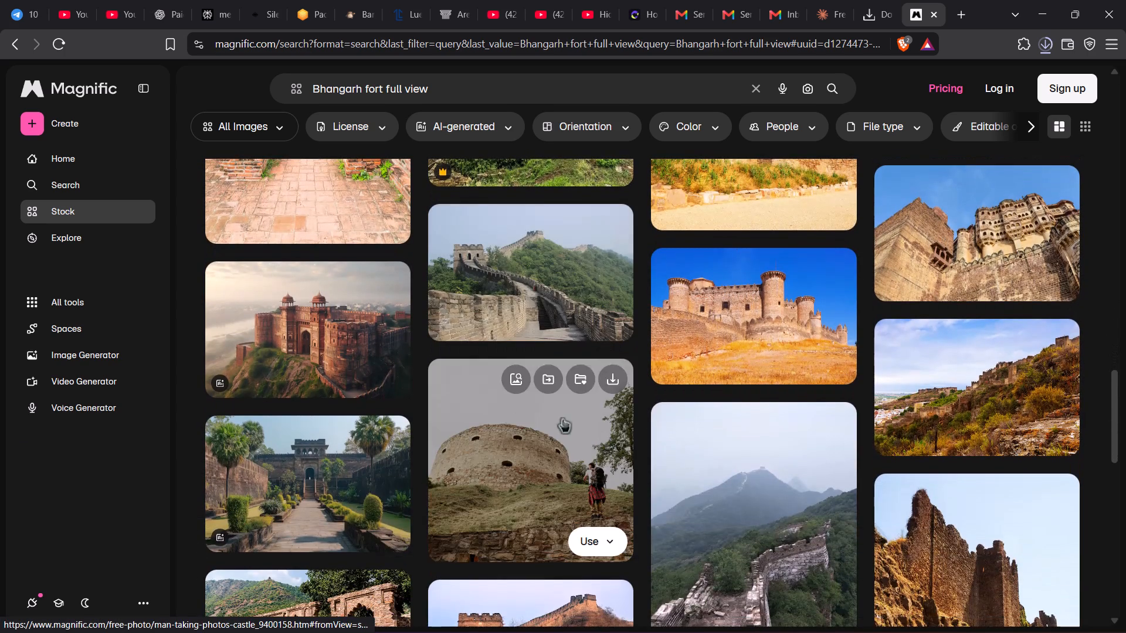
{"action": "scroll", "coordinate": [162, 396], "scroll_direction": "down", "scroll_amount": 2}
{"action": "scroll", "coordinate": [904, 418], "scroll_direction": "down", "scroll_amount": 5}
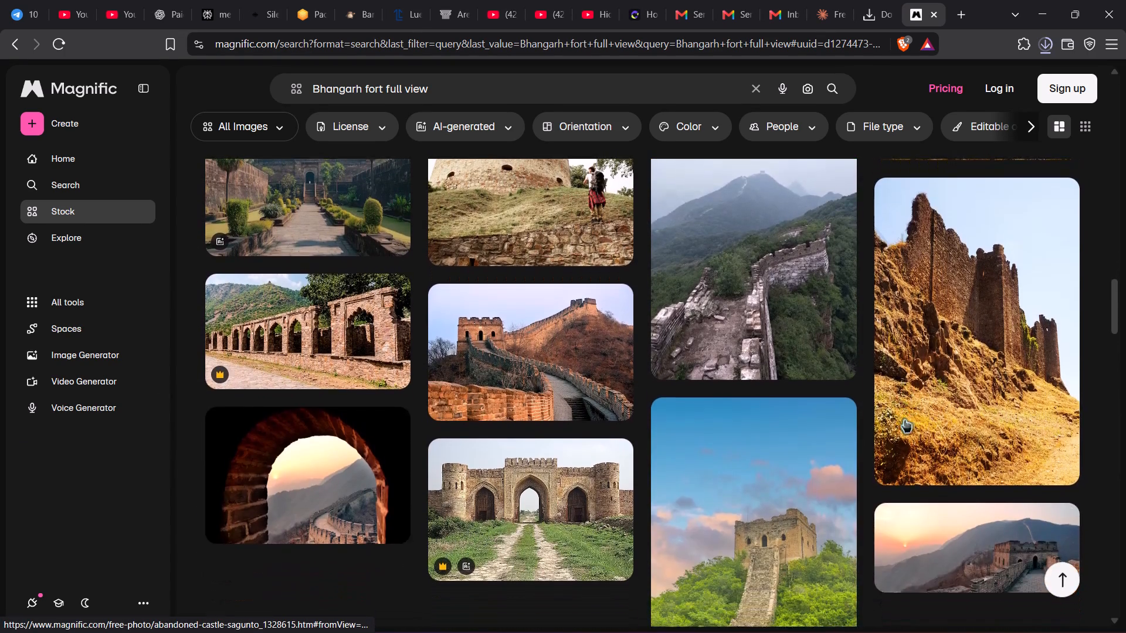
{"action": "scroll", "coordinate": [904, 418], "scroll_direction": "down", "scroll_amount": 2}
{"action": "scroll", "coordinate": [786, 389], "scroll_direction": "down", "scroll_amount": 4}
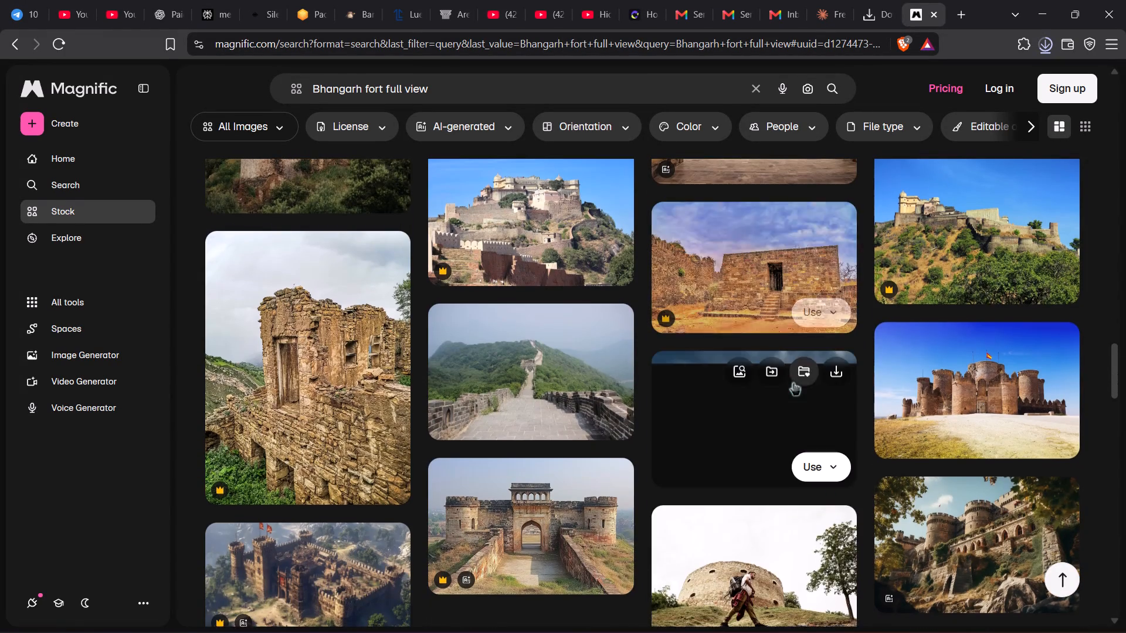
{"action": "scroll", "coordinate": [407, 436], "scroll_direction": "down", "scroll_amount": 1}
{"action": "scroll", "coordinate": [448, 405], "scroll_direction": "down", "scroll_amount": 2}
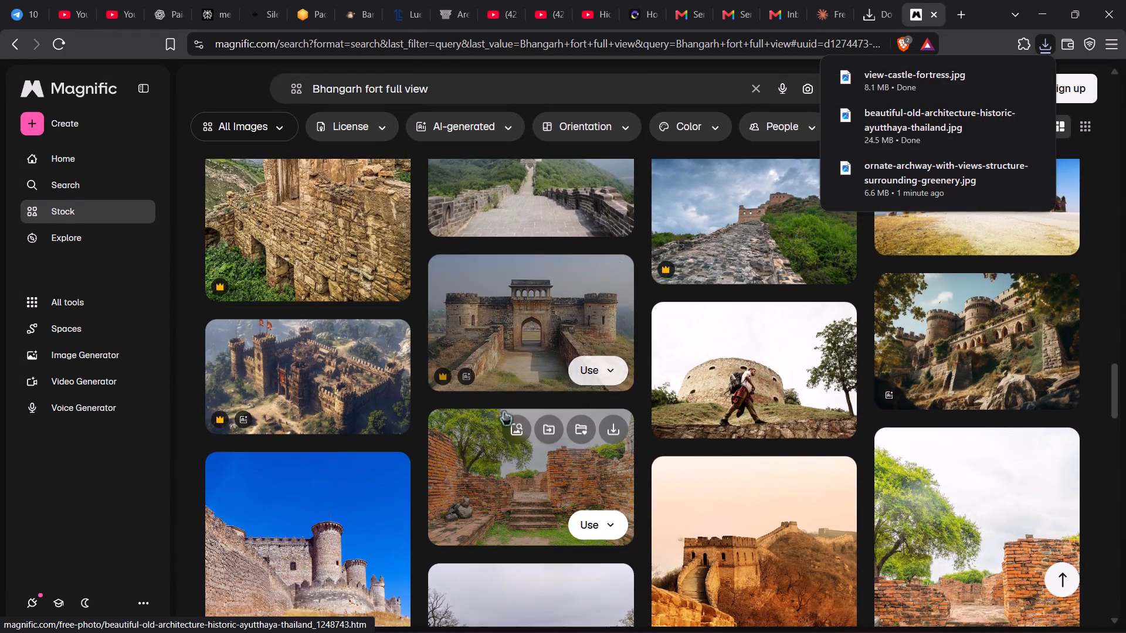
{"action": "scroll", "coordinate": [504, 411], "scroll_direction": "down", "scroll_amount": 1}
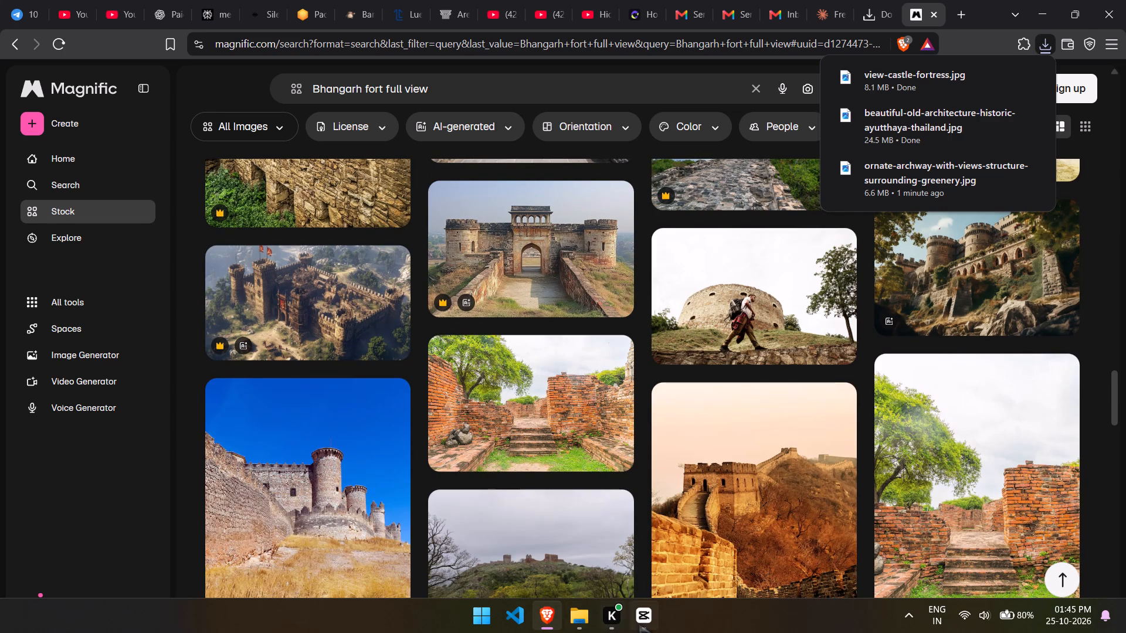
Switch to CapCut and play the timeline from about 00:01:02 into the Clip_06_02_Location_02_10 fort wall clip.
{"action": "left_click", "coordinate": [639, 624]}
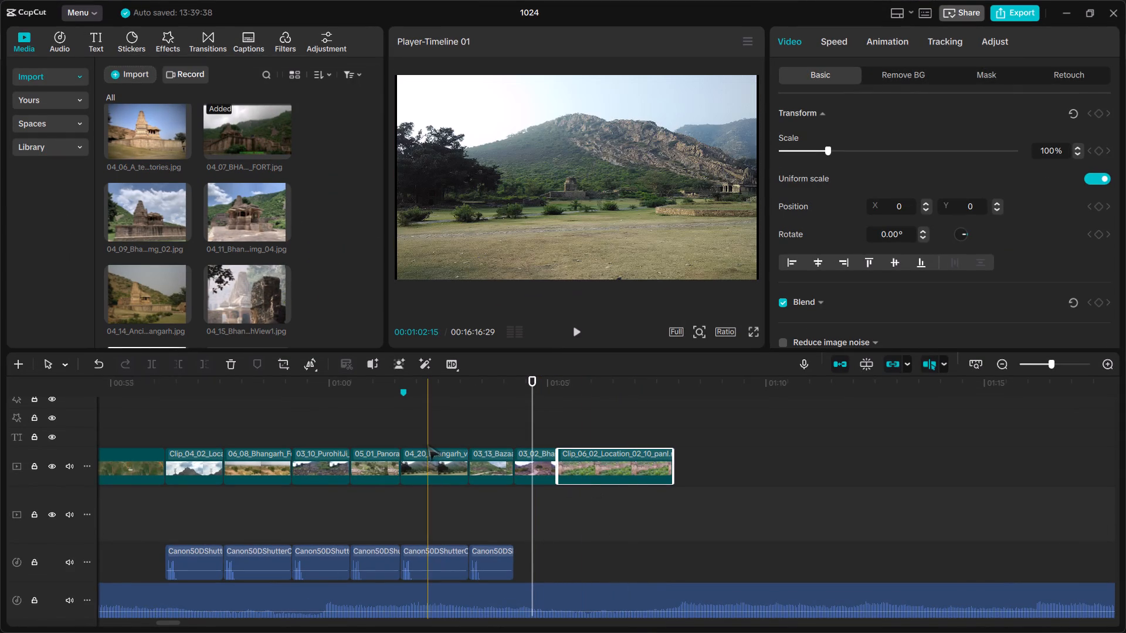
{"action": "key", "text": "space"}
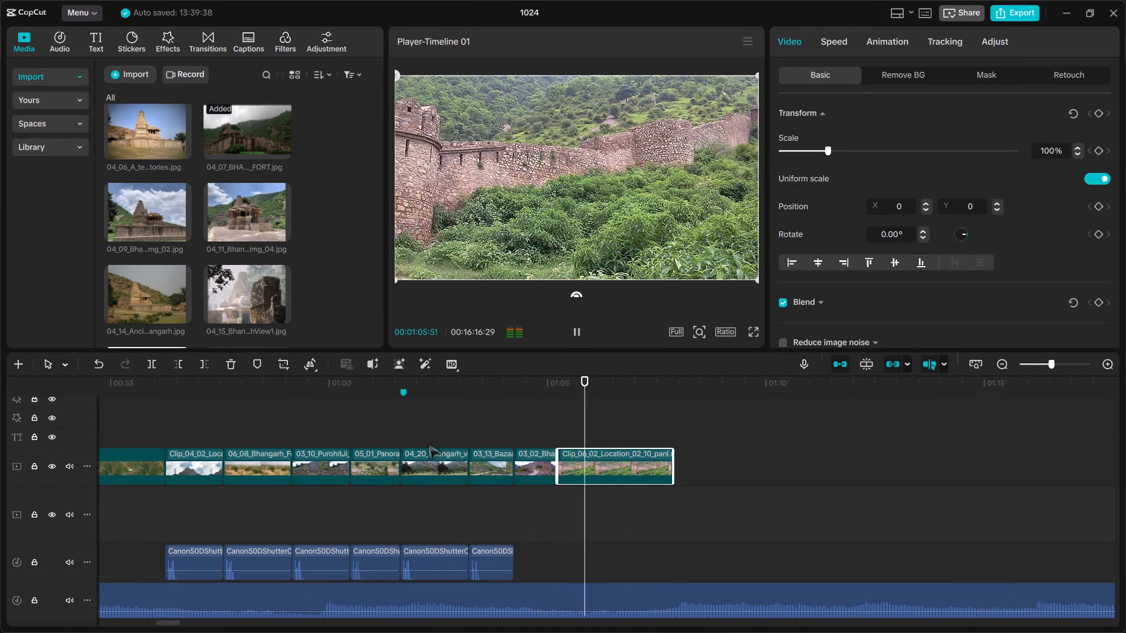
{"action": "key", "text": "space"}
Trim the start of the 03_02 Bhangarh clip and move the Clip_06_02_Location_02_10 fort wall clip about half a second later.
{"action": "left_click", "coordinate": [528, 462]}
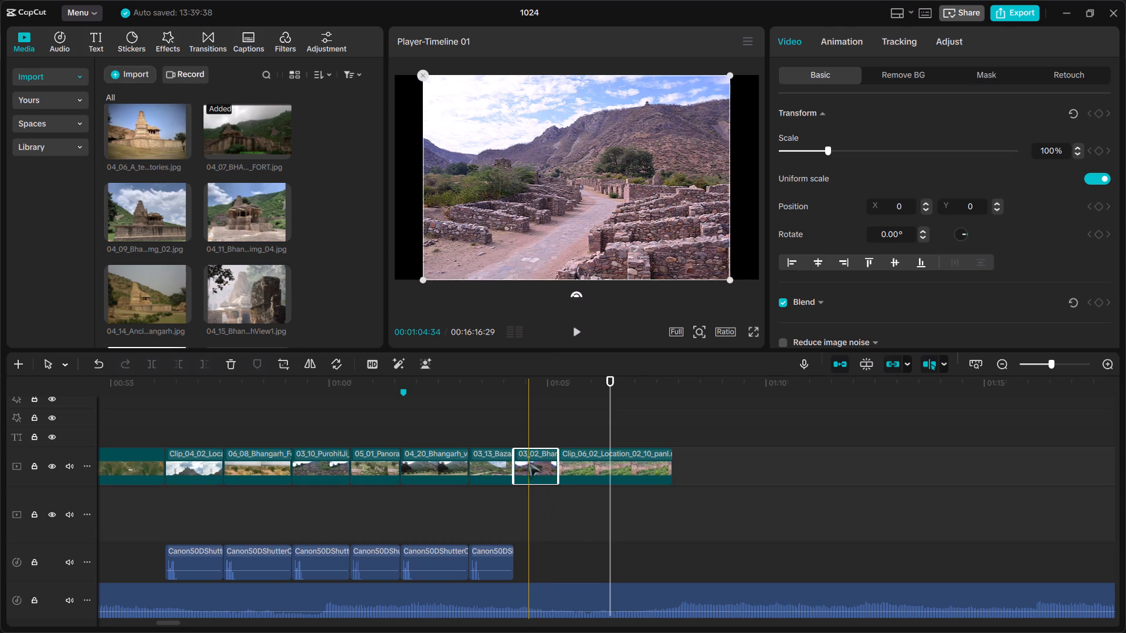
{"action": "left_click_drag", "start_coordinate": [513, 466], "coordinate": [526, 466]}
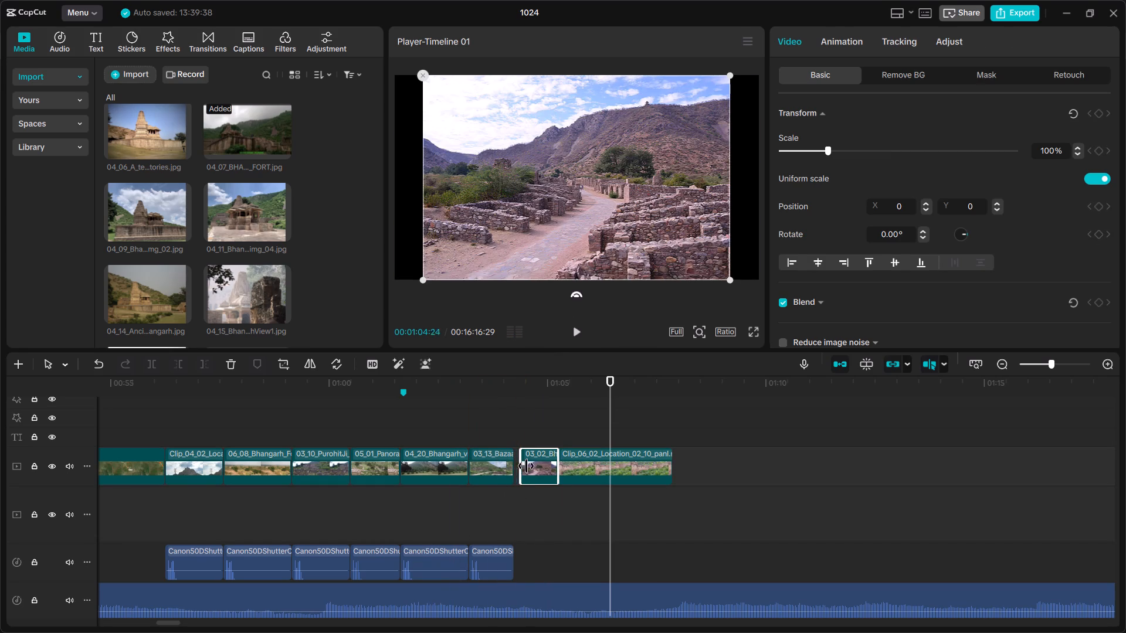
{"action": "left_click_drag", "start_coordinate": [526, 466], "coordinate": [531, 465]}
{"action": "left_click", "coordinate": [636, 468]}
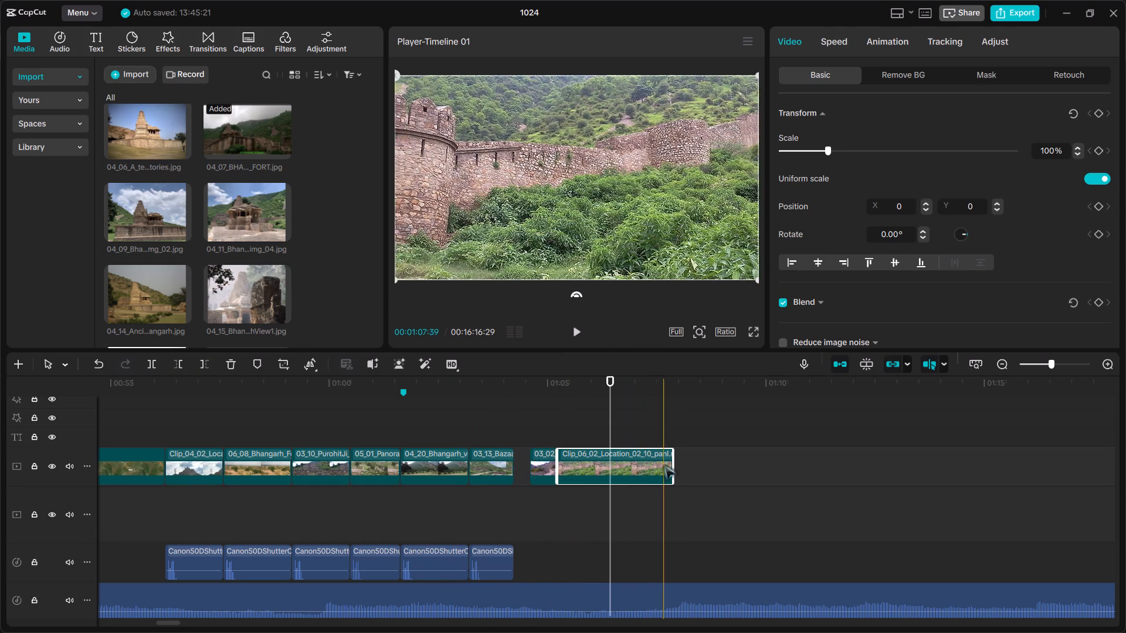
{"action": "left_click_drag", "start_coordinate": [622, 458], "coordinate": [642, 460]}
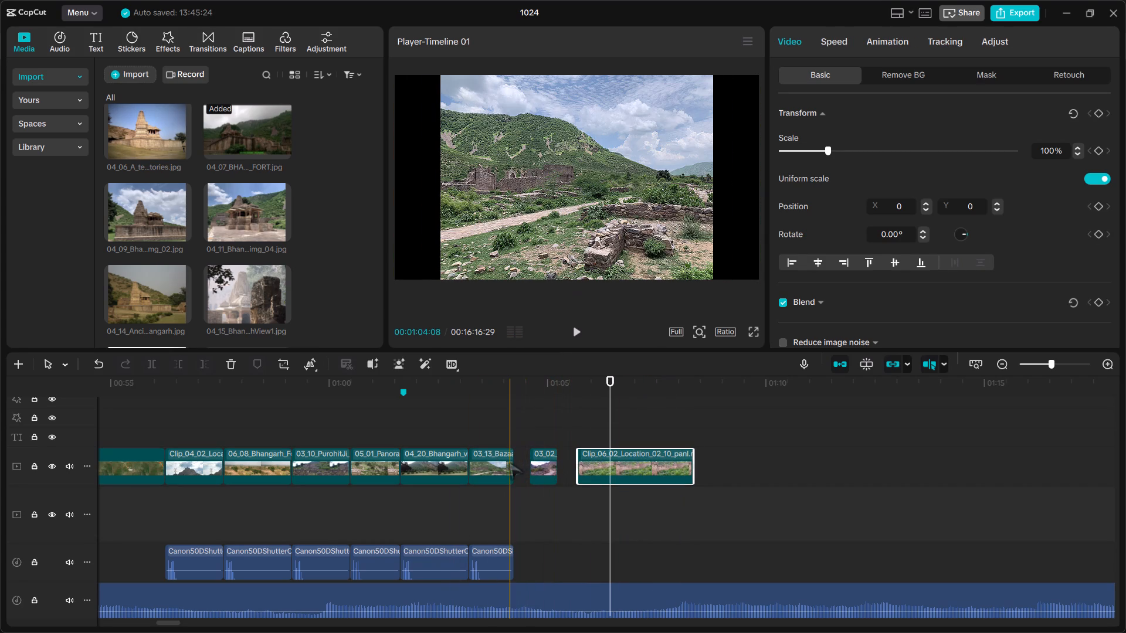
Extend the 03_13 Bazaar clip slightly and stretch both ends of the 03_02 Bhangarh clip to close the gaps before Clip_06_02.
{"action": "left_click_drag", "start_coordinate": [513, 464], "coordinate": [522, 467]}
{"action": "left_click", "coordinate": [532, 468]}
{"action": "left_click_drag", "start_coordinate": [532, 468], "coordinate": [523, 468]}
{"action": "left_click_drag", "start_coordinate": [555, 471], "coordinate": [572, 472]}
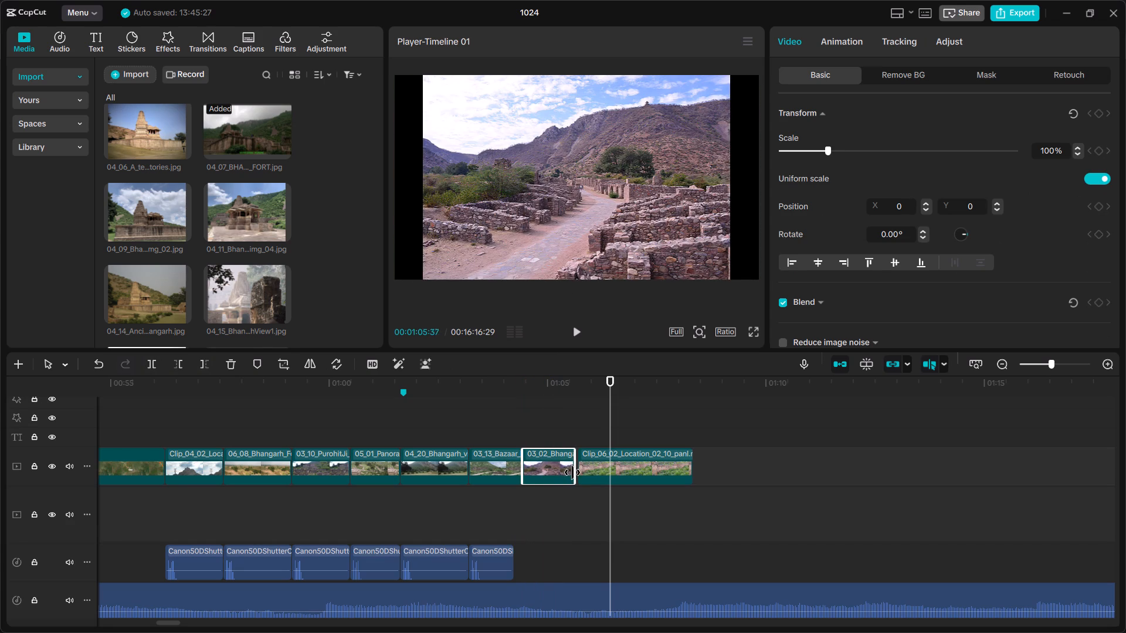
{"action": "left_click_drag", "start_coordinate": [572, 472], "coordinate": [576, 472]}
Review the retimed clips from about 00:01:02 and set the 03_13 Bazaar image's scale width to 138% to fill the frame.
{"action": "left_click", "coordinate": [423, 428]}
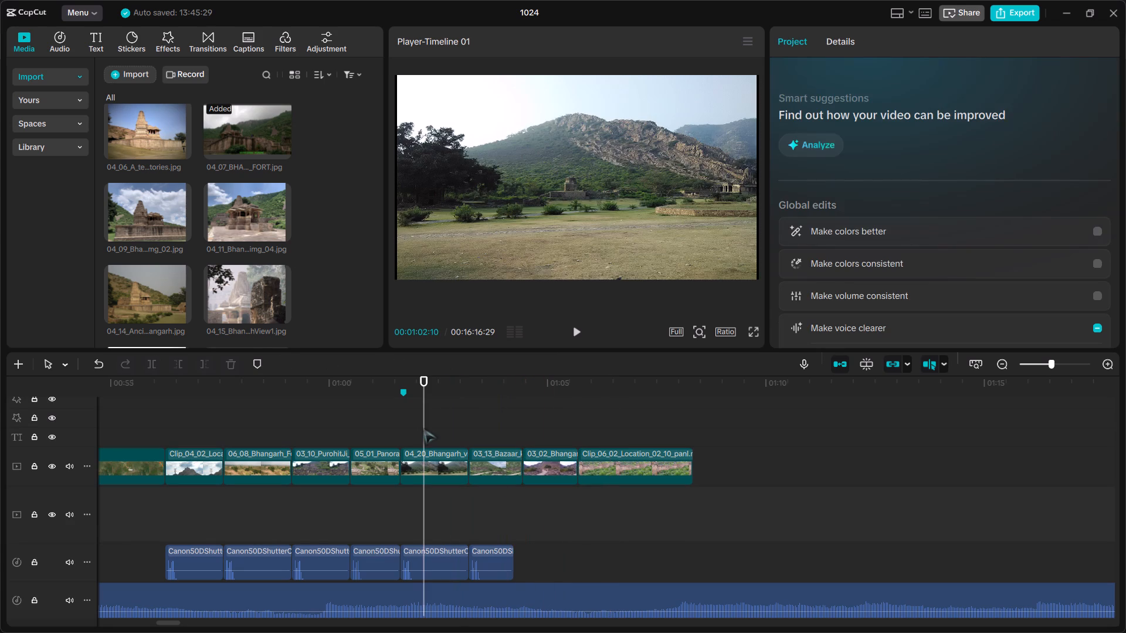
{"action": "key", "text": "space"}
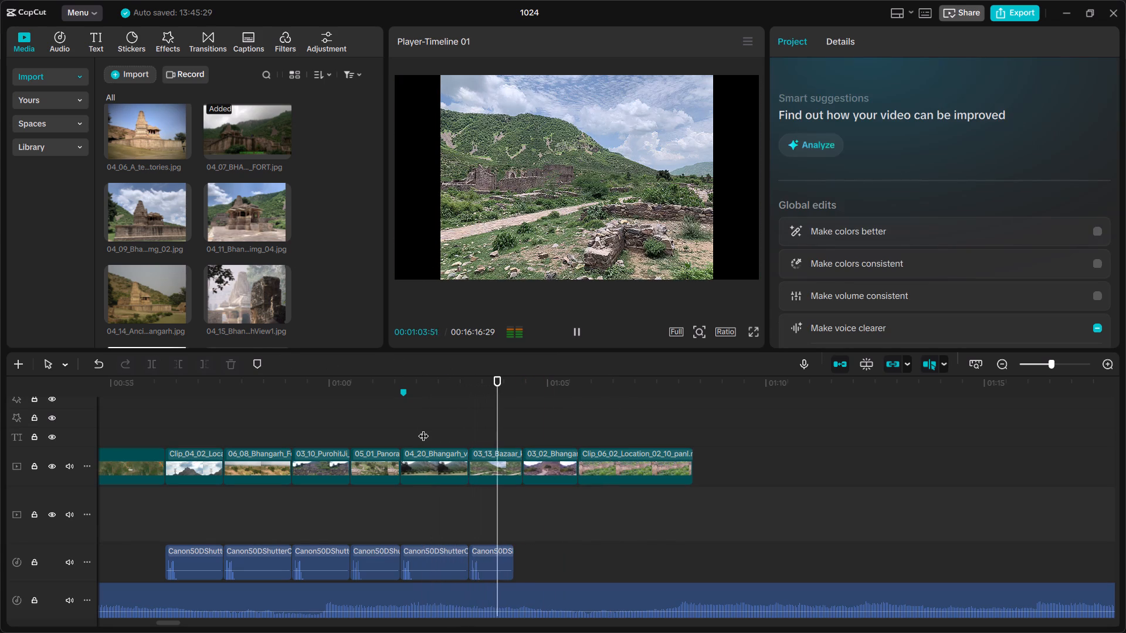
{"action": "key", "text": "space"}
{"action": "left_click", "coordinate": [395, 406]}
{"action": "key", "text": "space"}
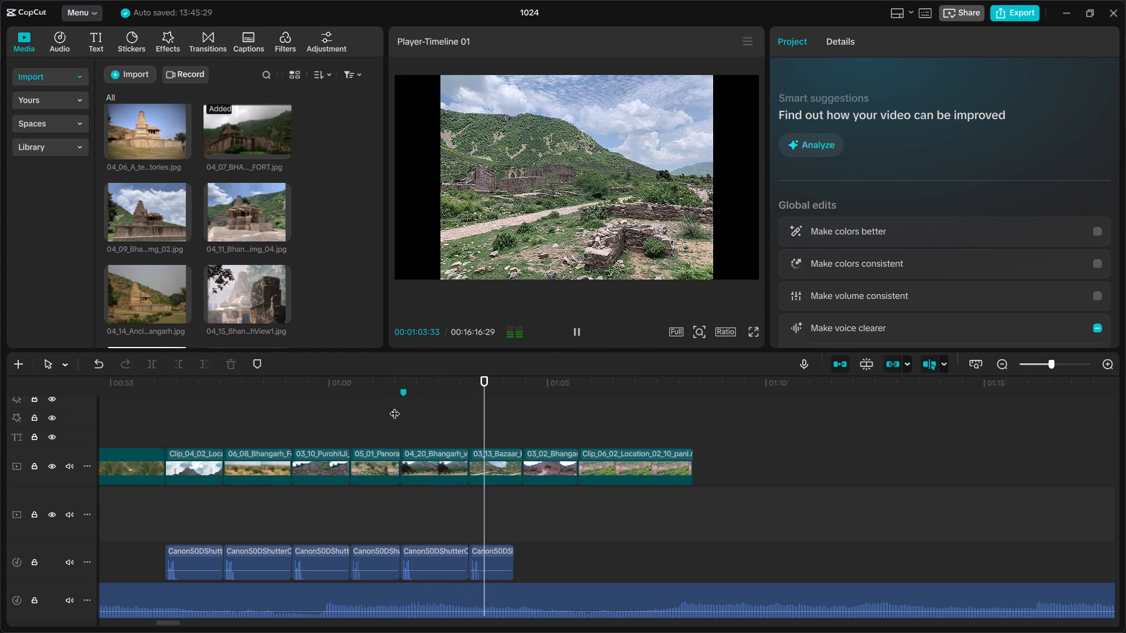
{"action": "key", "text": "space"}
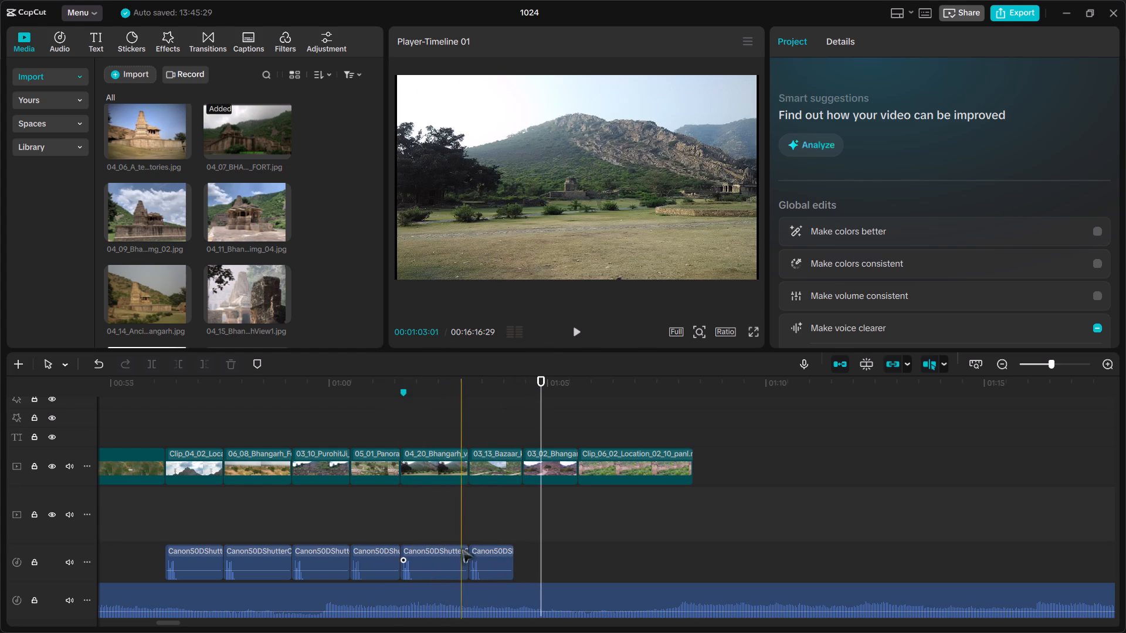
{"action": "left_click", "coordinate": [476, 494]}
{"action": "left_click", "coordinate": [513, 251]}
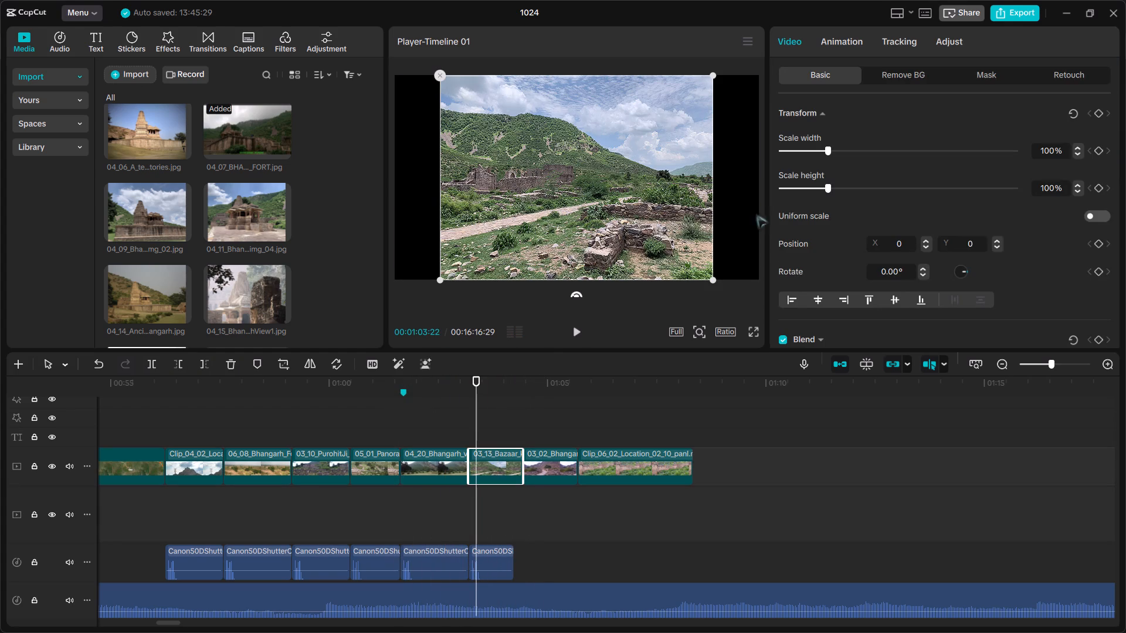
{"action": "left_click_drag", "start_coordinate": [826, 152], "coordinate": [835, 152]}
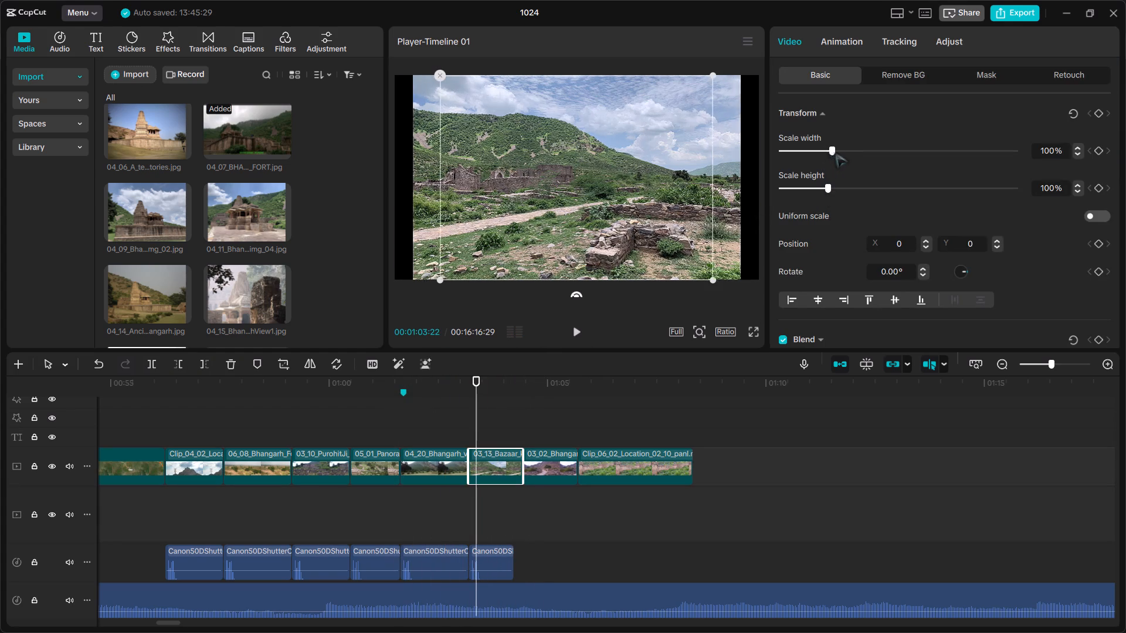
{"action": "left_click_drag", "start_coordinate": [835, 152], "coordinate": [843, 155]}
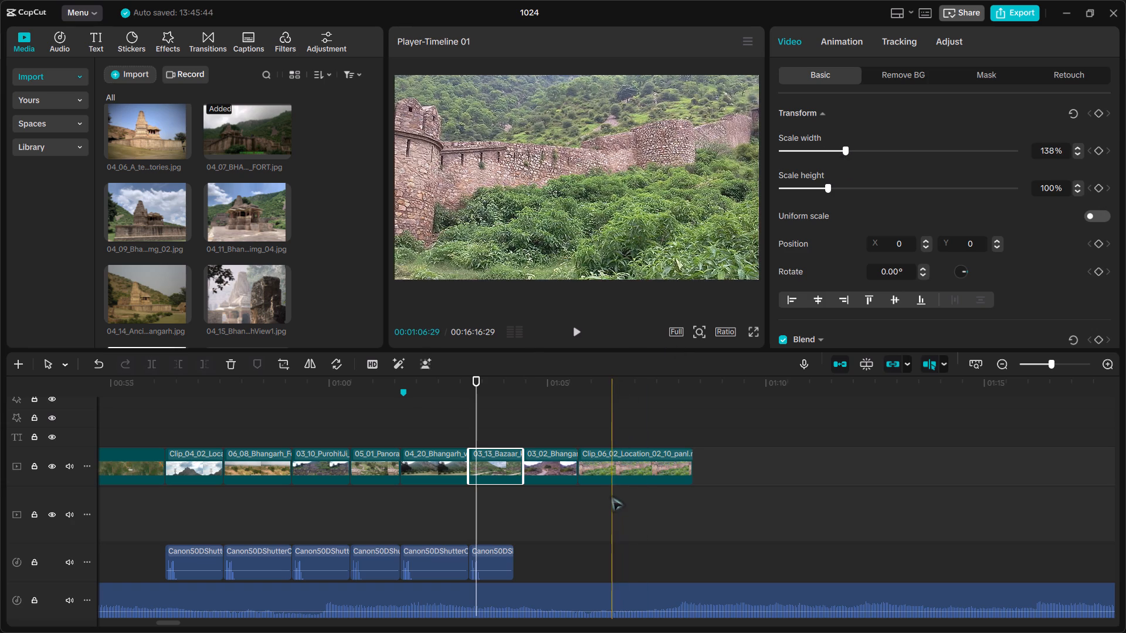
Turn off uniform scale for the 03_02 Bhangarh image and widen it to fill the frame.
{"action": "left_click", "coordinate": [446, 401]}
{"action": "key", "text": "space"}
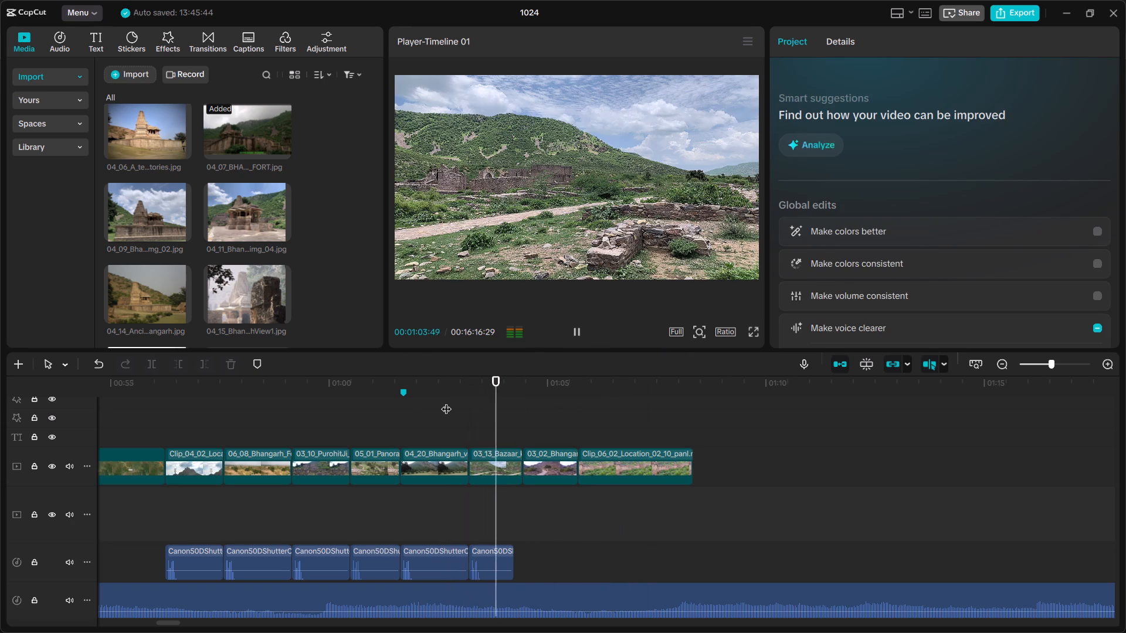
{"action": "key", "text": "space"}
{"action": "left_click", "coordinate": [531, 216]}
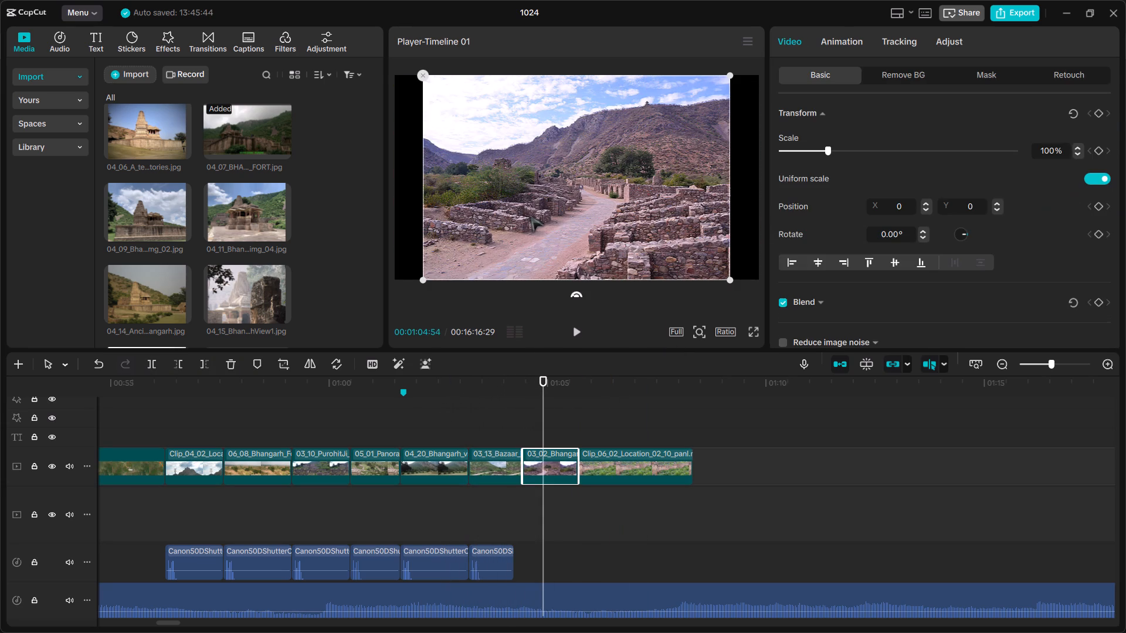
{"action": "left_click", "coordinate": [1094, 182]}
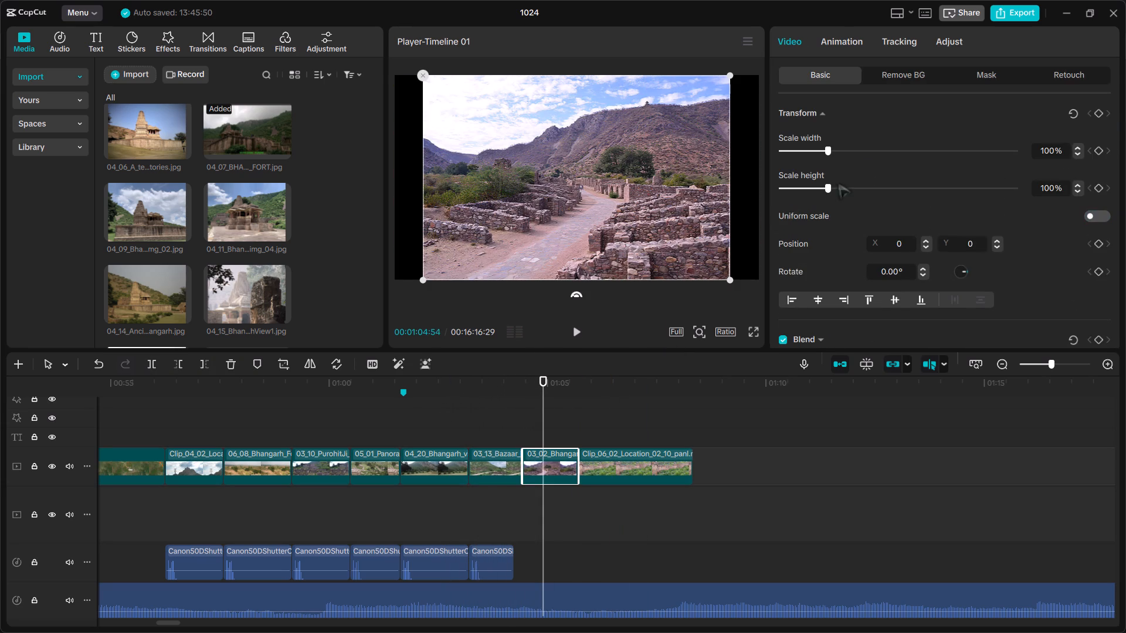
{"action": "left_click_drag", "start_coordinate": [825, 155], "coordinate": [838, 157]}
Paste another Canon50DShutter sound at the start of the 03_02 Bhangarh clip and play back its timing.
{"action": "left_click", "coordinate": [490, 573]}
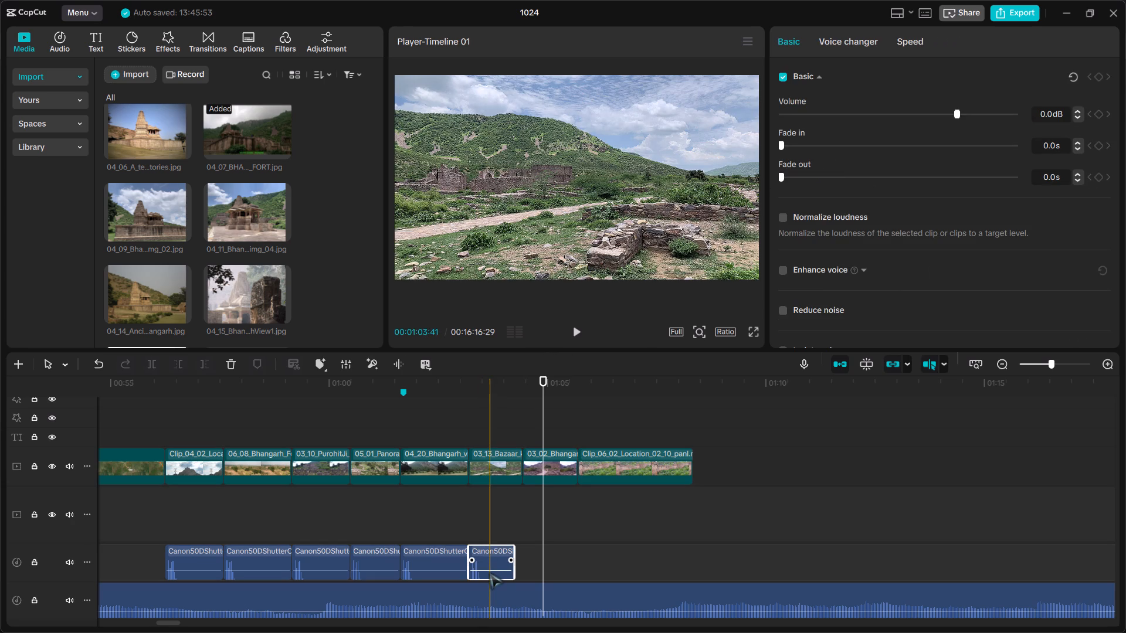
{"action": "left_click", "coordinate": [525, 571]}
{"action": "key", "text": "ctrl+v"}
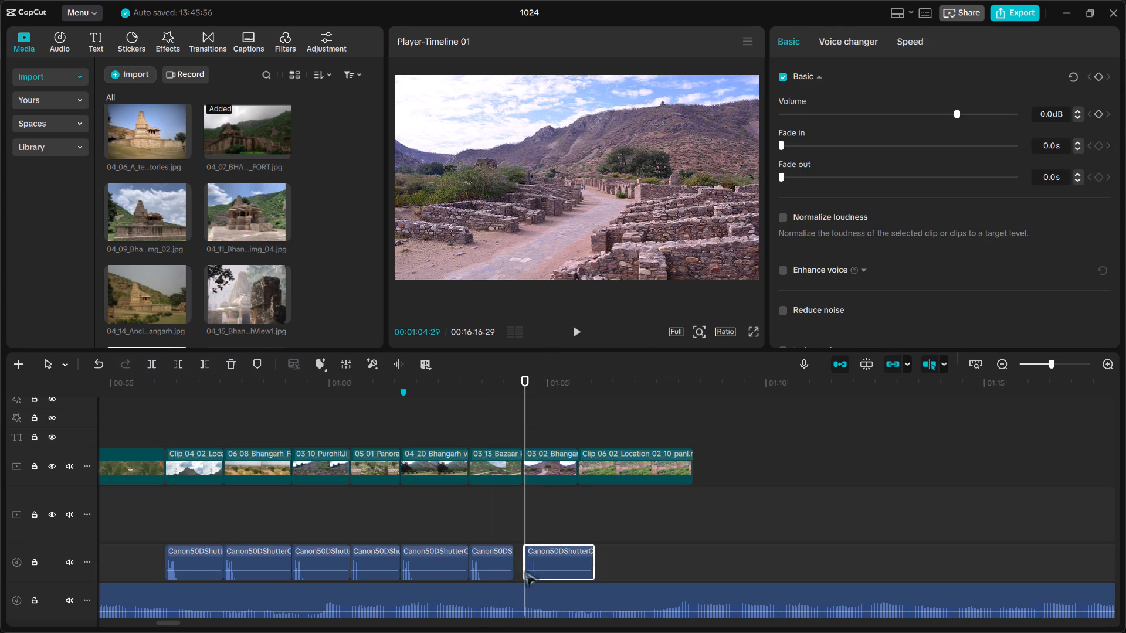
{"action": "left_click", "coordinate": [544, 564]}
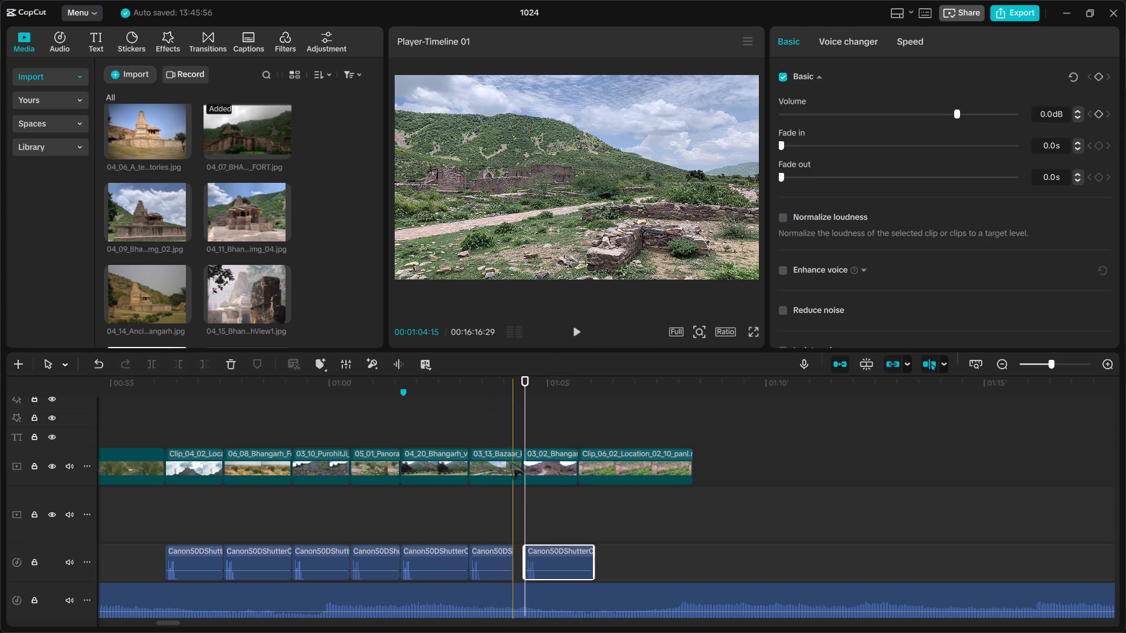
{"action": "left_click", "coordinate": [463, 418]}
{"action": "key", "text": "space"}
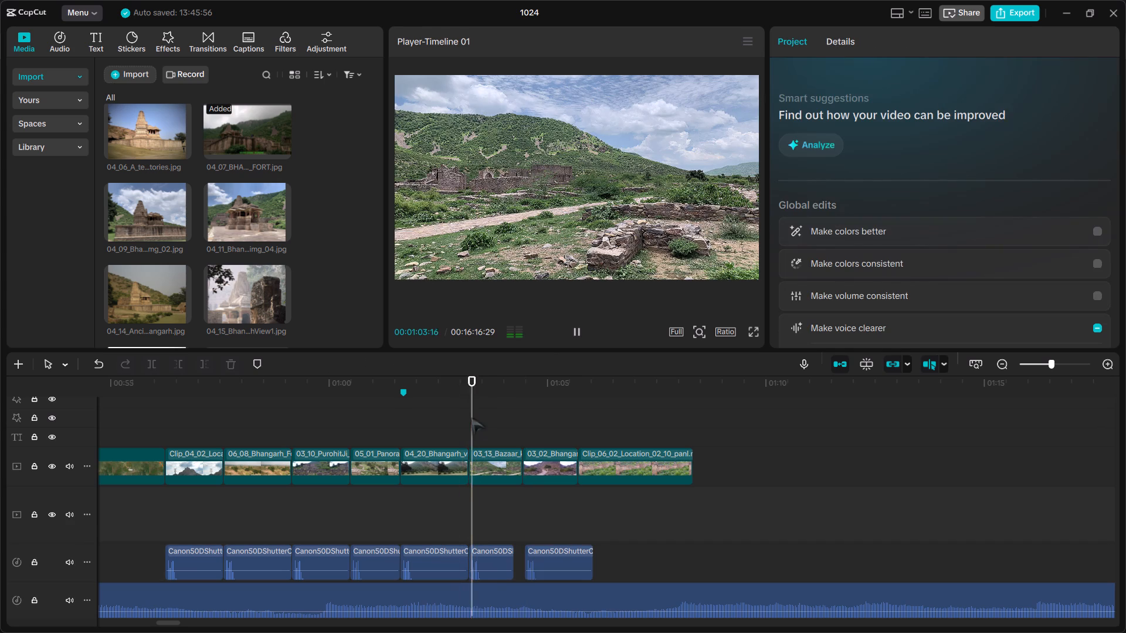
{"action": "key", "text": "space"}
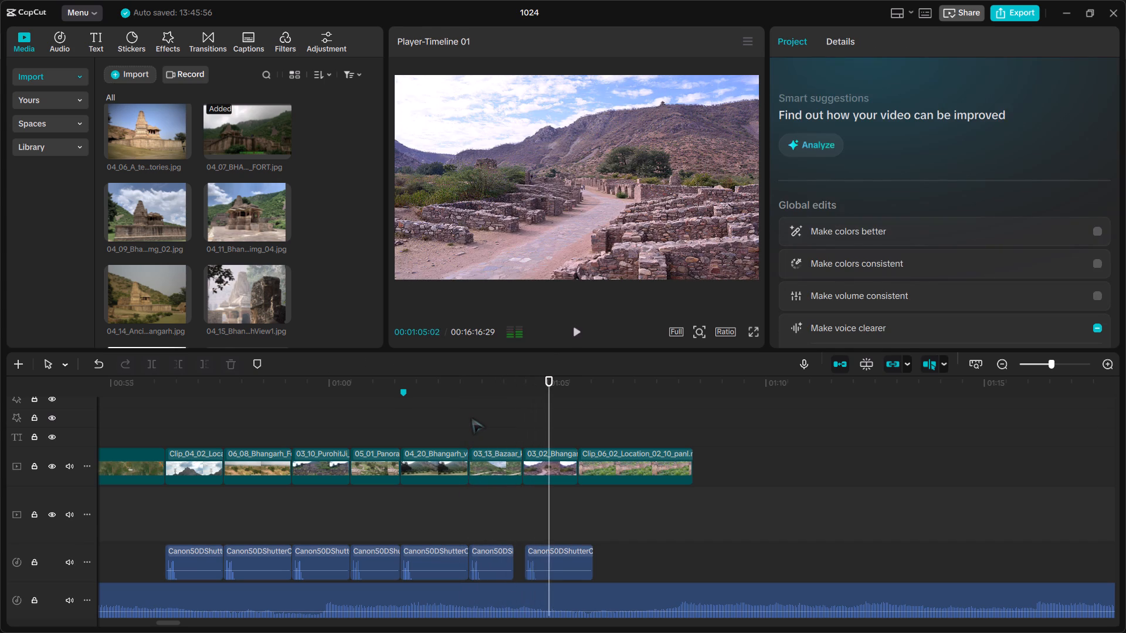
{"action": "key", "text": "space"}
{"action": "key", "text": "space"}
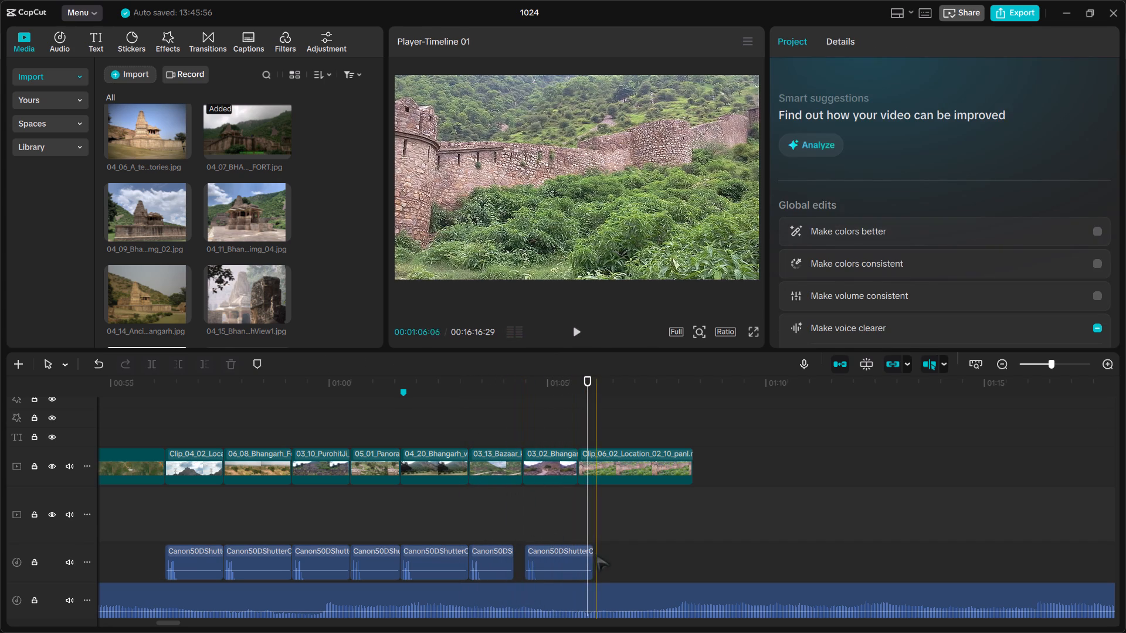
Shift the pasted shutter sound slightly earlier to match the 03_02 Bhangarh clip's start and trim its end near the clip's end.
{"action": "left_click", "coordinate": [589, 559]}
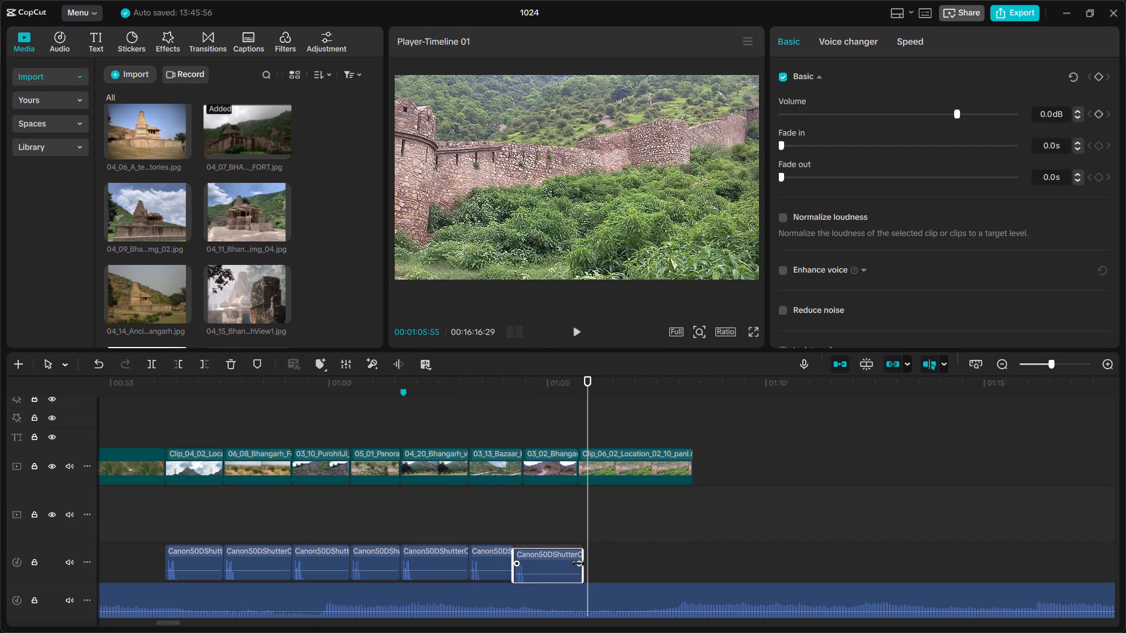
{"action": "left_click_drag", "start_coordinate": [593, 563], "coordinate": [580, 566]}
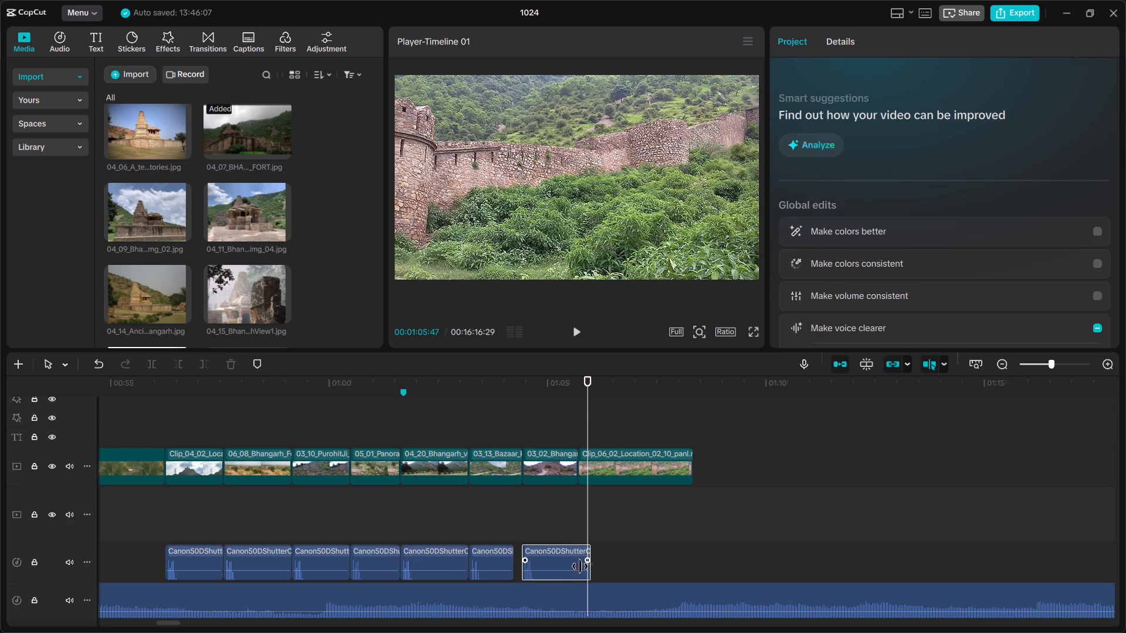
{"action": "left_click_drag", "start_coordinate": [580, 566], "coordinate": [576, 567]}
{"action": "left_click_drag", "start_coordinate": [587, 566], "coordinate": [575, 567]}
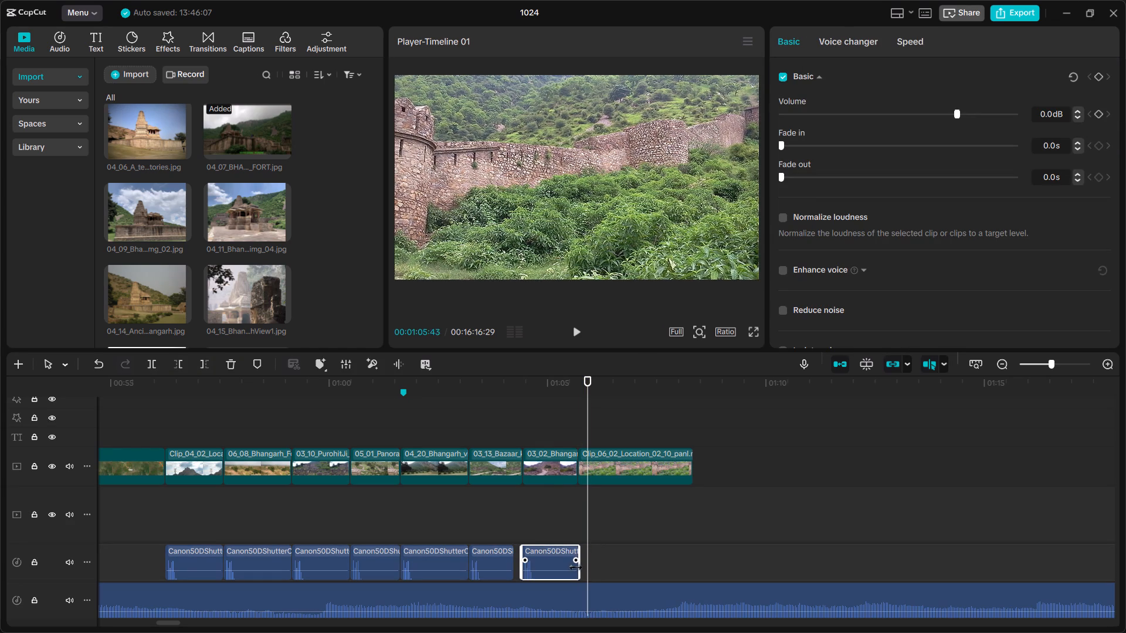
{"action": "left_click_drag", "start_coordinate": [575, 567], "coordinate": [572, 569]}
Copy the trimmed shutter sound to the start of the Clip_06_02 fort wall clip and play back the transition.
{"action": "left_click", "coordinate": [584, 478]}
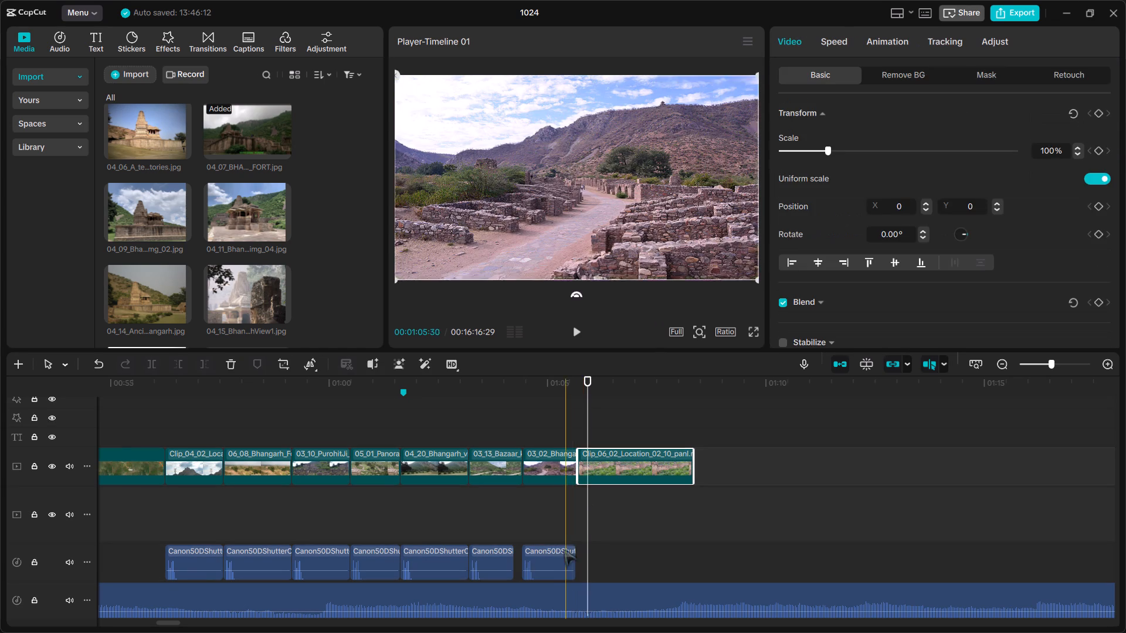
{"action": "left_click", "coordinate": [561, 553]}
{"action": "key", "text": "ctrl+c"}
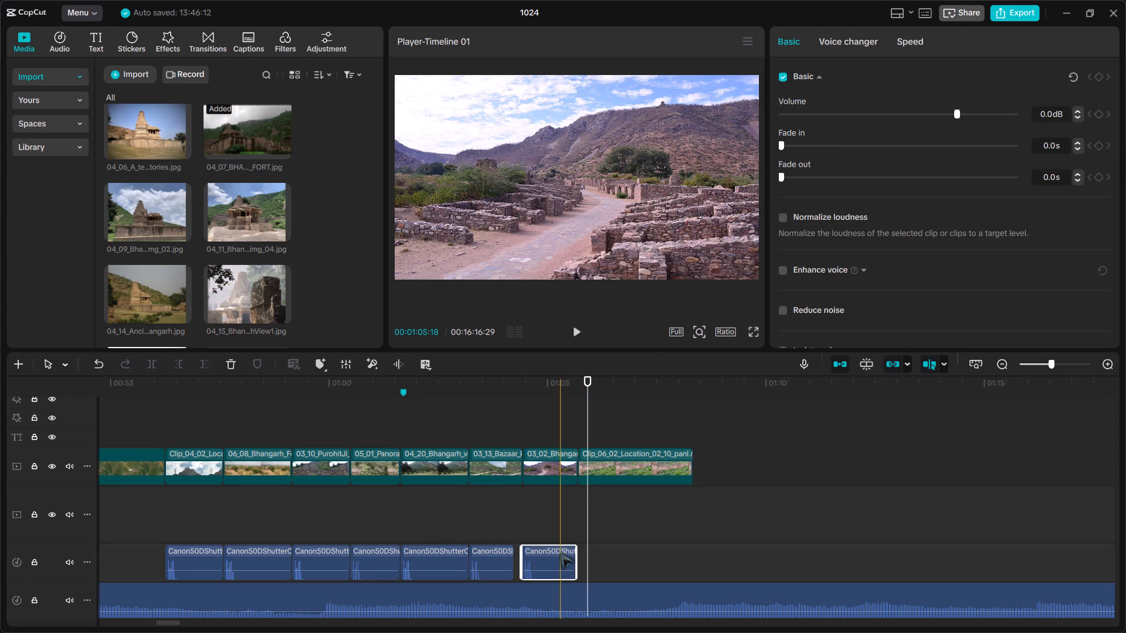
{"action": "left_click", "coordinate": [580, 560]}
{"action": "key", "text": "ctrl+v"}
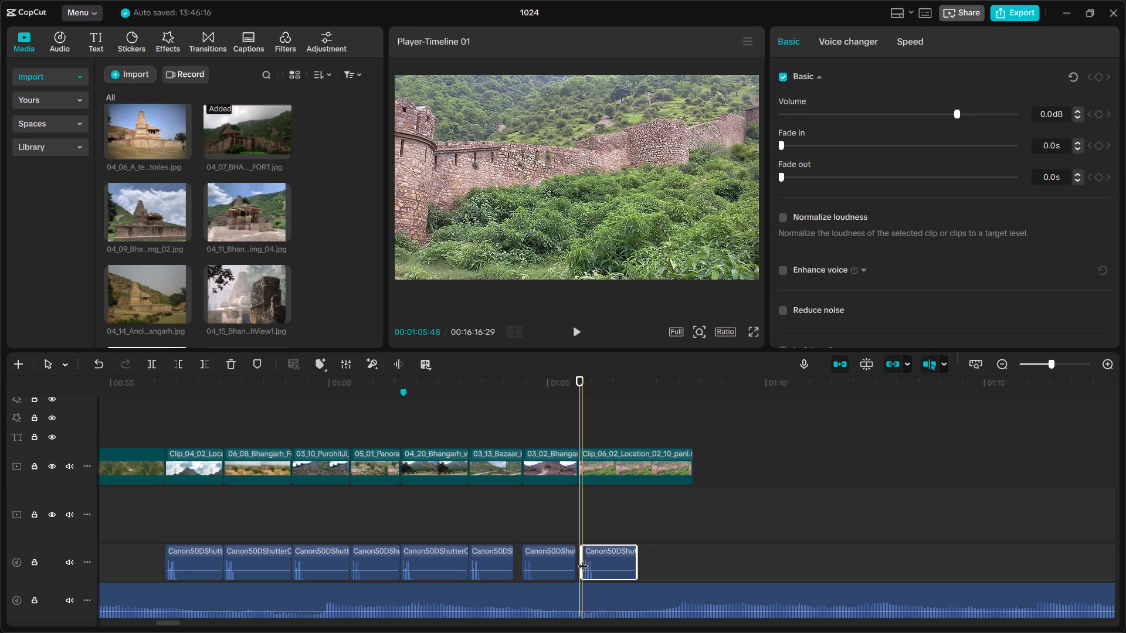
{"action": "left_click", "coordinate": [503, 411]}
{"action": "key", "text": "space"}
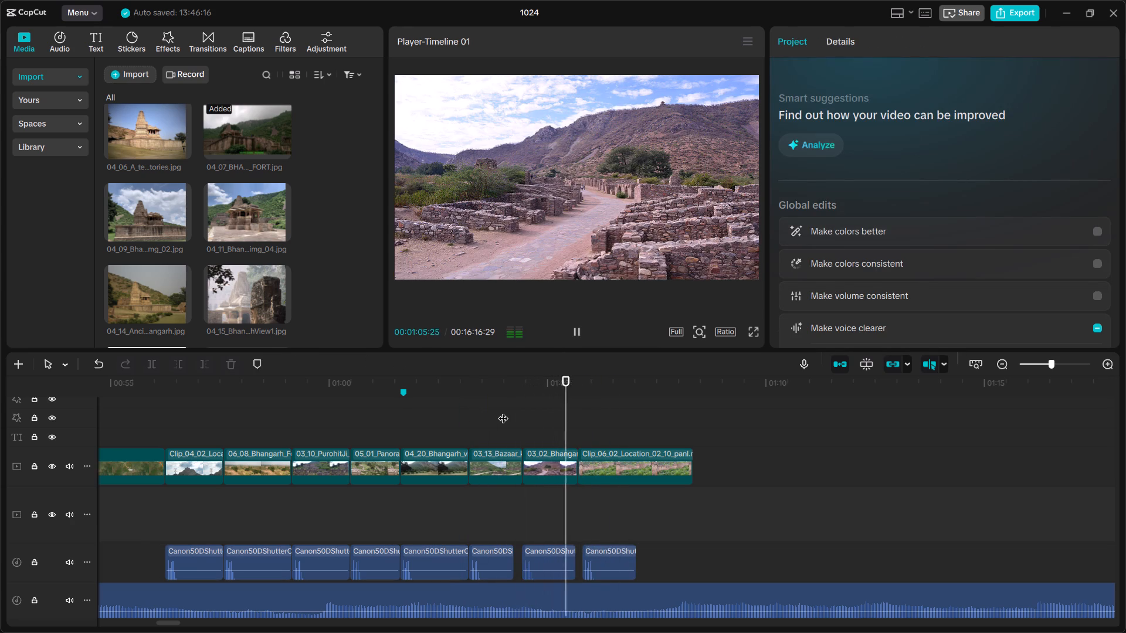
{"action": "key", "text": "space"}
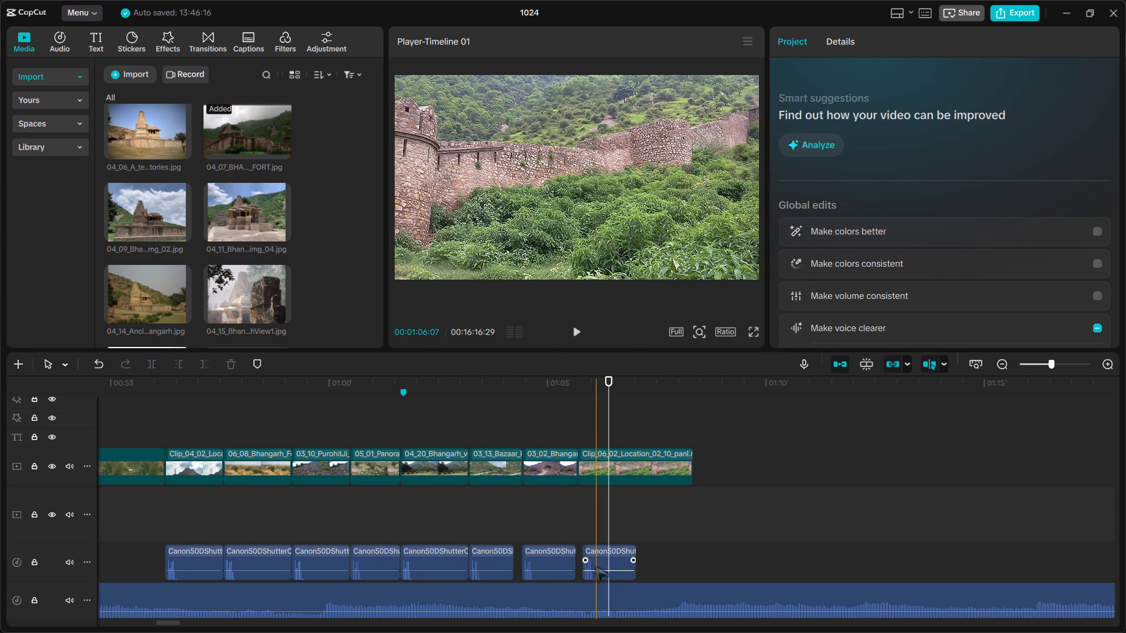
Nudge the last shutter sound slightly earlier to align it with the start of the Clip_06_02 fort wall clip.
{"action": "left_click", "coordinate": [596, 566]}
{"action": "left_click_drag", "start_coordinate": [601, 546], "coordinate": [596, 547]}
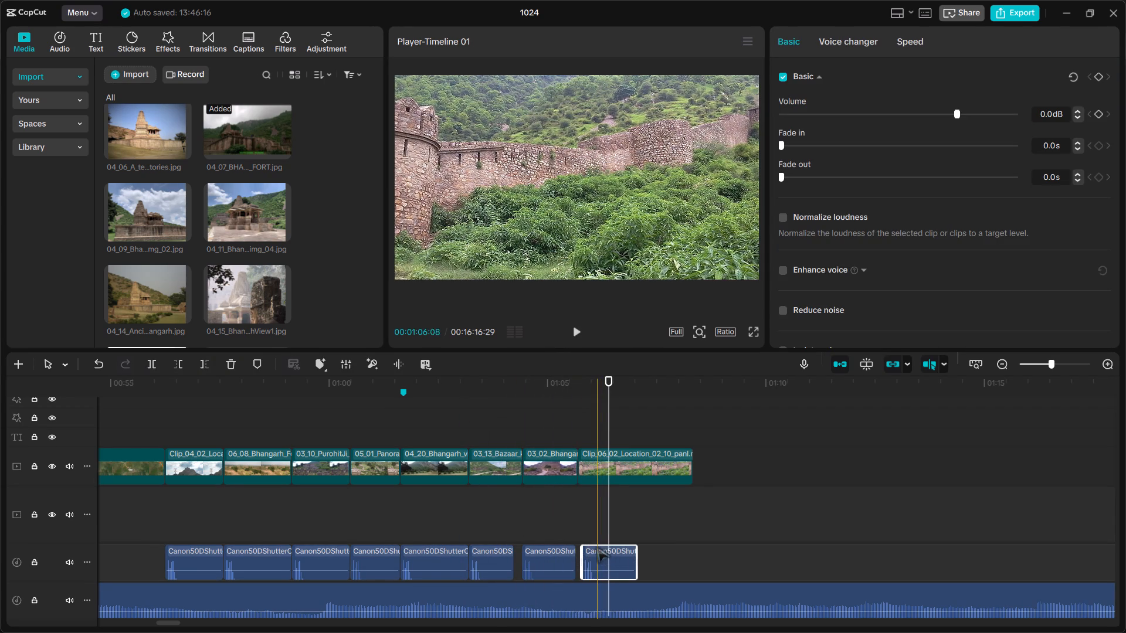
{"action": "left_click_drag", "start_coordinate": [596, 547], "coordinate": [601, 552]}
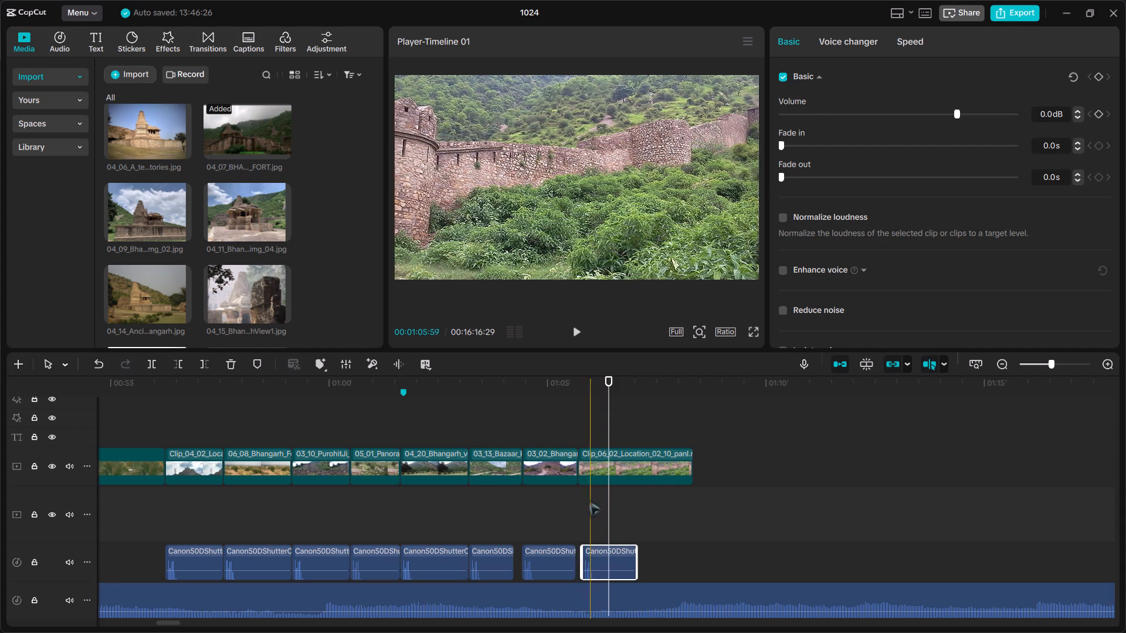
{"action": "left_click", "coordinate": [583, 484]}
{"action": "left_click", "coordinate": [601, 546]}
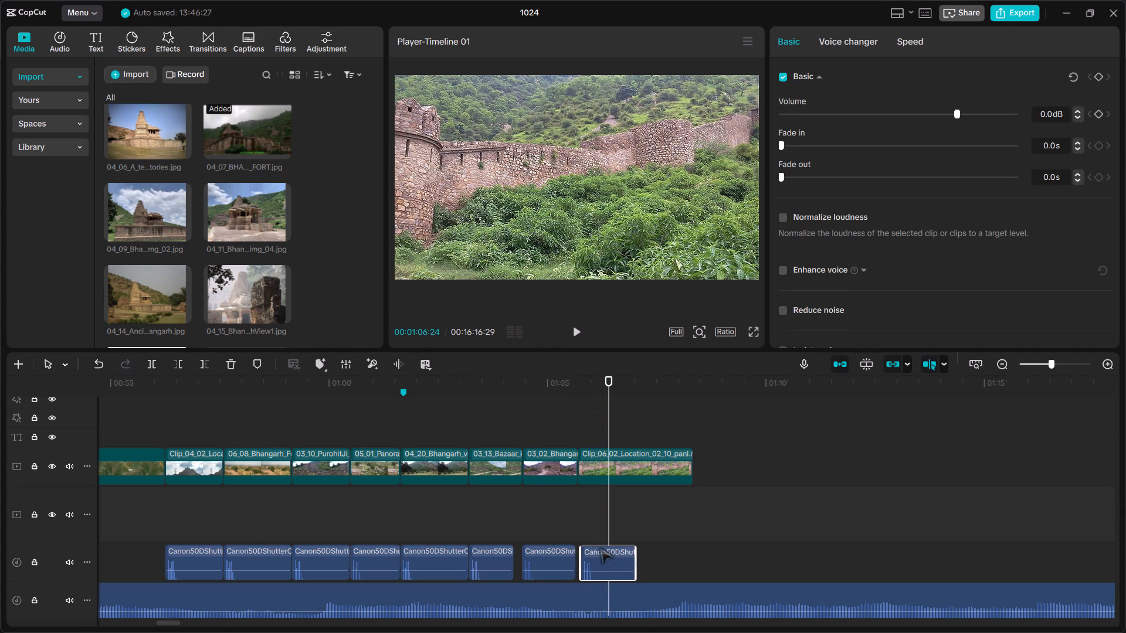
Play the timeline from the cut into the Clip_06_02 fort wall clip, at about 00:01:05.
{"action": "left_click", "coordinate": [571, 404]}
{"action": "left_click", "coordinate": [581, 419]}
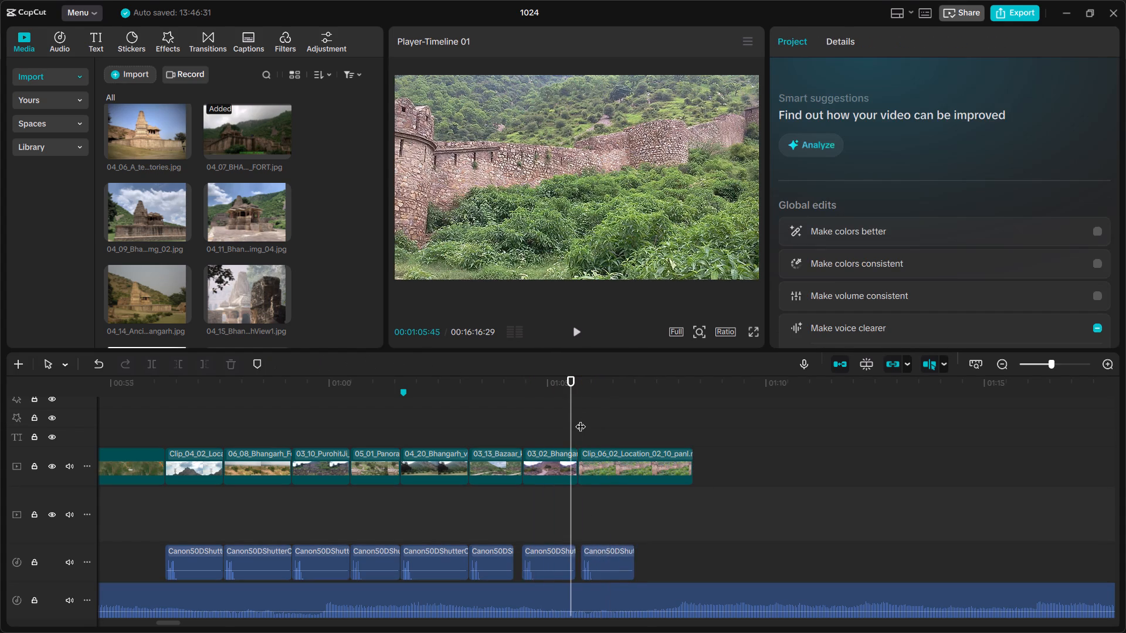
{"action": "left_click", "coordinate": [581, 414]}
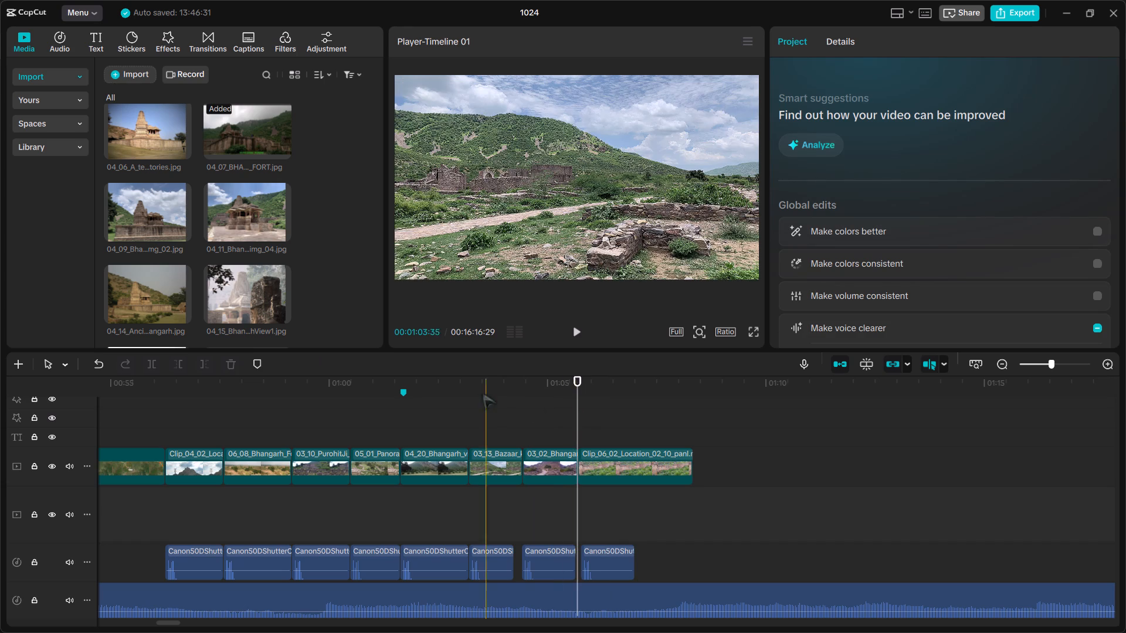
{"action": "key", "text": "space"}
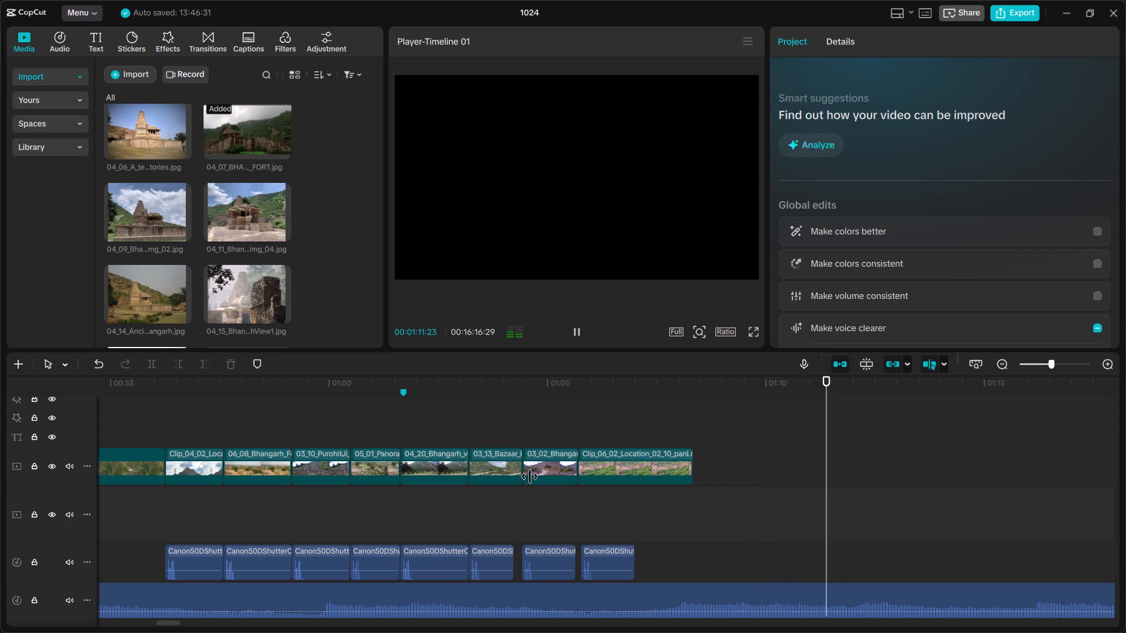
Check the playback at the cut into the Clip_06_02 fort wall clip and the music waveform around 00:01:08.
{"action": "key", "text": "space"}
{"action": "key", "text": "space"}
{"action": "key", "text": "space"}
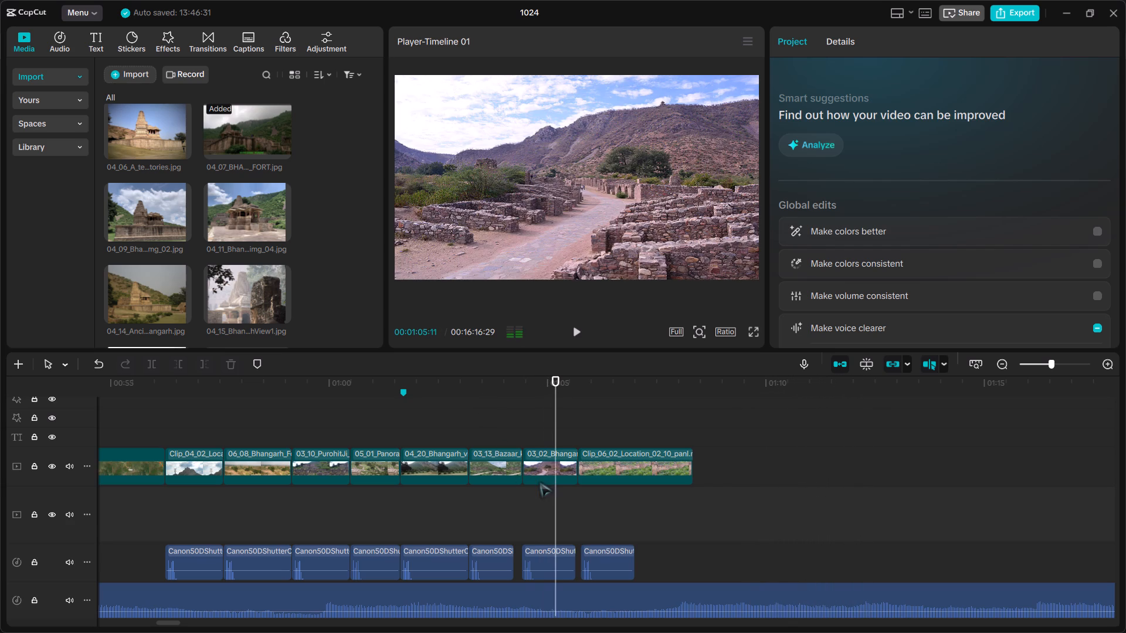
{"action": "left_click", "coordinate": [676, 600]}
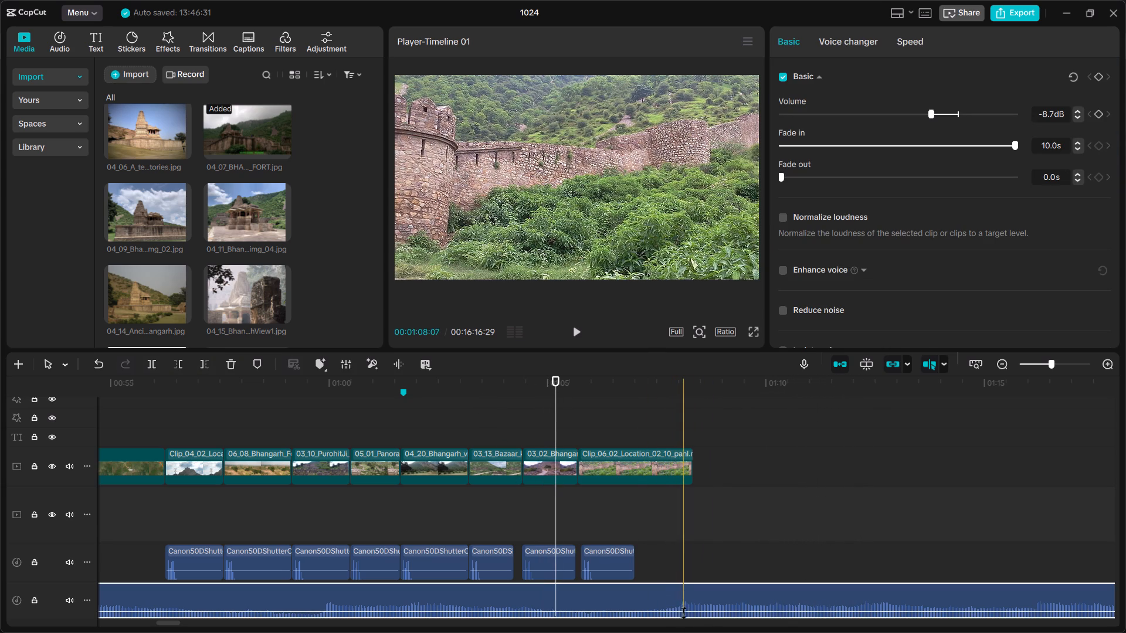
{"action": "left_click", "coordinate": [684, 610]}
{"action": "left_click", "coordinate": [684, 609]}
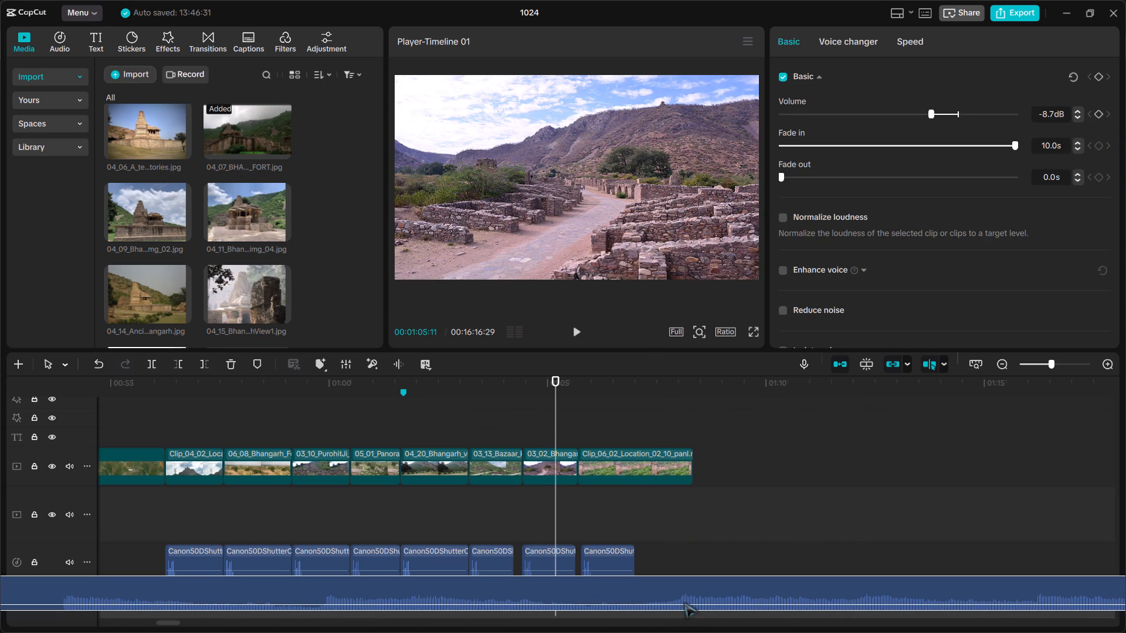
{"action": "left_click", "coordinate": [652, 545]}
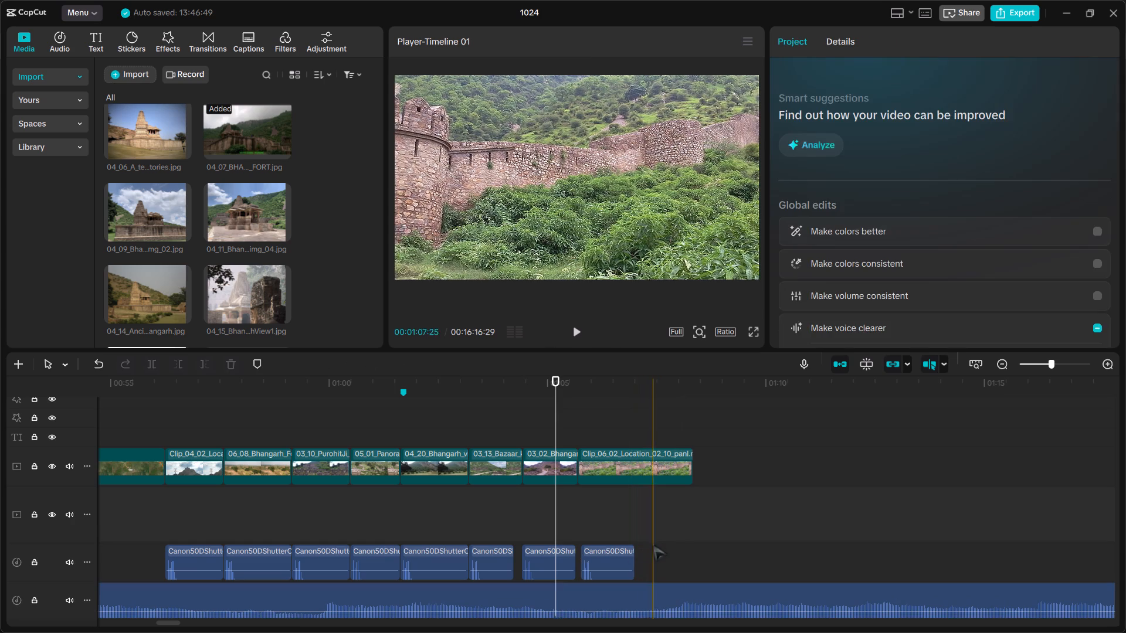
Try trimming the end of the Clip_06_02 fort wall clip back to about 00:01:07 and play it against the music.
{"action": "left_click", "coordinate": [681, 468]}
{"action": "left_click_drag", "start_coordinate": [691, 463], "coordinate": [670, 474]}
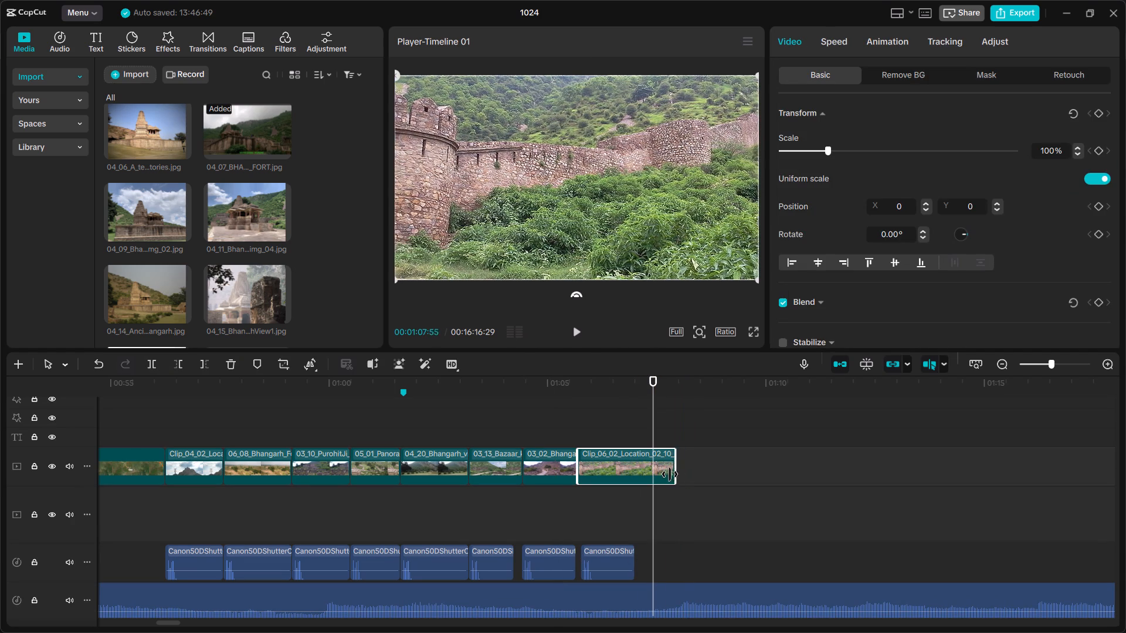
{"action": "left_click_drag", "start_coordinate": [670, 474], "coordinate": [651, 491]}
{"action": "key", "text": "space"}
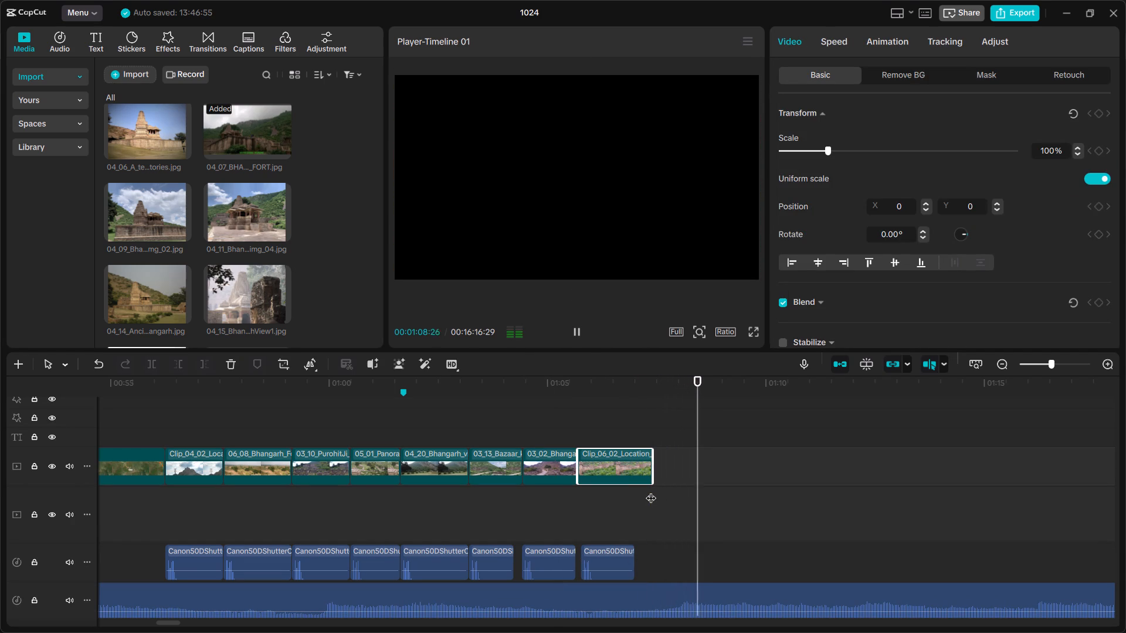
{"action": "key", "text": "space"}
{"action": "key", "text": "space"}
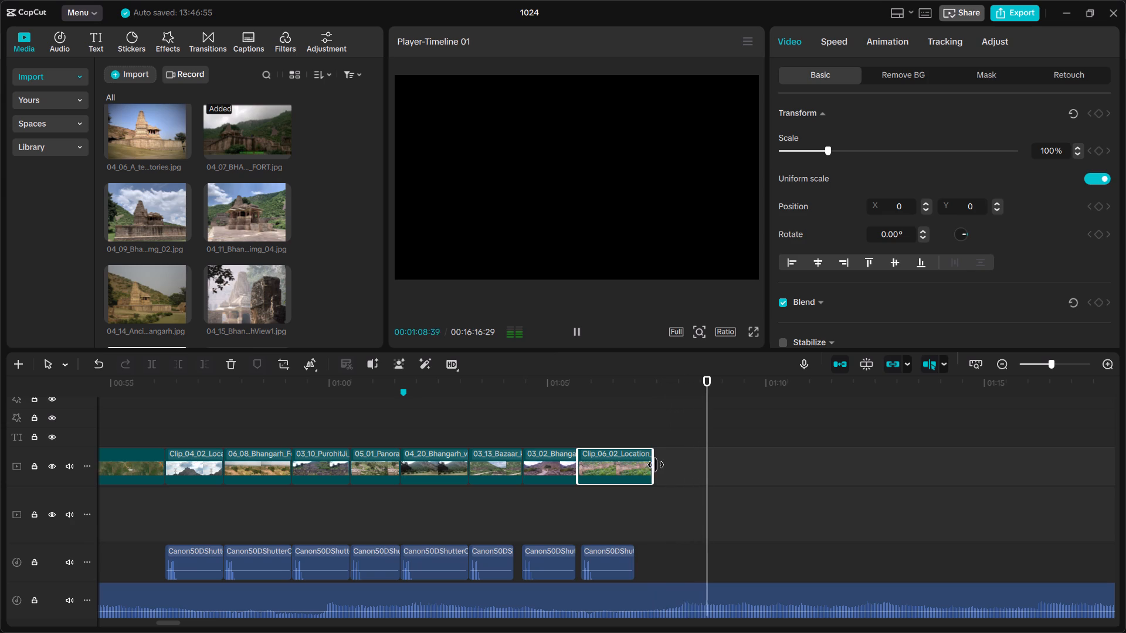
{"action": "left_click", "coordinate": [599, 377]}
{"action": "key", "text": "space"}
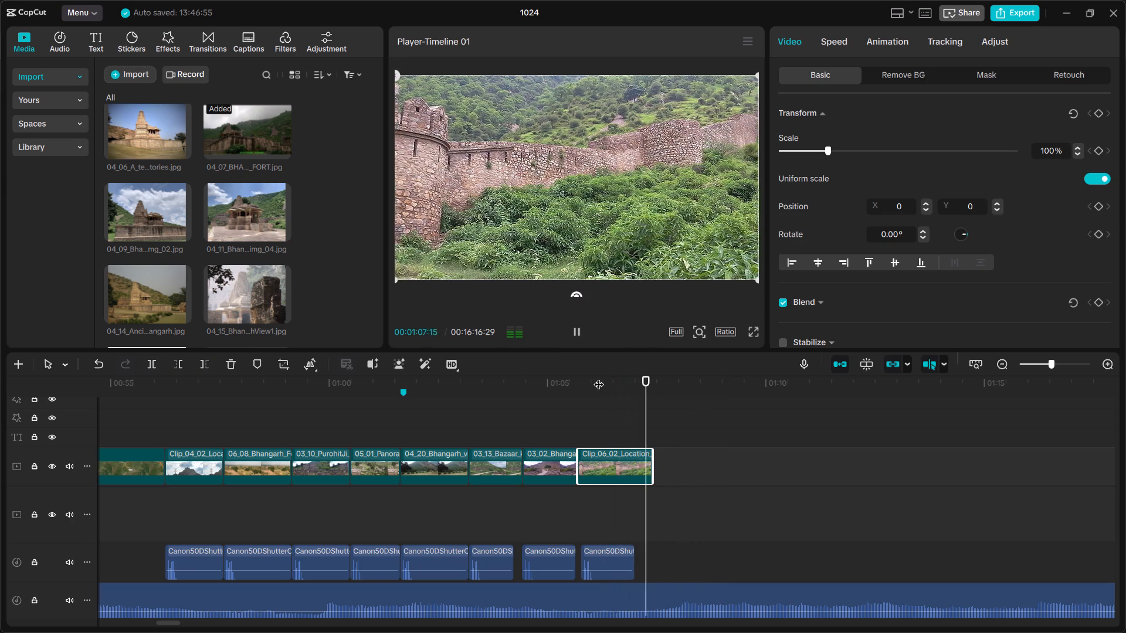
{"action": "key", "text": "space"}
Extend the Clip_06_02 fort wall clip's end to about 00:01:08:40, play it back, and set the playhead just before its end at 00:01:08:36.
{"action": "left_click_drag", "start_coordinate": [652, 459], "coordinate": [686, 460]}
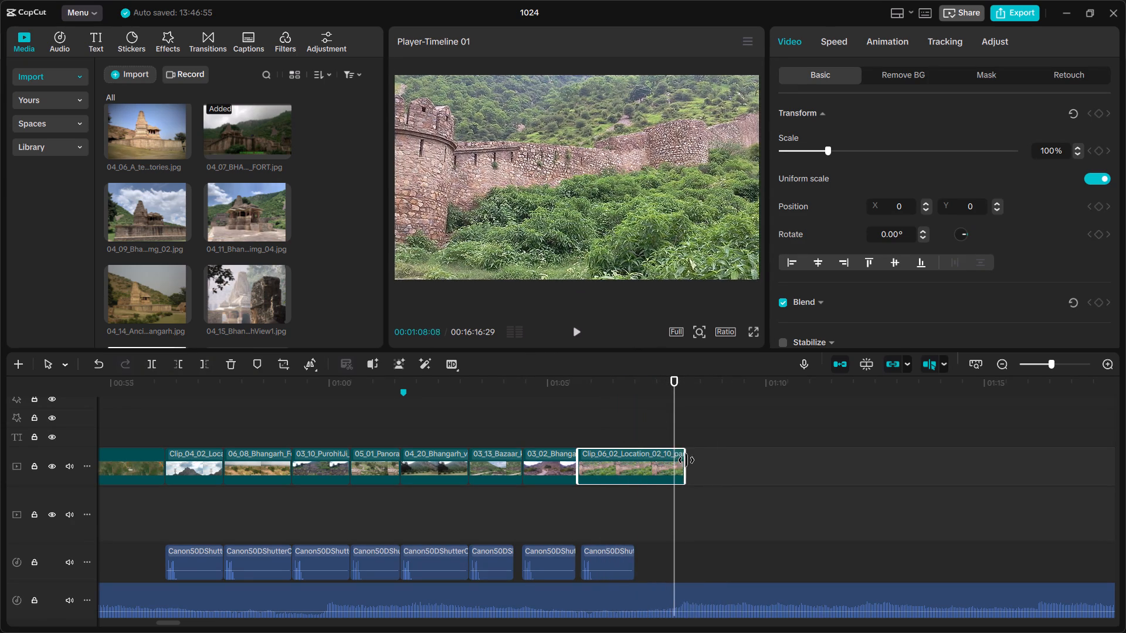
{"action": "left_click_drag", "start_coordinate": [686, 460], "coordinate": [706, 460]}
{"action": "key", "text": "space"}
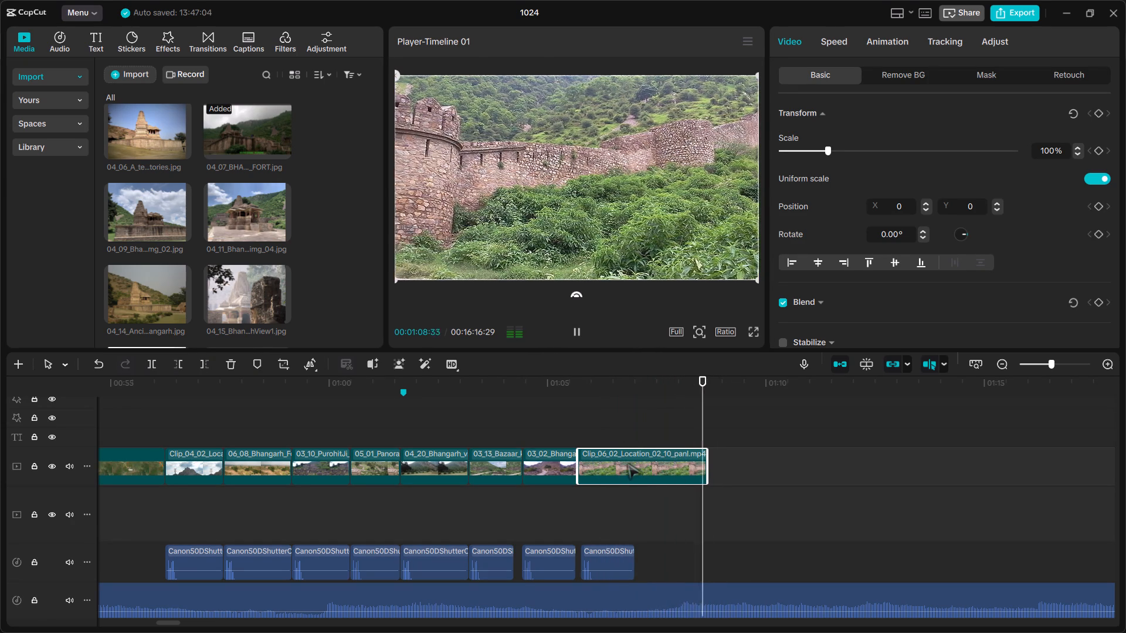
{"action": "key", "text": "space"}
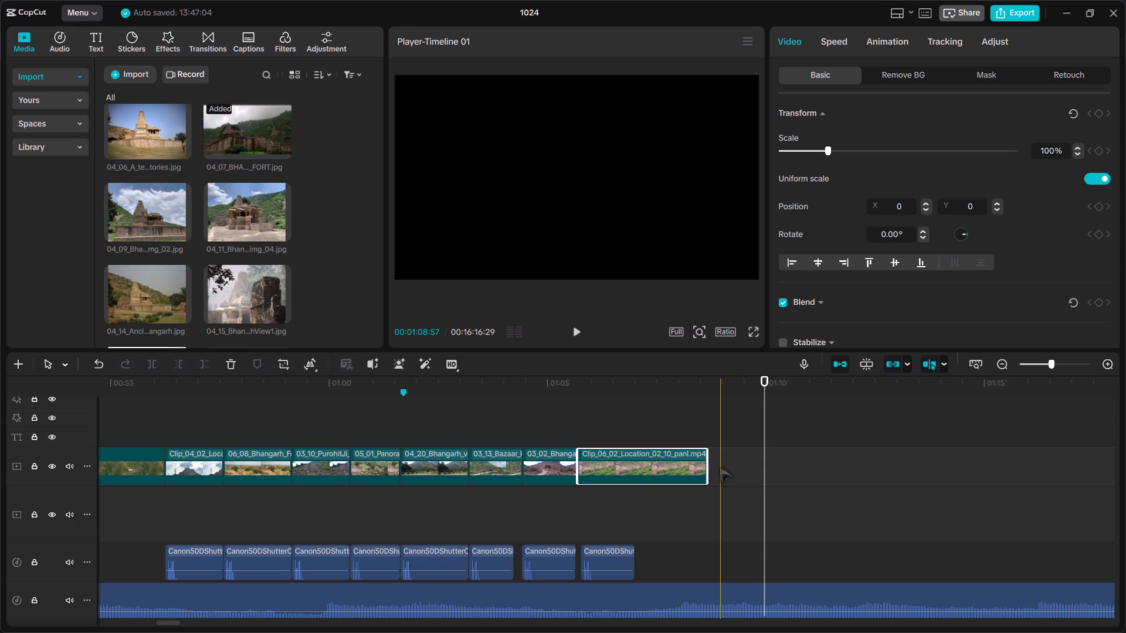
{"action": "left_click_drag", "start_coordinate": [766, 382], "coordinate": [711, 418]}
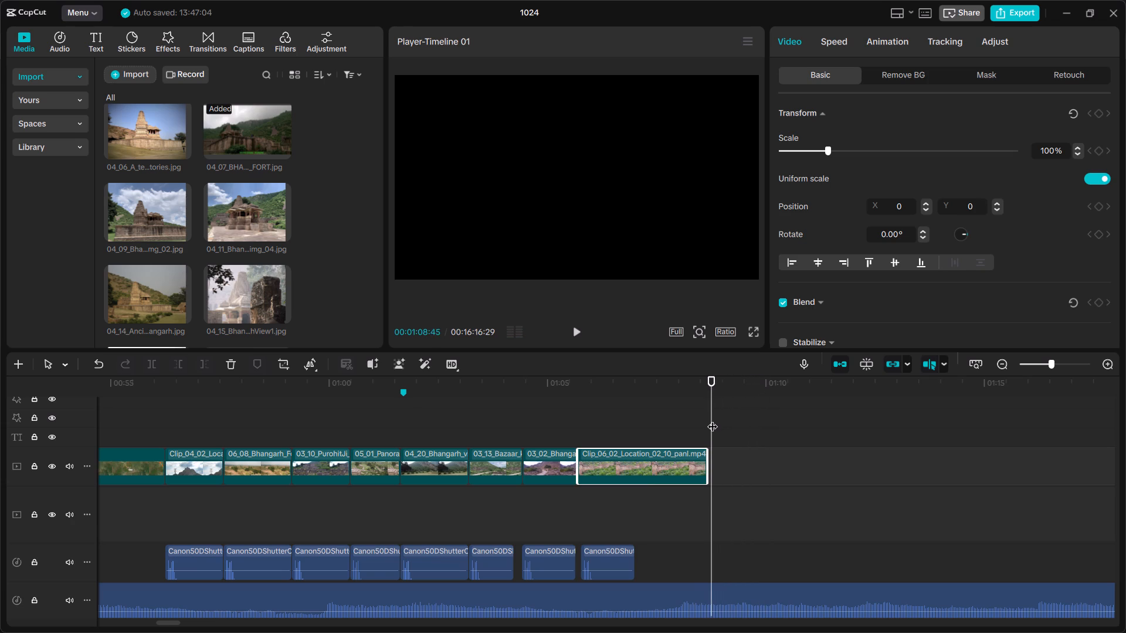
{"action": "left_click_drag", "start_coordinate": [711, 384], "coordinate": [708, 384]}
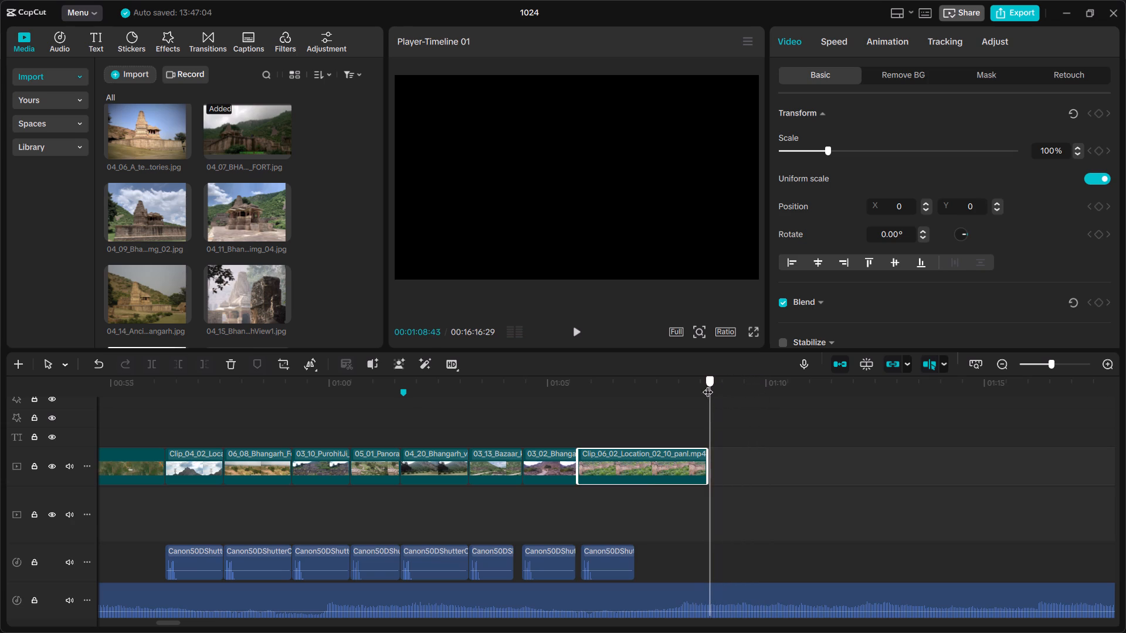
{"action": "left_click_drag", "start_coordinate": [708, 384], "coordinate": [705, 387]}
Import the view-castle-fortress image from the New Volume (D:) drive into the project media and preview it.
{"action": "scroll", "coordinate": [190, 147], "scroll_direction": "up", "scroll_amount": 20}
{"action": "scroll", "coordinate": [190, 147], "scroll_direction": "up", "scroll_amount": 20}
{"action": "scroll", "coordinate": [190, 147], "scroll_direction": "up", "scroll_amount": 20}
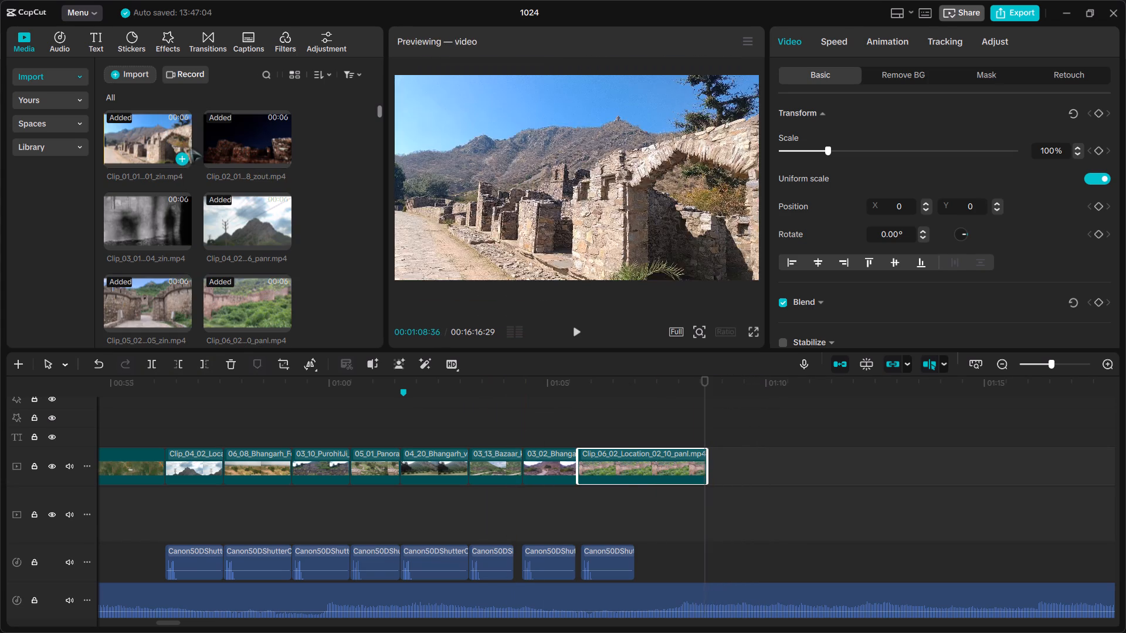
{"action": "scroll", "coordinate": [190, 147], "scroll_direction": "up", "scroll_amount": 15}
{"action": "left_click", "coordinate": [142, 72]}
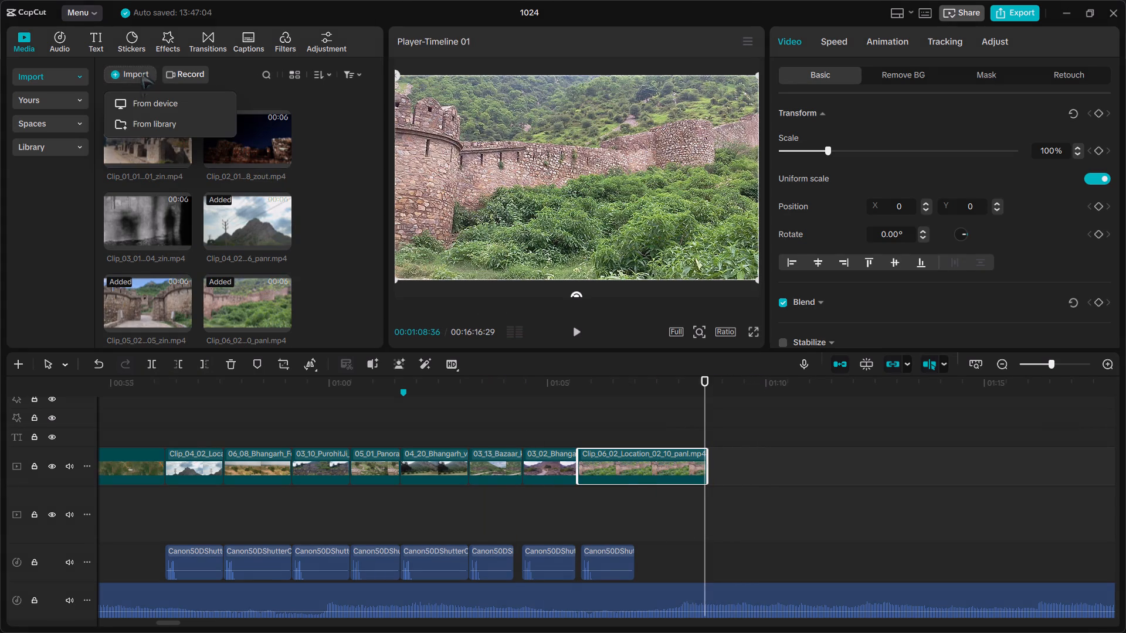
{"action": "left_click", "coordinate": [143, 104]}
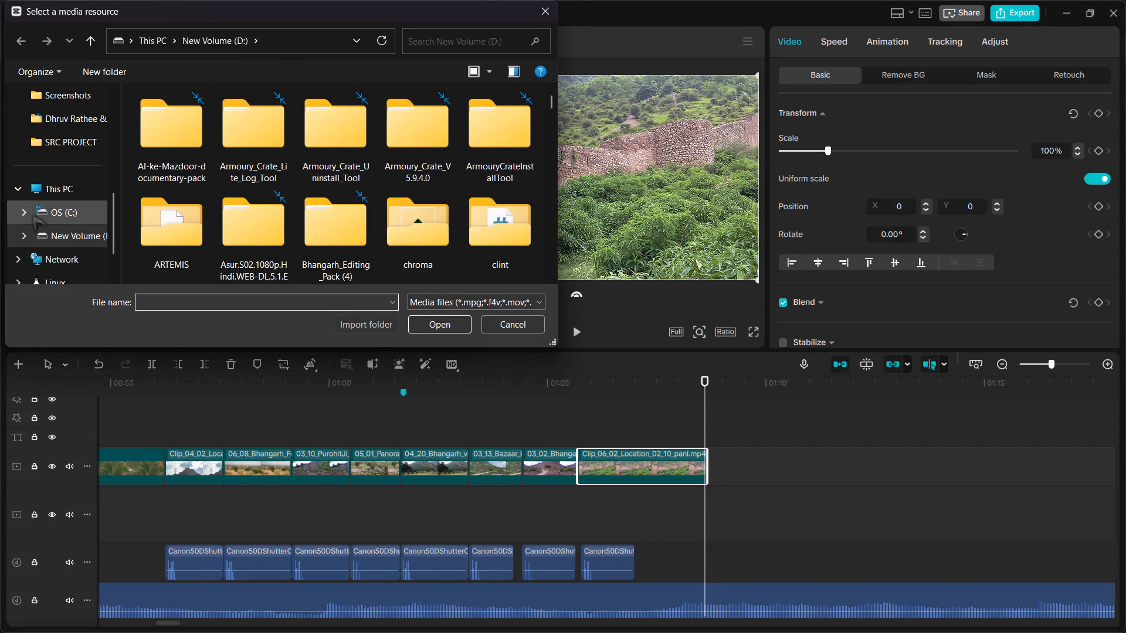
{"action": "left_click", "coordinate": [39, 236]}
{"action": "double_click", "coordinate": [39, 236]}
{"action": "scroll", "coordinate": [63, 186], "scroll_direction": "up", "scroll_amount": 17}
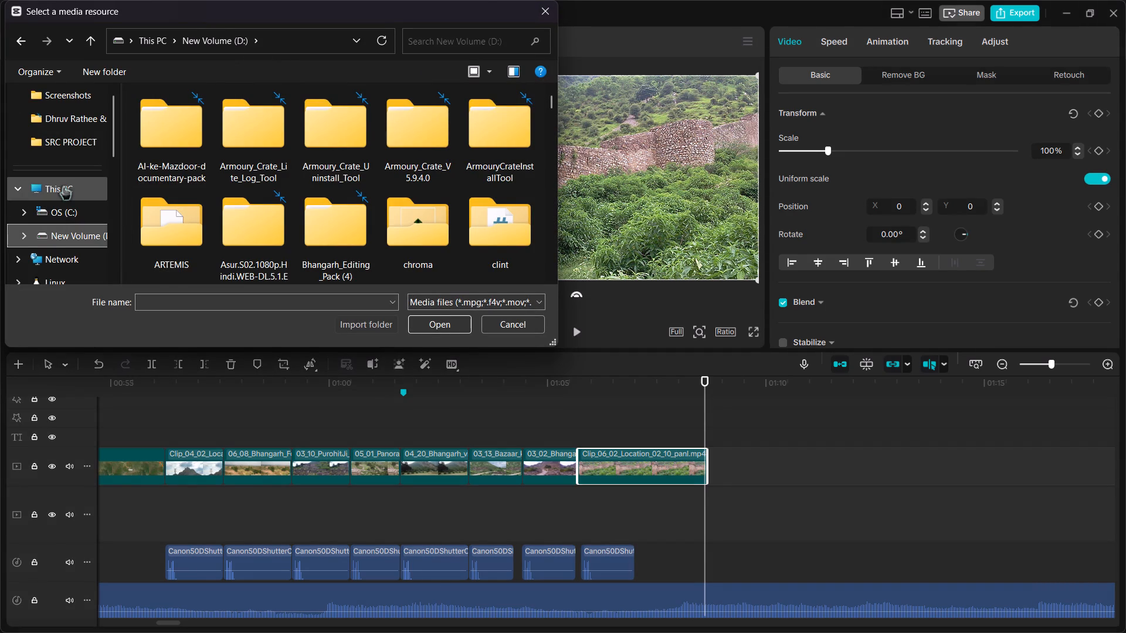
{"action": "scroll", "coordinate": [63, 186], "scroll_direction": "up", "scroll_amount": 20}
{"action": "scroll", "coordinate": [63, 186], "scroll_direction": "up", "scroll_amount": 4}
{"action": "left_click", "coordinate": [69, 224]}
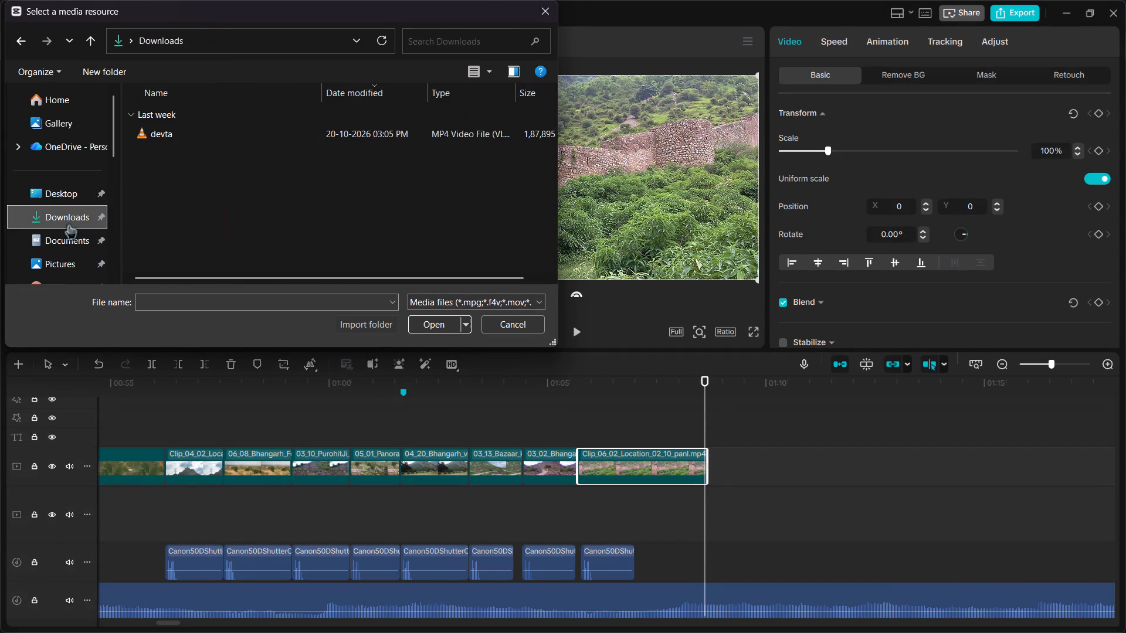
{"action": "scroll", "coordinate": [75, 228], "scroll_direction": "down", "scroll_amount": 20}
{"action": "scroll", "coordinate": [75, 228], "scroll_direction": "down", "scroll_amount": 20}
{"action": "scroll", "coordinate": [75, 228], "scroll_direction": "down", "scroll_amount": 20}
{"action": "left_click", "coordinate": [77, 179]}
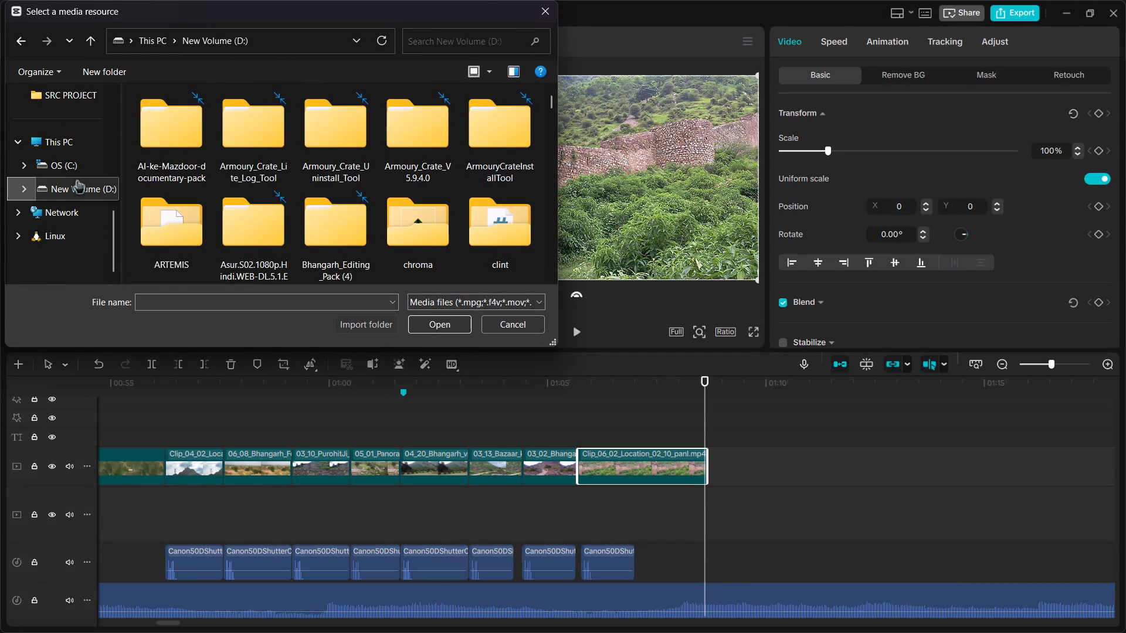
{"action": "scroll", "coordinate": [77, 179], "scroll_direction": "down", "scroll_amount": 1}
{"action": "scroll", "coordinate": [284, 145], "scroll_direction": "up", "scroll_amount": 20}
{"action": "scroll", "coordinate": [284, 145], "scroll_direction": "up", "scroll_amount": 20}
{"action": "scroll", "coordinate": [284, 145], "scroll_direction": "up", "scroll_amount": 20}
{"action": "scroll", "coordinate": [289, 144], "scroll_direction": "down", "scroll_amount": 20}
{"action": "scroll", "coordinate": [289, 144], "scroll_direction": "down", "scroll_amount": 20}
{"action": "scroll", "coordinate": [289, 144], "scroll_direction": "down", "scroll_amount": 20}
{"action": "scroll", "coordinate": [289, 144], "scroll_direction": "up", "scroll_amount": 20}
{"action": "scroll", "coordinate": [289, 144], "scroll_direction": "up", "scroll_amount": 20}
{"action": "scroll", "coordinate": [289, 144], "scroll_direction": "up", "scroll_amount": 6}
{"action": "scroll", "coordinate": [289, 144], "scroll_direction": "down", "scroll_amount": 20}
{"action": "scroll", "coordinate": [289, 144], "scroll_direction": "down", "scroll_amount": 20}
{"action": "scroll", "coordinate": [289, 144], "scroll_direction": "down", "scroll_amount": 20}
{"action": "scroll", "coordinate": [289, 144], "scroll_direction": "up", "scroll_amount": 20}
{"action": "scroll", "coordinate": [289, 144], "scroll_direction": "up", "scroll_amount": 5}
{"action": "left_click", "coordinate": [432, 183]}
{"action": "scroll", "coordinate": [432, 183], "scroll_direction": "down", "scroll_amount": 20}
{"action": "scroll", "coordinate": [432, 183], "scroll_direction": "down", "scroll_amount": 20}
{"action": "scroll", "coordinate": [432, 183], "scroll_direction": "down", "scroll_amount": 20}
{"action": "scroll", "coordinate": [432, 183], "scroll_direction": "up", "scroll_amount": 20}
{"action": "scroll", "coordinate": [432, 183], "scroll_direction": "up", "scroll_amount": 20}
{"action": "scroll", "coordinate": [432, 183], "scroll_direction": "up", "scroll_amount": 20}
{"action": "scroll", "coordinate": [432, 183], "scroll_direction": "down", "scroll_amount": 20}
{"action": "scroll", "coordinate": [432, 183], "scroll_direction": "down", "scroll_amount": 20}
{"action": "scroll", "coordinate": [432, 183], "scroll_direction": "down", "scroll_amount": 20}
{"action": "scroll", "coordinate": [432, 183], "scroll_direction": "up", "scroll_amount": 20}
{"action": "scroll", "coordinate": [432, 183], "scroll_direction": "up", "scroll_amount": 20}
{"action": "scroll", "coordinate": [432, 183], "scroll_direction": "up", "scroll_amount": 20}
{"action": "scroll", "coordinate": [432, 183], "scroll_direction": "down", "scroll_amount": 1}
{"action": "scroll", "coordinate": [432, 183], "scroll_direction": "up", "scroll_amount": 20}
{"action": "scroll", "coordinate": [432, 183], "scroll_direction": "up", "scroll_amount": 20}
{"action": "scroll", "coordinate": [432, 183], "scroll_direction": "up", "scroll_amount": 20}
{"action": "scroll", "coordinate": [432, 183], "scroll_direction": "down", "scroll_amount": 20}
{"action": "scroll", "coordinate": [432, 183], "scroll_direction": "down", "scroll_amount": 20}
{"action": "scroll", "coordinate": [432, 183], "scroll_direction": "down", "scroll_amount": 20}
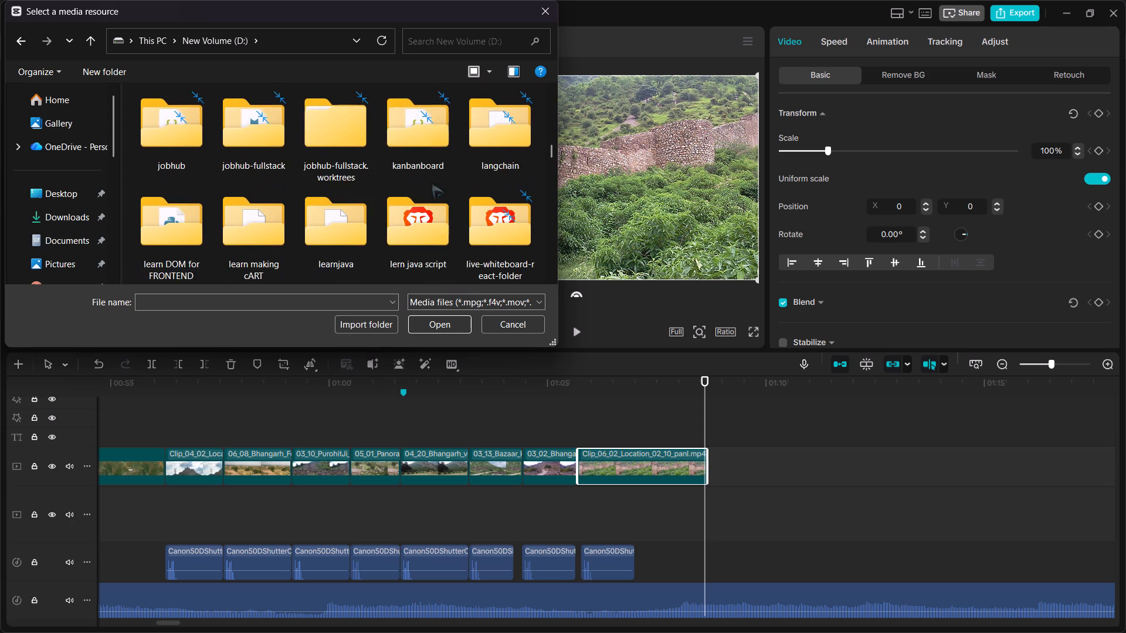
{"action": "scroll", "coordinate": [432, 183], "scroll_direction": "down", "scroll_amount": 20}
{"action": "scroll", "coordinate": [432, 183], "scroll_direction": "down", "scroll_amount": 20}
{"action": "scroll", "coordinate": [432, 183], "scroll_direction": "down", "scroll_amount": 20}
{"action": "scroll", "coordinate": [432, 183], "scroll_direction": "up", "scroll_amount": 20}
{"action": "scroll", "coordinate": [432, 183], "scroll_direction": "up", "scroll_amount": 20}
{"action": "scroll", "coordinate": [432, 183], "scroll_direction": "up", "scroll_amount": 20}
{"action": "scroll", "coordinate": [430, 186], "scroll_direction": "down", "scroll_amount": 1}
{"action": "scroll", "coordinate": [426, 223], "scroll_direction": "down", "scroll_amount": 20}
{"action": "scroll", "coordinate": [426, 223], "scroll_direction": "down", "scroll_amount": 20}
{"action": "scroll", "coordinate": [426, 223], "scroll_direction": "down", "scroll_amount": 20}
{"action": "scroll", "coordinate": [420, 262], "scroll_direction": "up", "scroll_amount": 20}
{"action": "scroll", "coordinate": [420, 262], "scroll_direction": "up", "scroll_amount": 20}
{"action": "scroll", "coordinate": [420, 262], "scroll_direction": "up", "scroll_amount": 20}
{"action": "scroll", "coordinate": [420, 262], "scroll_direction": "down", "scroll_amount": 20}
{"action": "scroll", "coordinate": [420, 262], "scroll_direction": "down", "scroll_amount": 20}
{"action": "scroll", "coordinate": [420, 262], "scroll_direction": "down", "scroll_amount": 19}
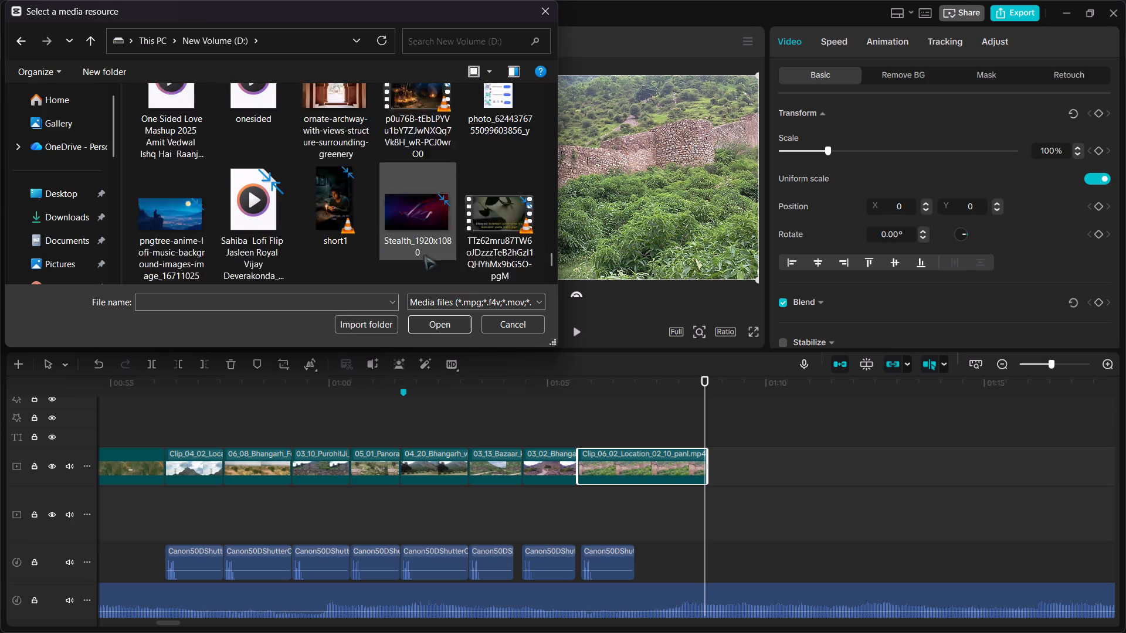
{"action": "scroll", "coordinate": [424, 255], "scroll_direction": "down", "scroll_amount": 5}
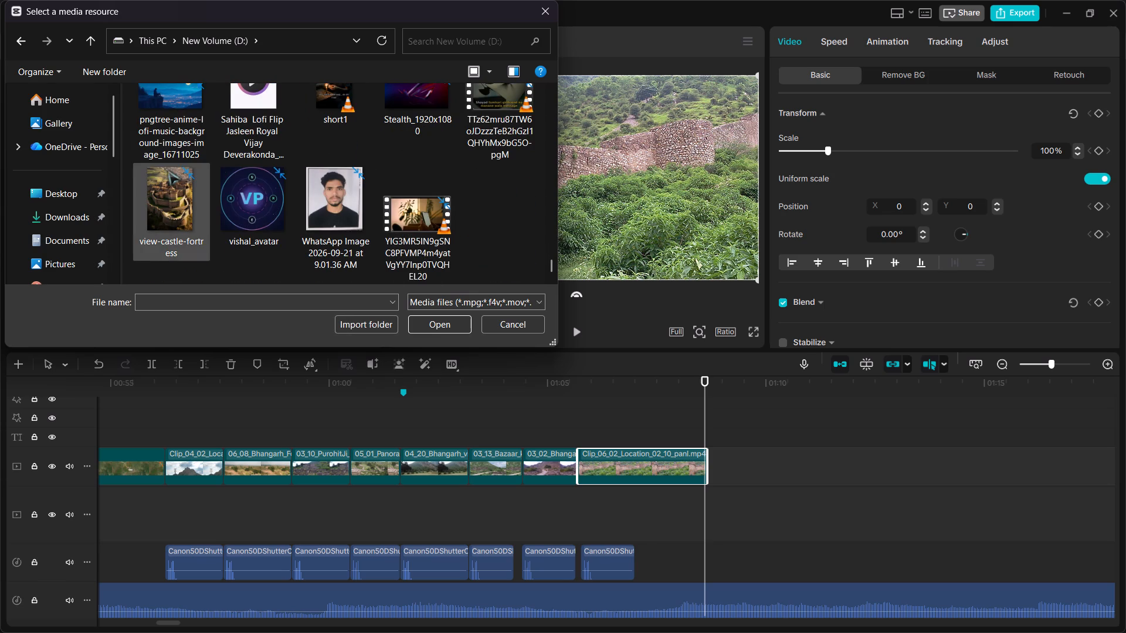
{"action": "left_click", "coordinate": [168, 170]}
{"action": "left_click", "coordinate": [168, 170]}
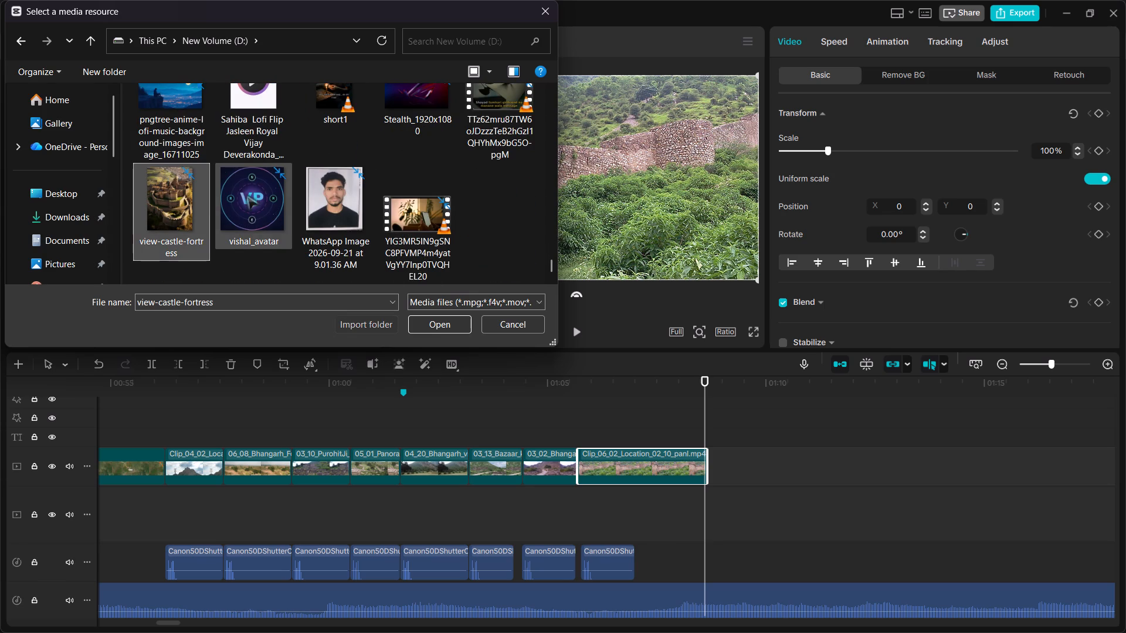
{"action": "scroll", "coordinate": [246, 195], "scroll_direction": "up", "scroll_amount": 1}
{"action": "scroll", "coordinate": [250, 225], "scroll_direction": "down", "scroll_amount": 3}
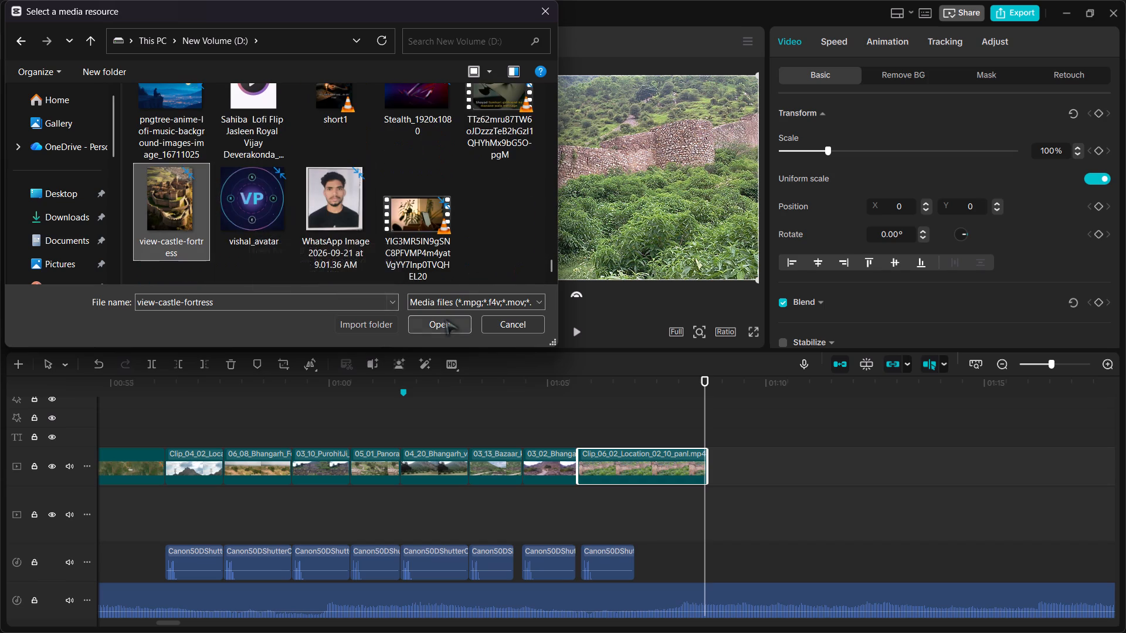
{"action": "left_click", "coordinate": [445, 322]}
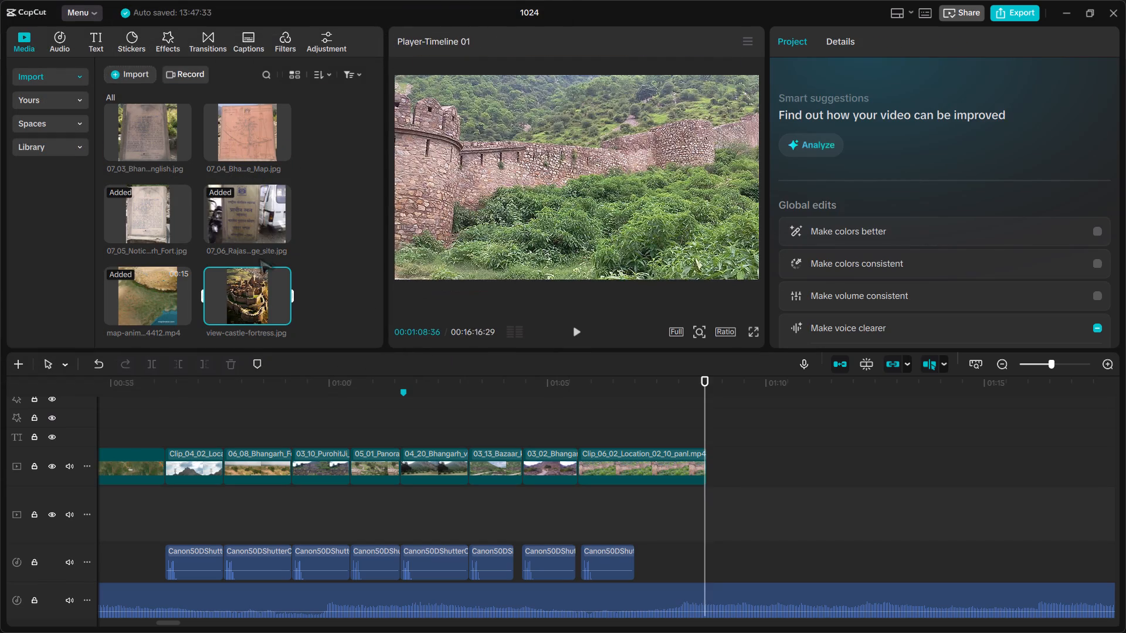
{"action": "left_click", "coordinate": [244, 291]}
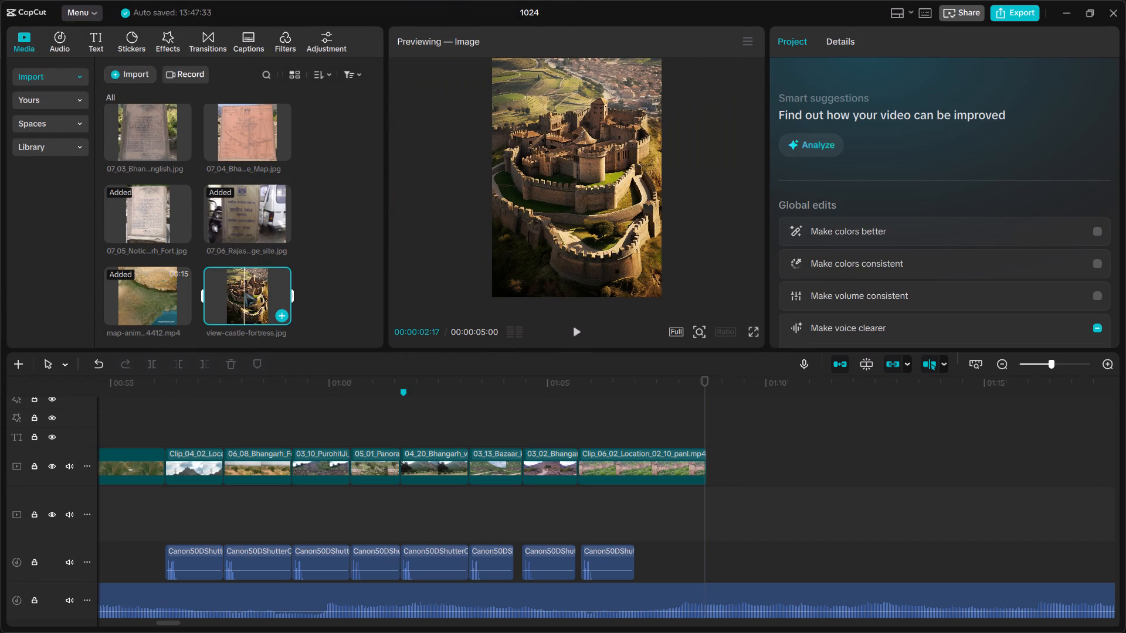
Open the import from device at the New Volume (D:) drive and check its icon-size and file-type options.
{"action": "left_click", "coordinate": [100, 74]}
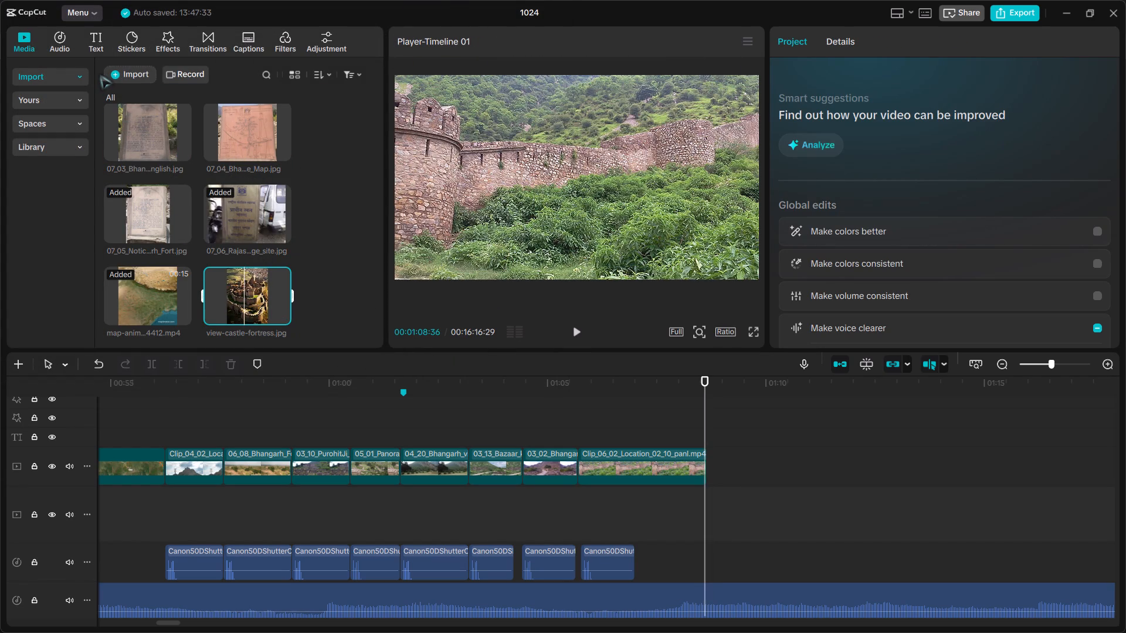
{"action": "left_click", "coordinate": [110, 77]}
{"action": "left_click", "coordinate": [153, 102]}
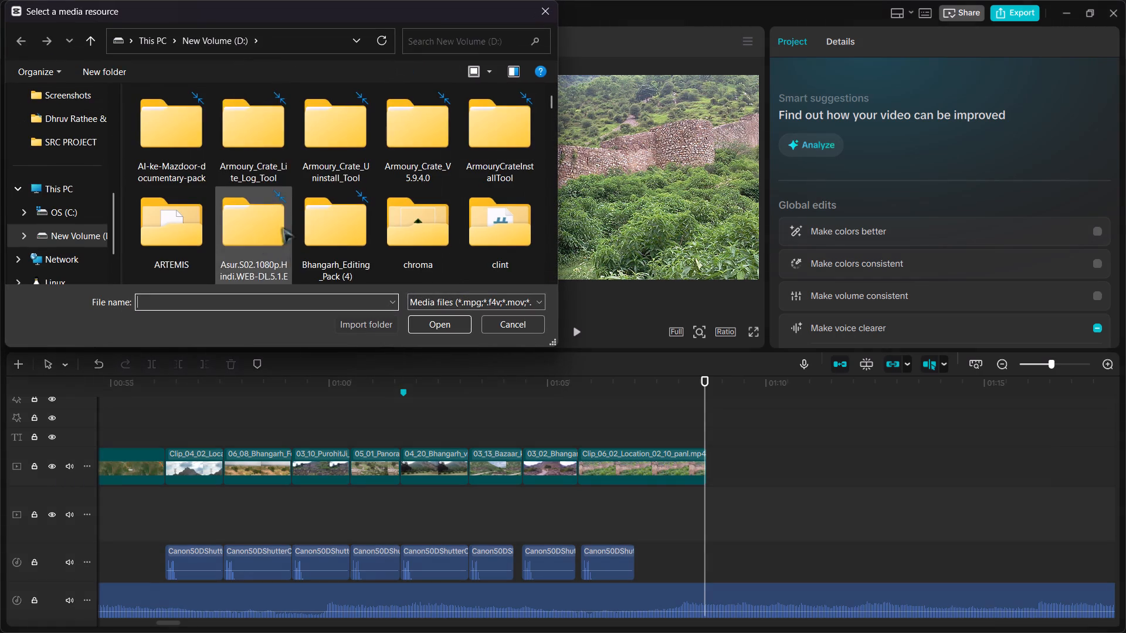
{"action": "scroll", "coordinate": [297, 192], "scroll_direction": "down", "scroll_amount": 1}
{"action": "scroll", "coordinate": [342, 204], "scroll_direction": "down", "scroll_amount": 2}
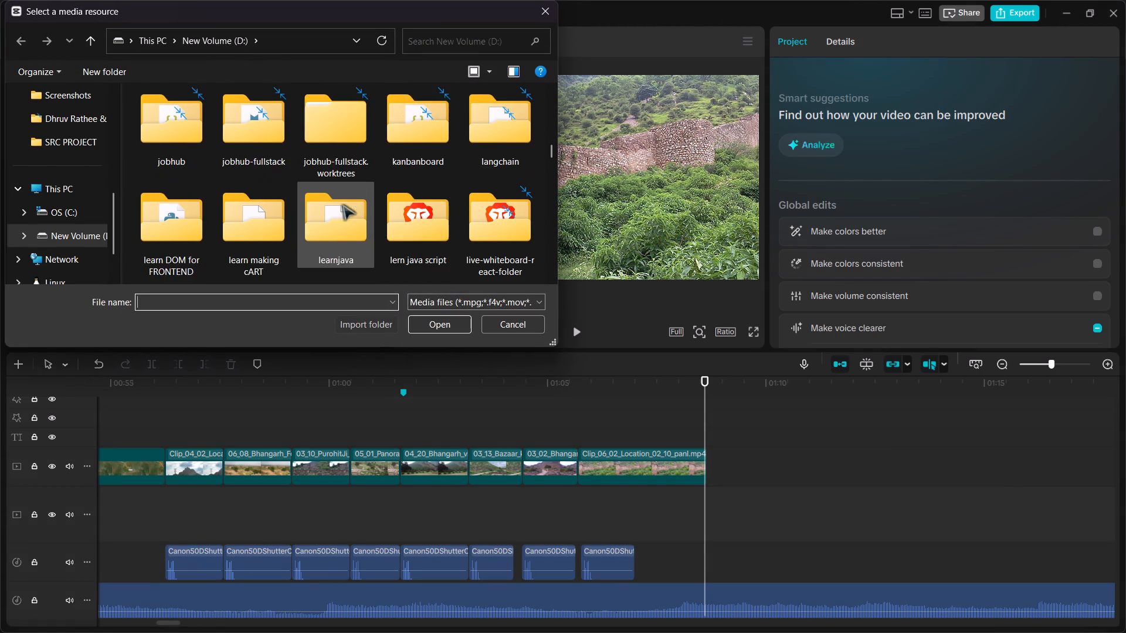
{"action": "scroll", "coordinate": [418, 188], "scroll_direction": "down", "scroll_amount": 1}
{"action": "left_click", "coordinate": [492, 67]}
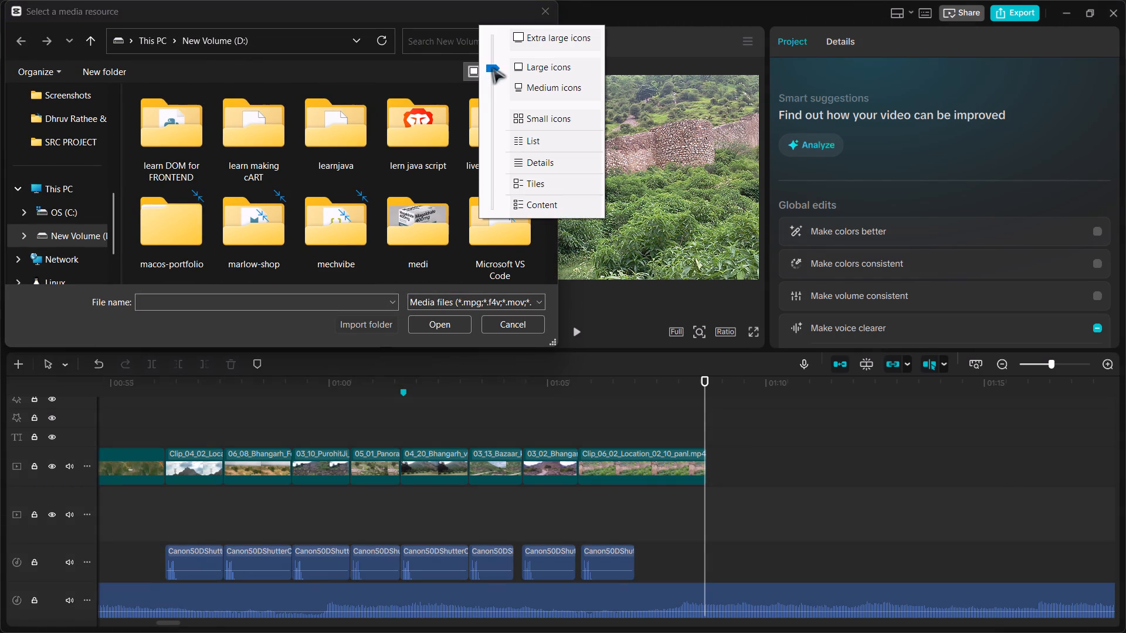
{"action": "left_click", "coordinate": [382, 69]}
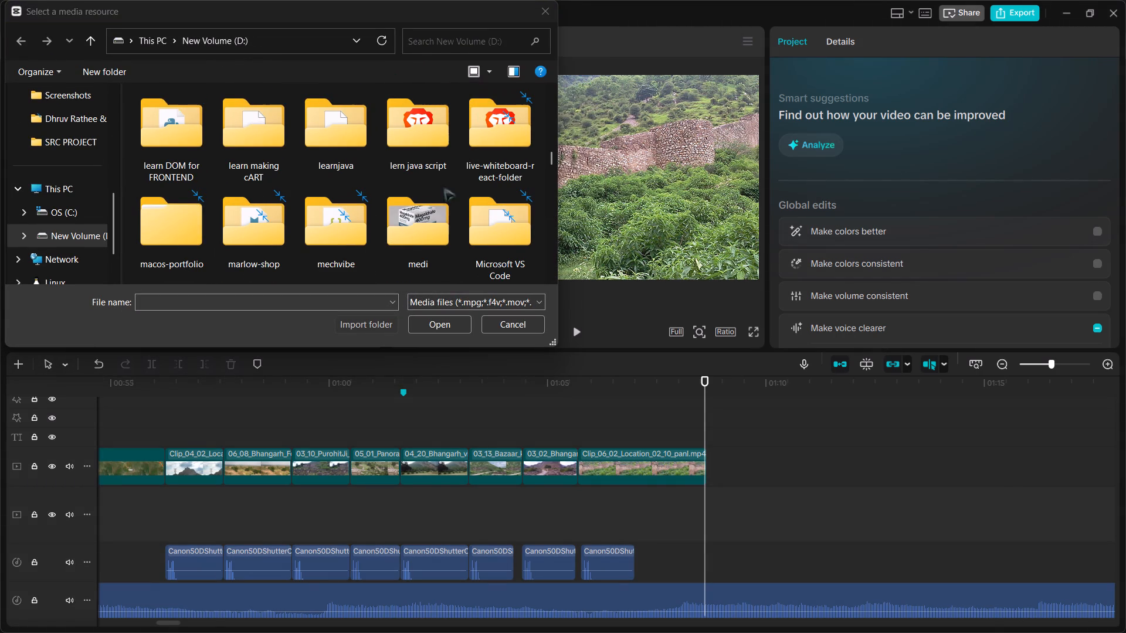
{"action": "left_click", "coordinate": [473, 297]}
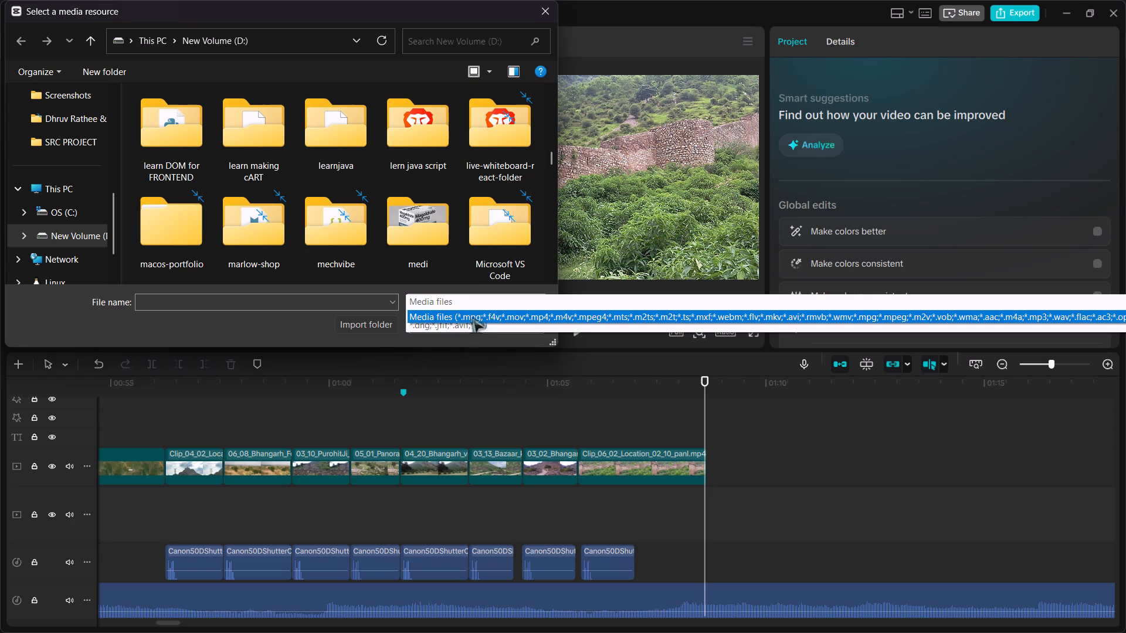
{"action": "left_click", "coordinate": [470, 327]}
{"action": "left_click", "coordinate": [457, 302]}
{"action": "left_click", "coordinate": [469, 361]}
Import the beautiful-old-architecture-historic-ayutthaya-thailand image from the New Volume (D:) drive into the project media.
{"action": "scroll", "coordinate": [442, 239], "scroll_direction": "down", "scroll_amount": 2}
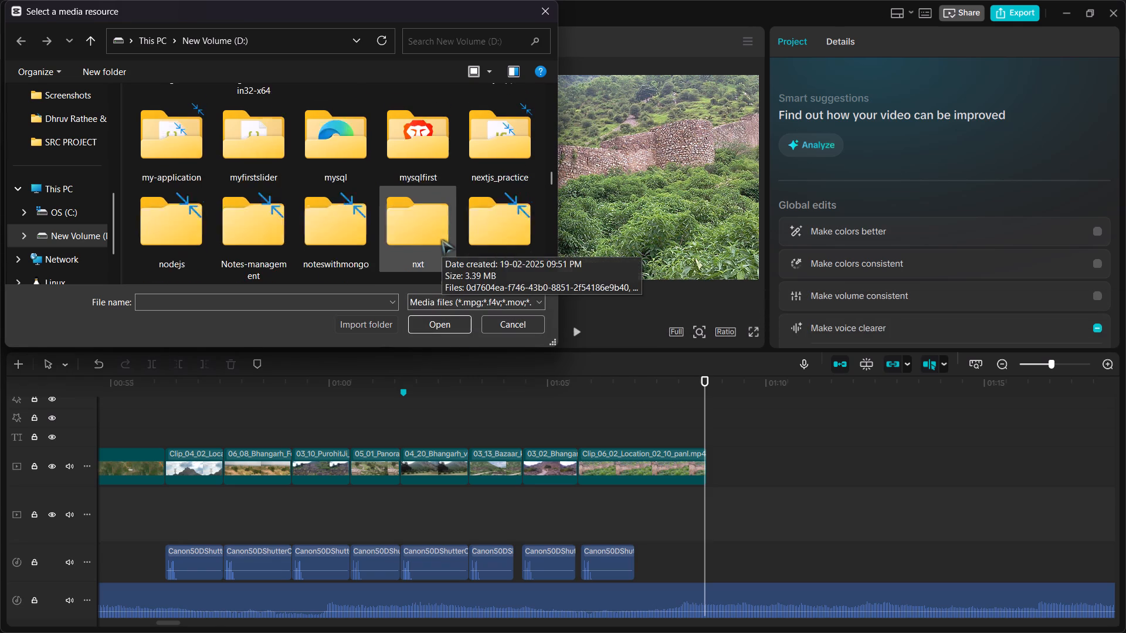
{"action": "scroll", "coordinate": [442, 239], "scroll_direction": "down", "scroll_amount": 1}
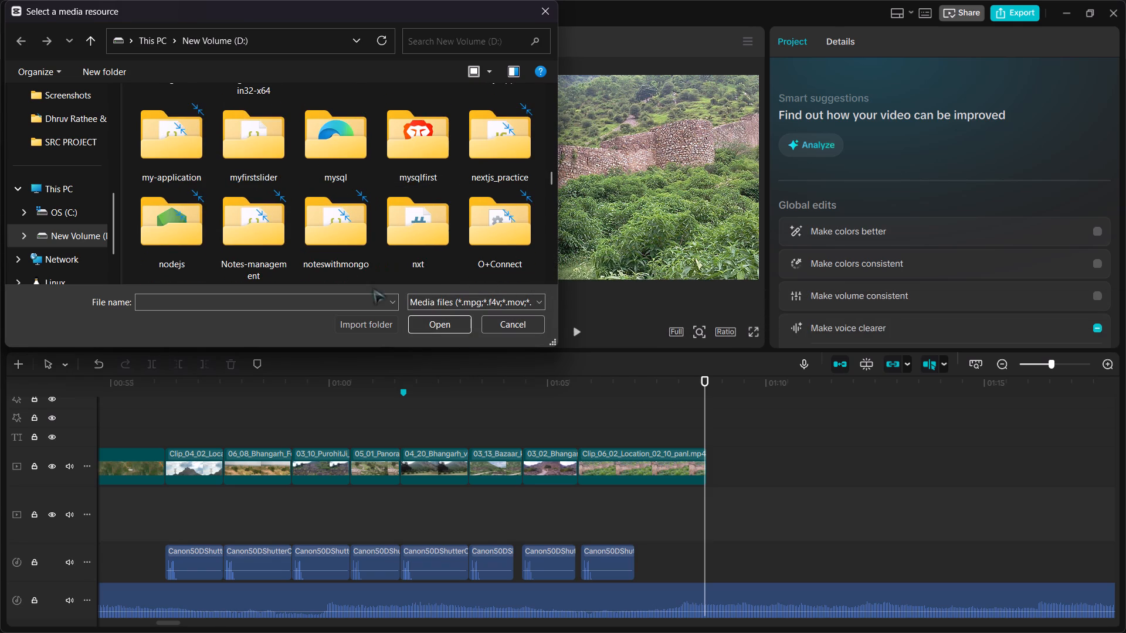
{"action": "scroll", "coordinate": [364, 291], "scroll_direction": "down", "scroll_amount": 1}
{"action": "scroll", "coordinate": [8, 0], "scroll_direction": "down", "scroll_amount": 2}
{"action": "scroll", "coordinate": [327, 253], "scroll_direction": "down", "scroll_amount": 1}
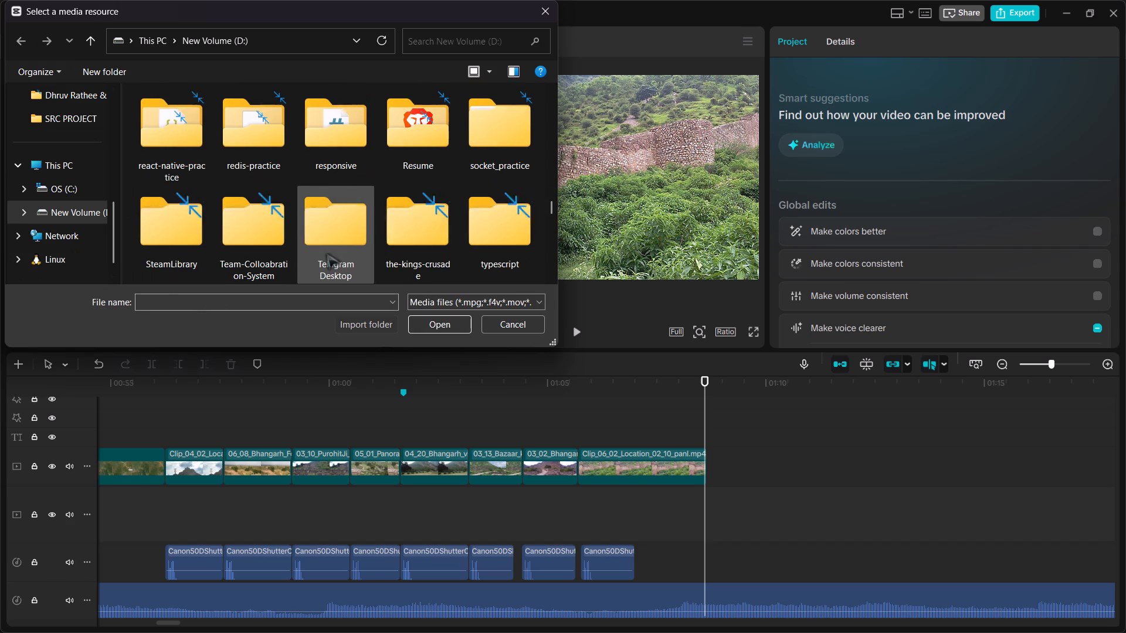
{"action": "scroll", "coordinate": [327, 253], "scroll_direction": "down", "scroll_amount": 2}
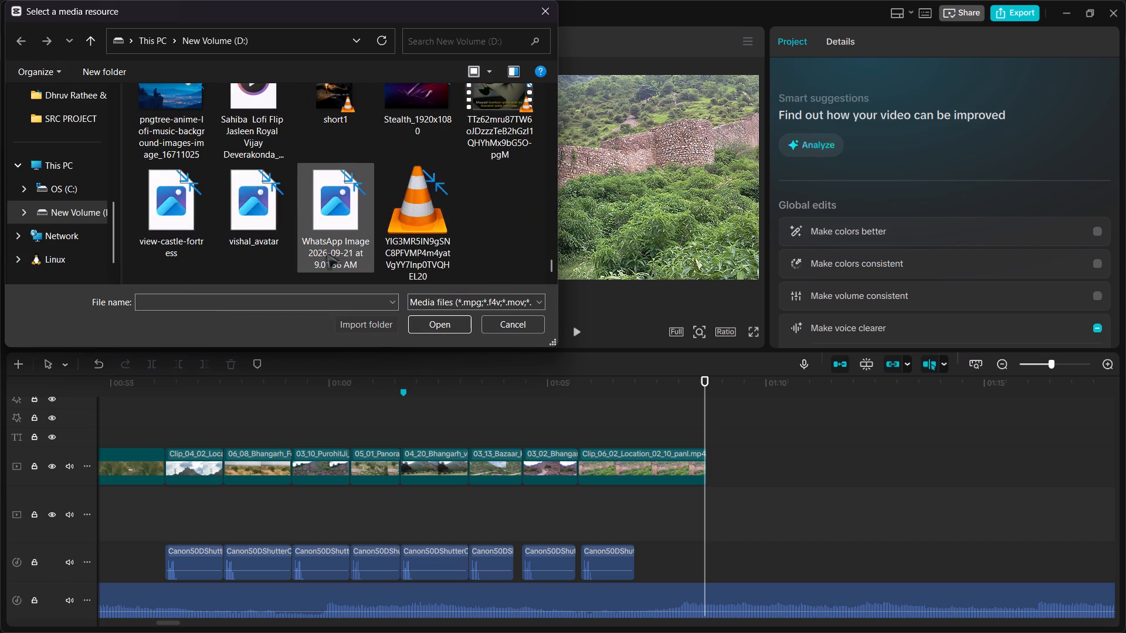
{"action": "scroll", "coordinate": [327, 253], "scroll_direction": "down", "scroll_amount": 1}
{"action": "scroll", "coordinate": [327, 253], "scroll_direction": "up", "scroll_amount": 1}
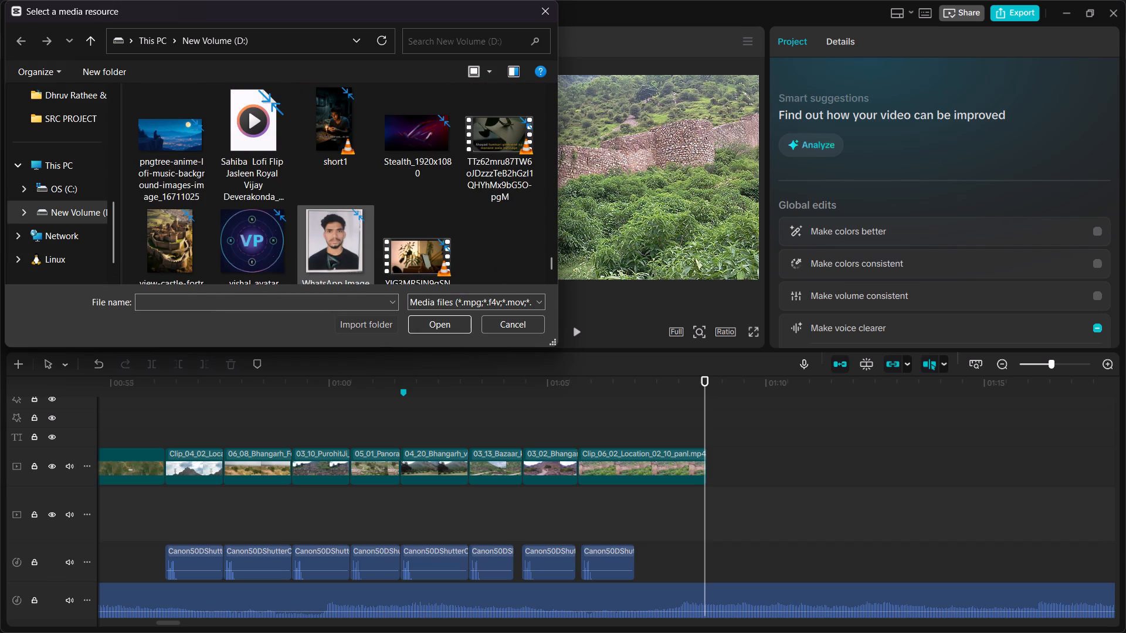
{"action": "scroll", "coordinate": [327, 253], "scroll_direction": "up", "scroll_amount": 2}
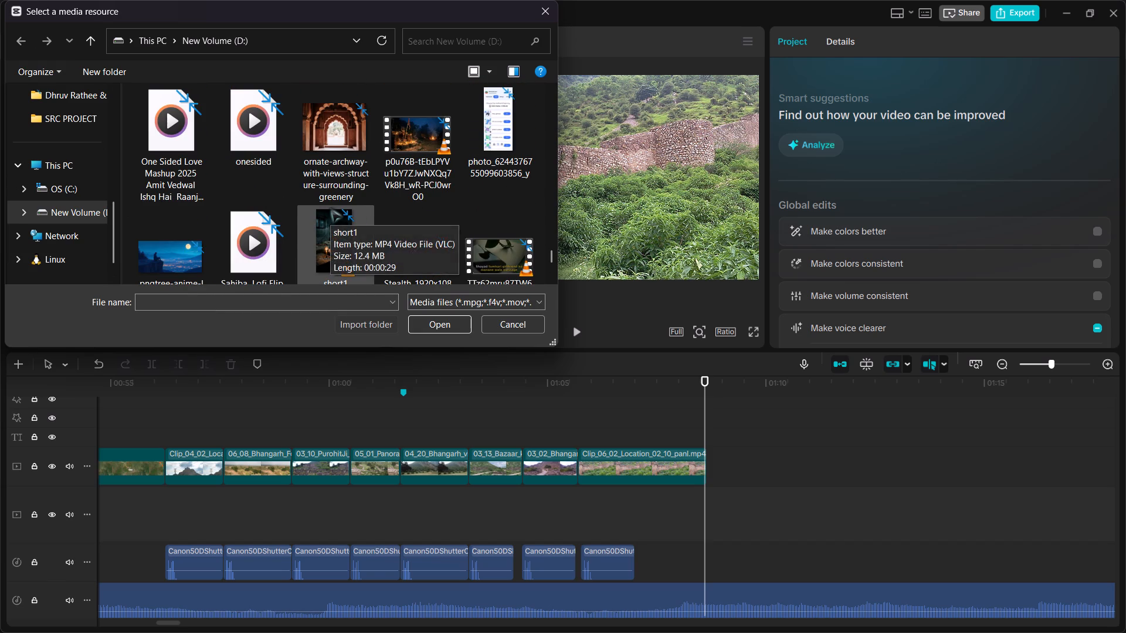
{"action": "scroll", "coordinate": [330, 207], "scroll_direction": "up", "scroll_amount": 2}
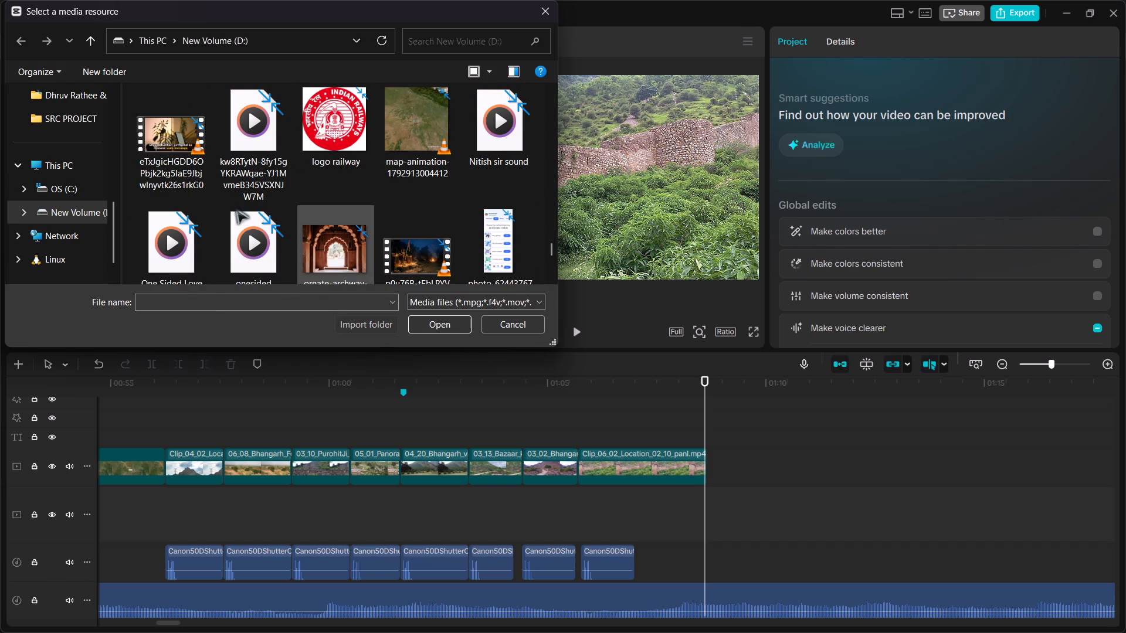
{"action": "scroll", "coordinate": [225, 209], "scroll_direction": "up", "scroll_amount": 1}
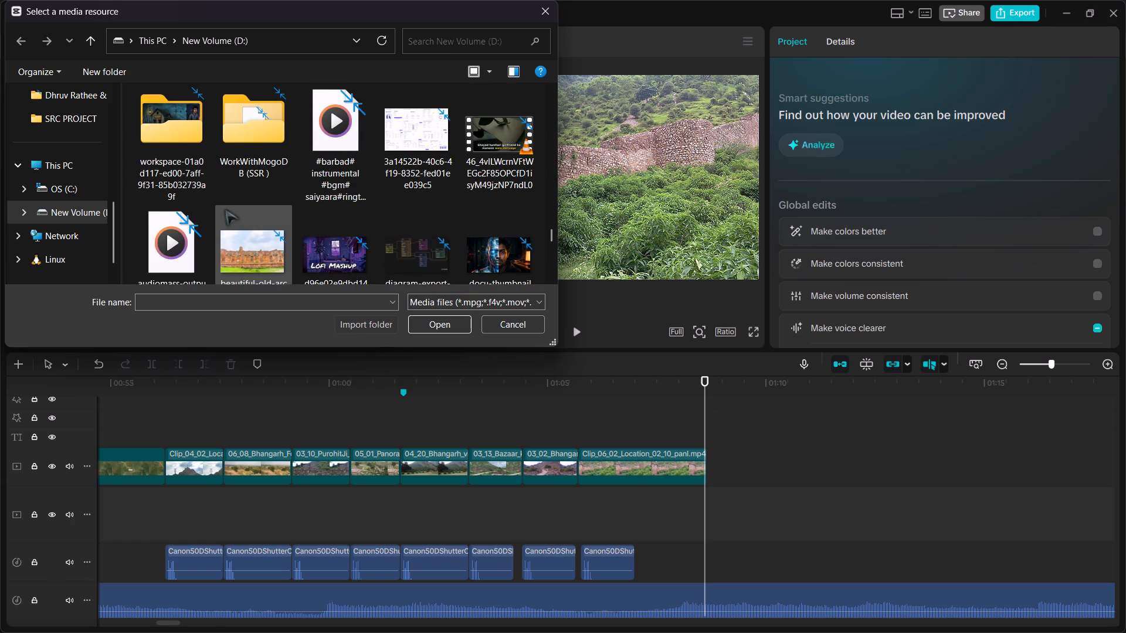
{"action": "scroll", "coordinate": [225, 209], "scroll_direction": "up", "scroll_amount": 1}
{"action": "left_click", "coordinate": [245, 254]}
{"action": "left_click", "coordinate": [426, 319]}
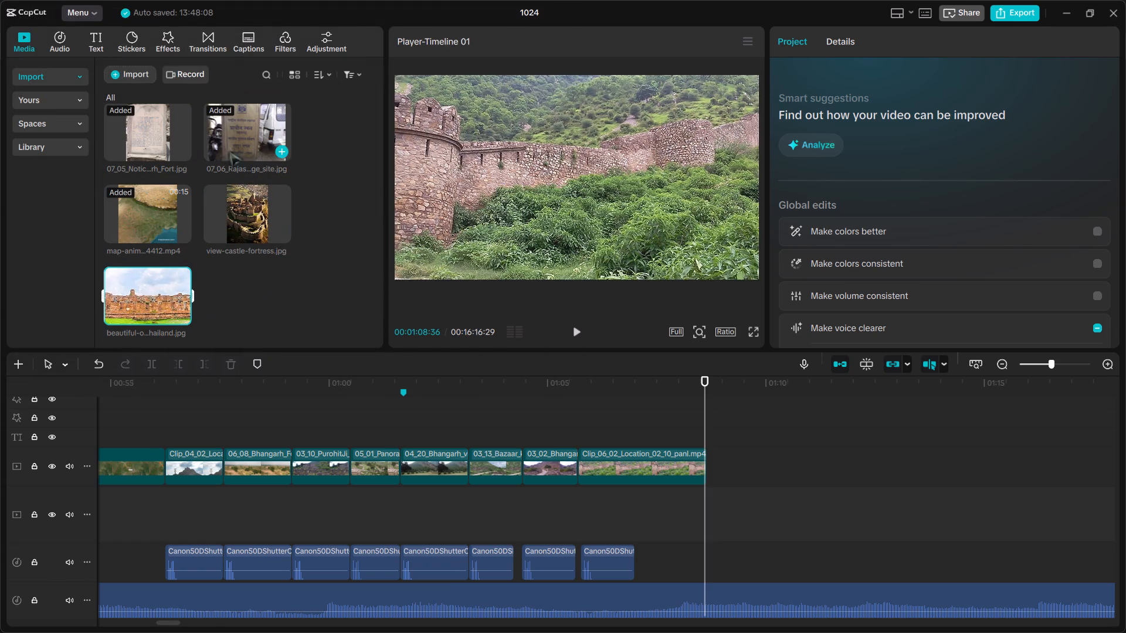
Switch to File Explorer, look through the New Volume (D:) drive for further fort images, and return to CapCut.
{"action": "left_click", "coordinate": [119, 78]}
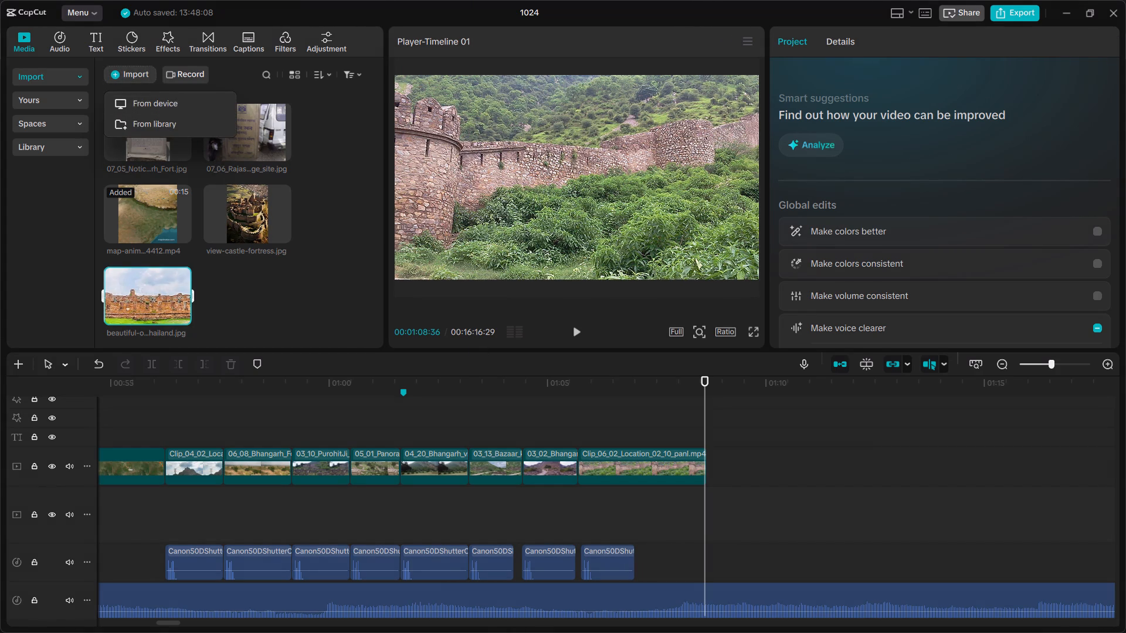
{"action": "left_click_drag", "start_coordinate": [526, 625], "coordinate": [573, 601]}
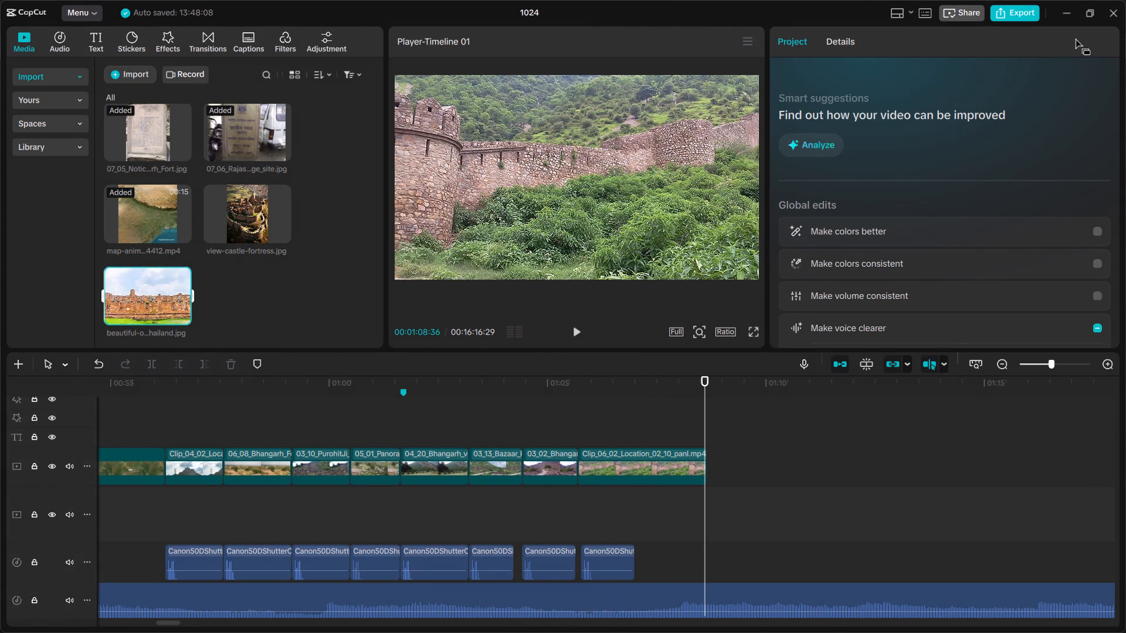
{"action": "left_click", "coordinate": [1071, 15]}
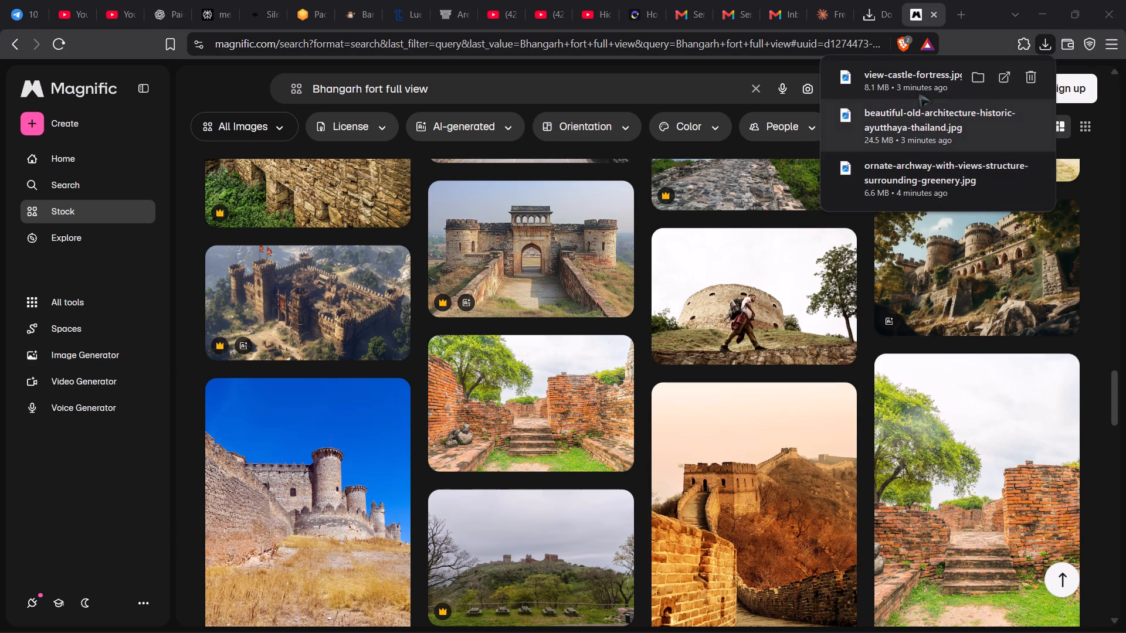
{"action": "scroll", "coordinate": [894, 188], "scroll_direction": "down", "scroll_amount": 3}
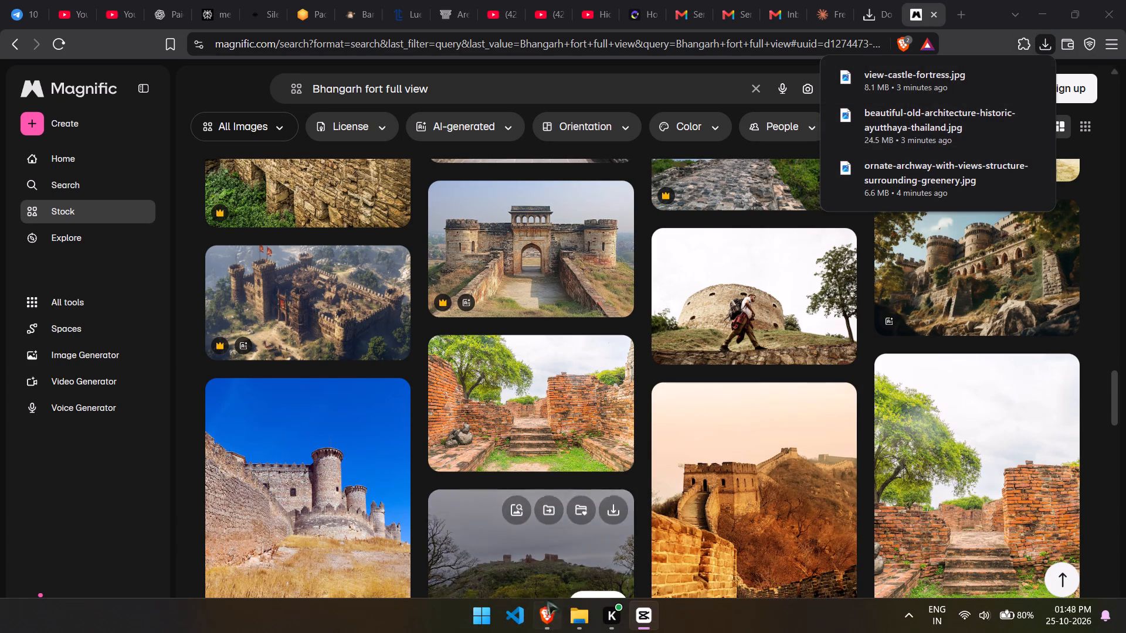
{"action": "left_click", "coordinate": [584, 623]}
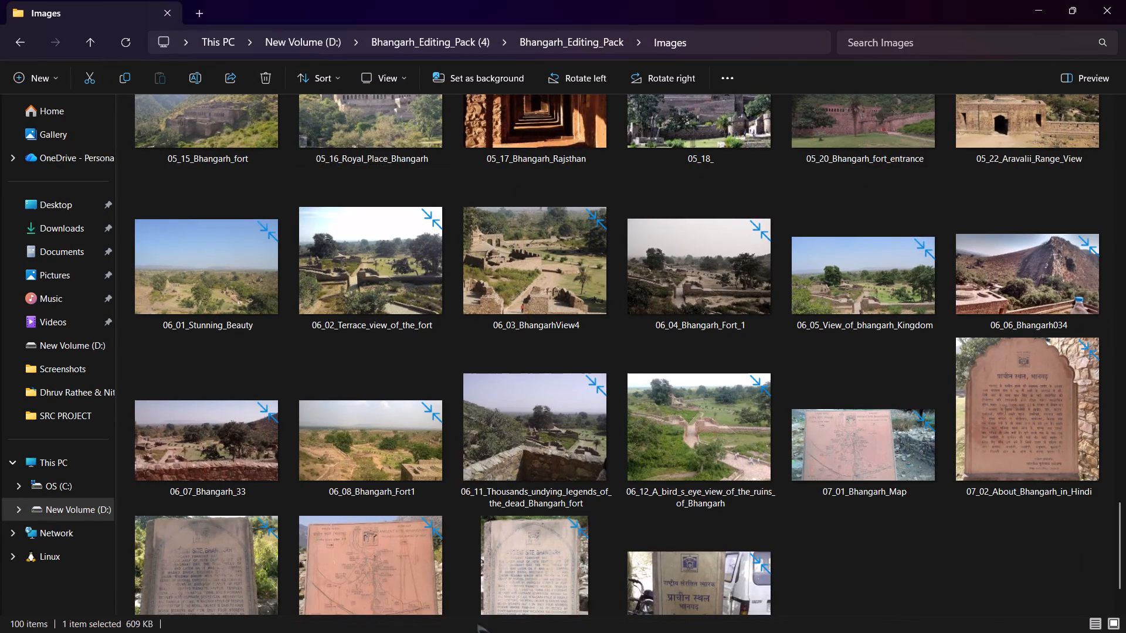
{"action": "scroll", "coordinate": [493, 622], "scroll_direction": "down", "scroll_amount": 2}
{"action": "scroll", "coordinate": [586, 551], "scroll_direction": "up", "scroll_amount": 3}
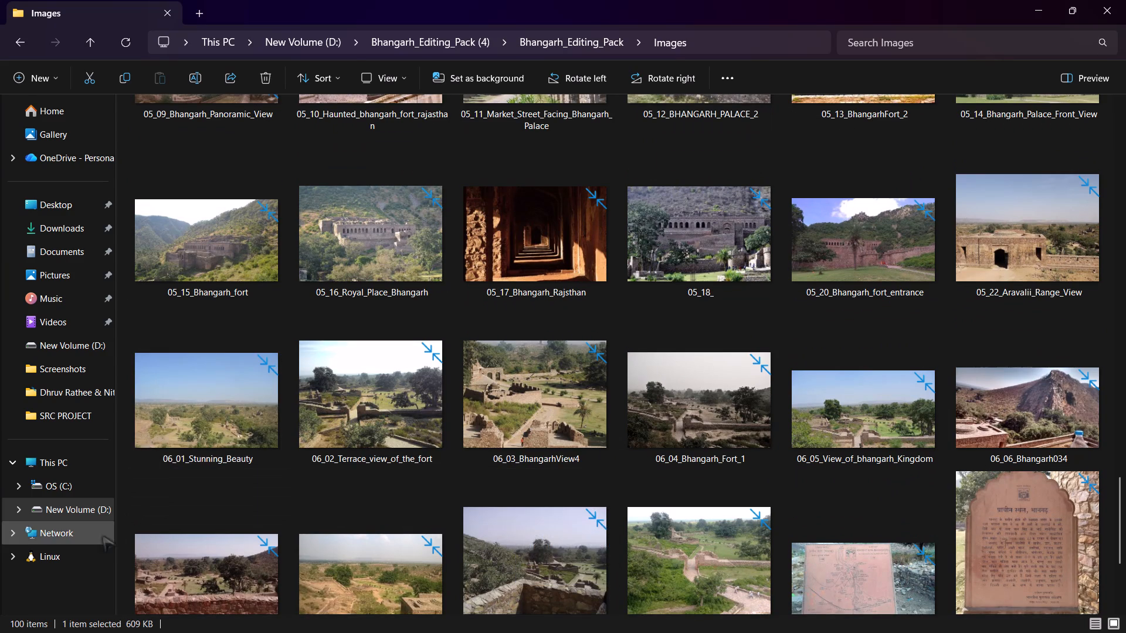
{"action": "left_click", "coordinate": [89, 518]}
{"action": "scroll", "coordinate": [647, 380], "scroll_direction": "down", "scroll_amount": 5}
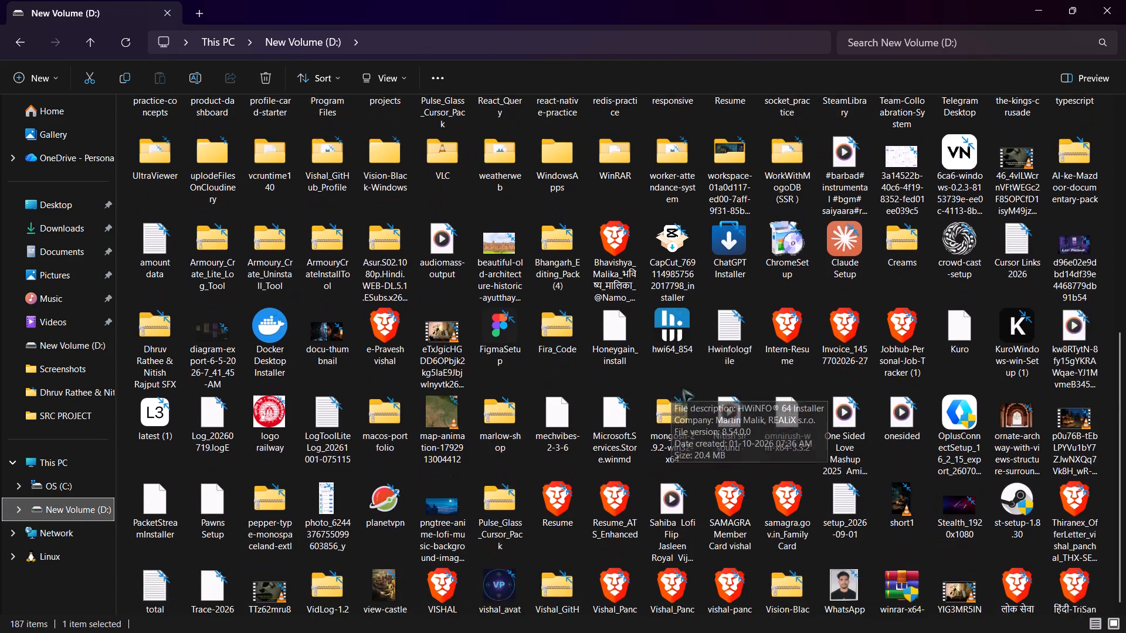
{"action": "scroll", "coordinate": [682, 387], "scroll_direction": "down", "scroll_amount": 10}
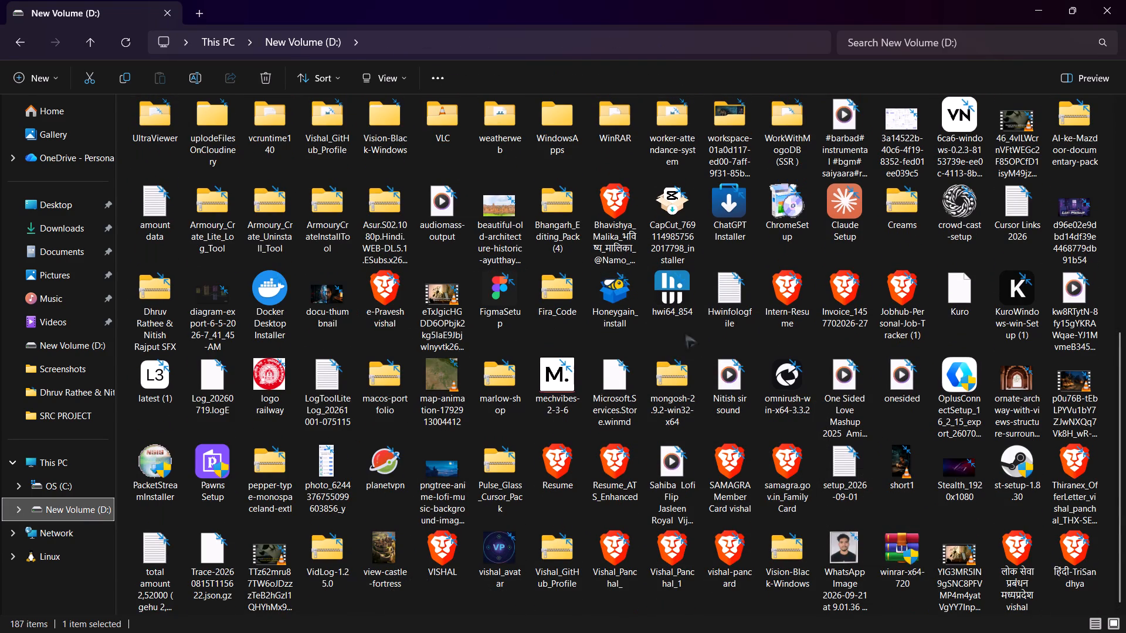
{"action": "scroll", "coordinate": [671, 564], "scroll_direction": "down", "scroll_amount": 1}
{"action": "scroll", "coordinate": [846, 234], "scroll_direction": "up", "scroll_amount": 1}
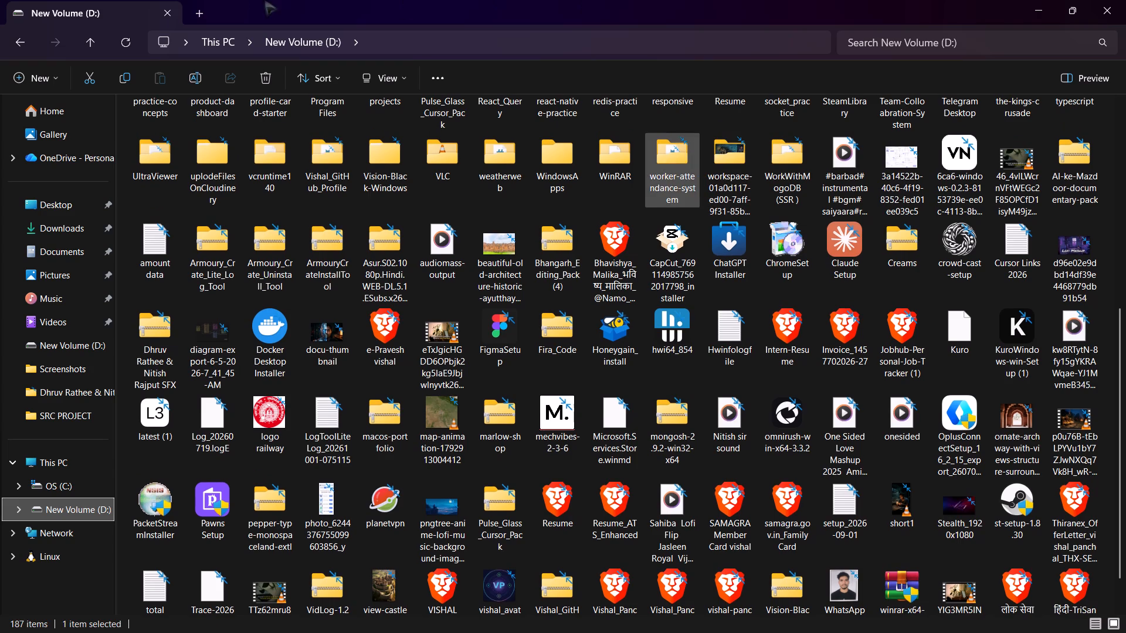
{"action": "scroll", "coordinate": [264, 0], "scroll_direction": "up", "scroll_amount": 1}
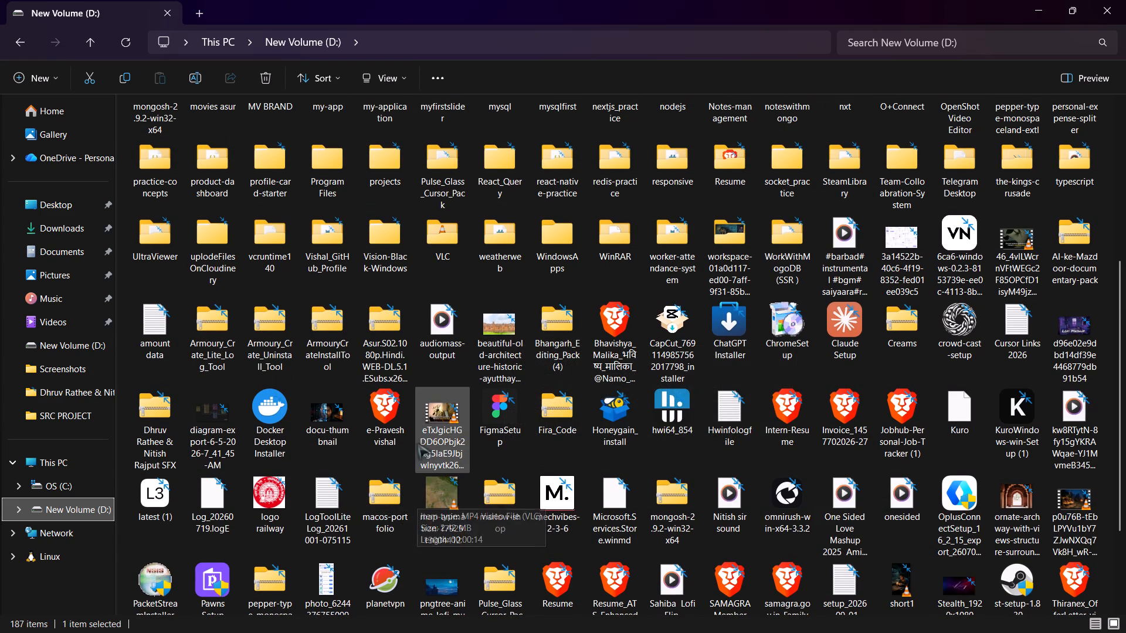
{"action": "scroll", "coordinate": [419, 361], "scroll_direction": "up", "scroll_amount": 2}
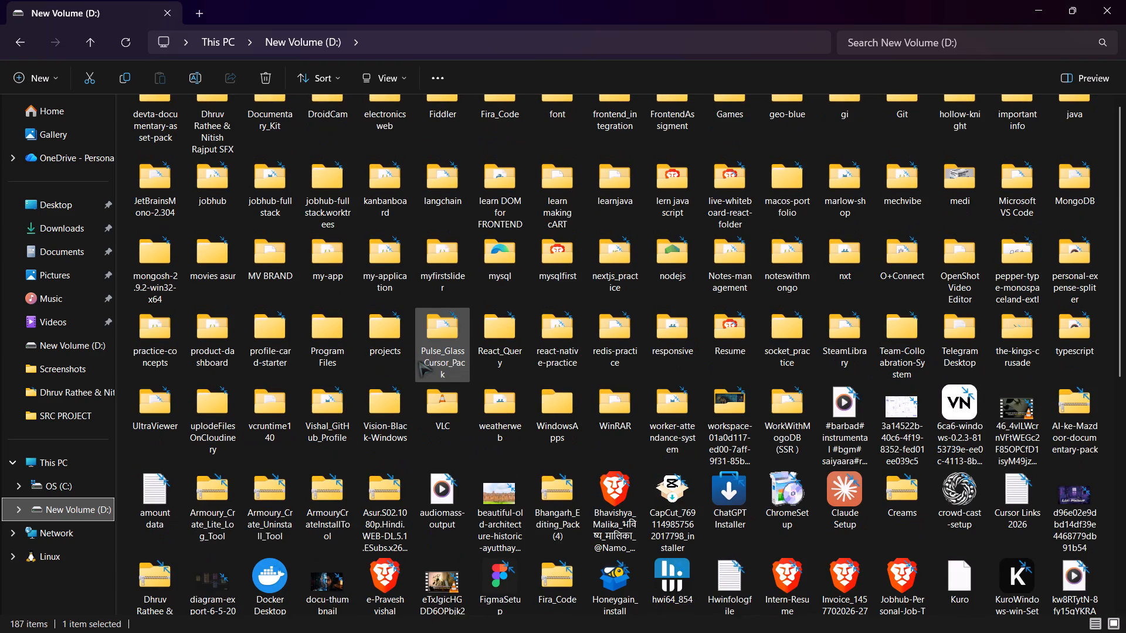
{"action": "scroll", "coordinate": [419, 361], "scroll_direction": "up", "scroll_amount": 1}
{"action": "left_click", "coordinate": [1100, 3]}
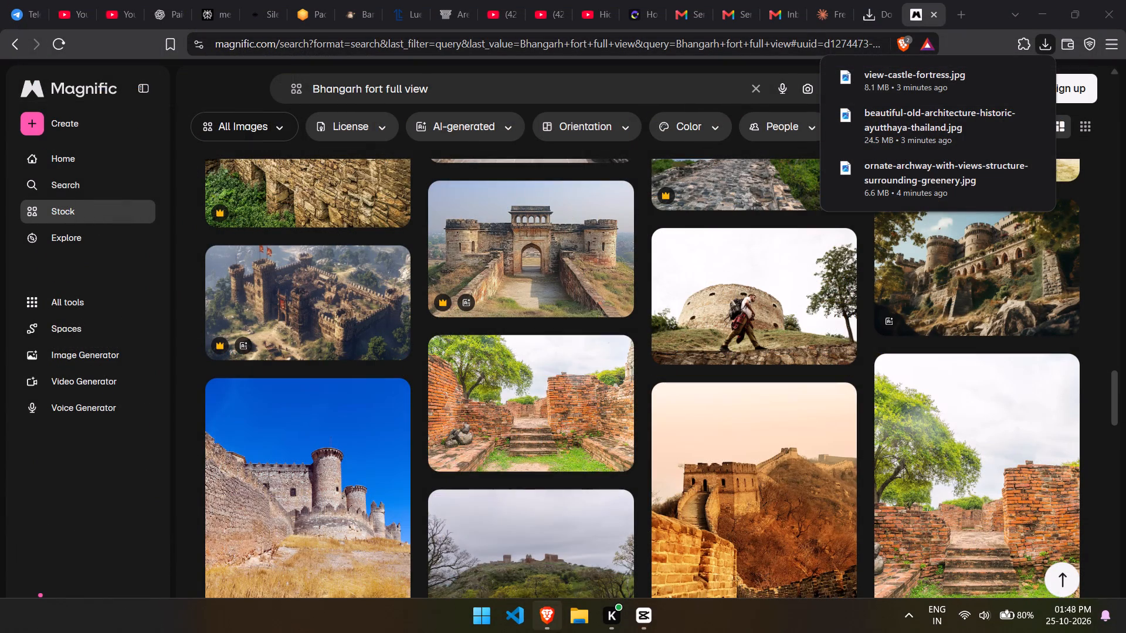
{"action": "left_click", "coordinate": [638, 625]}
Place the view-castle-fortress image directly after the Clip_06_02 fort wall clip and trim its end to about 00:01:10.
{"action": "left_click_drag", "start_coordinate": [361, 266], "coordinate": [340, 249]}
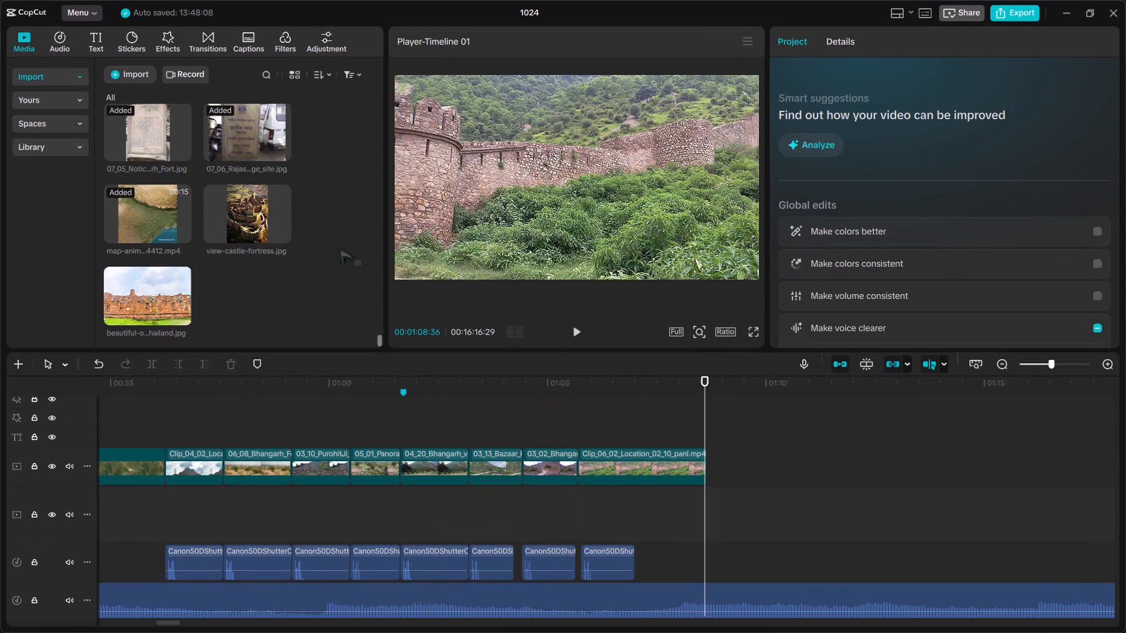
{"action": "left_click_drag", "start_coordinate": [340, 249], "coordinate": [269, 190]}
{"action": "left_click_drag", "start_coordinate": [248, 215], "coordinate": [314, 349]}
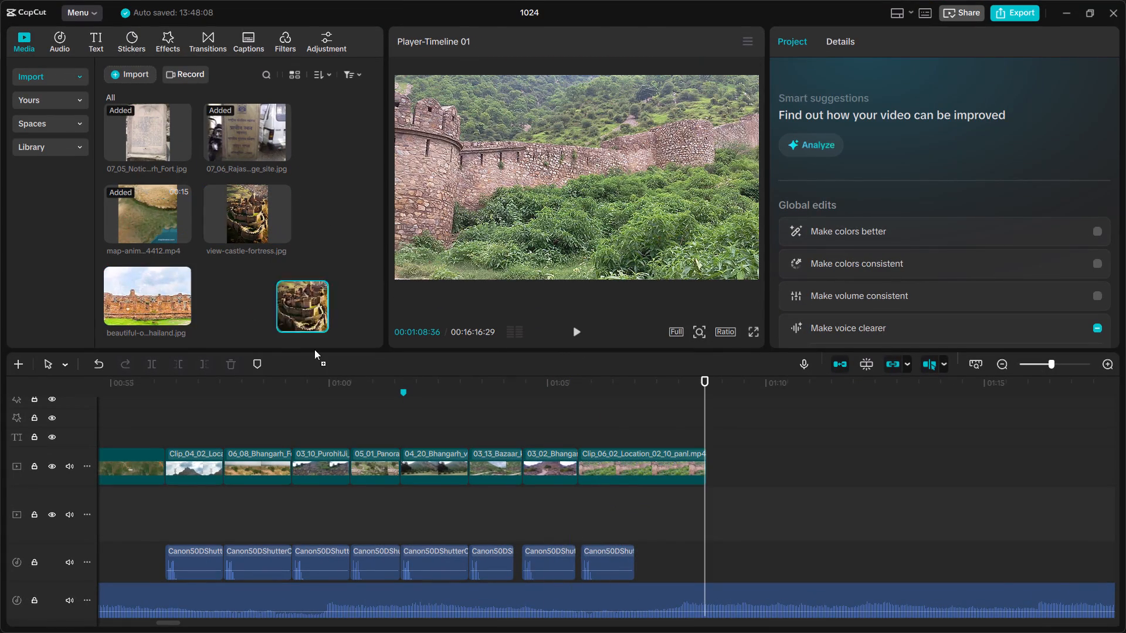
{"action": "left_click_drag", "start_coordinate": [314, 349], "coordinate": [707, 457]}
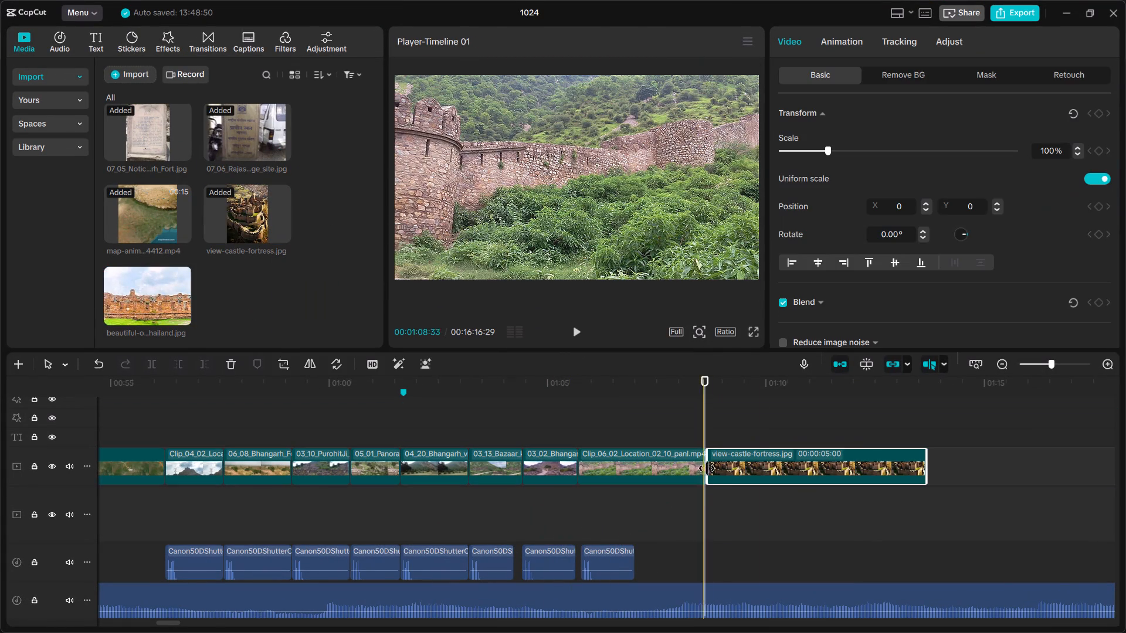
{"action": "left_click_drag", "start_coordinate": [930, 470], "coordinate": [800, 498]}
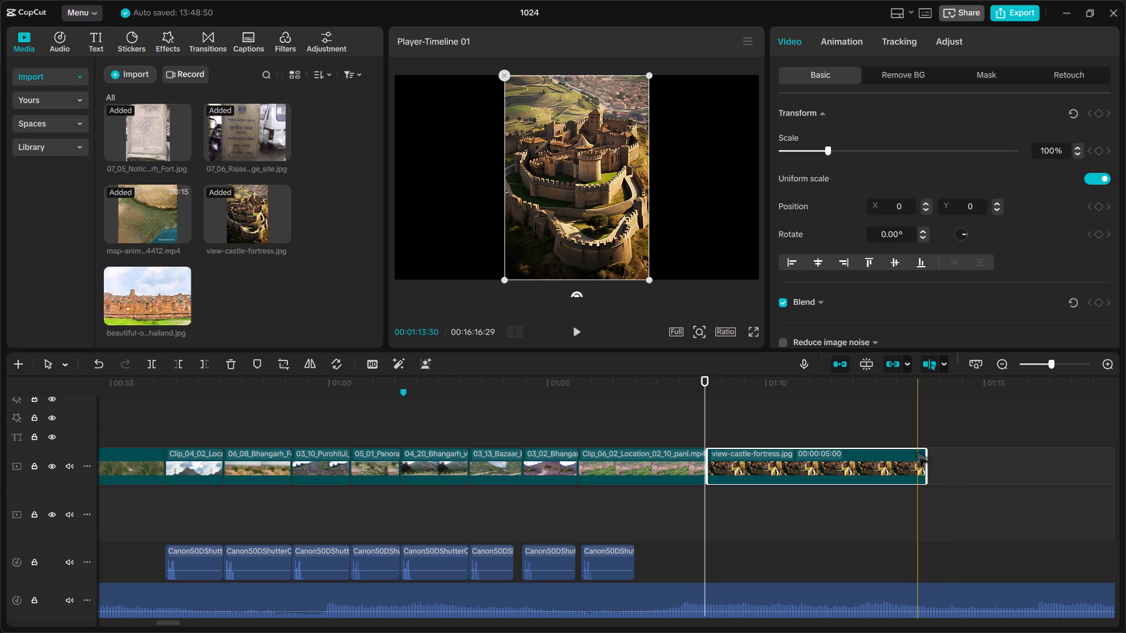
{"action": "left_click_drag", "start_coordinate": [925, 454], "coordinate": [767, 492]}
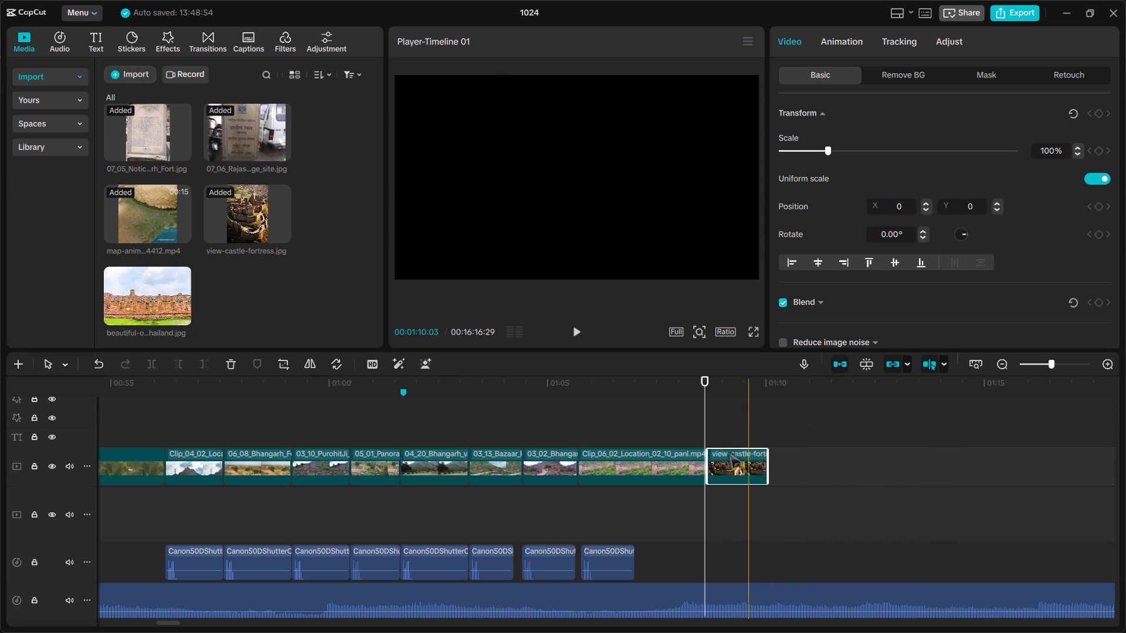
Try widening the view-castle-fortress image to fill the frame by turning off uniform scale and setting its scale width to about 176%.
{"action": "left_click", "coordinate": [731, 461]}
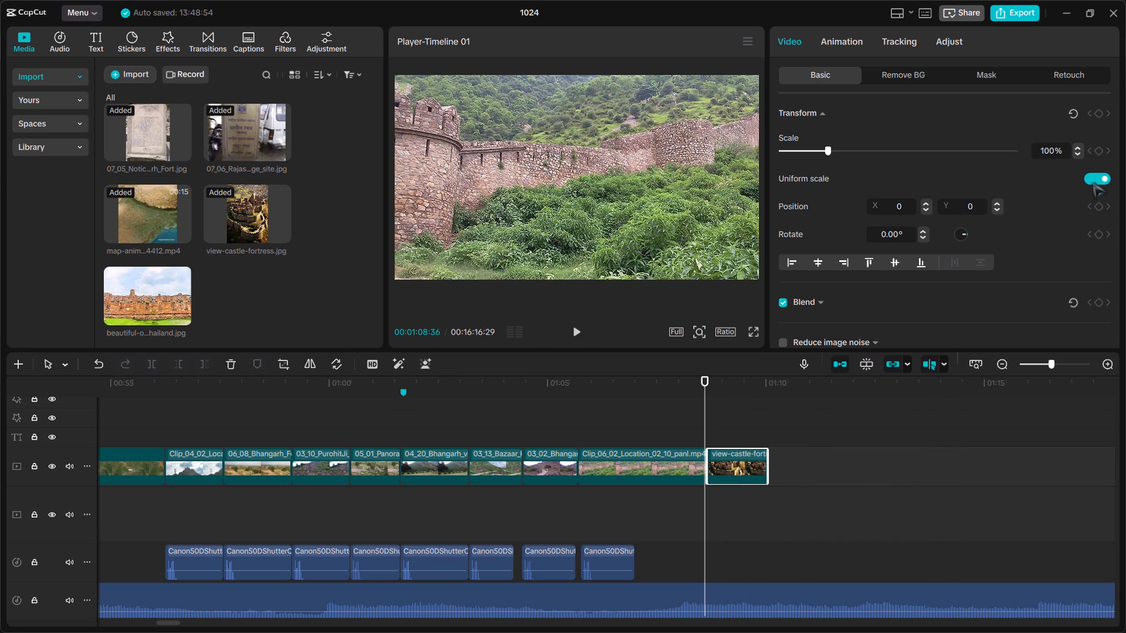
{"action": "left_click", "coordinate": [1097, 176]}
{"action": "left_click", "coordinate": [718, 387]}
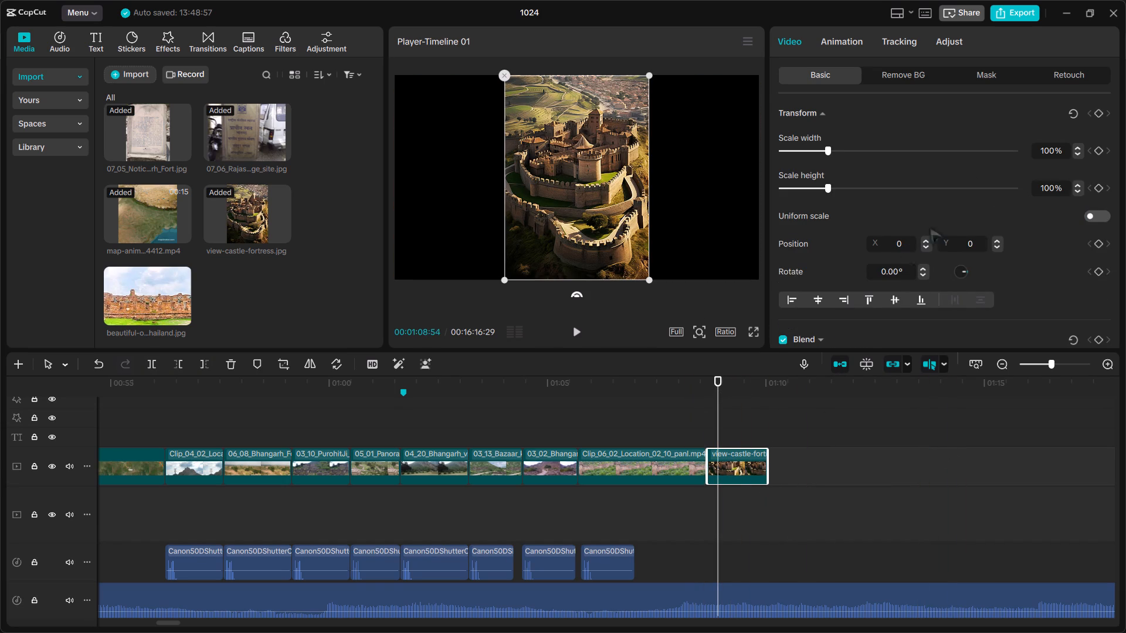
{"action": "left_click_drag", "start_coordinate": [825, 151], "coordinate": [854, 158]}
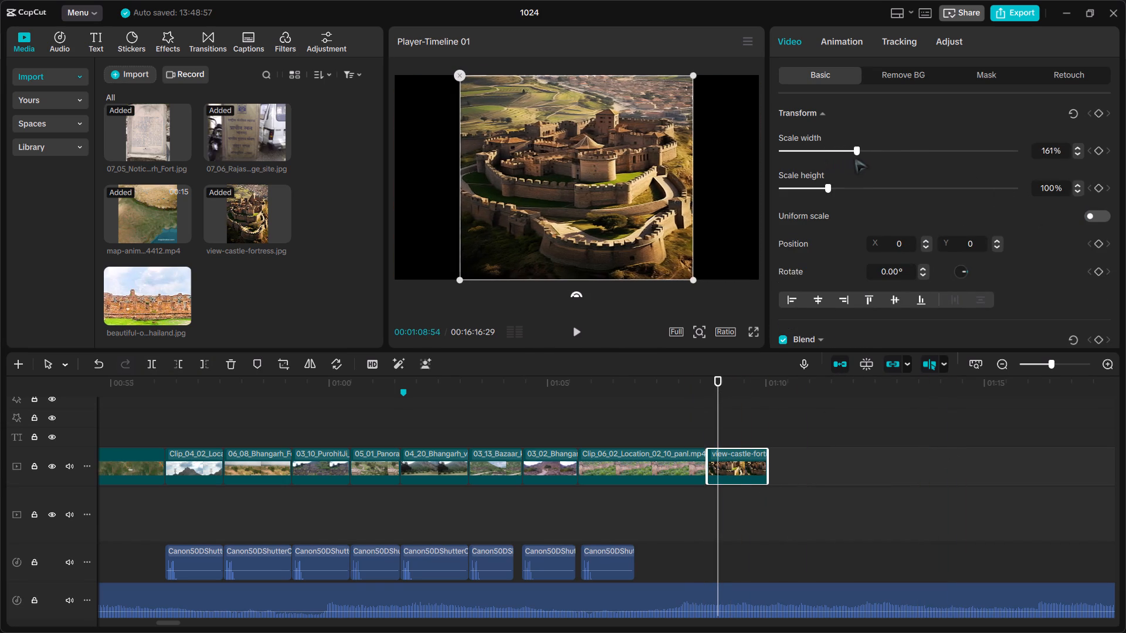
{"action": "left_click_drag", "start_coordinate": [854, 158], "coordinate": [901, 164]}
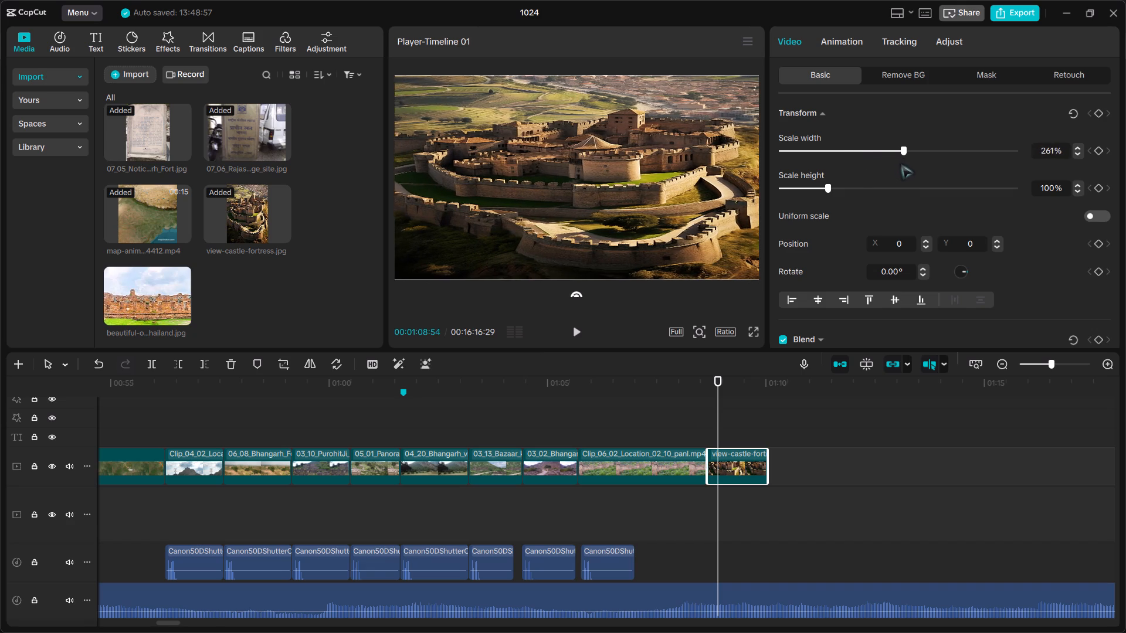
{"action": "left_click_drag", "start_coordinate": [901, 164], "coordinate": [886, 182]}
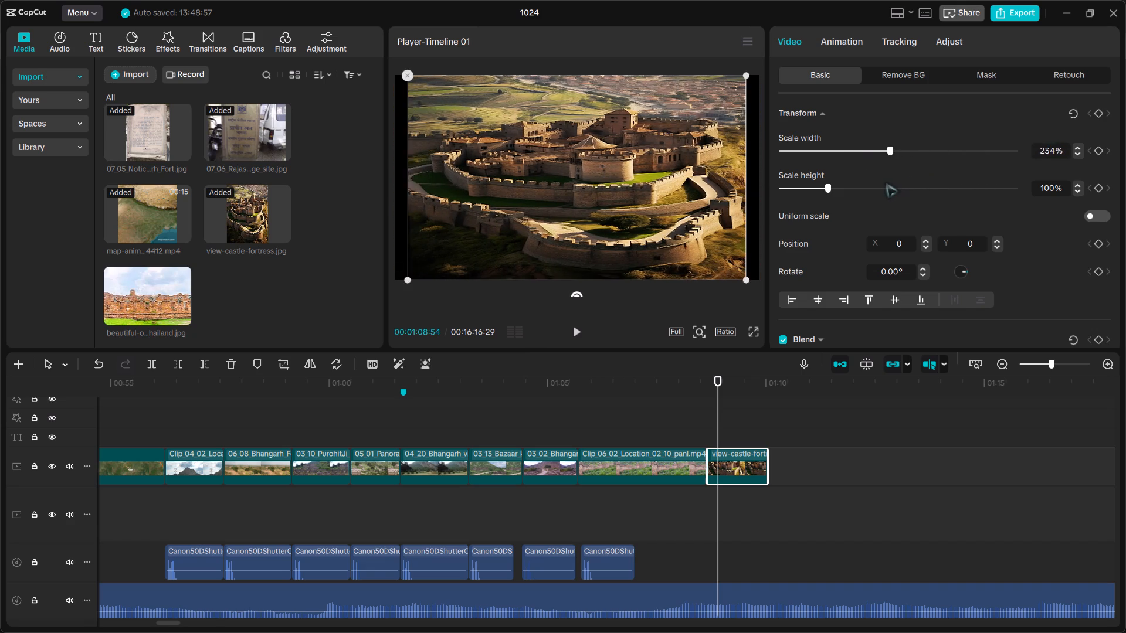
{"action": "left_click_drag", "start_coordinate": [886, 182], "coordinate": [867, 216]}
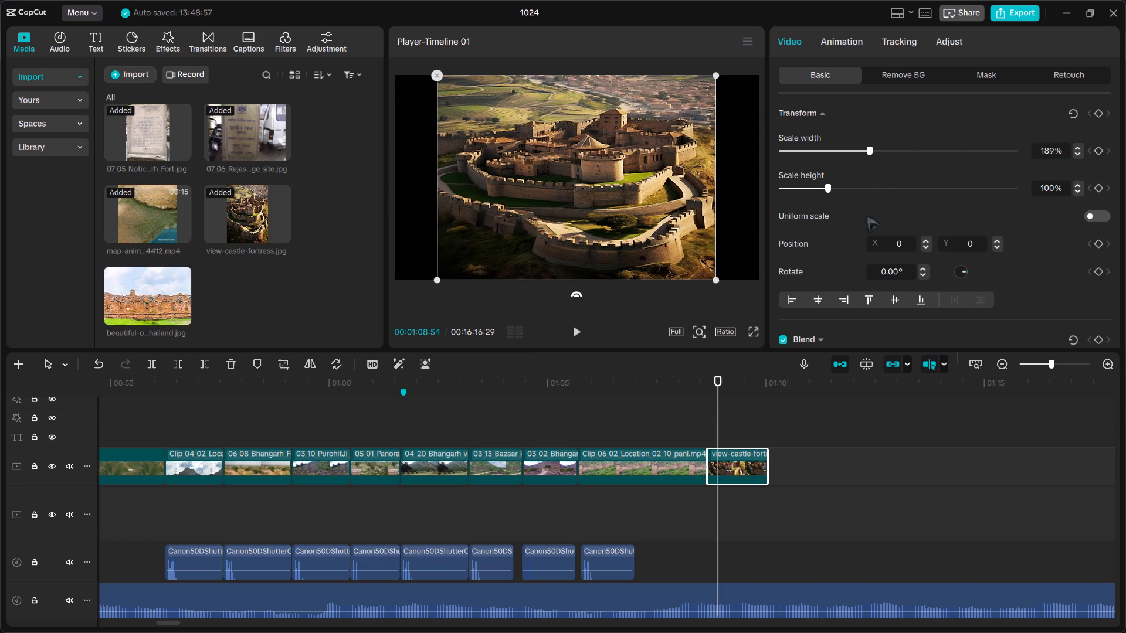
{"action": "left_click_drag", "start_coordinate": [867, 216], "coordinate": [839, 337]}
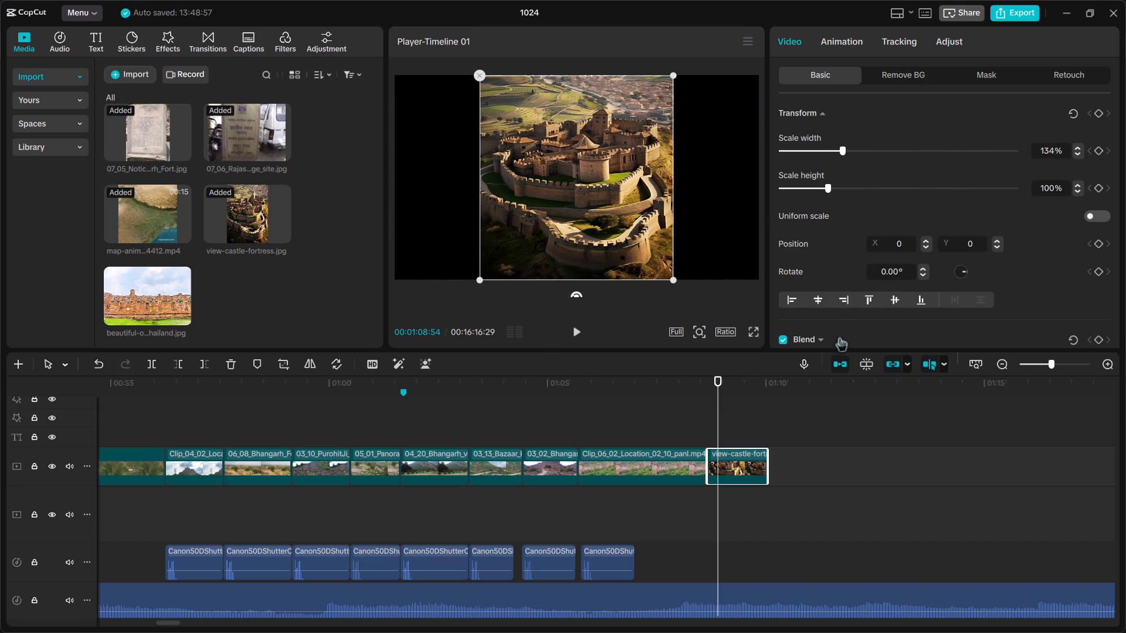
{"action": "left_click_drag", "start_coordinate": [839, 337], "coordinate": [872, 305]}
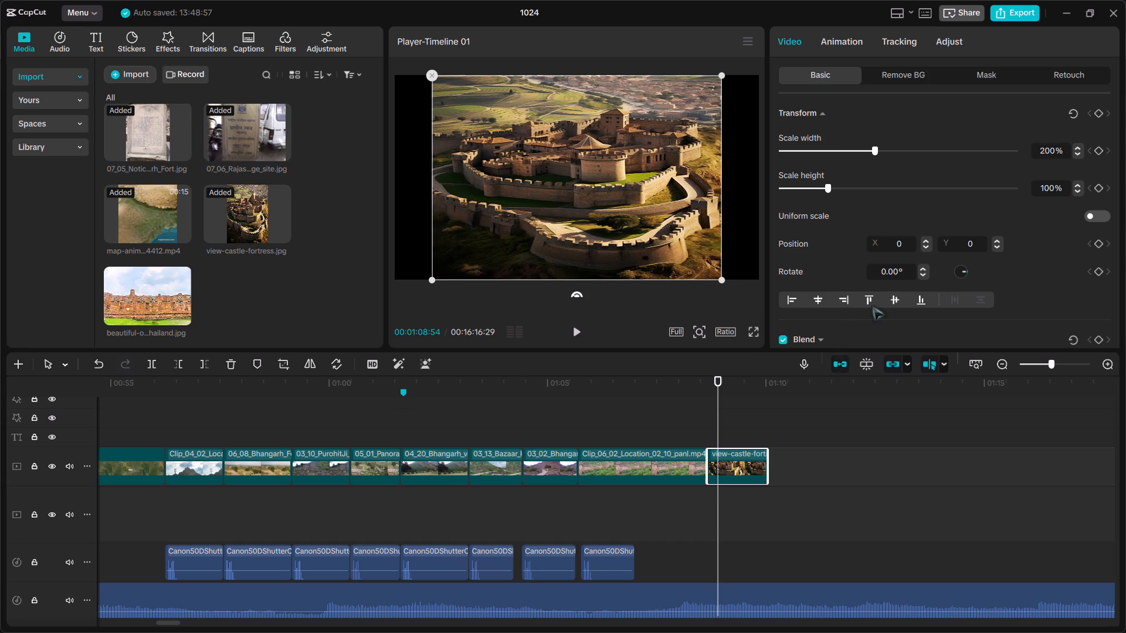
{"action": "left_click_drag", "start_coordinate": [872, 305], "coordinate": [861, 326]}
Delete the view-castle-fortress image from the timeline.
{"action": "left_click", "coordinate": [539, 208]}
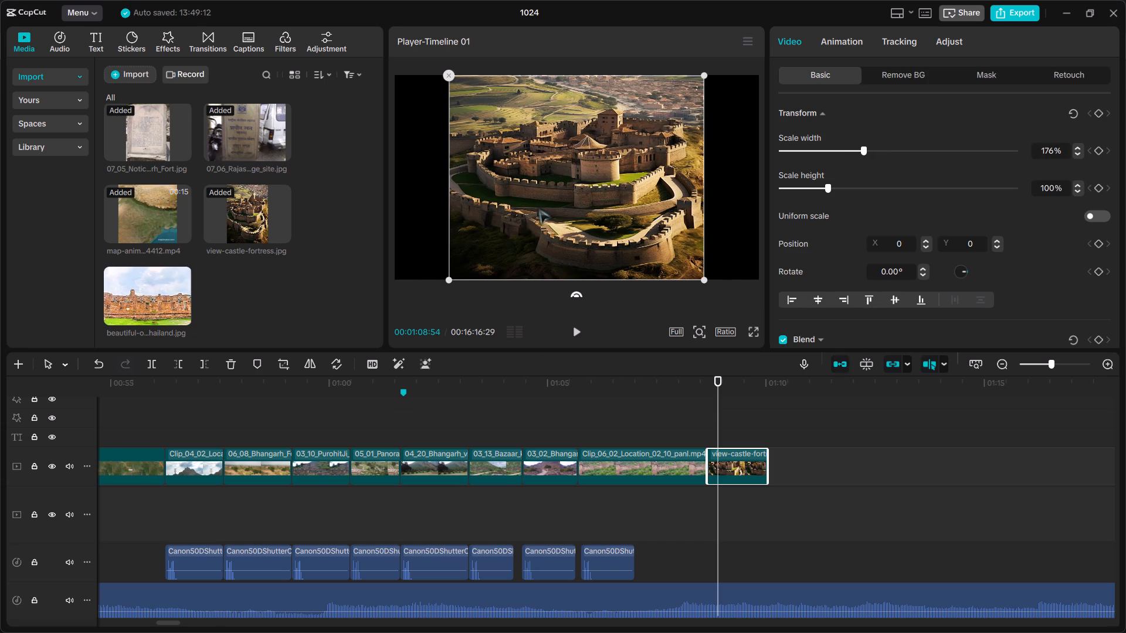
{"action": "left_click", "coordinate": [544, 196]}
{"action": "key", "text": "BackSpace"}
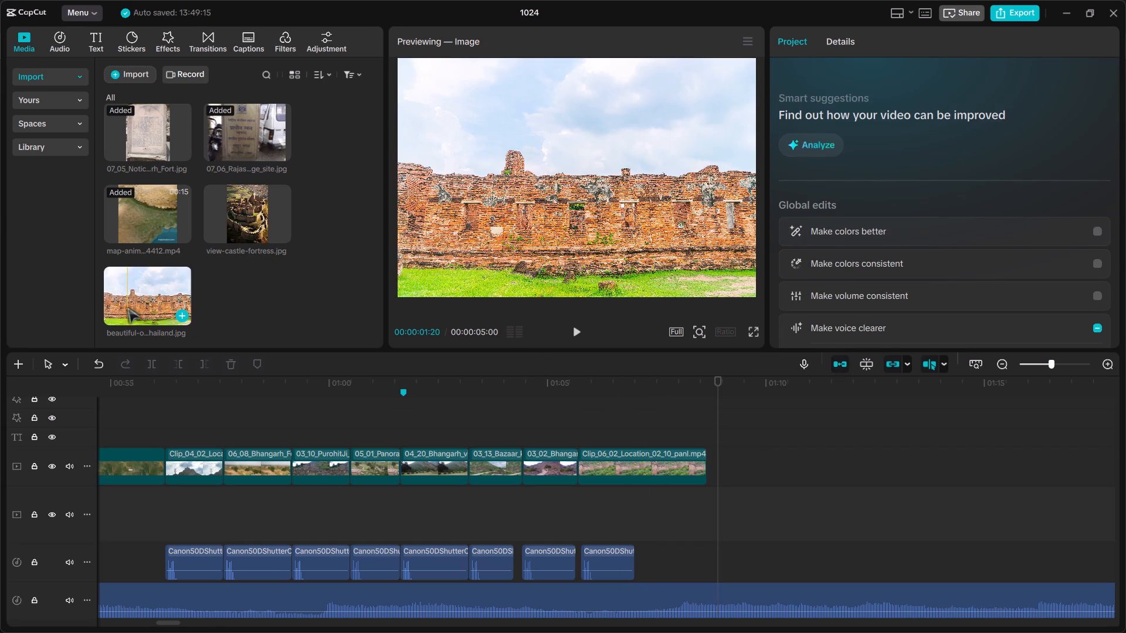
Place the beautiful-old-architecture-historic-ayutthaya-thailand image on the main track directly after the Clip_06_02 fort wall clip, without replacing that clip.
{"action": "left_click", "coordinate": [127, 307]}
{"action": "left_click_drag", "start_coordinate": [127, 307], "coordinate": [705, 462]}
{"action": "left_click", "coordinate": [691, 457]}
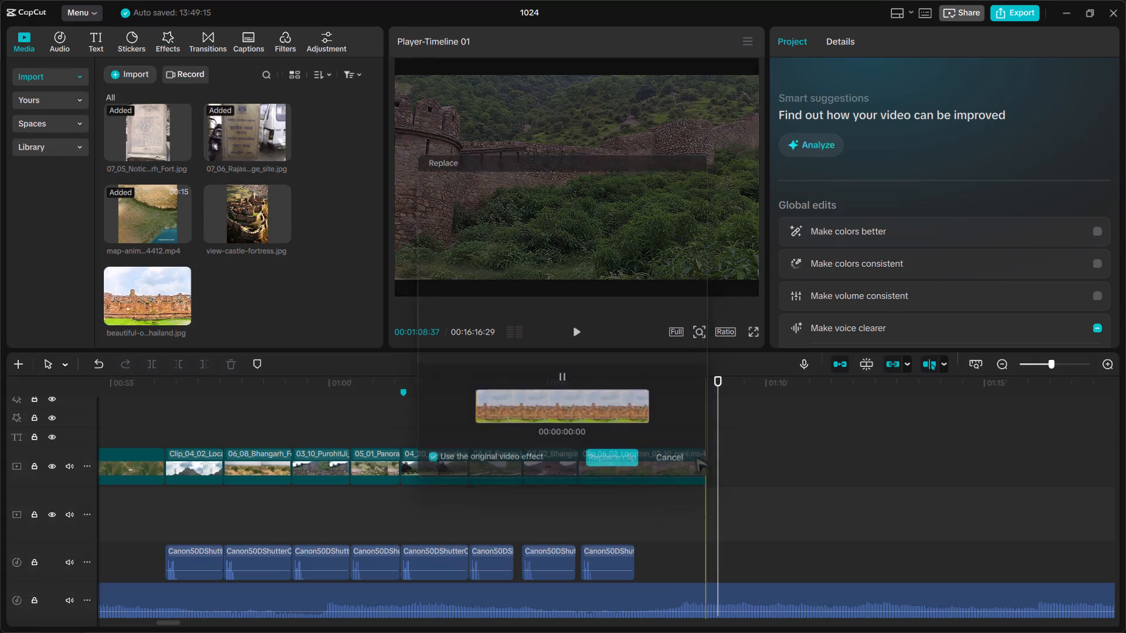
{"action": "left_click_drag", "start_coordinate": [153, 286], "coordinate": [711, 462]}
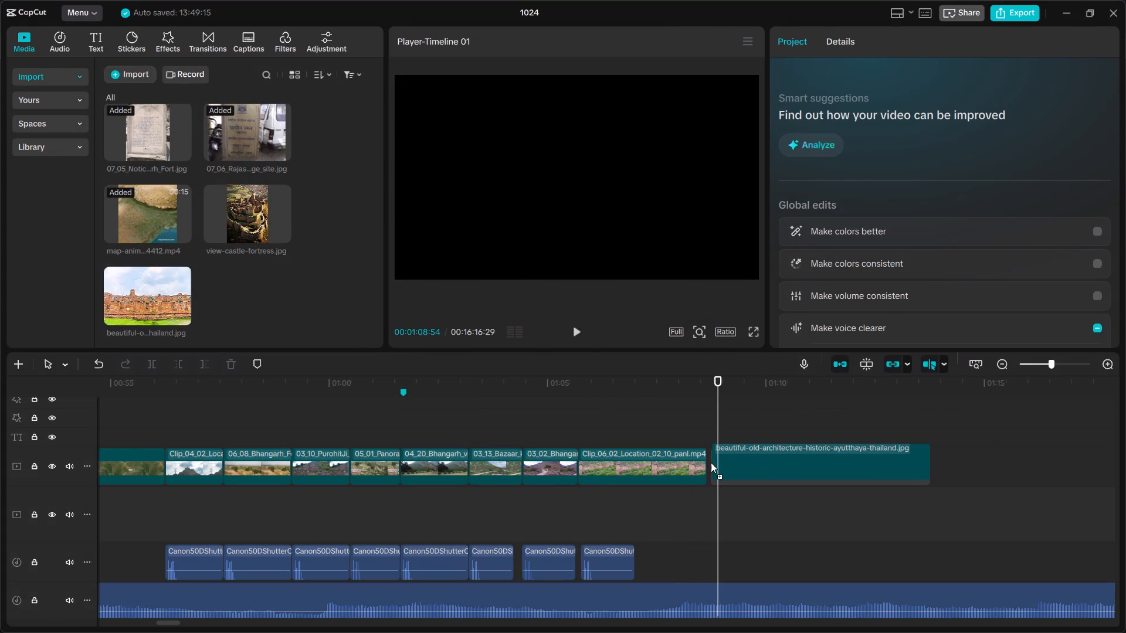
{"action": "left_click_drag", "start_coordinate": [711, 462], "coordinate": [708, 464]}
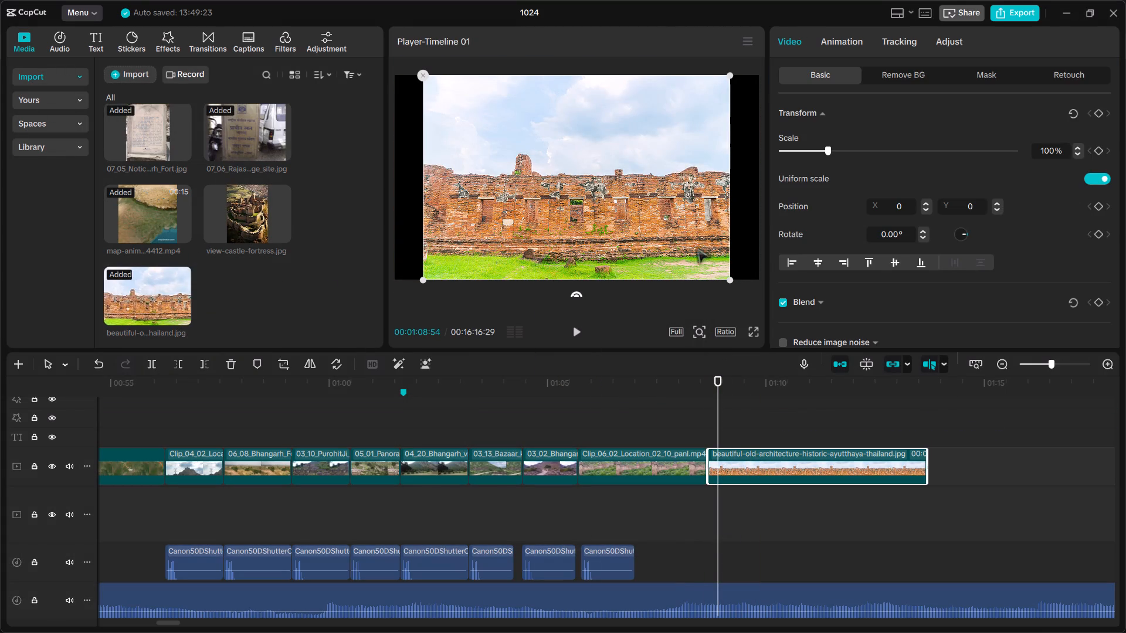
Turn off uniform scale for the ayutthaya-thailand image and set its scale width to 118% to fill the frame.
{"action": "left_click", "coordinate": [1101, 173]}
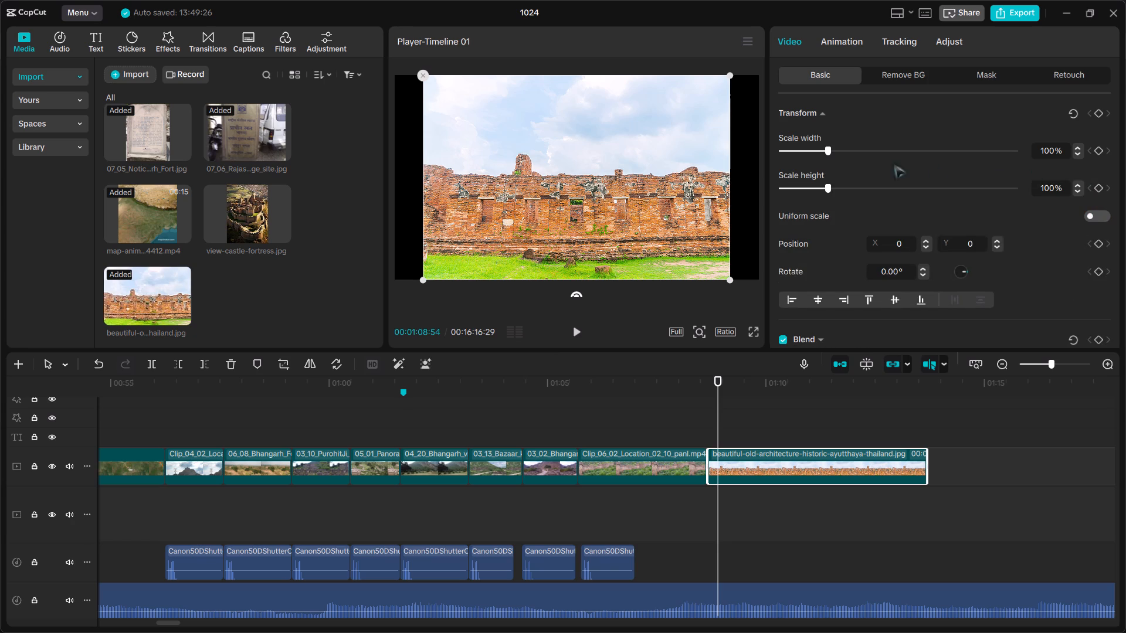
{"action": "left_click", "coordinate": [836, 152]}
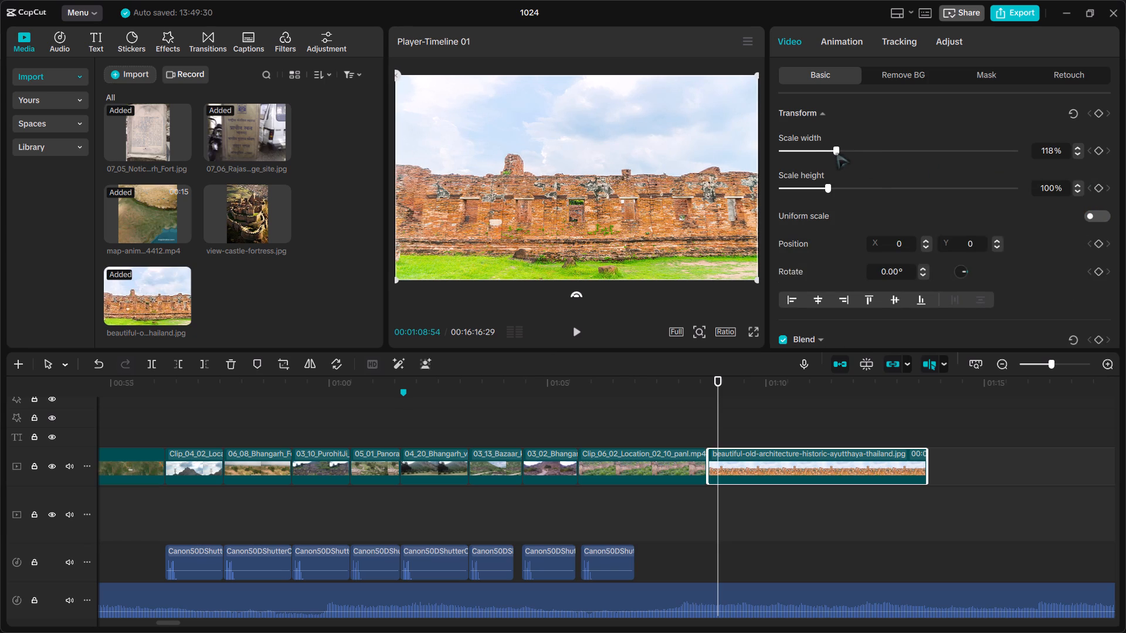
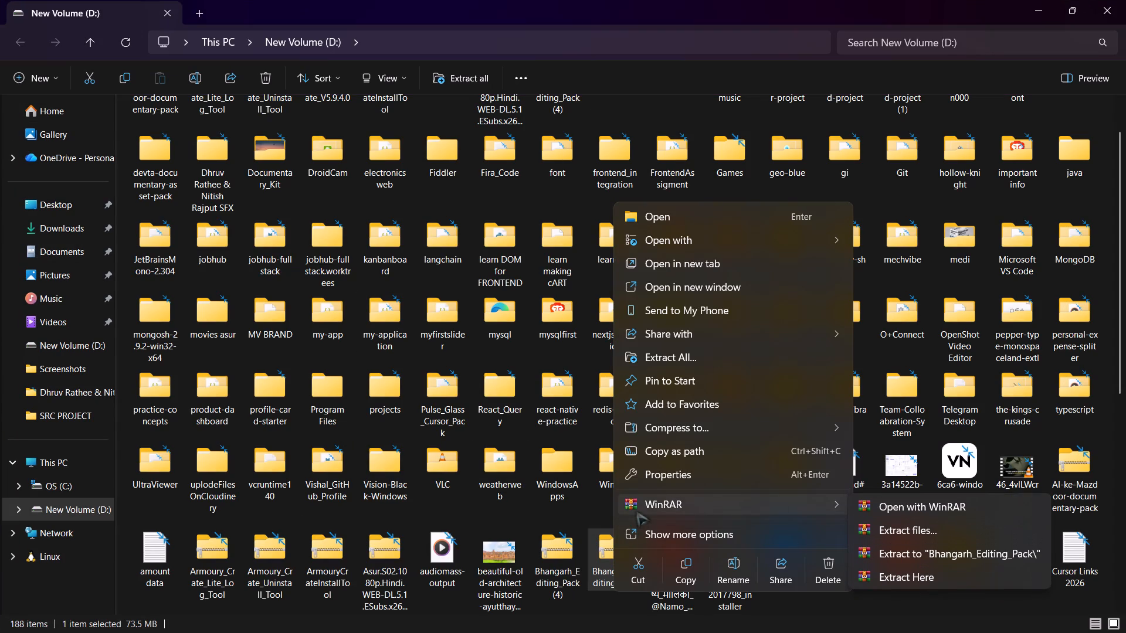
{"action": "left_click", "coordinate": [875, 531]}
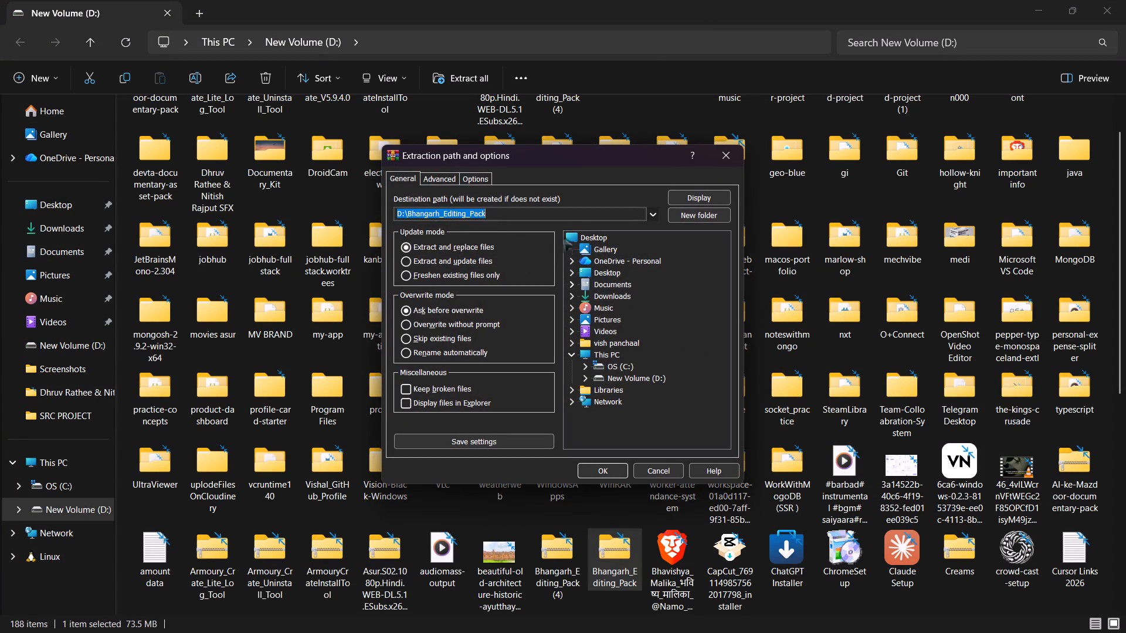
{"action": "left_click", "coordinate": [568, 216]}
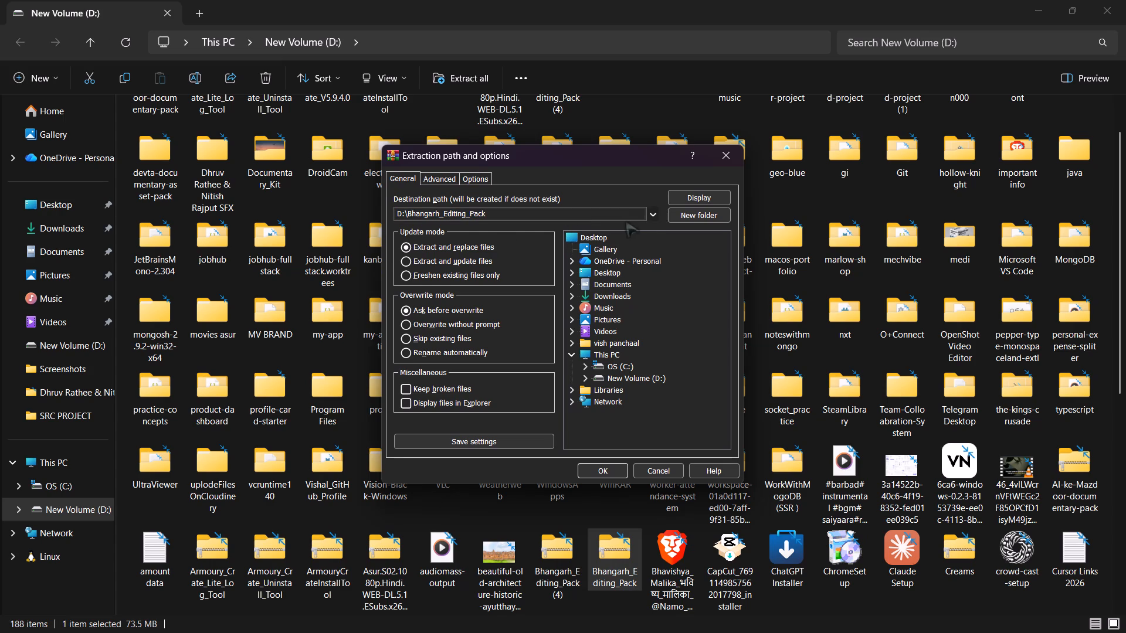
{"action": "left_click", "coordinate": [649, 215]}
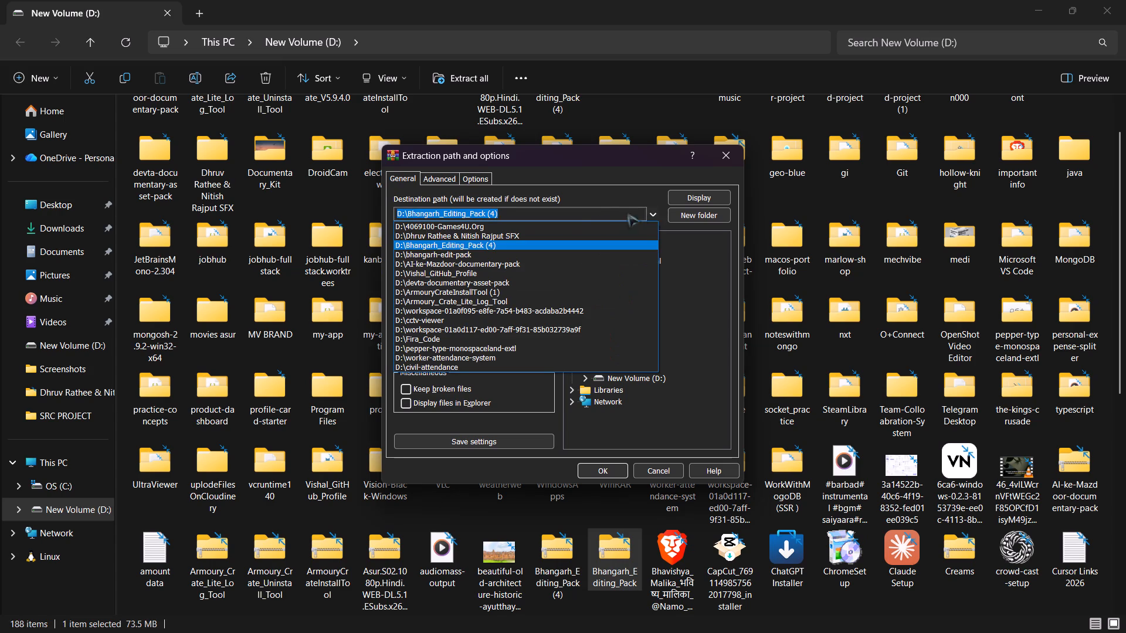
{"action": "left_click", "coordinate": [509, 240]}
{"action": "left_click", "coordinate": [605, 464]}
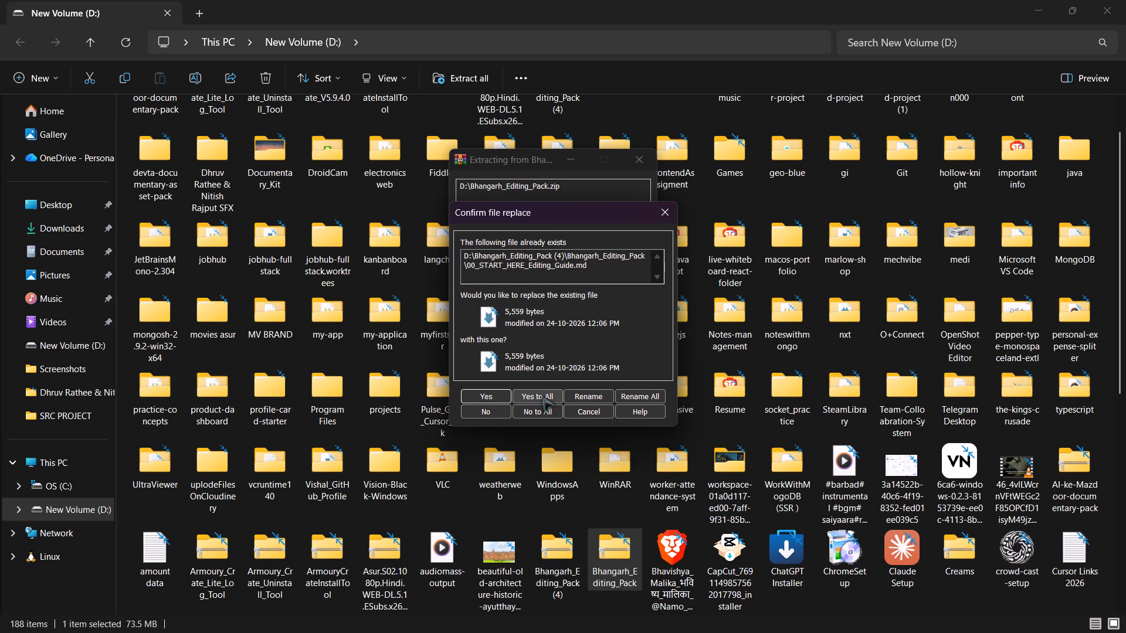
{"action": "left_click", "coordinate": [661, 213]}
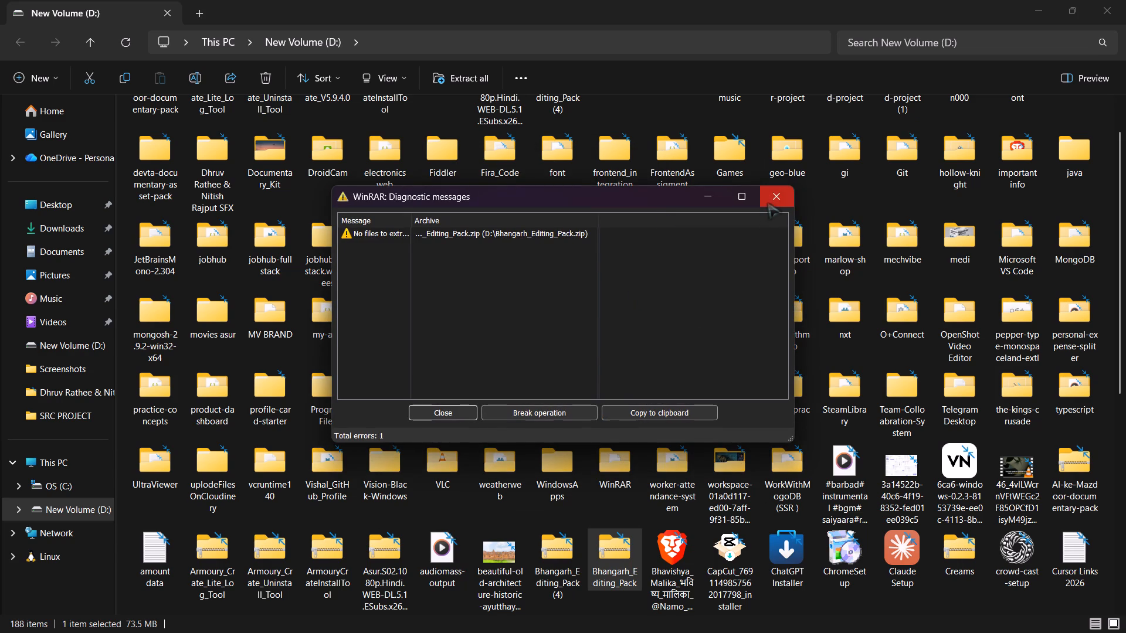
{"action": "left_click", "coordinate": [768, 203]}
Extract Bhangarh_Editing_Pack.zip with WinRAR to D:\Bhangarh_Editing_Pack.
{"action": "right_click", "coordinate": [630, 544]}
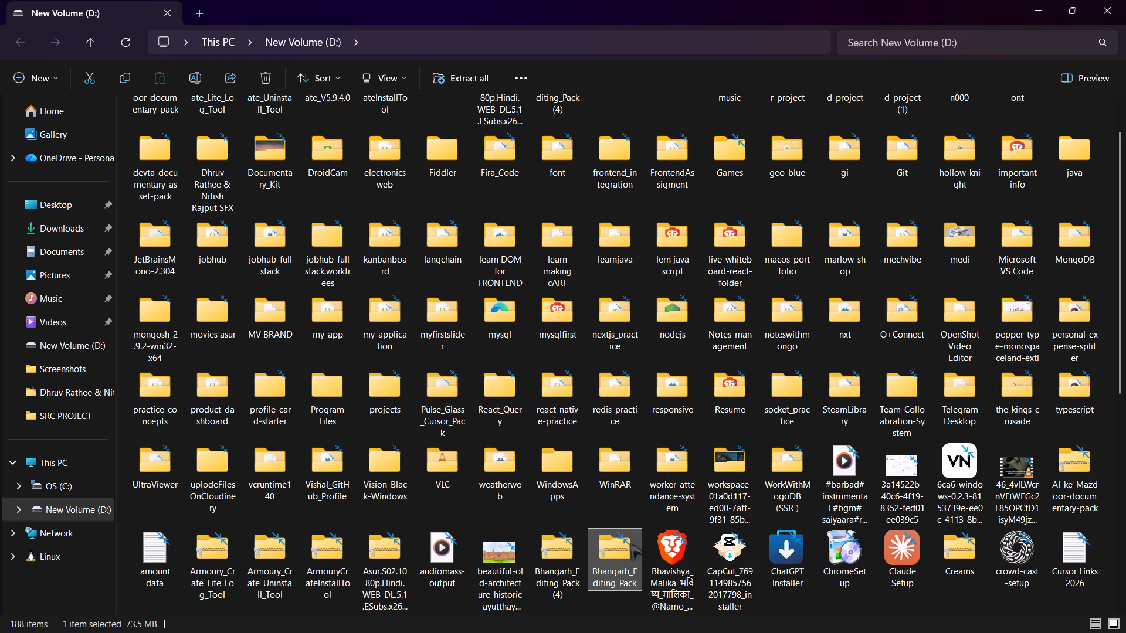
{"action": "left_click", "coordinate": [663, 505]}
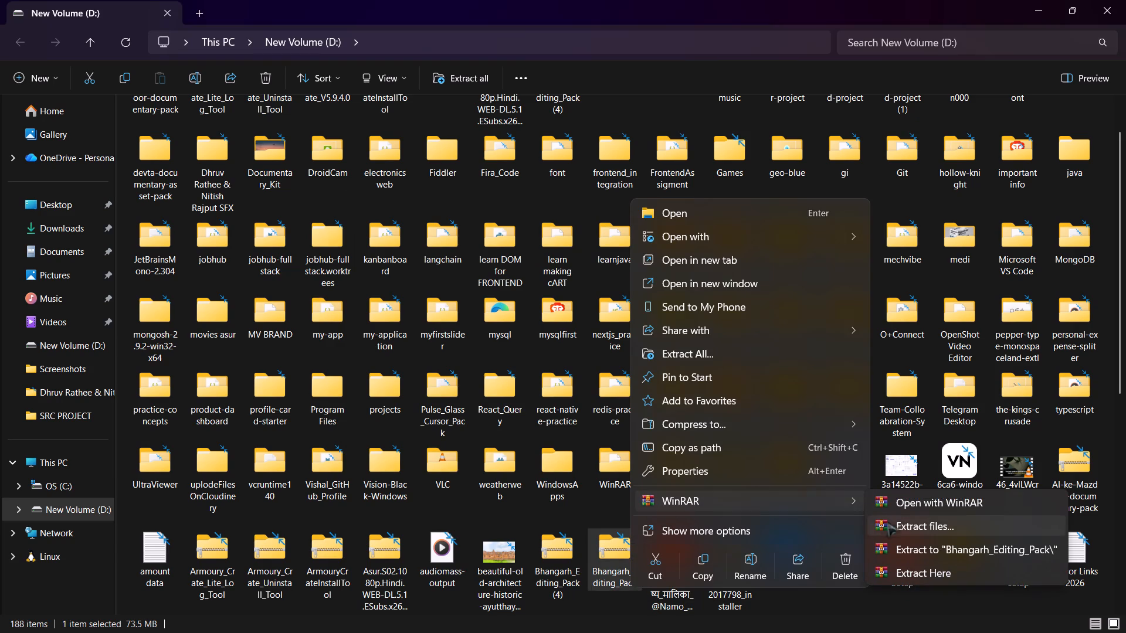
{"action": "left_click", "coordinate": [894, 525]}
{"action": "left_click", "coordinate": [613, 468]}
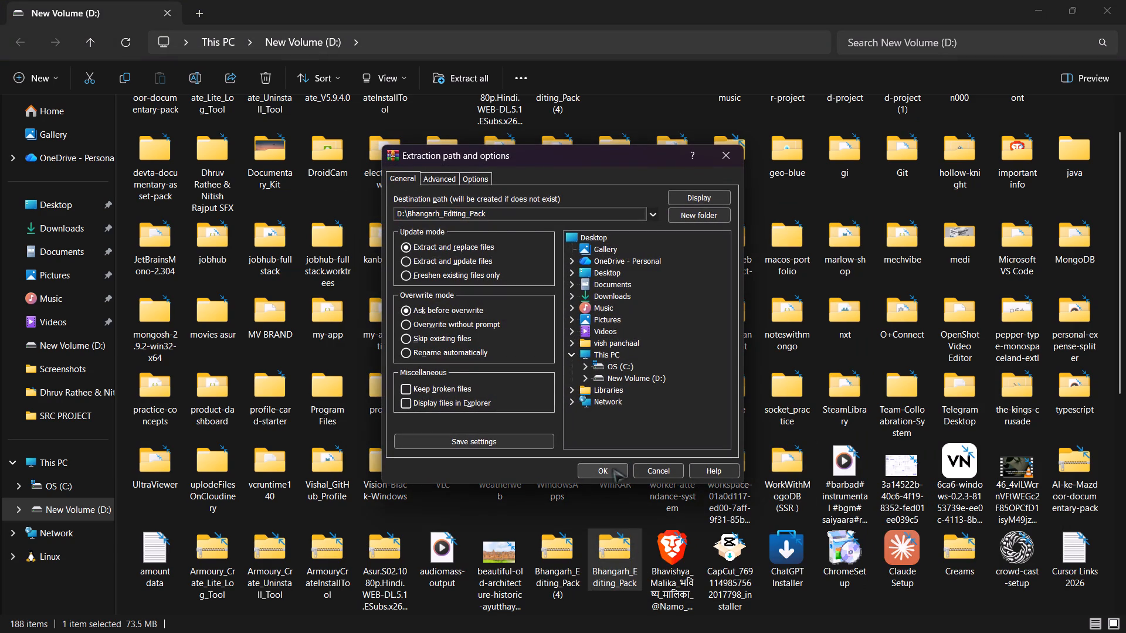
Open the extracted Bhangarh_Editing_Pack folder on drive D: down to its Images subfolder.
{"action": "scroll", "coordinate": [876, 502], "scroll_direction": "down", "scroll_amount": 5}
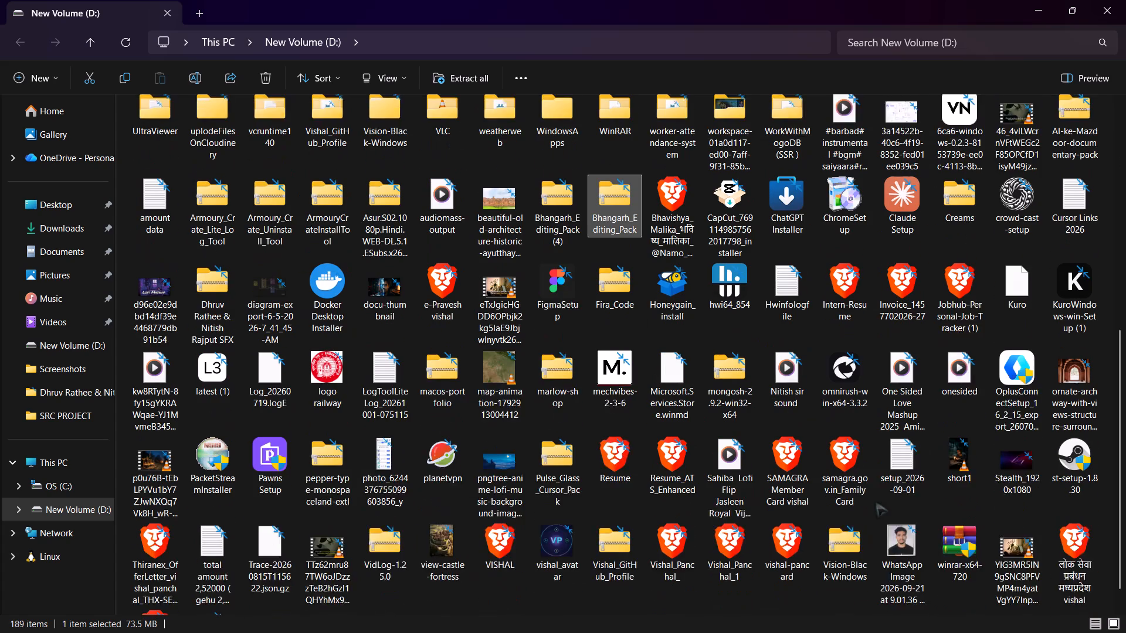
{"action": "scroll", "coordinate": [876, 502], "scroll_direction": "down", "scroll_amount": 2}
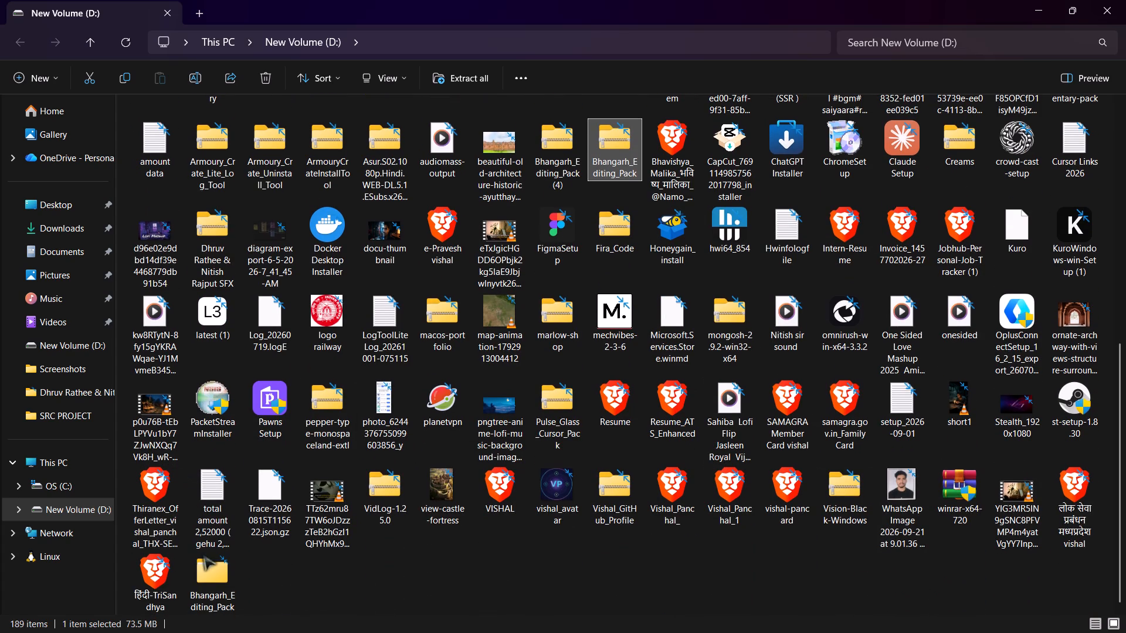
{"action": "double_click", "coordinate": [203, 554]}
{"action": "left_click_drag", "start_coordinate": [203, 554], "coordinate": [208, 560]}
{"action": "triple_click", "coordinate": [208, 560]}
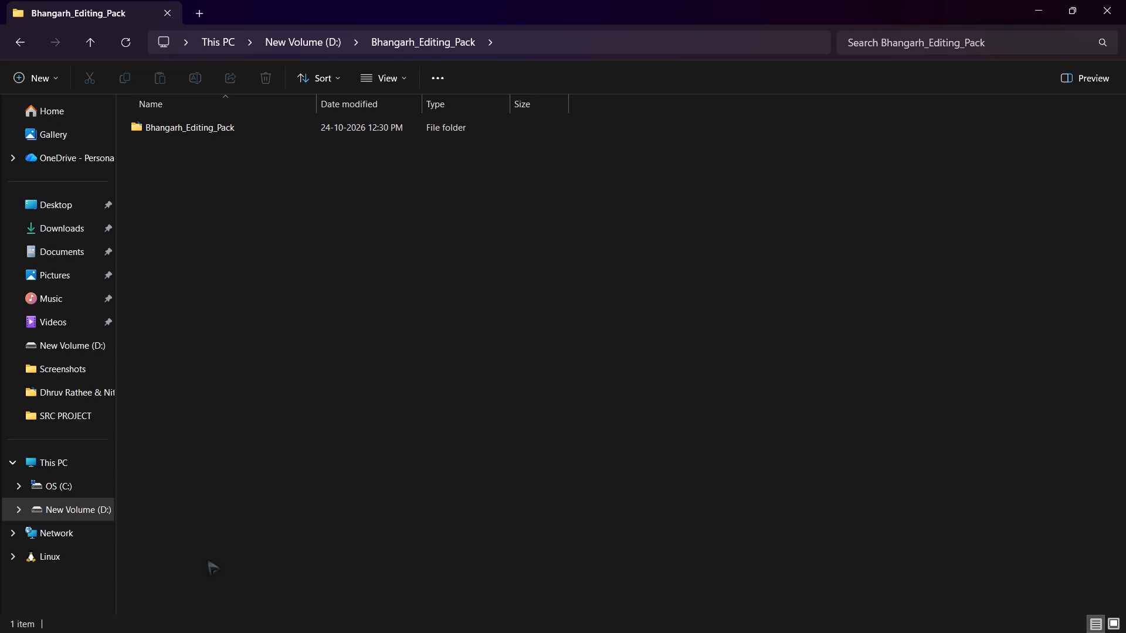
{"action": "triple_click", "coordinate": [195, 132]}
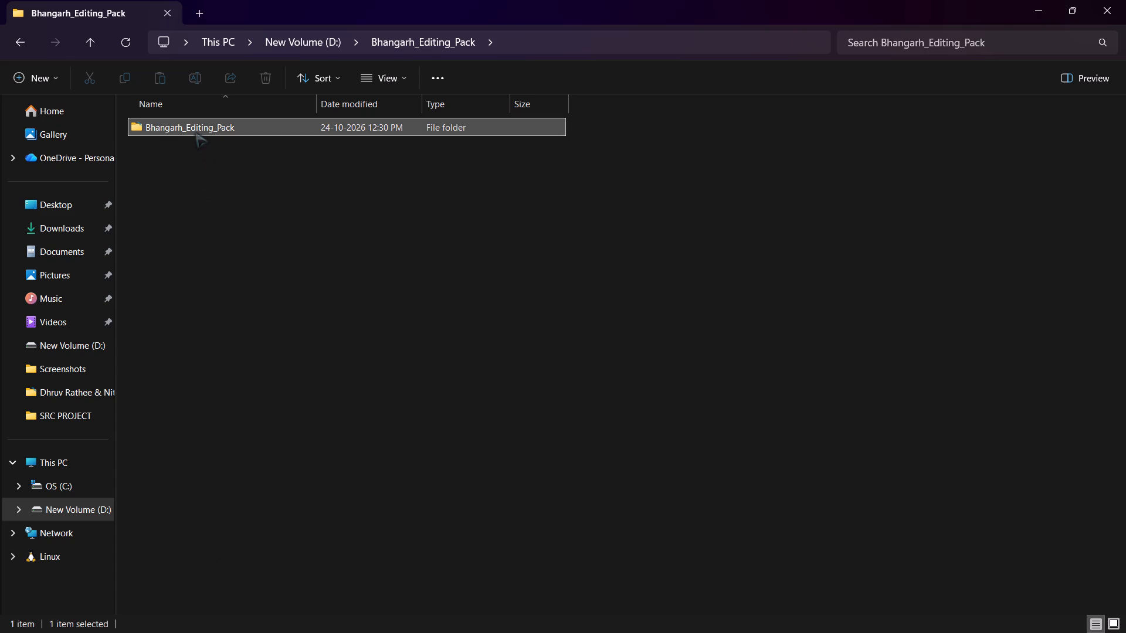
{"action": "triple_click", "coordinate": [195, 132]}
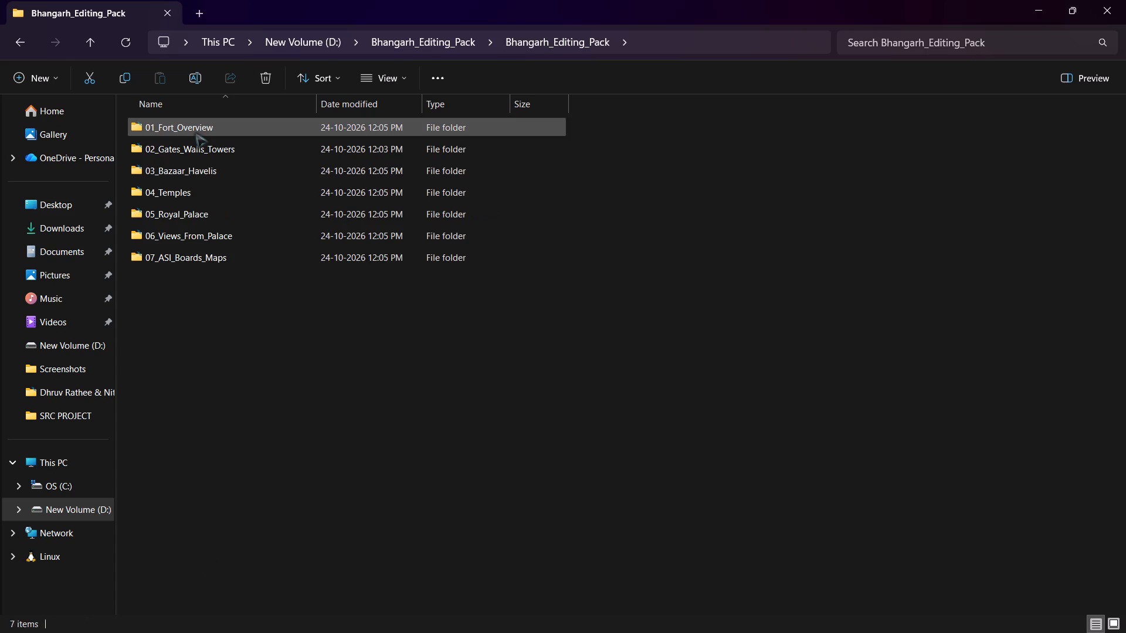
Look over the pack's image categories and the pictures in 04_Temples, and return to the pack's inner folder.
{"action": "left_click", "coordinate": [15, 50]}
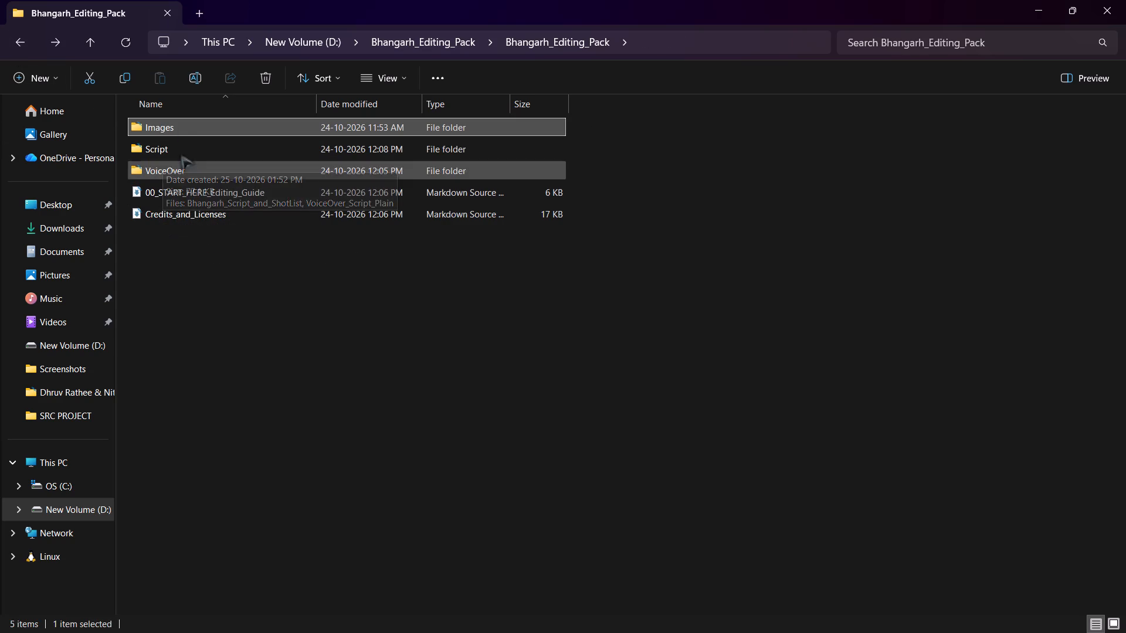
{"action": "triple_click", "coordinate": [181, 128]}
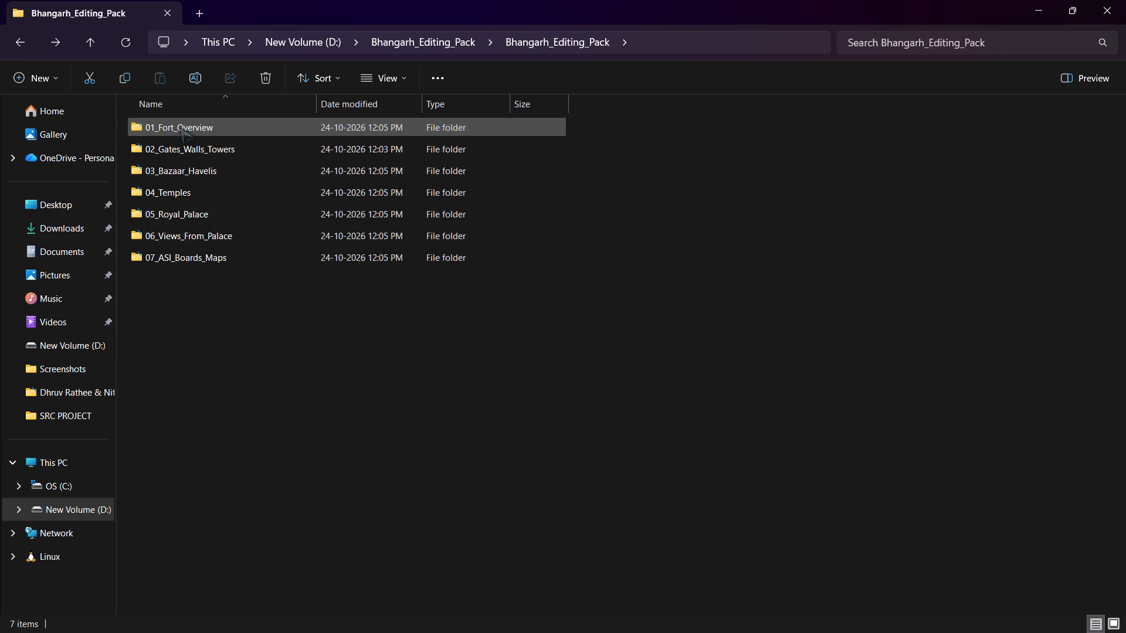
{"action": "scroll", "coordinate": [317, 254], "scroll_direction": "down", "scroll_amount": 2}
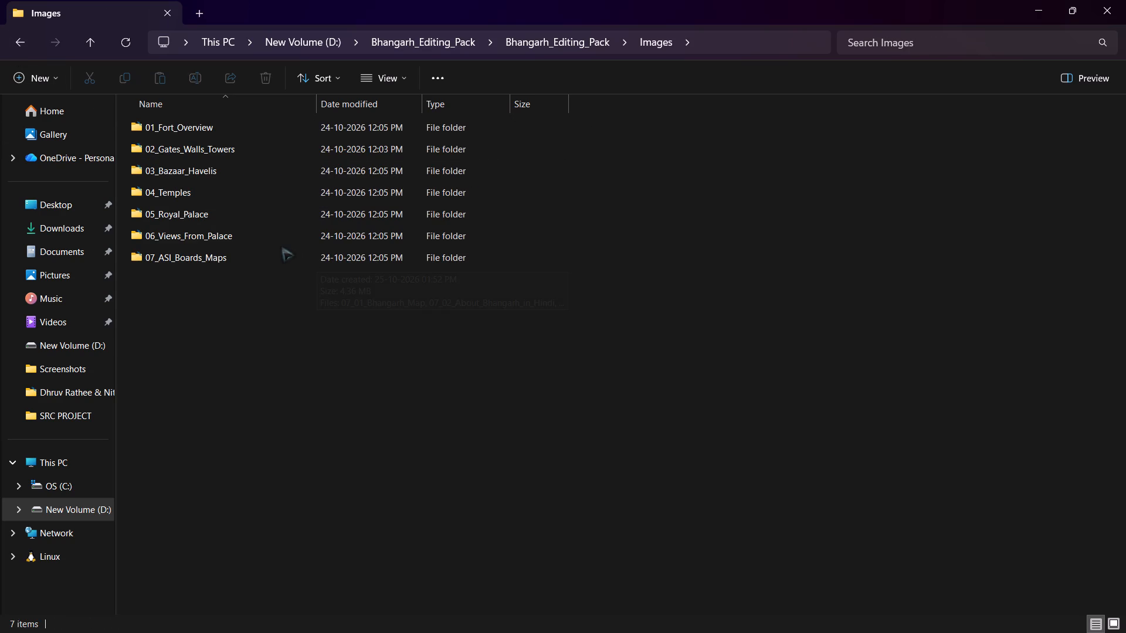
{"action": "triple_click", "coordinate": [187, 186]}
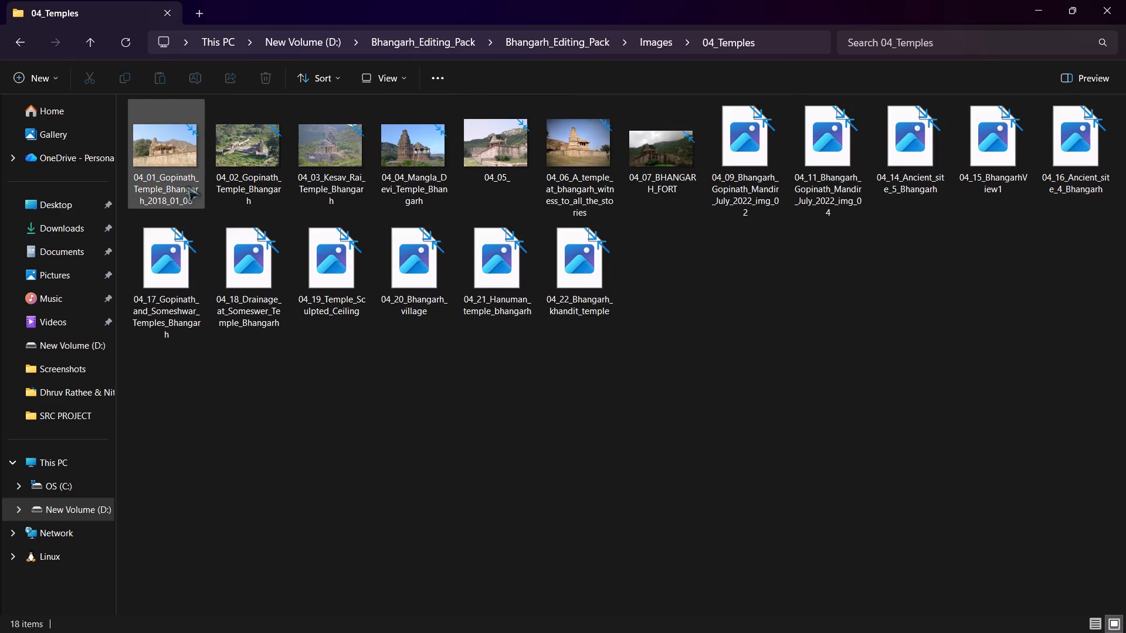
{"action": "left_click", "coordinate": [4, 45]}
{"action": "left_click", "coordinate": [11, 41]}
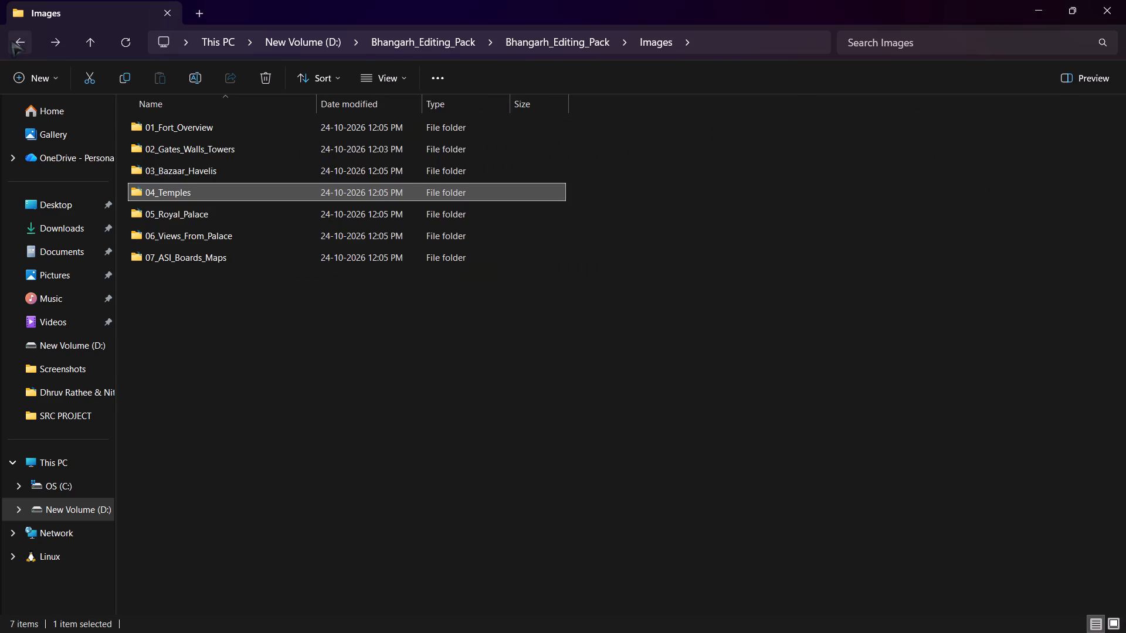
{"action": "left_click", "coordinate": [11, 41]}
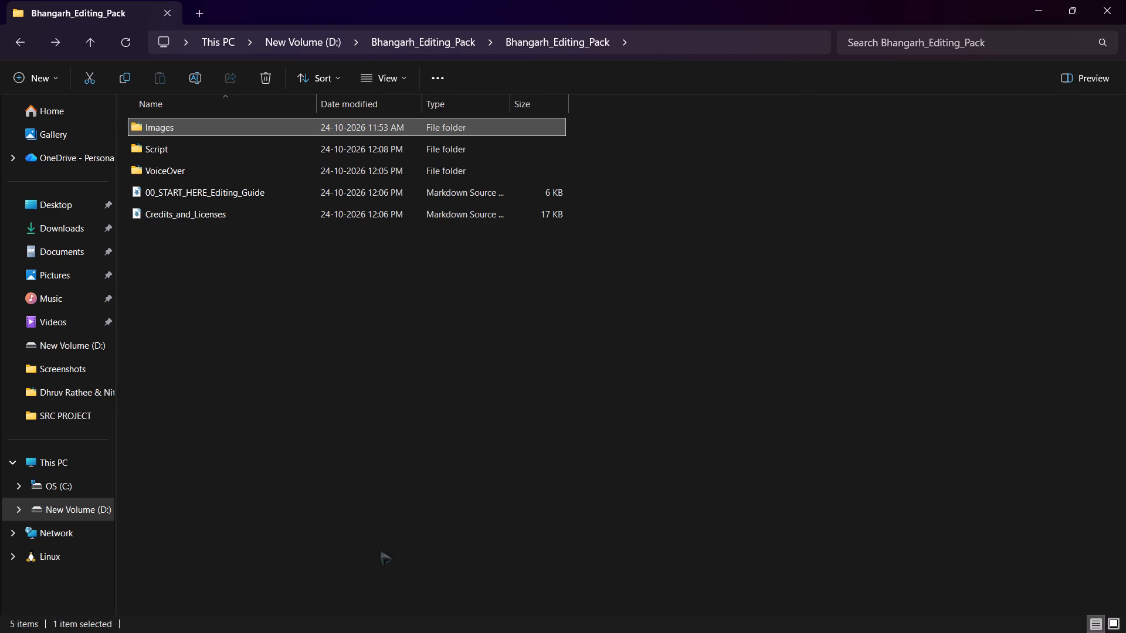
Check the voice-over files in the VoiceOver parts folder and return to the pack's inner folder.
{"action": "triple_click", "coordinate": [230, 171]}
{"action": "triple_click", "coordinate": [171, 133]}
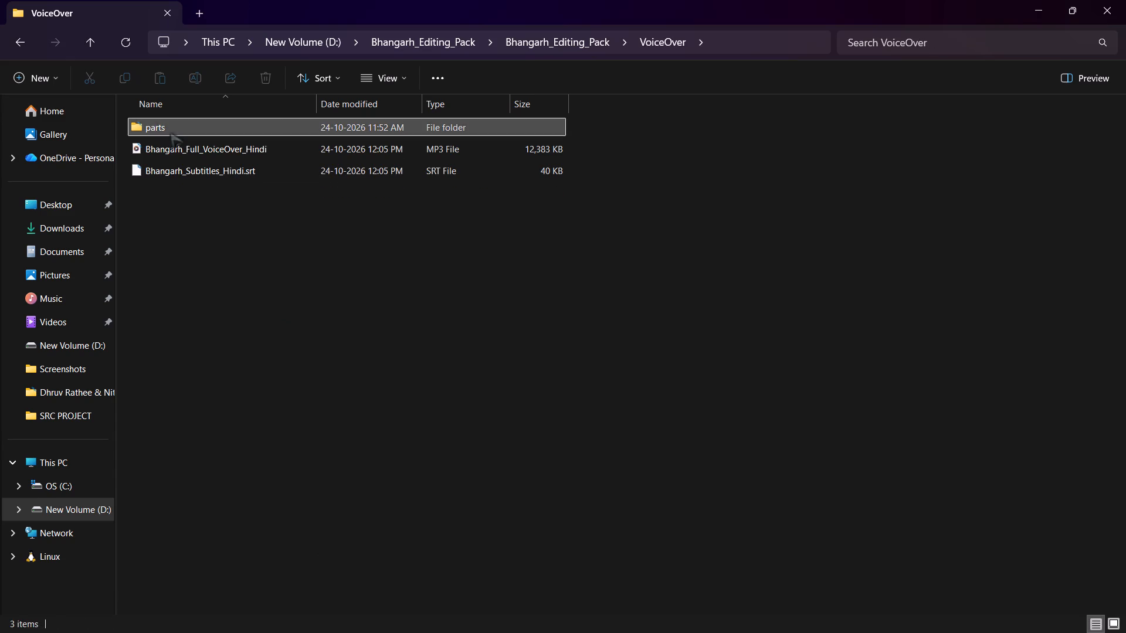
{"action": "left_click", "coordinate": [15, 39]}
{"action": "left_click", "coordinate": [15, 39]}
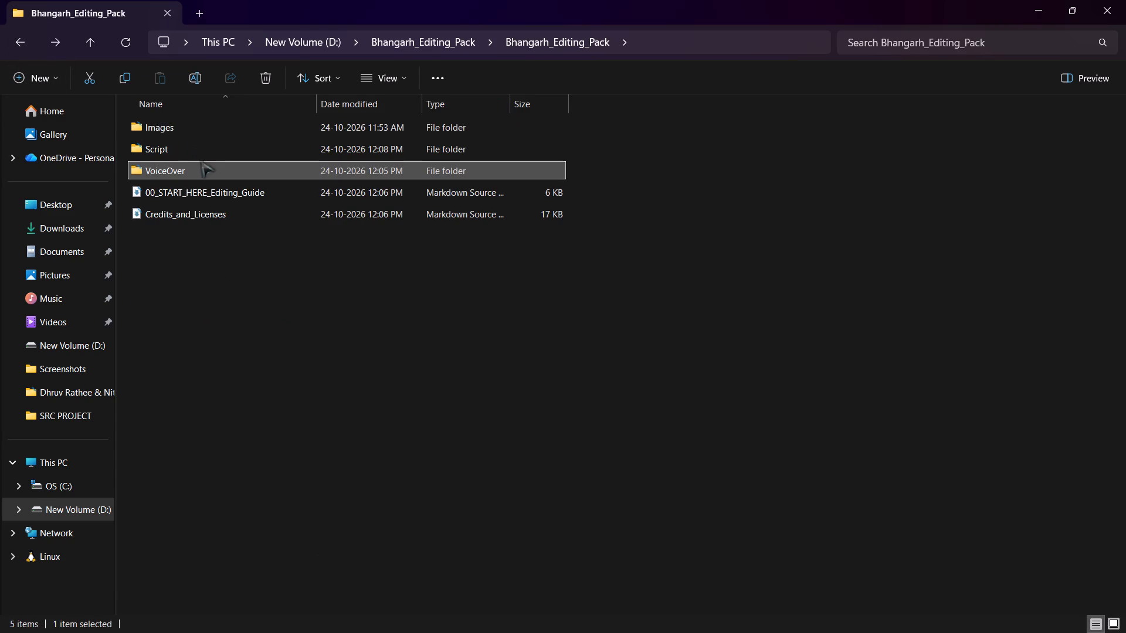
View Bhangarh_Script_and_ShotList from the Script folder, close it and return to the pack's inner folder.
{"action": "left_click", "coordinate": [201, 159]}
{"action": "triple_click", "coordinate": [181, 156]}
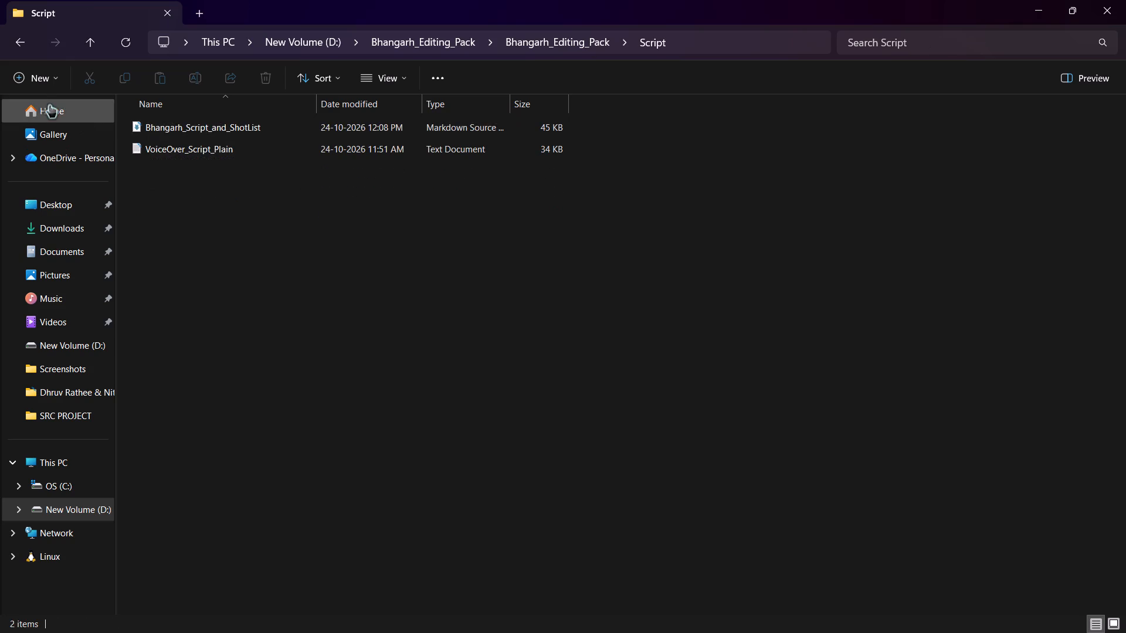
{"action": "triple_click", "coordinate": [244, 124]}
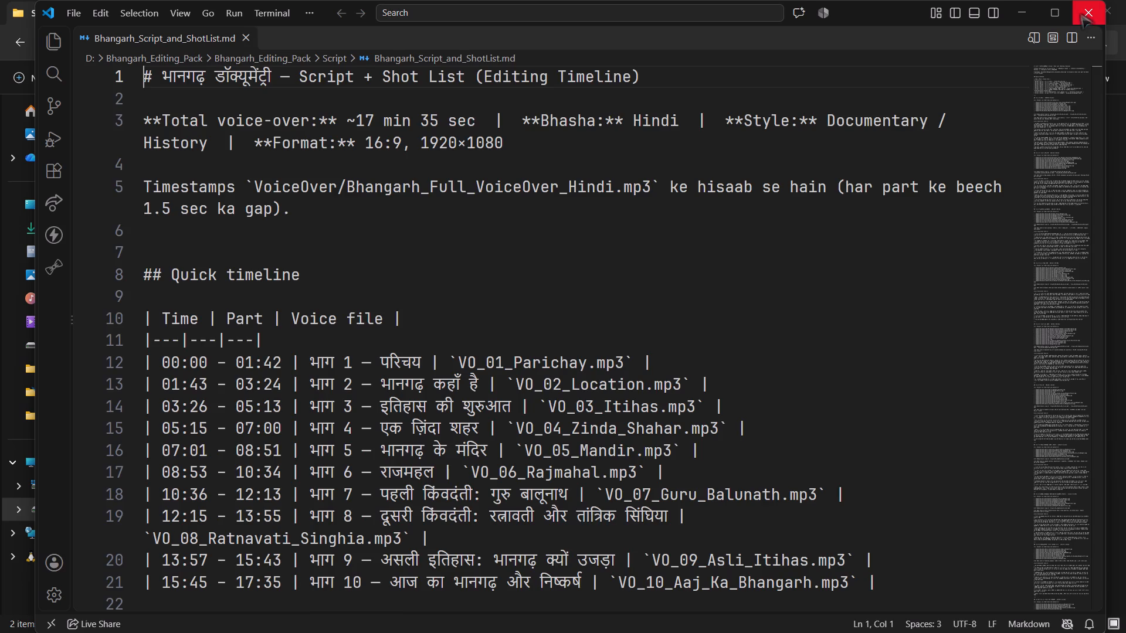
{"action": "left_click", "coordinate": [1080, 13]}
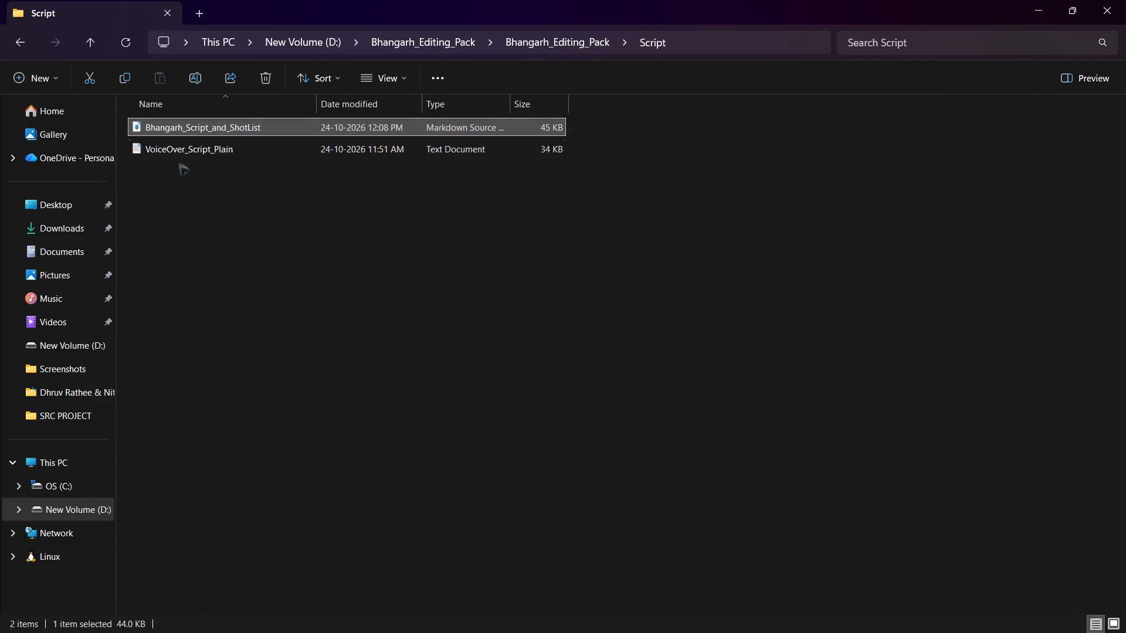
{"action": "left_click", "coordinate": [13, 38]}
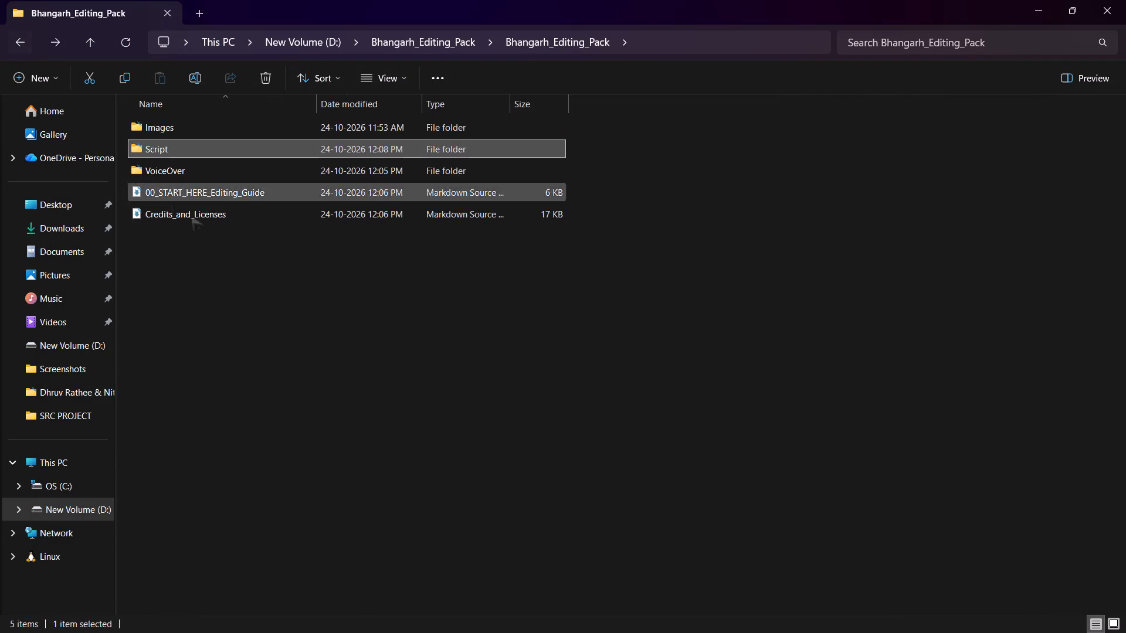
Switch to the Arena chat in Brave and try to send the question "kya kya hai isme".
{"action": "scroll", "coordinate": [174, 158], "scroll_direction": "right", "scroll_amount": 3}
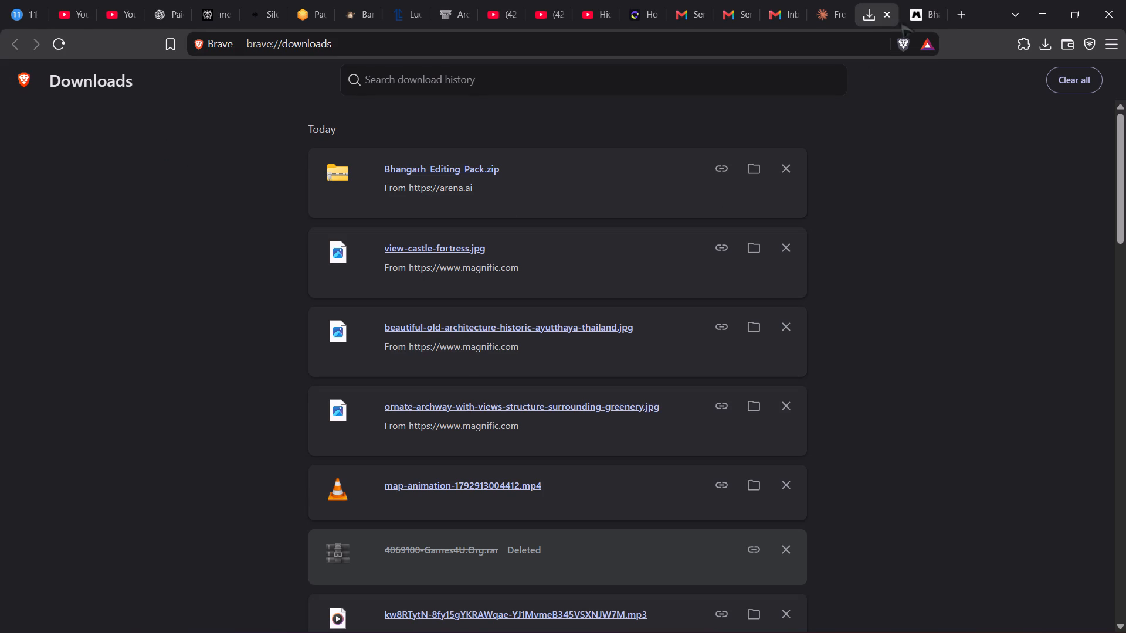
{"action": "left_click", "coordinate": [472, 1]}
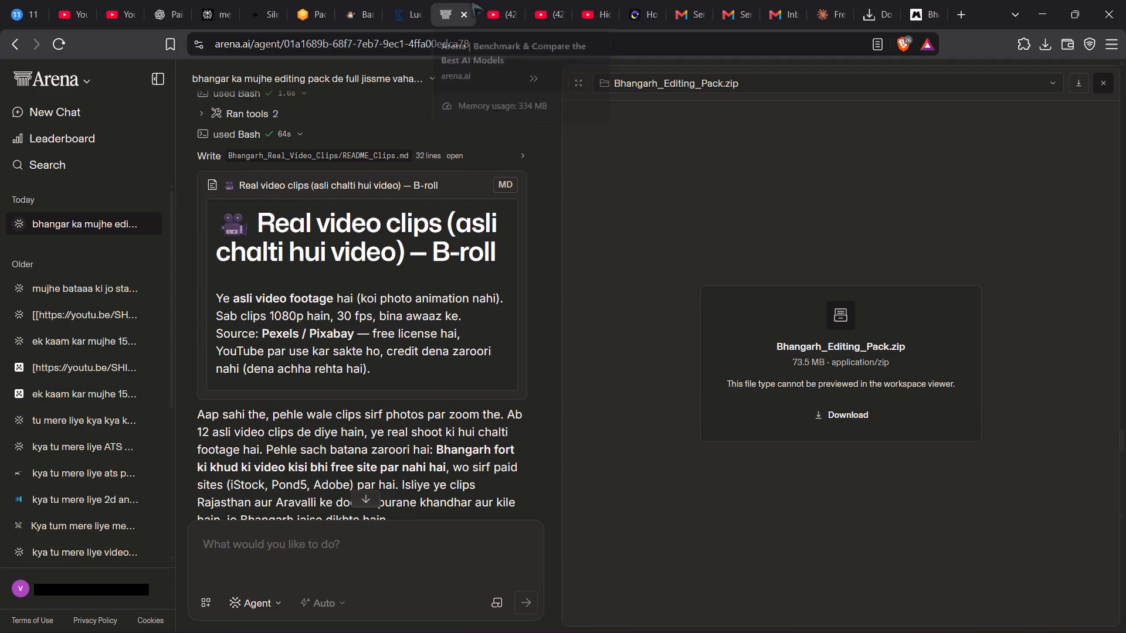
{"action": "left_click", "coordinate": [344, 567]}
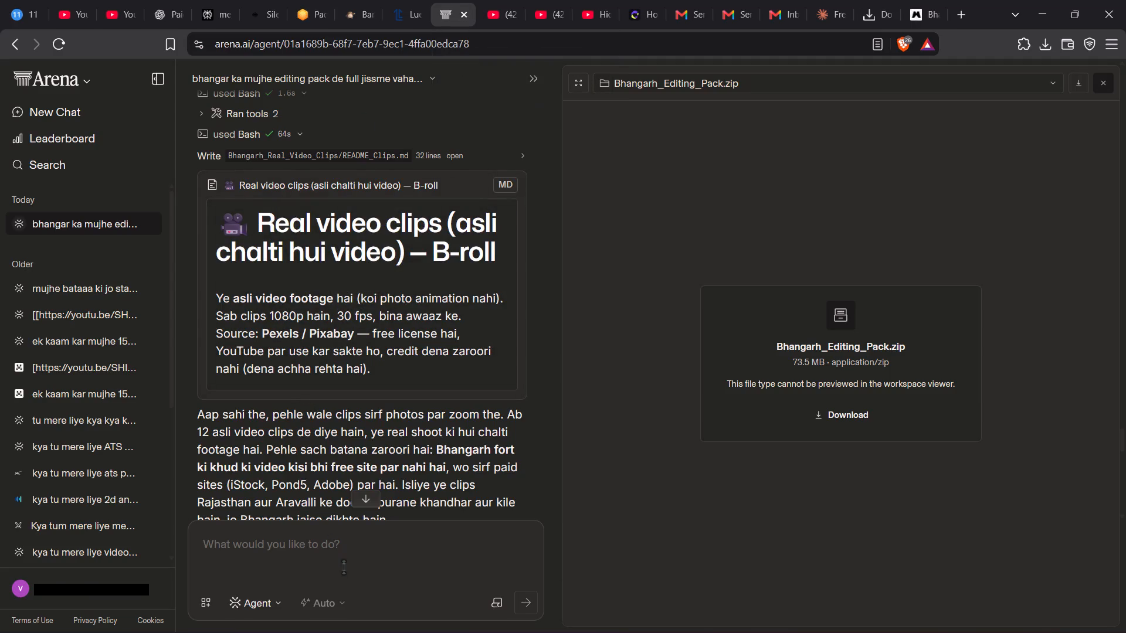
{"action": "type", "text": "kya kya hai isme"}
{"action": "key", "text": "Return"}
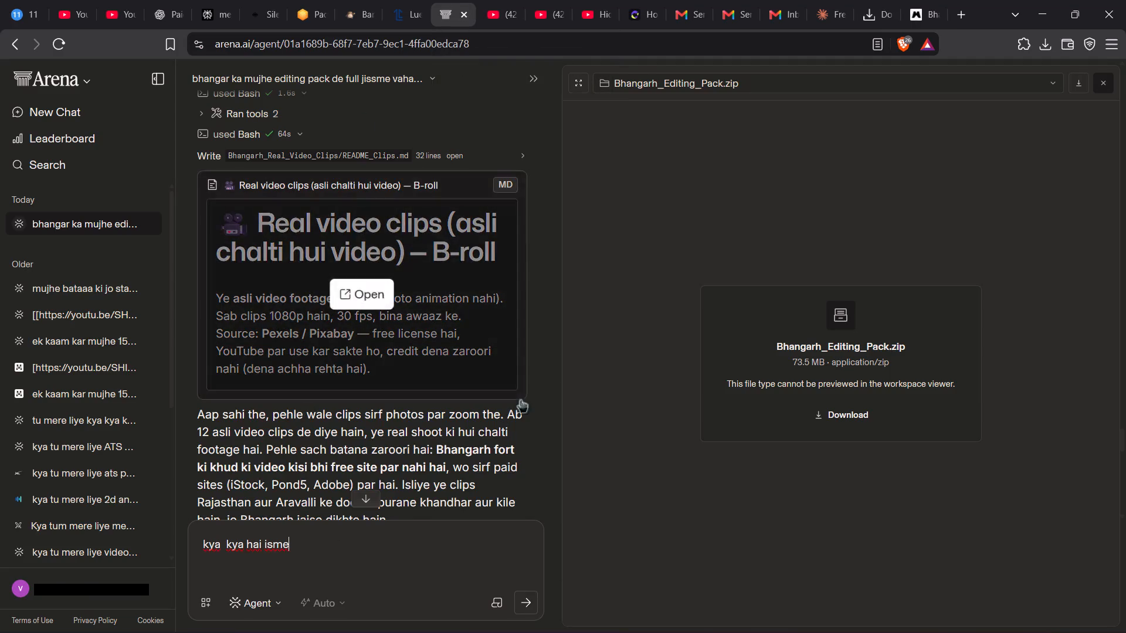
Close the Bhangarh_Editing_Pack.zip preview, expand the Quality Check below the reply and try to dismiss it.
{"action": "left_click", "coordinate": [1098, 89]}
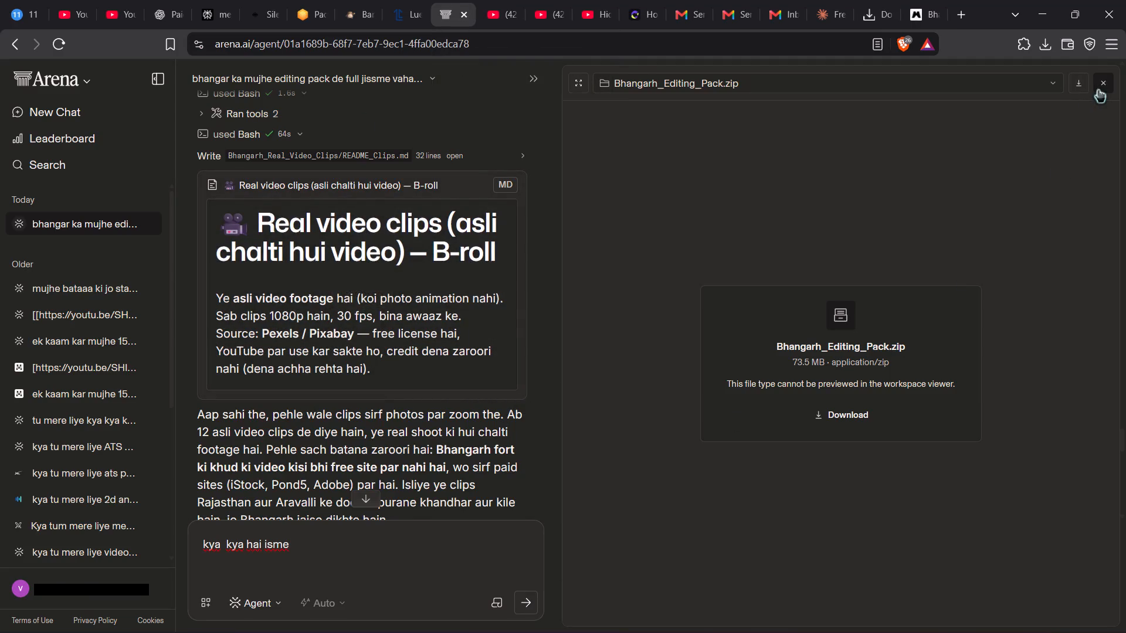
{"action": "scroll", "coordinate": [589, 154], "scroll_direction": "down", "scroll_amount": 2}
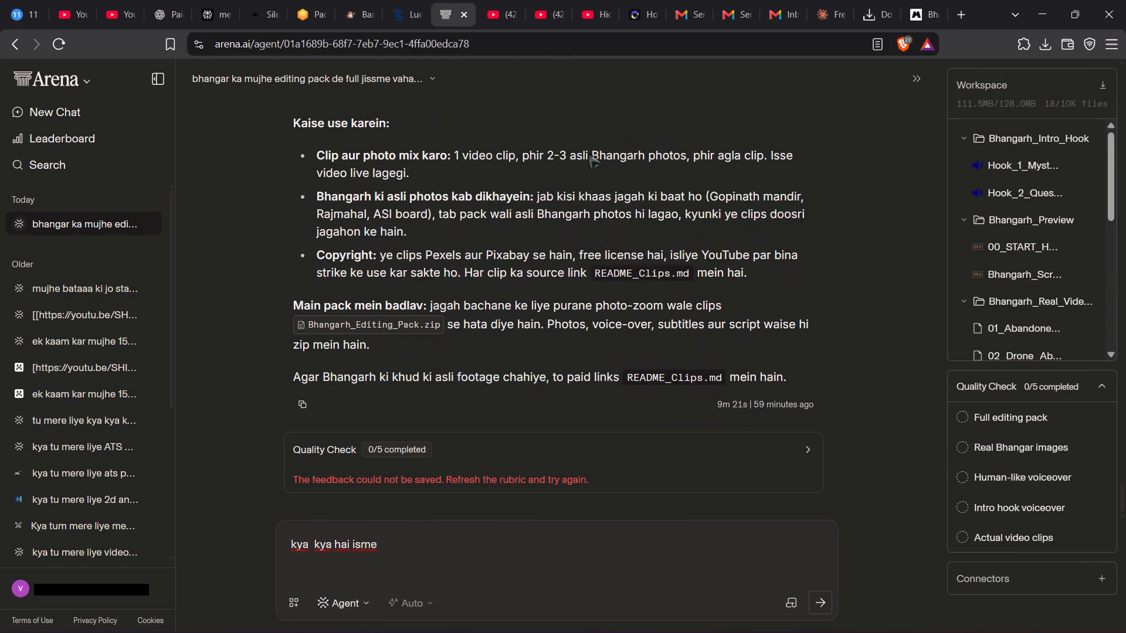
{"action": "left_click", "coordinate": [502, 429]}
{"action": "left_click", "coordinate": [622, 454]}
{"action": "scroll", "coordinate": [565, 398], "scroll_direction": "down", "scroll_amount": 3}
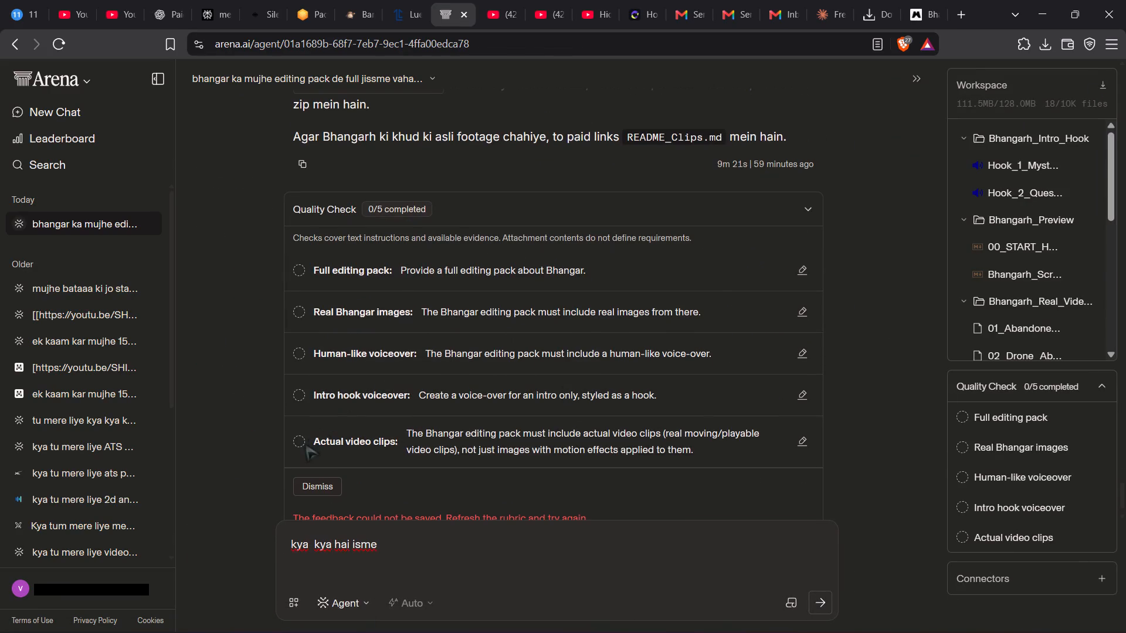
{"action": "left_click", "coordinate": [310, 478]}
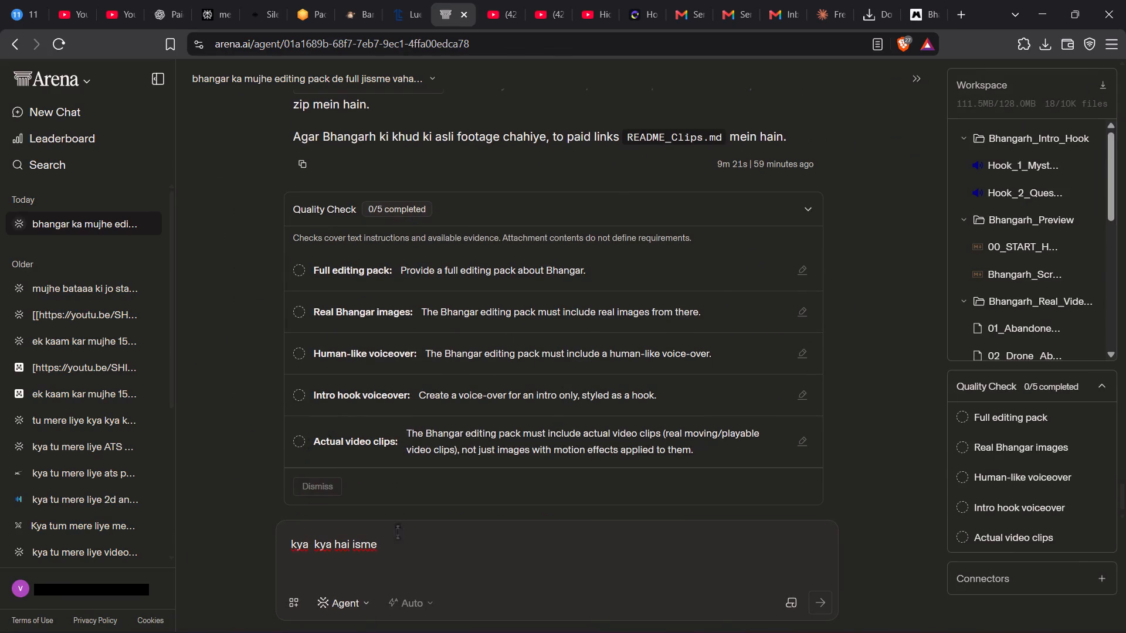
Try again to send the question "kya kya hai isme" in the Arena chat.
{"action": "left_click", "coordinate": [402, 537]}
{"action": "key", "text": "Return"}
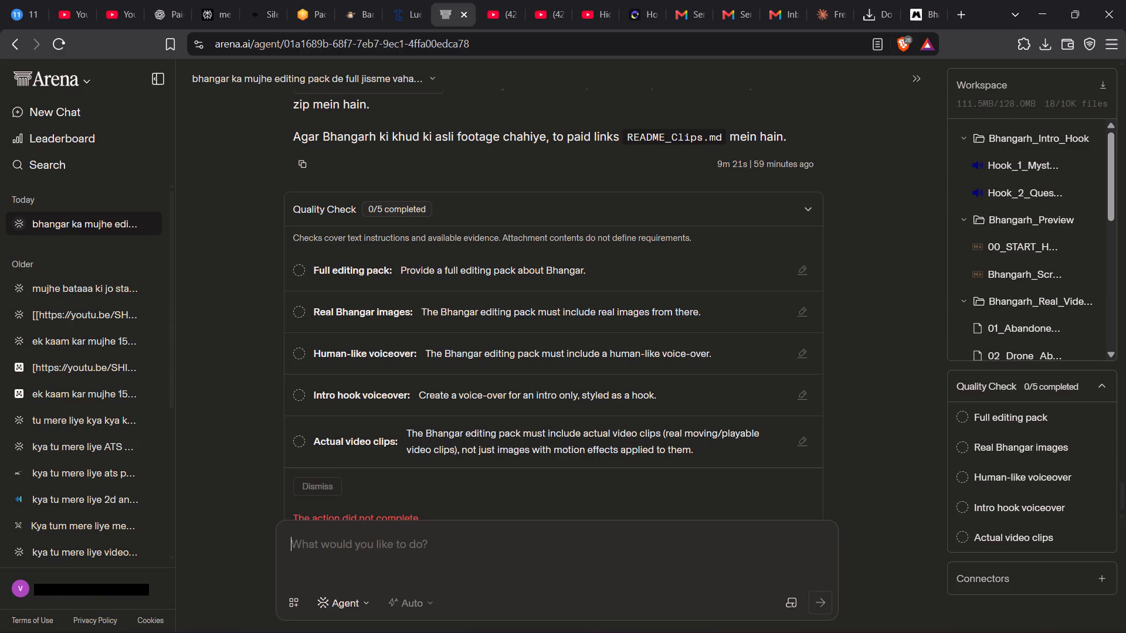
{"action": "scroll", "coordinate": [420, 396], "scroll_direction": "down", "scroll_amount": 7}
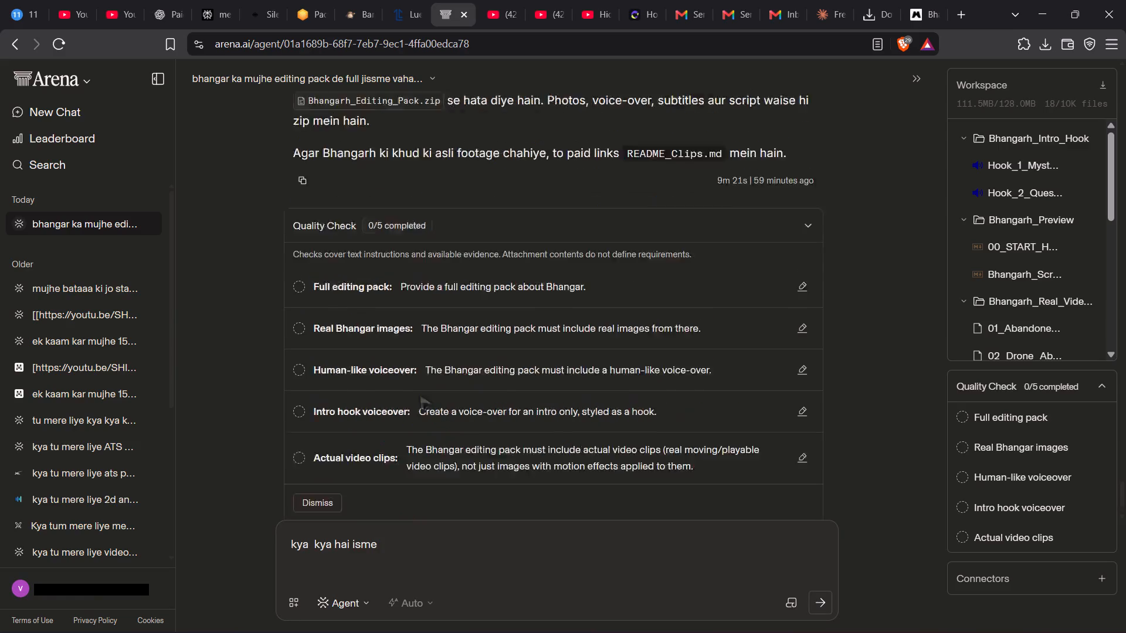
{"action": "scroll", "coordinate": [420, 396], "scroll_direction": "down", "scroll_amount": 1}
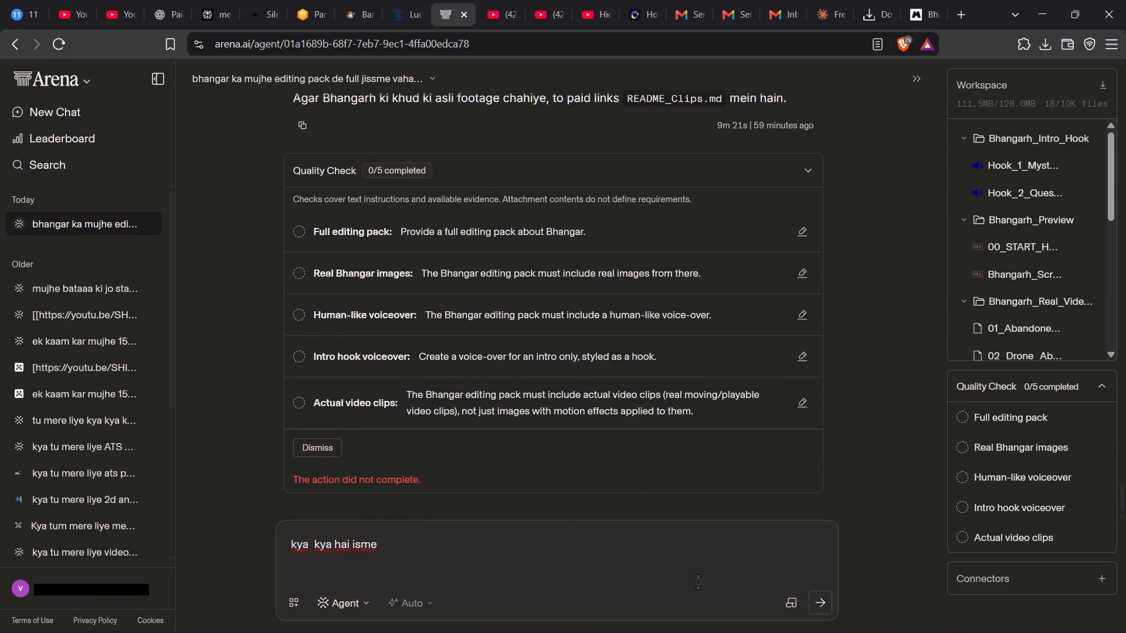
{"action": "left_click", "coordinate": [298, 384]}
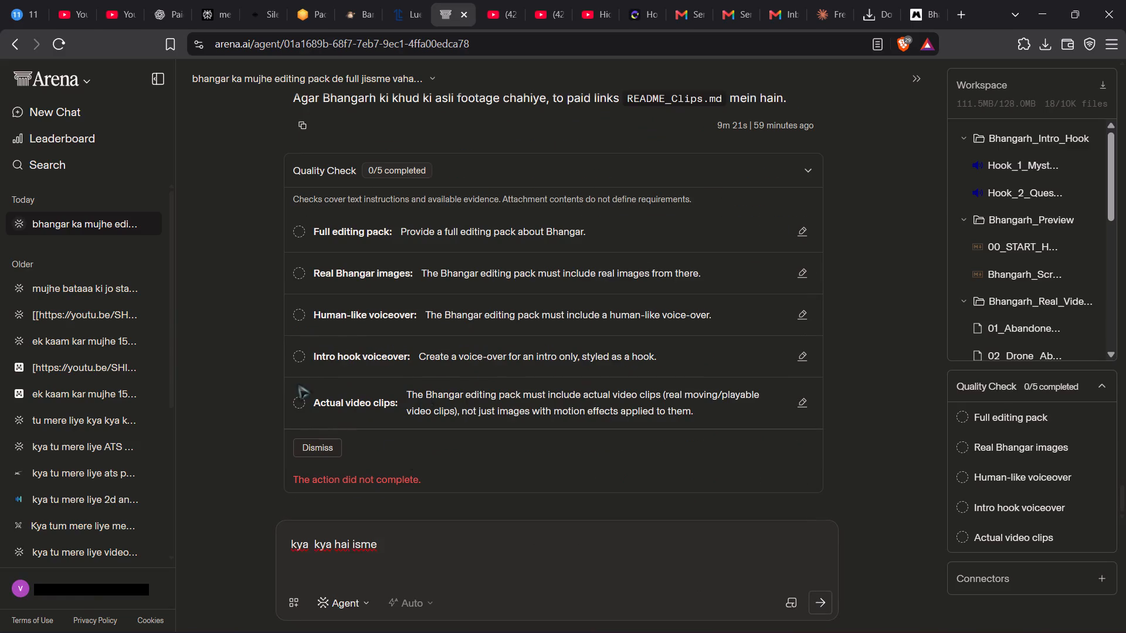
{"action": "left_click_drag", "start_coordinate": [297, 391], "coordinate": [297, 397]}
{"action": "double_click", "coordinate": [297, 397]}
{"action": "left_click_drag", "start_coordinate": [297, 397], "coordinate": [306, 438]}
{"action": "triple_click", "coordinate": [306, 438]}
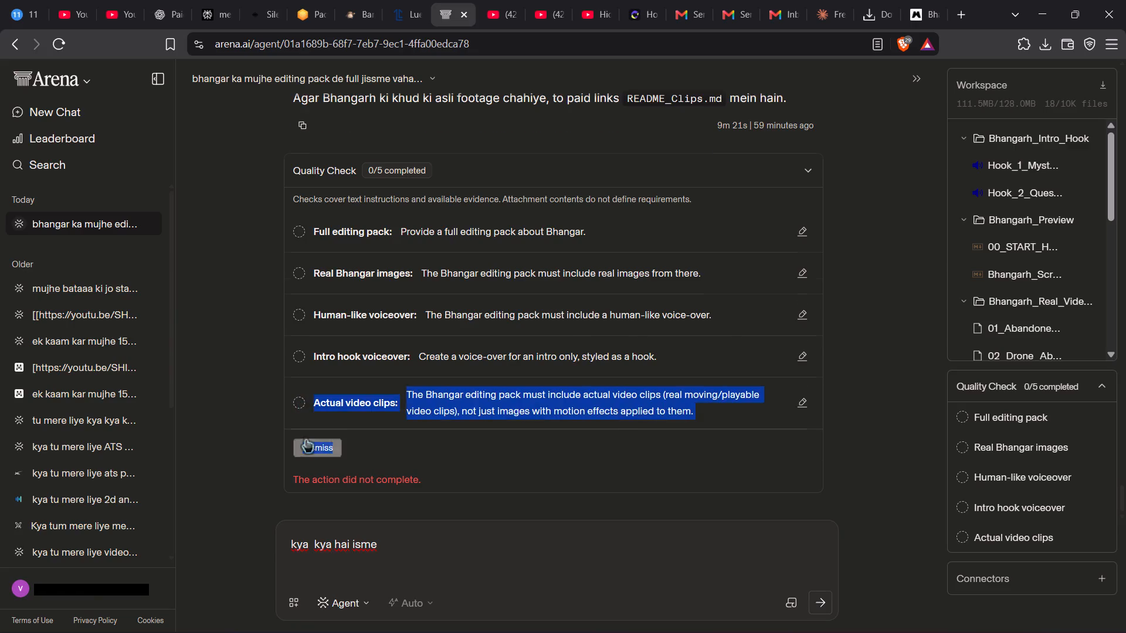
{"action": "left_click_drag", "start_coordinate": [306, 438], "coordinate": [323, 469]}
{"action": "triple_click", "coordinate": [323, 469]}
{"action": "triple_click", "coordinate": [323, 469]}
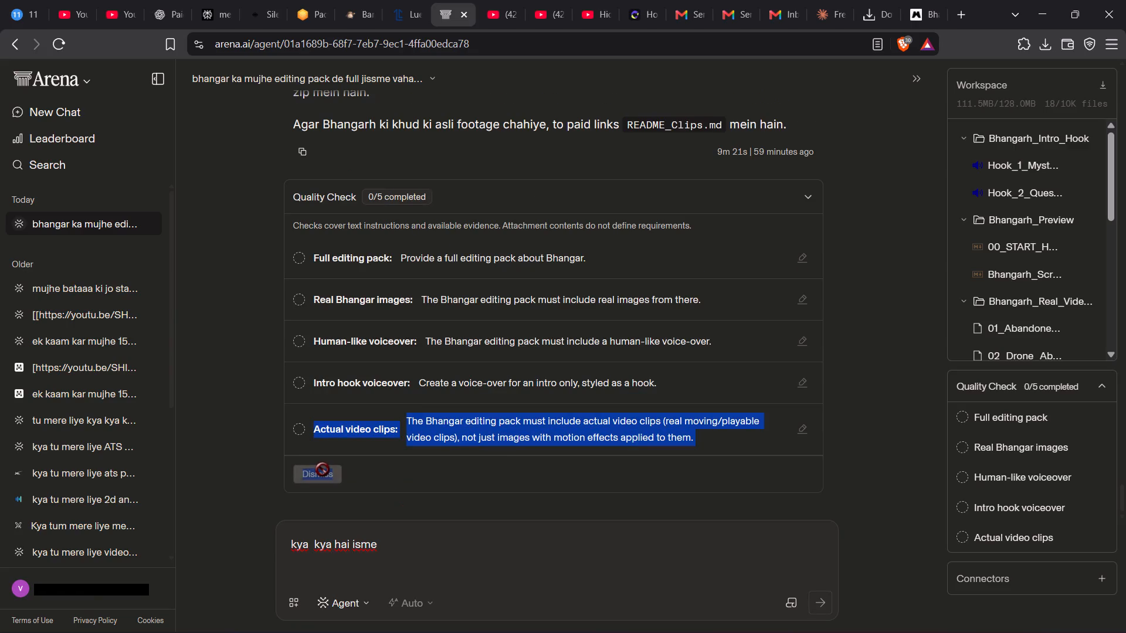
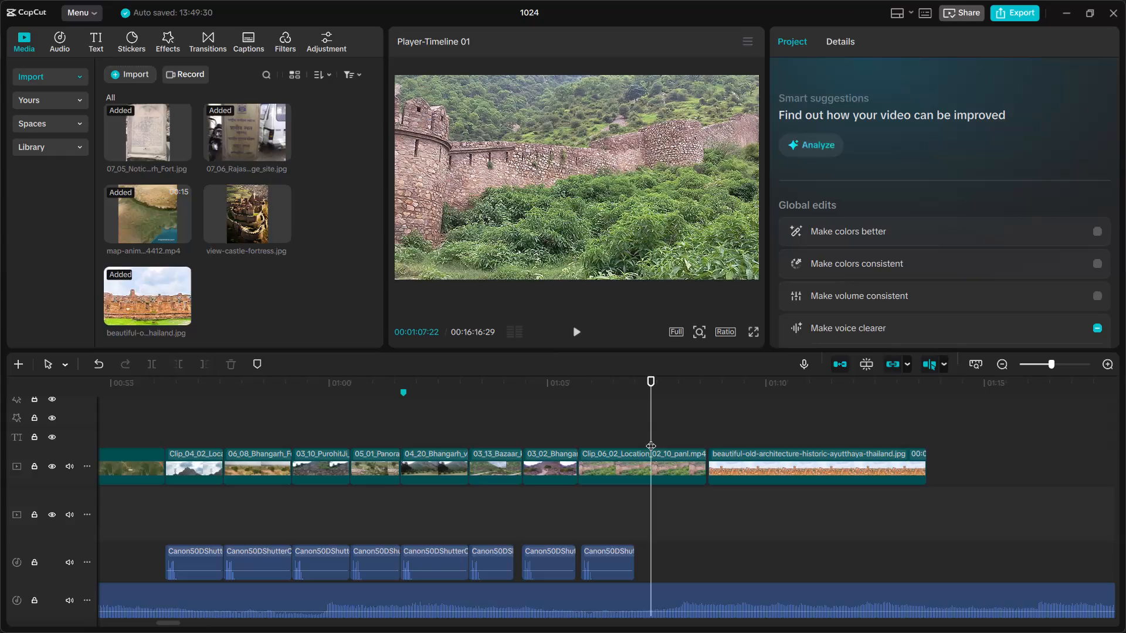
Play back the timeline around the cut between Clip_06_02_Location_02_10_panl.mp4 and the beautiful-old-architecture image.
{"action": "key", "text": "space"}
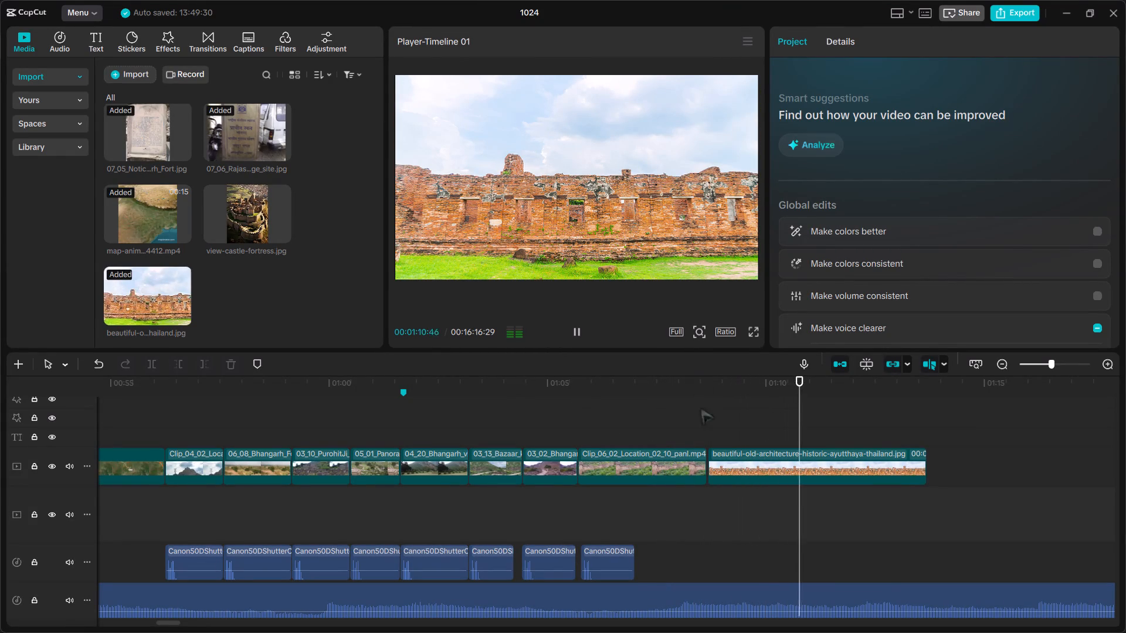
{"action": "key", "text": "space"}
{"action": "left_click_drag", "start_coordinate": [746, 468], "coordinate": [740, 468]}
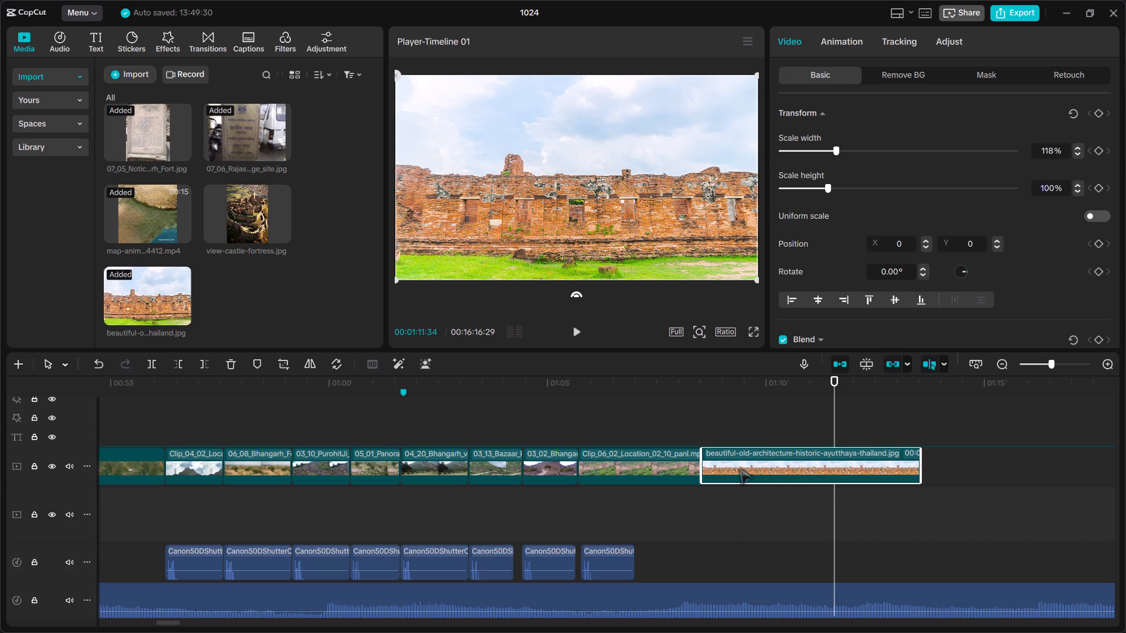
{"action": "left_click_drag", "start_coordinate": [740, 469], "coordinate": [745, 501]}
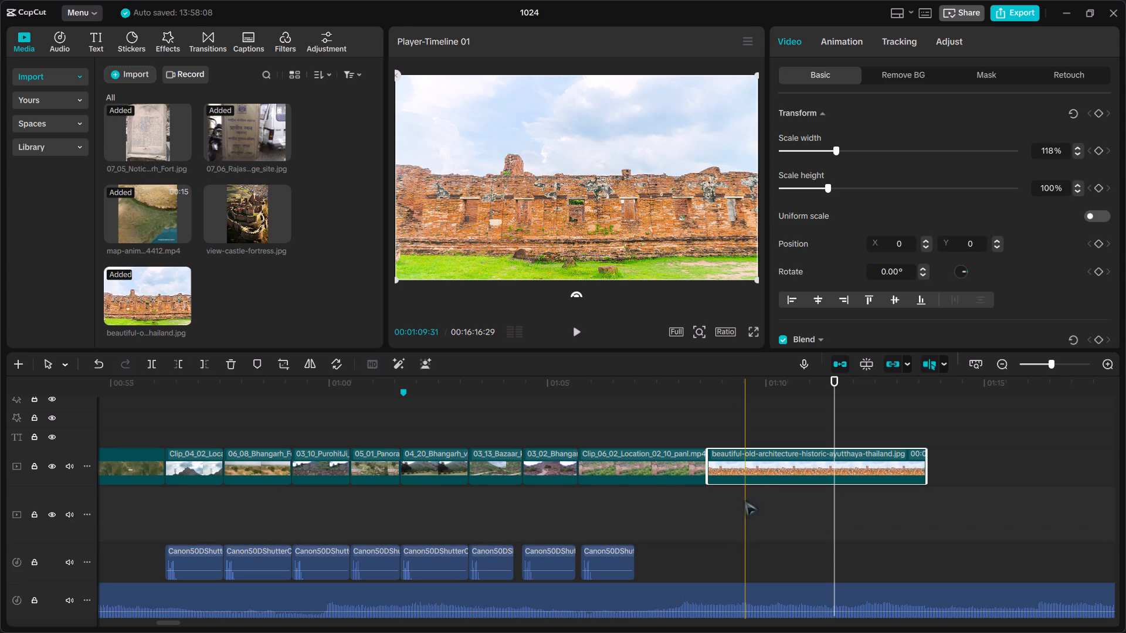
{"action": "left_click", "coordinate": [662, 430]}
{"action": "left_click", "coordinate": [694, 408]}
{"action": "key", "text": "space"}
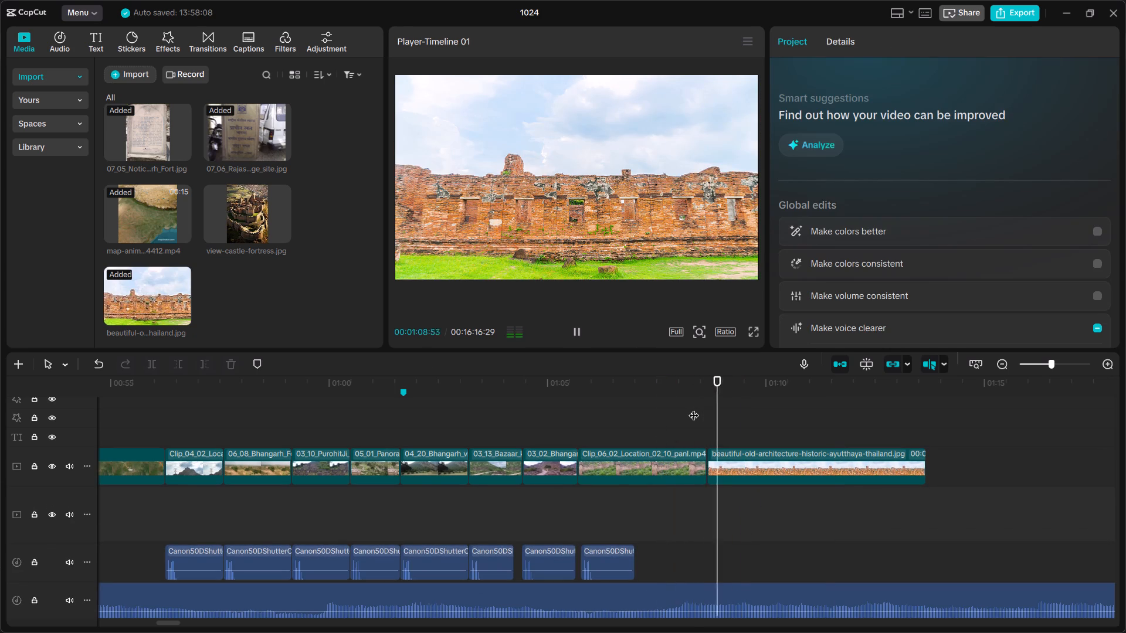
{"action": "key", "text": "space"}
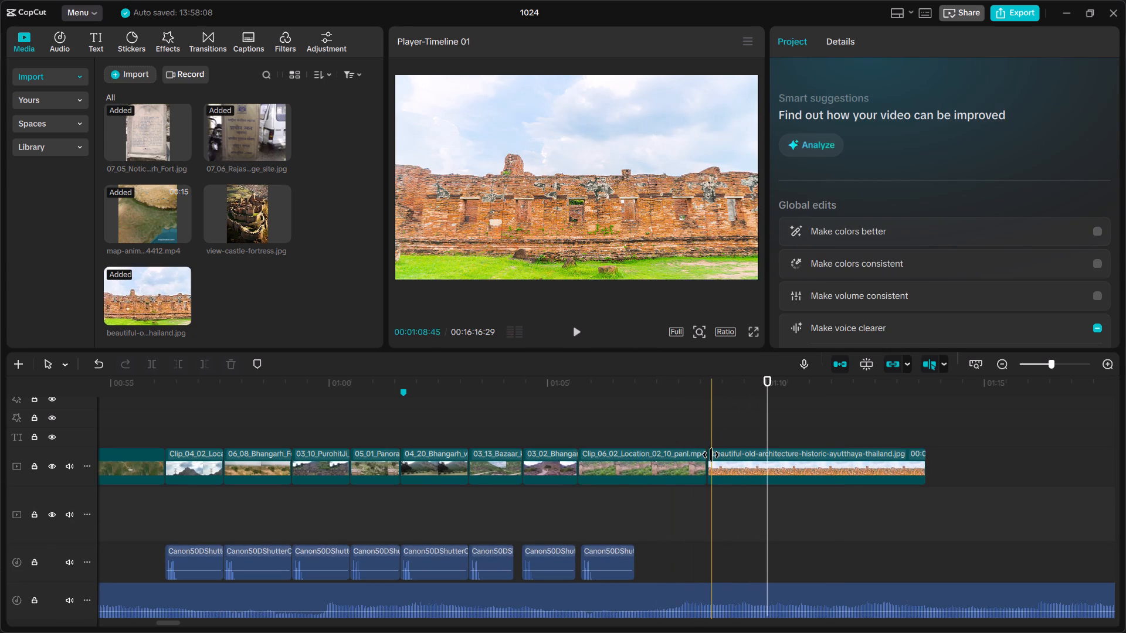
{"action": "left_click", "coordinate": [711, 455]}
{"action": "key", "text": "space"}
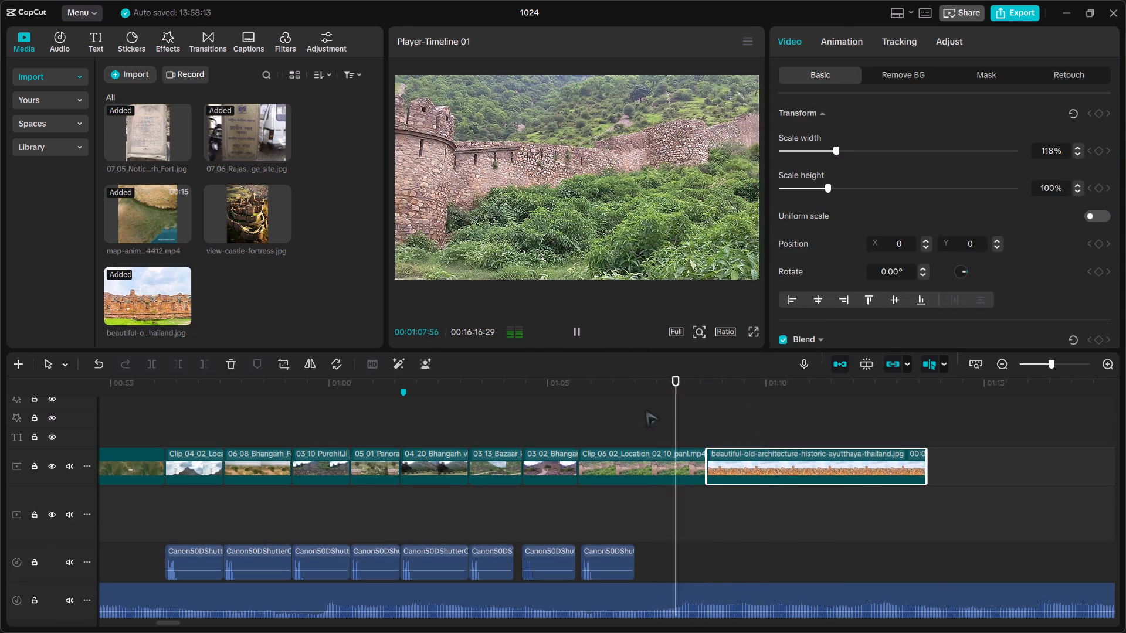
{"action": "left_click", "coordinate": [645, 405]}
{"action": "left_click", "coordinate": [645, 392]}
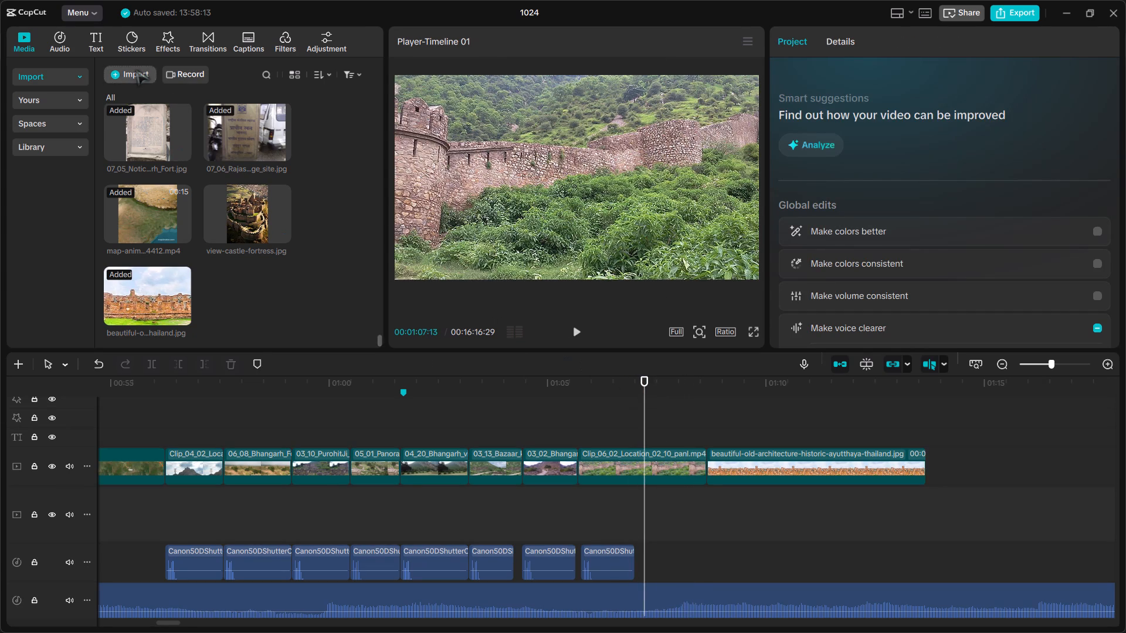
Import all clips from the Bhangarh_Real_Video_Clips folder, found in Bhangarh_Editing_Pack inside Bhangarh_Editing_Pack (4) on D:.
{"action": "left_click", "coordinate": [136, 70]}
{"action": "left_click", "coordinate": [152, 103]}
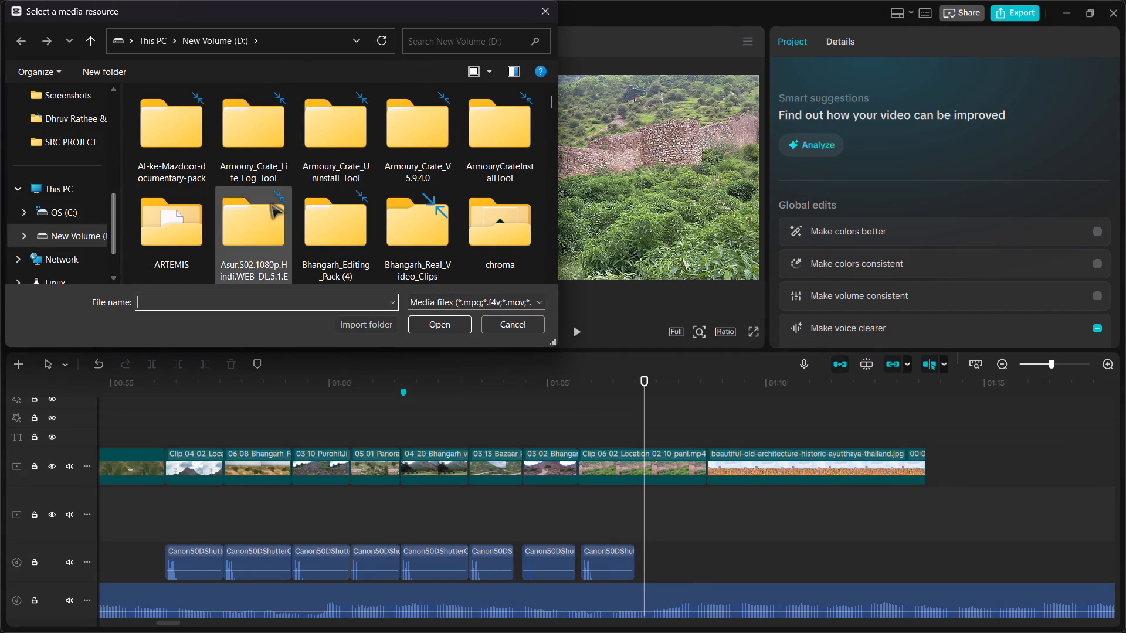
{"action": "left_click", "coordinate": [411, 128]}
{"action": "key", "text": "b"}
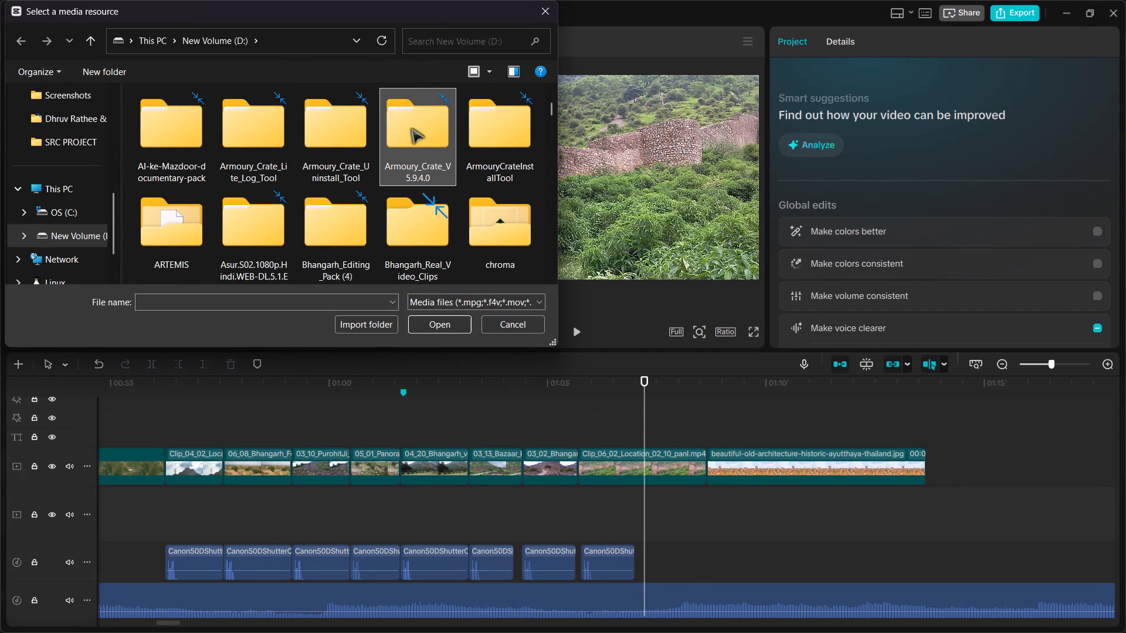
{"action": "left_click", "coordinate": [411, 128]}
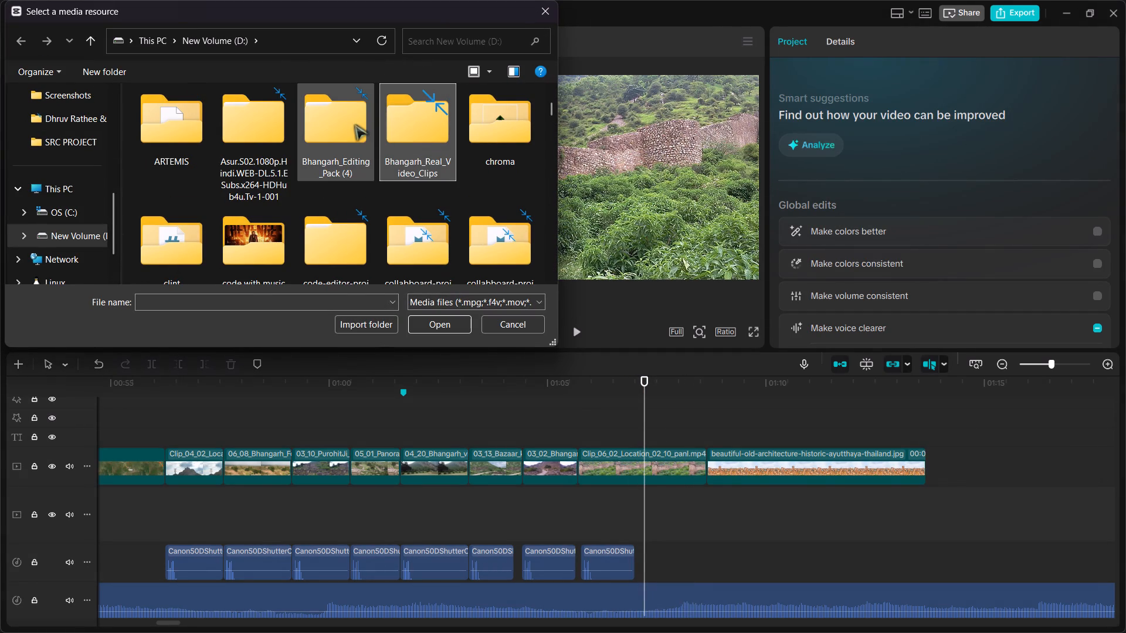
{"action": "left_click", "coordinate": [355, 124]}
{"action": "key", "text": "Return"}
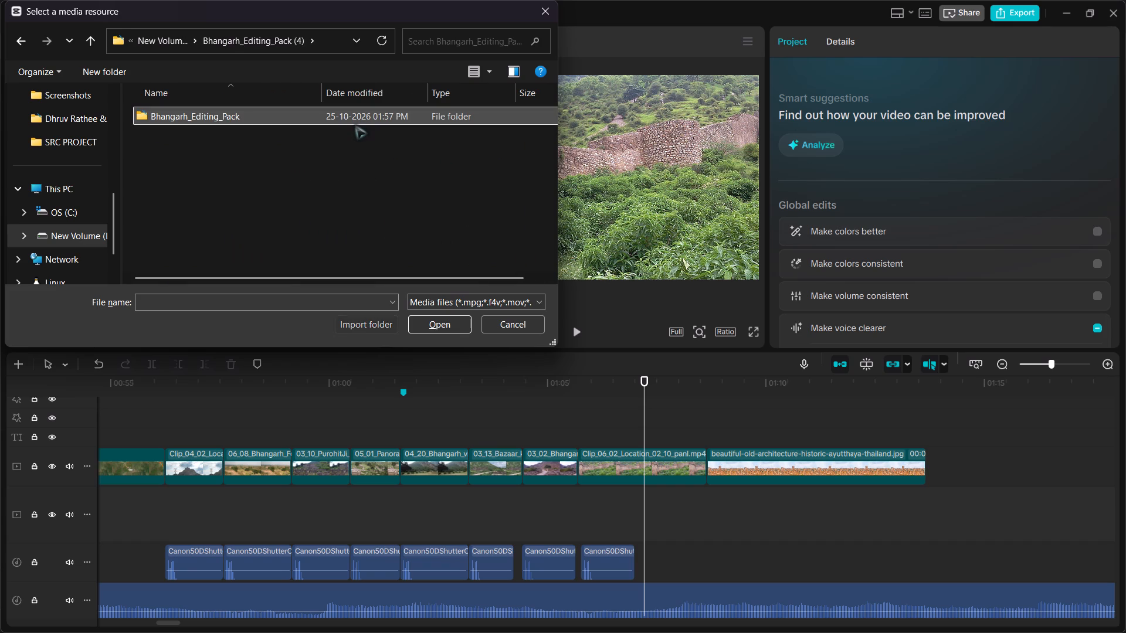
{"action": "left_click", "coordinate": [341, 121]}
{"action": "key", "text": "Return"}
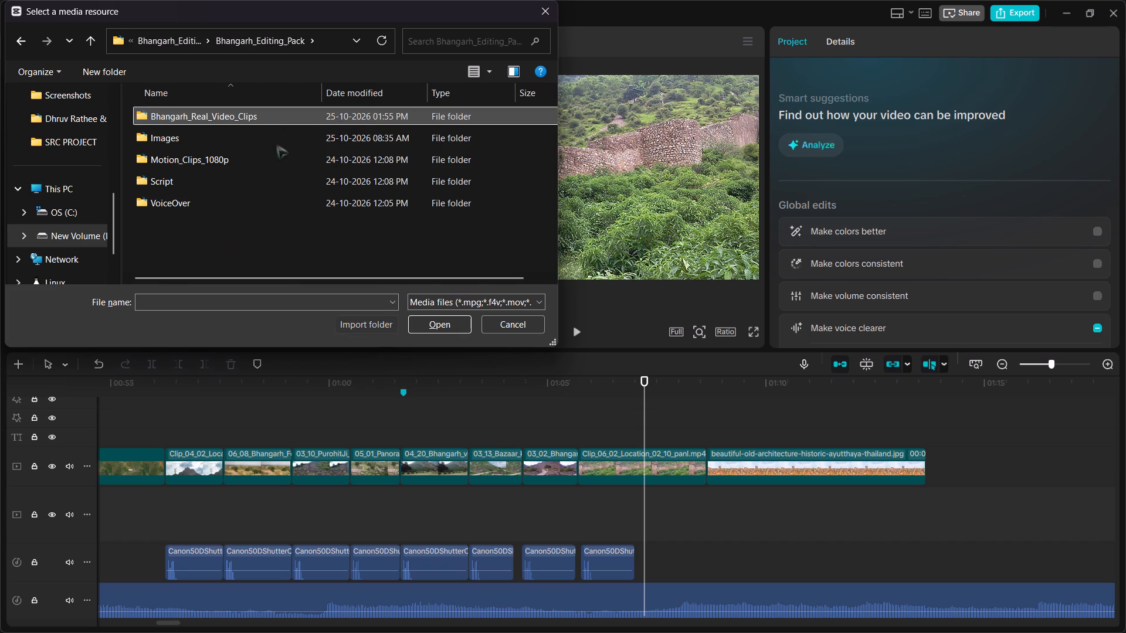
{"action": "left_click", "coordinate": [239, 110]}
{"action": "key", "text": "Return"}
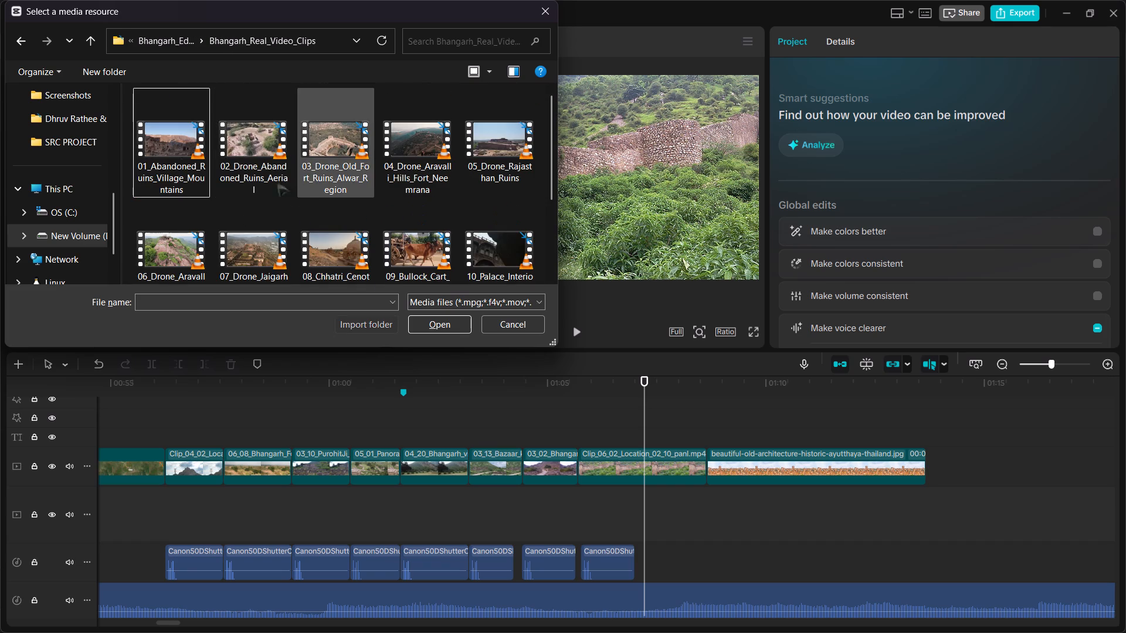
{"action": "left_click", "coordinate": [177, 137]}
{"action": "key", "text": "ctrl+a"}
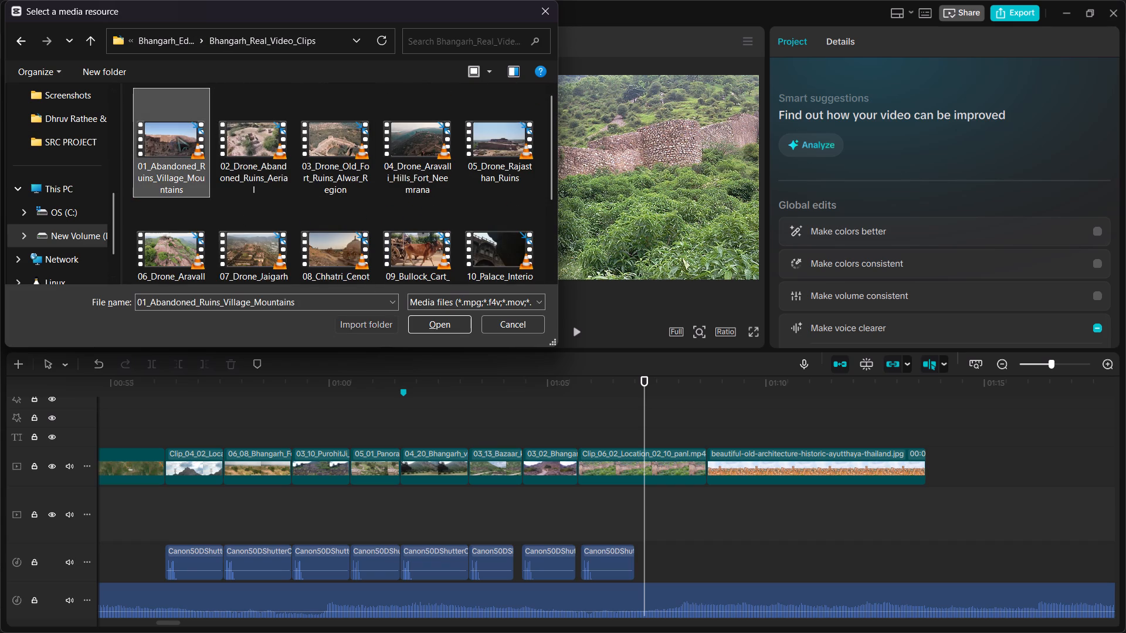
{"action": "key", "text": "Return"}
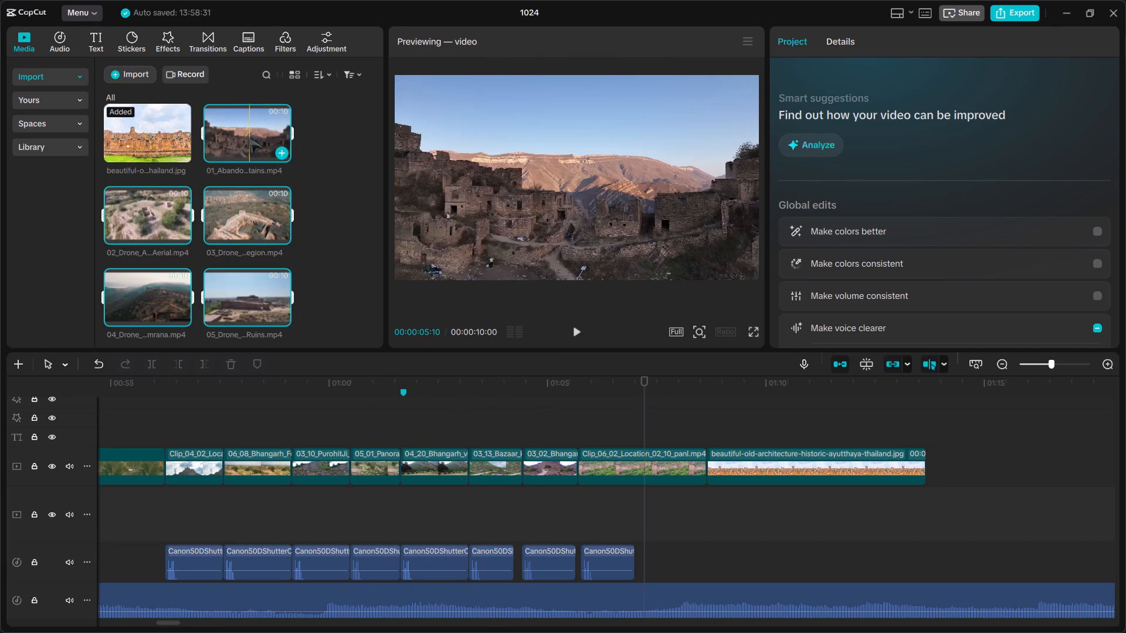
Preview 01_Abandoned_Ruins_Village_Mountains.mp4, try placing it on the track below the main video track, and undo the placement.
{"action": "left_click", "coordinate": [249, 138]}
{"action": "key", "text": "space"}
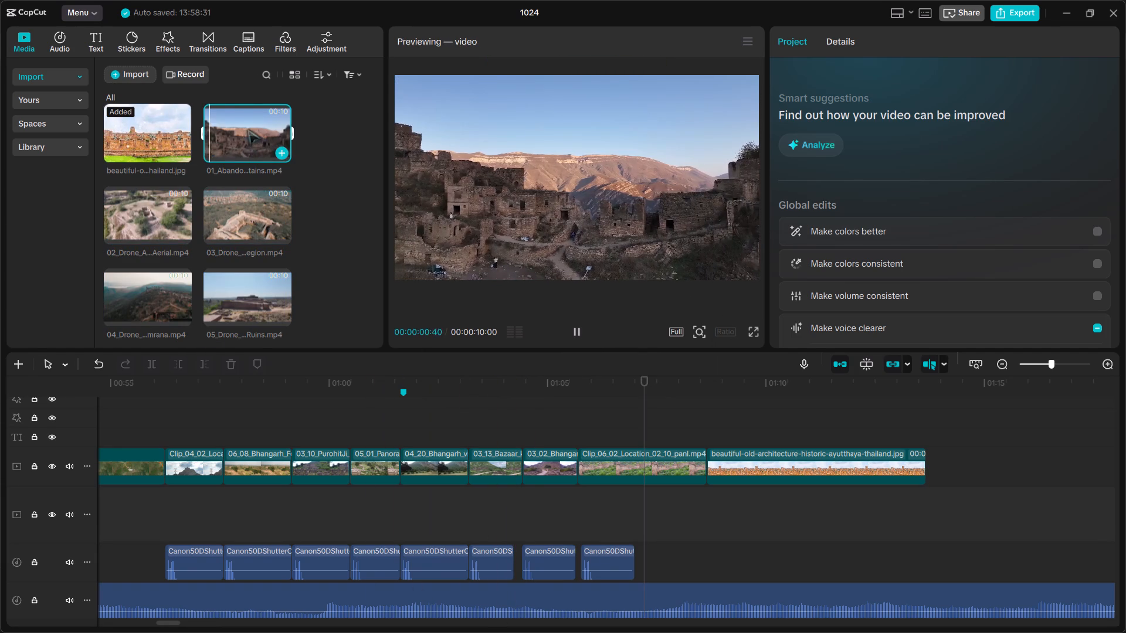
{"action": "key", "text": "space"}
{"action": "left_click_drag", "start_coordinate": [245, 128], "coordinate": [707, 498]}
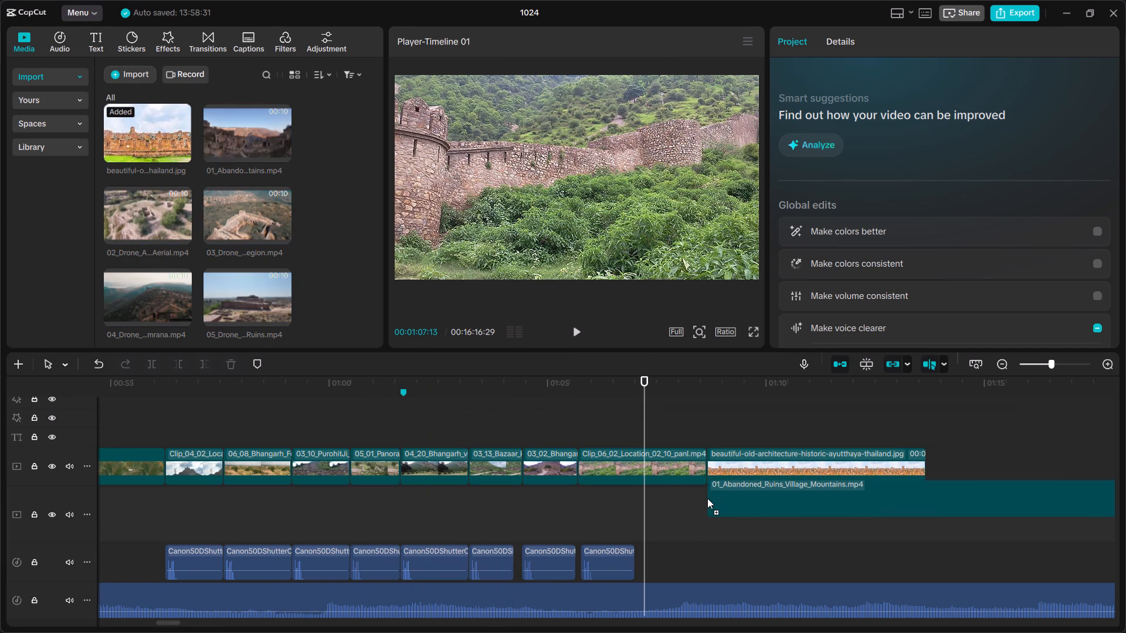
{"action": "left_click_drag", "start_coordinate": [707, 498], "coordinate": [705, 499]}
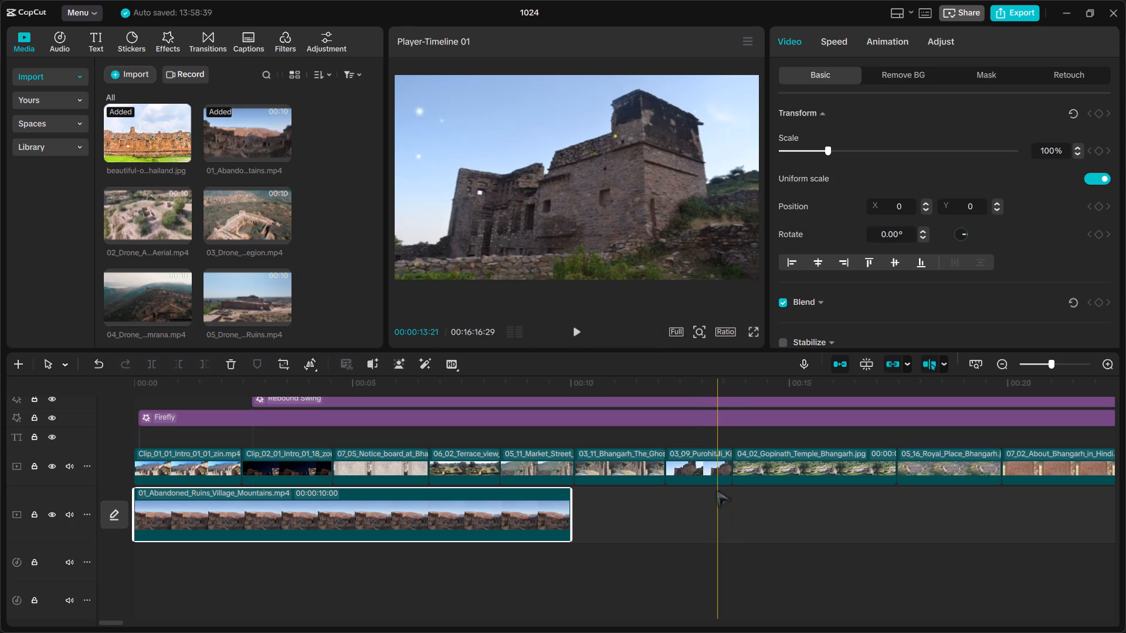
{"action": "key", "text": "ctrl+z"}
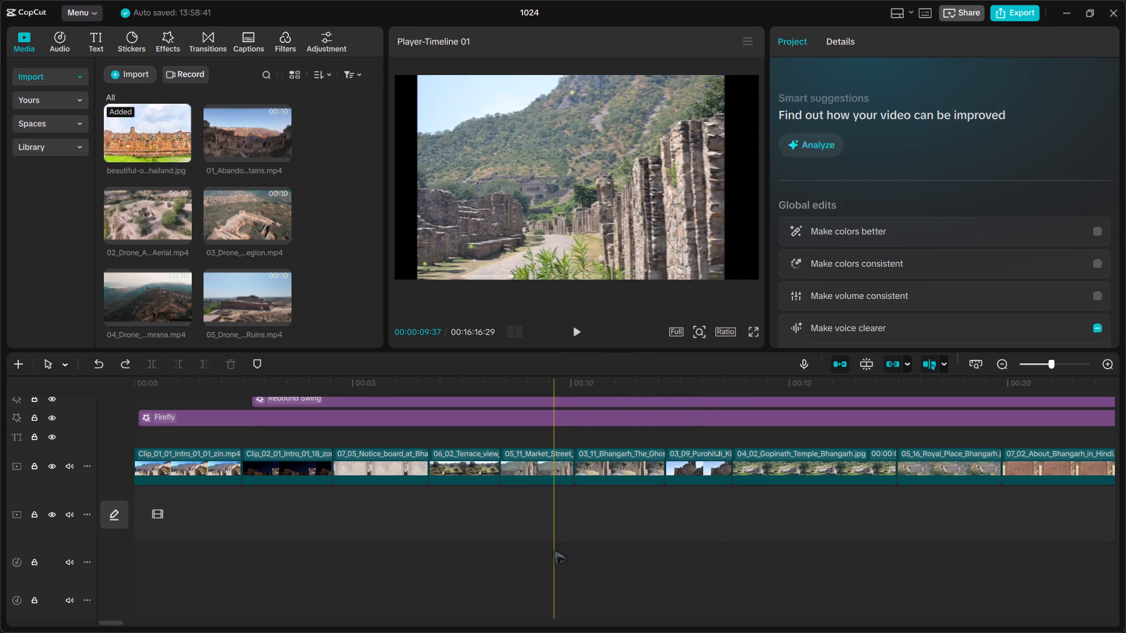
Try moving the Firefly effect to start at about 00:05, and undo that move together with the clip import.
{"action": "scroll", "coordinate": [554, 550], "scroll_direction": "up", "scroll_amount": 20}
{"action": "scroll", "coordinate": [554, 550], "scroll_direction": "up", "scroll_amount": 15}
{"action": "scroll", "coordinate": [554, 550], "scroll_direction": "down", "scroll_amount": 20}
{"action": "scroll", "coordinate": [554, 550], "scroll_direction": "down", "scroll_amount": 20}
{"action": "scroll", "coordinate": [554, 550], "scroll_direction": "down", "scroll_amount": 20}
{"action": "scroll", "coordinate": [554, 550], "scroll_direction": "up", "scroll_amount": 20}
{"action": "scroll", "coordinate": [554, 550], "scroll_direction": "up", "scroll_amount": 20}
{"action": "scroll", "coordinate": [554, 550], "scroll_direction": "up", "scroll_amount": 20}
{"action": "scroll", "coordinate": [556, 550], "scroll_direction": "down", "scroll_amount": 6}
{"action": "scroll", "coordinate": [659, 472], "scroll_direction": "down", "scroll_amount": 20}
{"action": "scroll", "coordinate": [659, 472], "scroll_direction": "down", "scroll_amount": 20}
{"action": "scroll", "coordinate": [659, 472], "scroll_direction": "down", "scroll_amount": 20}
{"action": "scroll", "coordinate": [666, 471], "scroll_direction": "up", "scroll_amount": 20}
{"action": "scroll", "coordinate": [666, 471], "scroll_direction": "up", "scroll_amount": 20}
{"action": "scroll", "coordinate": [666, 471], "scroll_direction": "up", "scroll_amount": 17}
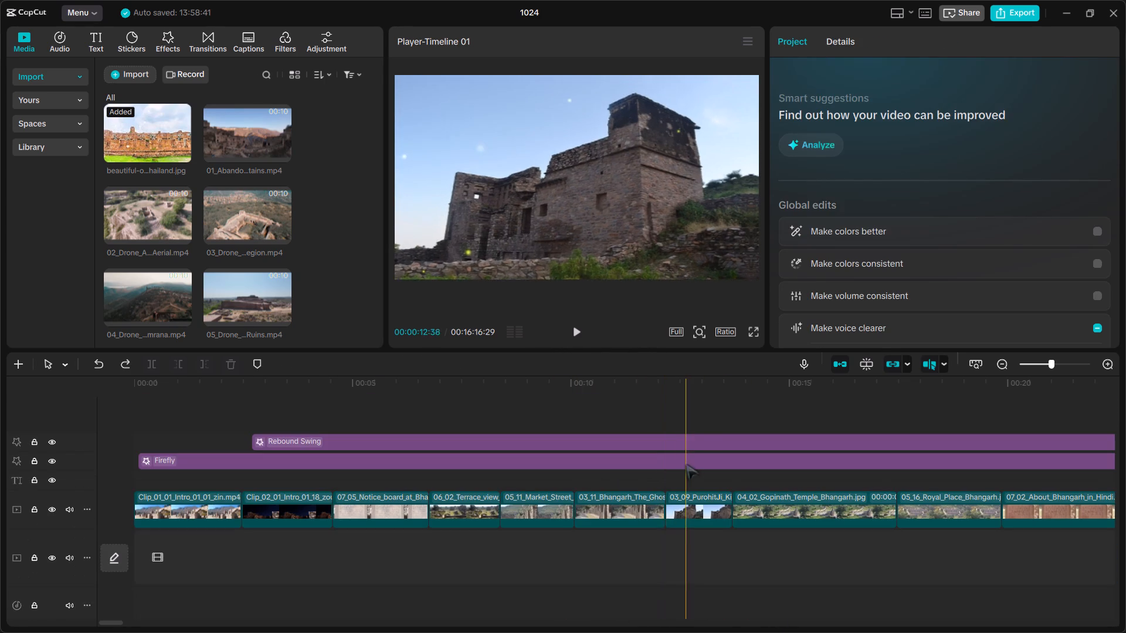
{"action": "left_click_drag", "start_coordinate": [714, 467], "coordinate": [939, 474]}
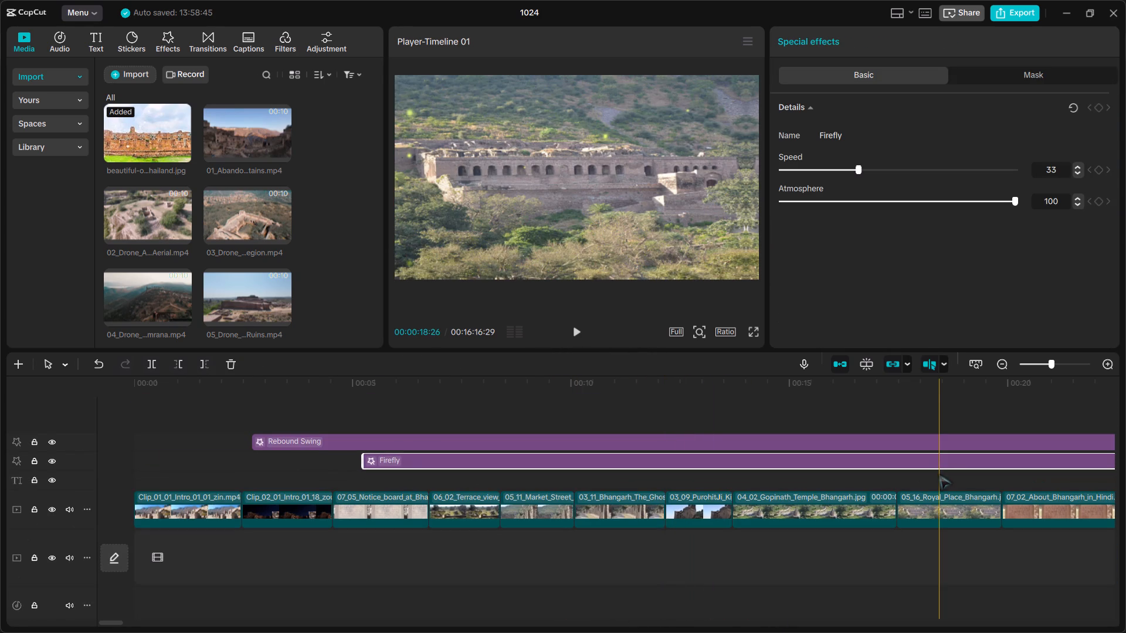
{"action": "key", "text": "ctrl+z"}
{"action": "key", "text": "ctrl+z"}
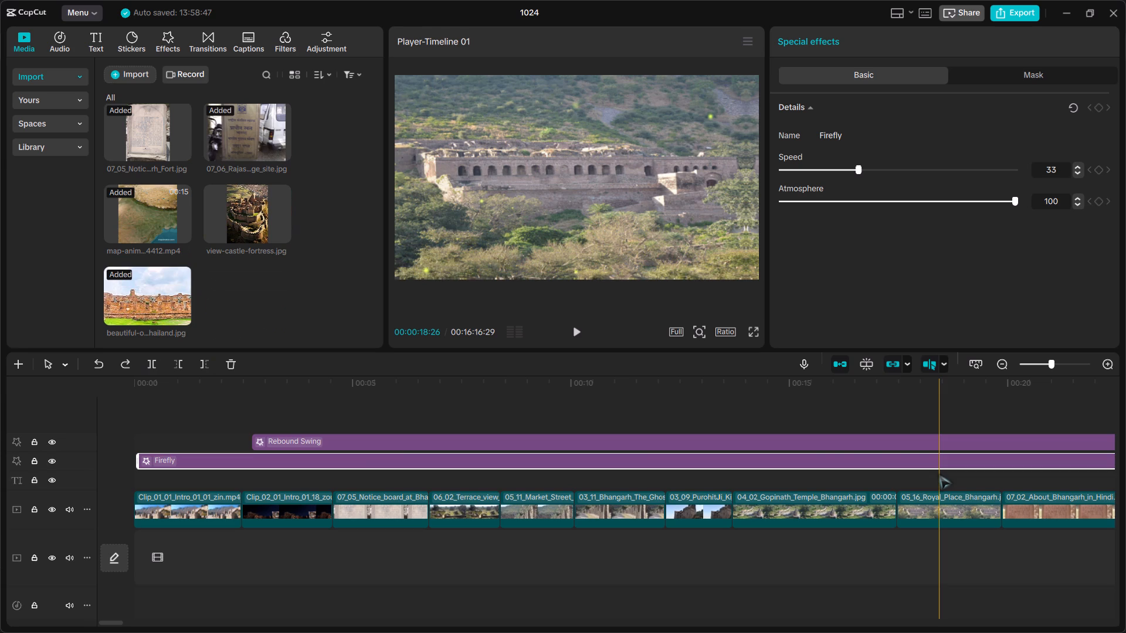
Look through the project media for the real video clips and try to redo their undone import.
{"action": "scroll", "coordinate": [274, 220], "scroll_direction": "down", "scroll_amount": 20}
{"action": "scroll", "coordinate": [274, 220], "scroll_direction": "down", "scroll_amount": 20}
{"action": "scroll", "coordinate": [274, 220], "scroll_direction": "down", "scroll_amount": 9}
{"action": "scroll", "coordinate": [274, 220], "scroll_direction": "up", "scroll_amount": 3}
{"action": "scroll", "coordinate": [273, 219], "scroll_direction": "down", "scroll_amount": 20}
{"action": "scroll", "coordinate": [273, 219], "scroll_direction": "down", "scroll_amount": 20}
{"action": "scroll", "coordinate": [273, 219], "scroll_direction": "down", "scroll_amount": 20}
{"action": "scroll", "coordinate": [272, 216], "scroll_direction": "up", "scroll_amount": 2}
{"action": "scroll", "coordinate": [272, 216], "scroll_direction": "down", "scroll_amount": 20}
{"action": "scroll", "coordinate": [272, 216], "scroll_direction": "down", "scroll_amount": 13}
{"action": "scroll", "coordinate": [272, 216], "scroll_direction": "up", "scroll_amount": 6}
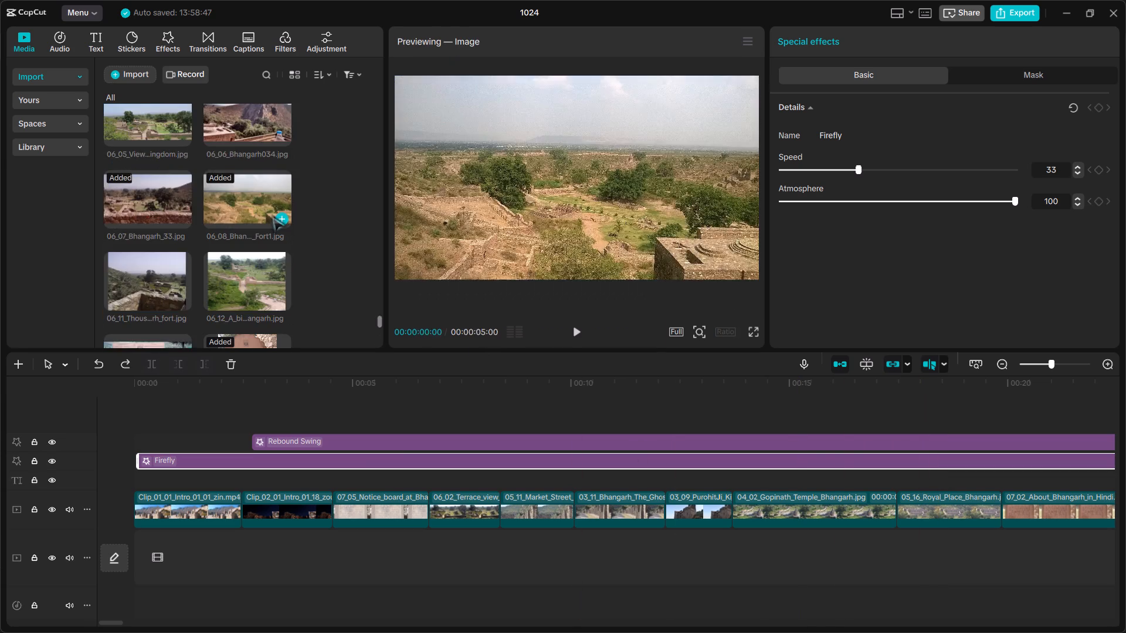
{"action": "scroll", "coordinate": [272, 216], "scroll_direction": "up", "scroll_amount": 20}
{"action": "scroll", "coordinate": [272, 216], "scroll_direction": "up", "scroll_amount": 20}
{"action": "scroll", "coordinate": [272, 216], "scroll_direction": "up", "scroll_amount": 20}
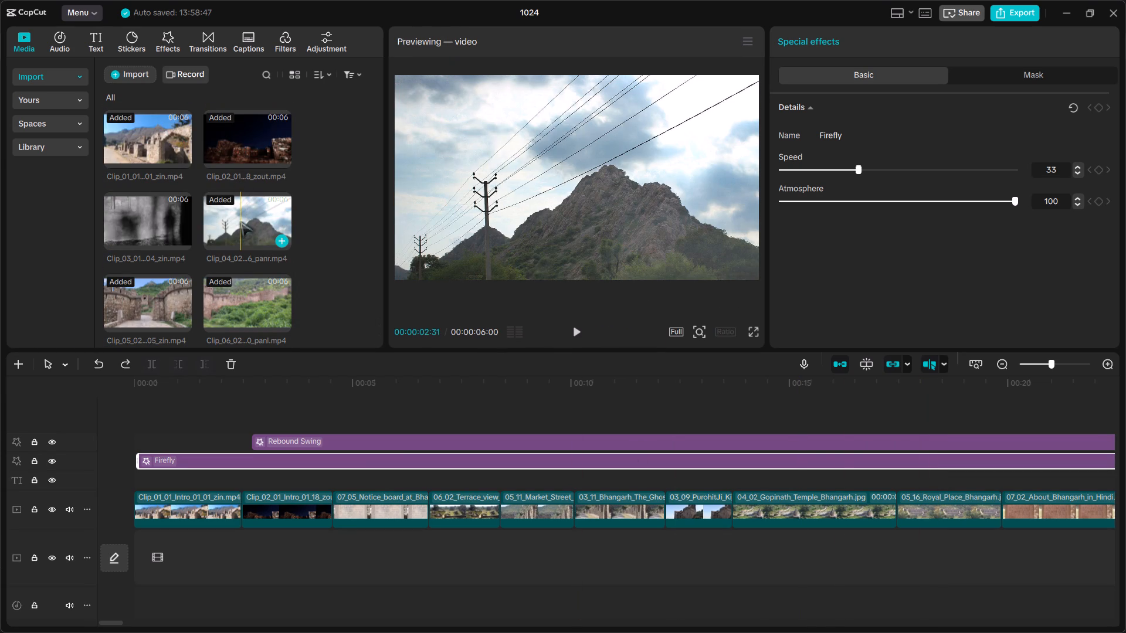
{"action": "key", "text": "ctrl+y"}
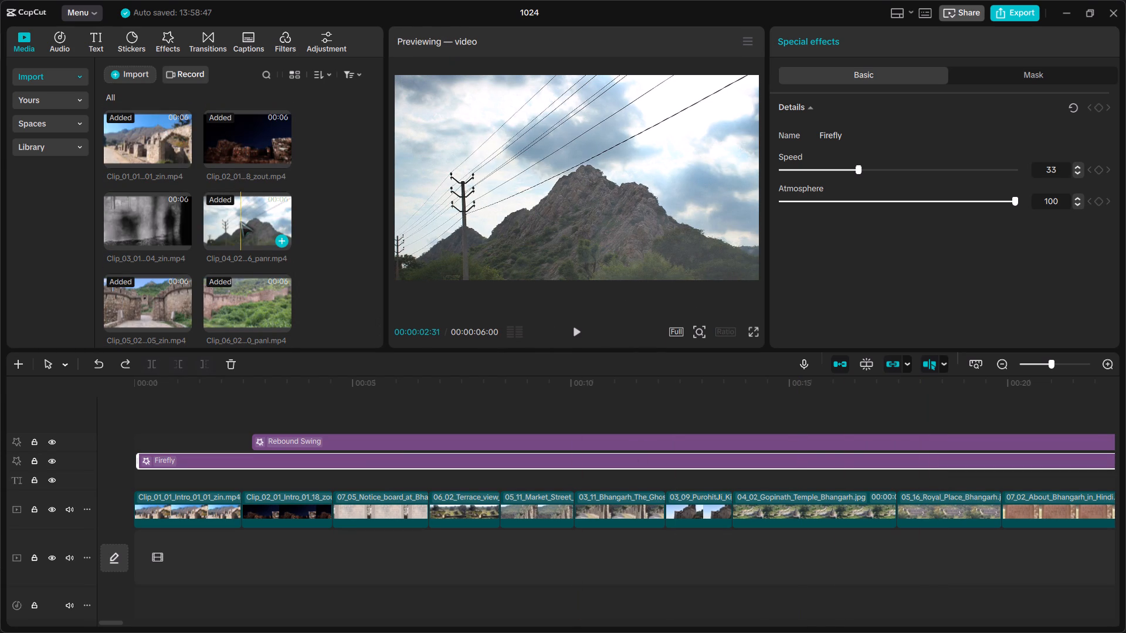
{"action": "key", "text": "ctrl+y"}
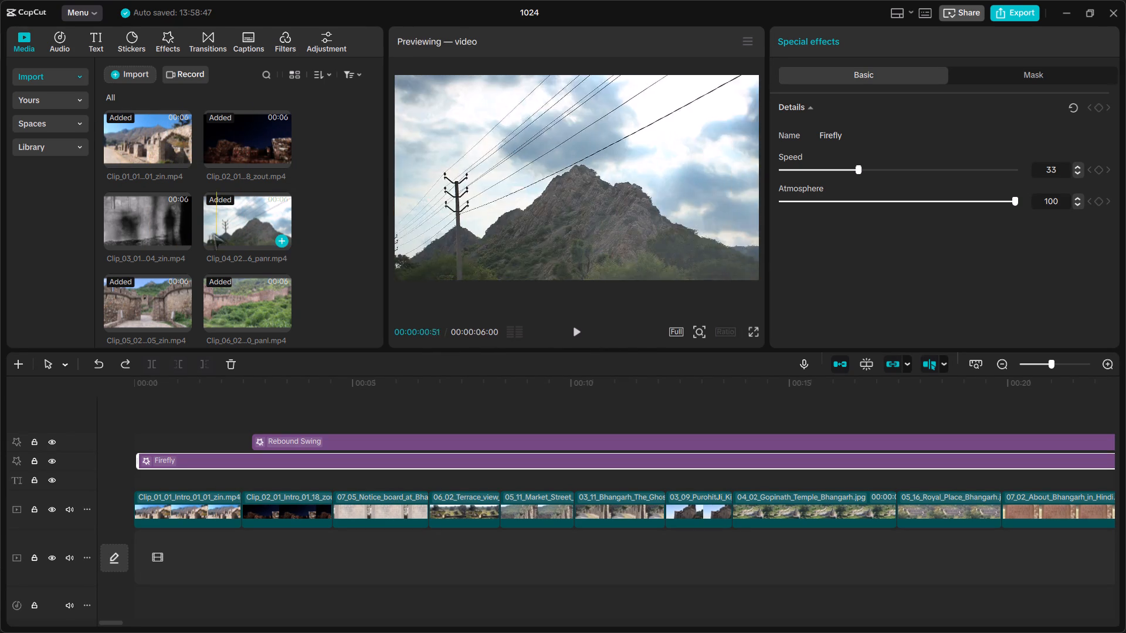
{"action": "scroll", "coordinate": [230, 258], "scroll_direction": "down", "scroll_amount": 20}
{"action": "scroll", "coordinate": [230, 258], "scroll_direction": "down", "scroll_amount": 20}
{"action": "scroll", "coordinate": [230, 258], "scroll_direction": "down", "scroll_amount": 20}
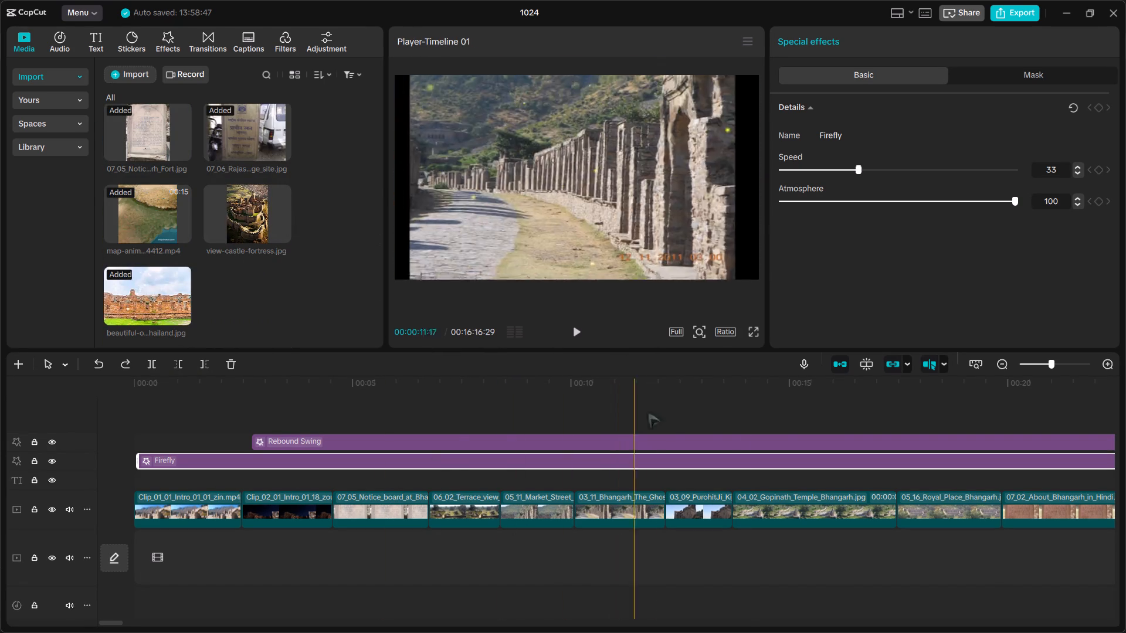
Import all the video clips from the Bhangarh_Real_Video_Clips folder into the project media again.
{"action": "left_click", "coordinate": [144, 74]}
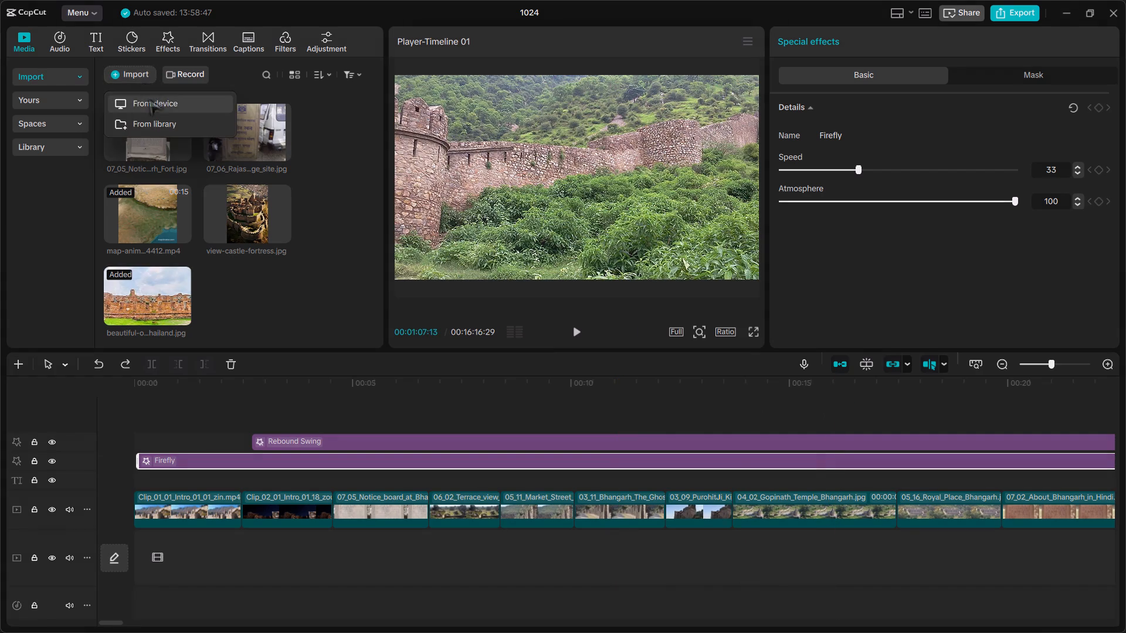
{"action": "left_click", "coordinate": [160, 98]}
{"action": "left_click", "coordinate": [164, 128]}
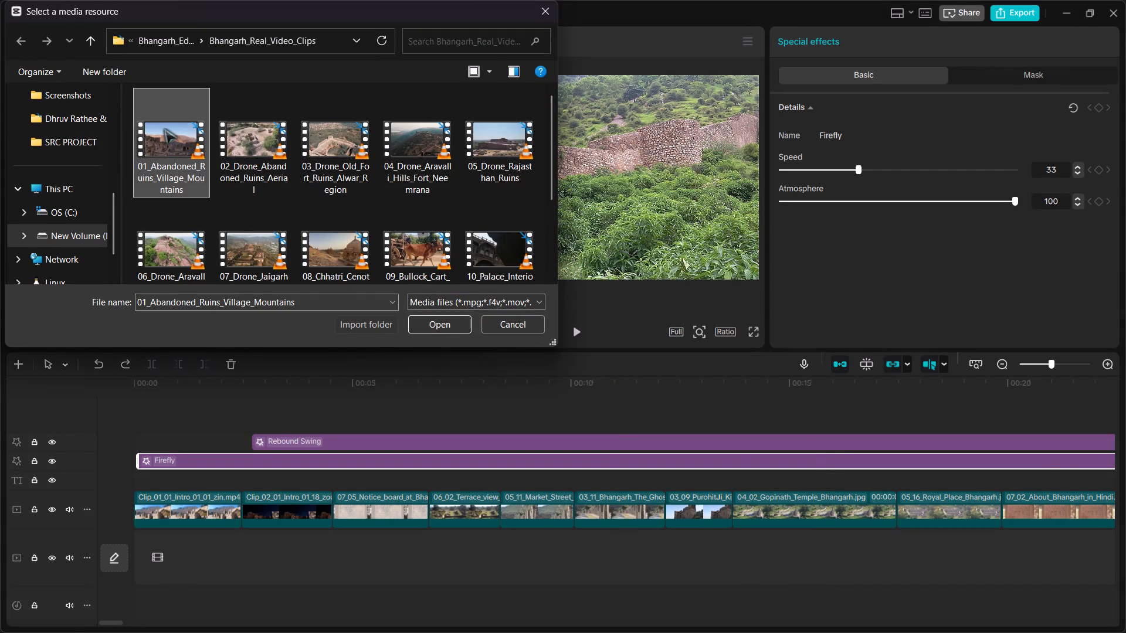
{"action": "key", "text": "ctrl+a"}
{"action": "key", "text": "Return"}
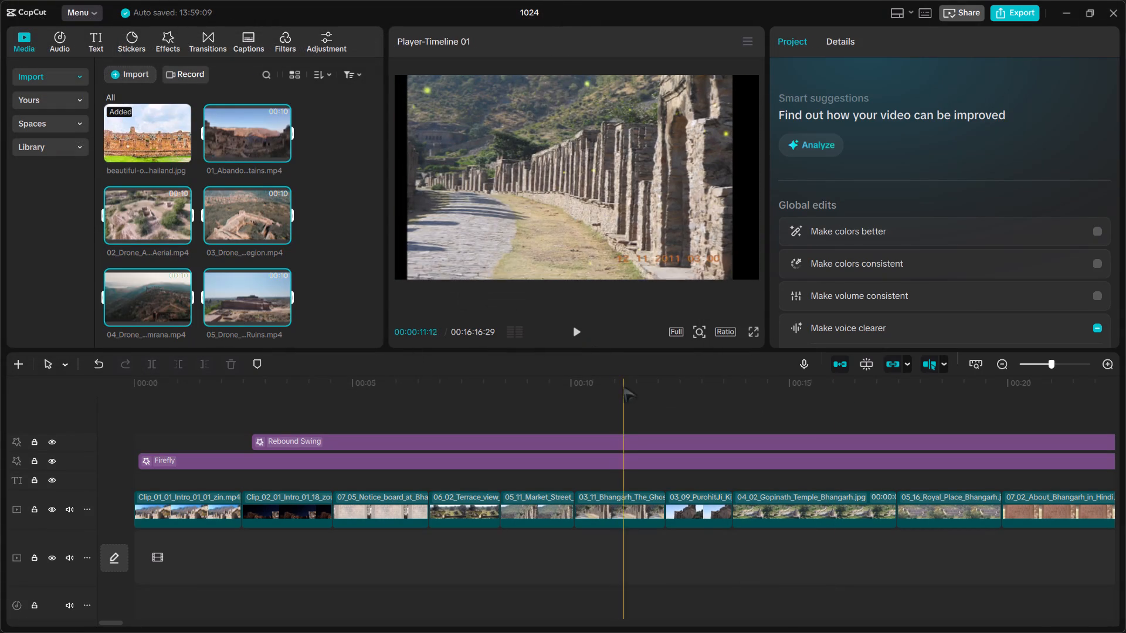
Delete the beautiful-old-architecture-historic-ayutthaya-thailand.jpg clip that follows Clip_06_02_Location_02_10_panl.mp4 on the main video track.
{"action": "left_click", "coordinate": [623, 387]}
{"action": "left_click_drag", "start_coordinate": [625, 384], "coordinate": [1125, 362]}
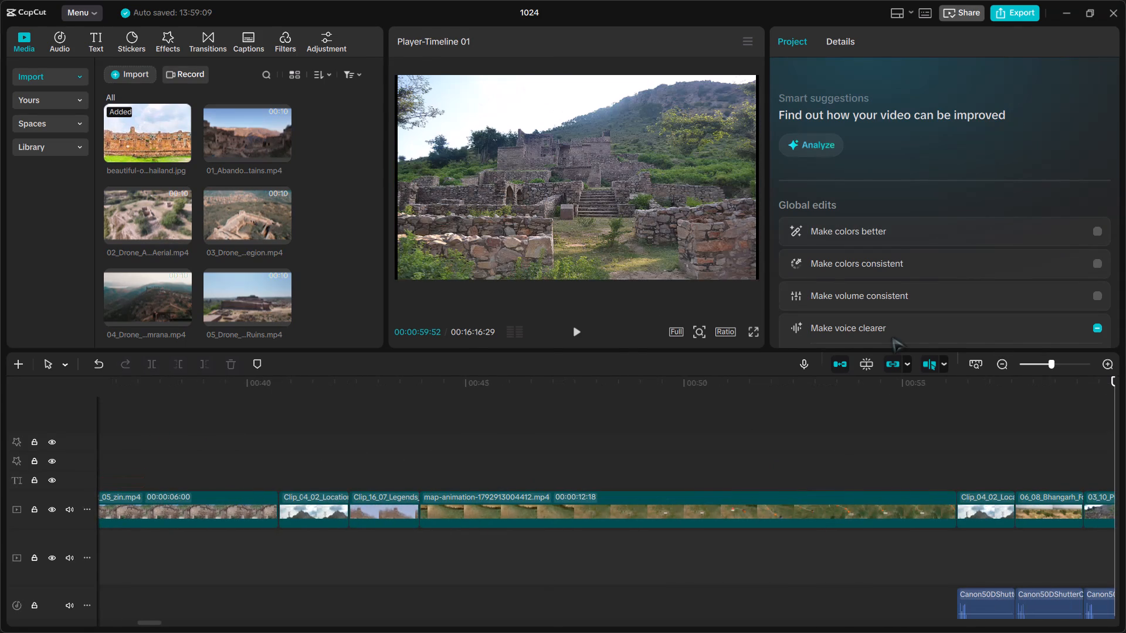
{"action": "scroll", "coordinate": [892, 337], "scroll_direction": "left", "scroll_amount": 8}
{"action": "scroll", "coordinate": [735, 441], "scroll_direction": "left", "scroll_amount": 8}
{"action": "scroll", "coordinate": [735, 441], "scroll_direction": "right", "scroll_amount": 7}
{"action": "scroll", "coordinate": [735, 441], "scroll_direction": "left", "scroll_amount": 1}
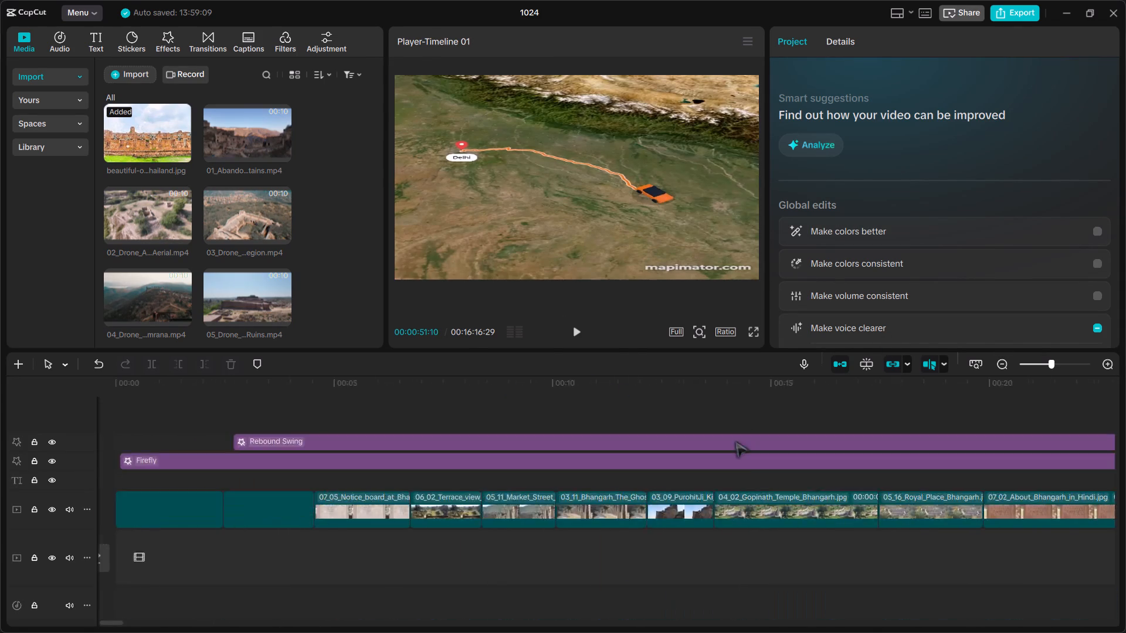
{"action": "scroll", "coordinate": [735, 441], "scroll_direction": "left", "scroll_amount": 1}
{"action": "scroll", "coordinate": [735, 441], "scroll_direction": "right", "scroll_amount": 3}
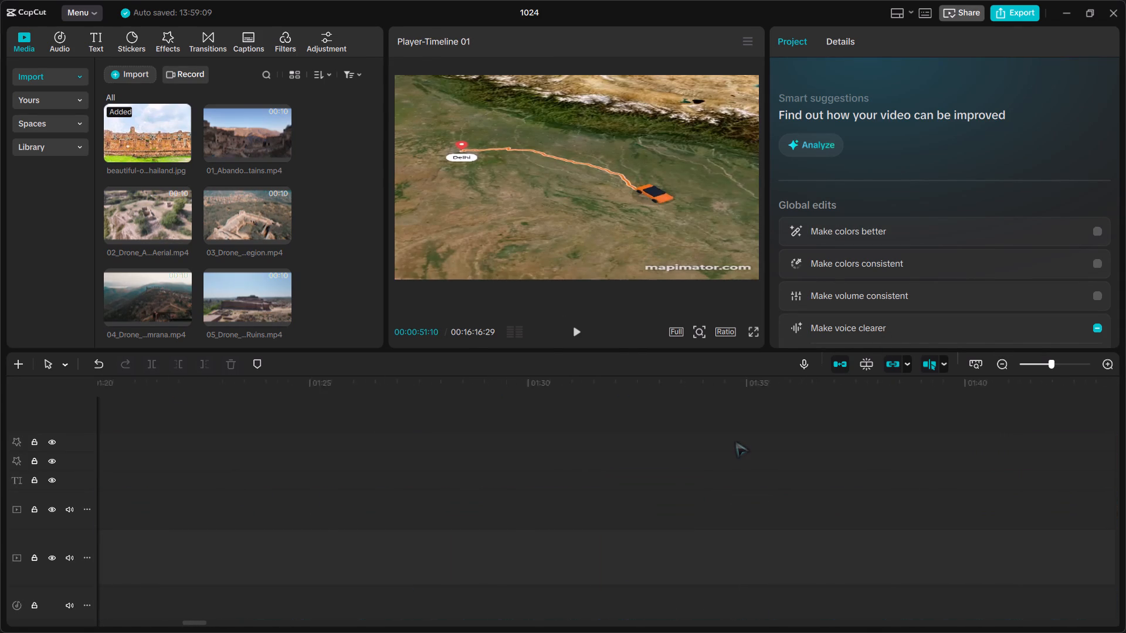
{"action": "scroll", "coordinate": [735, 441], "scroll_direction": "right", "scroll_amount": 3}
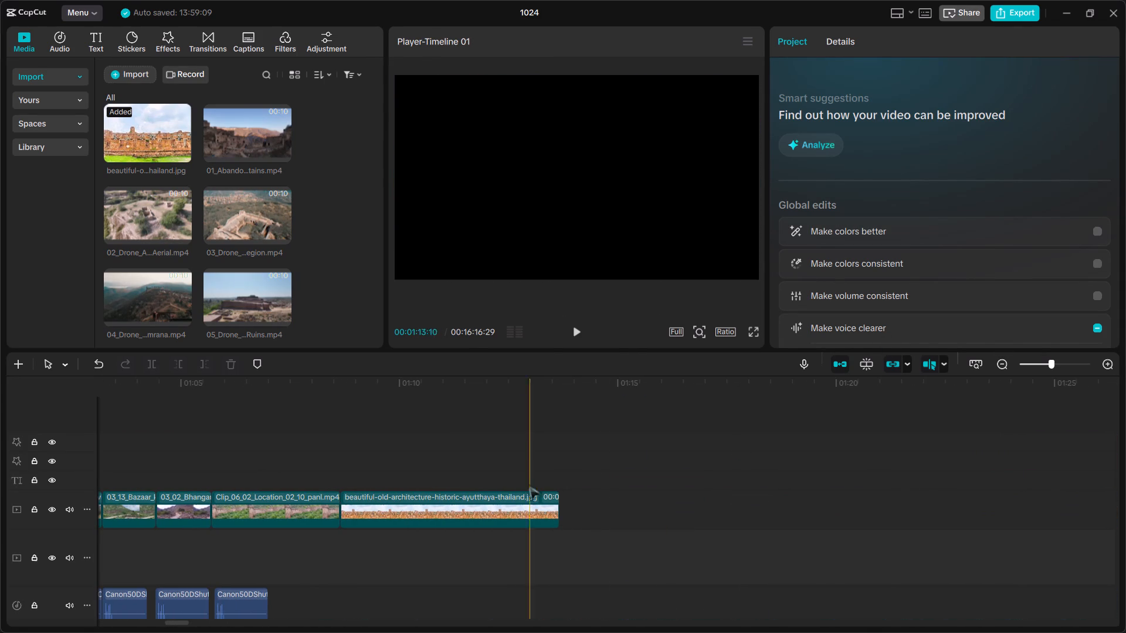
{"action": "left_click", "coordinate": [462, 505]}
{"action": "key", "text": "BackSpace"}
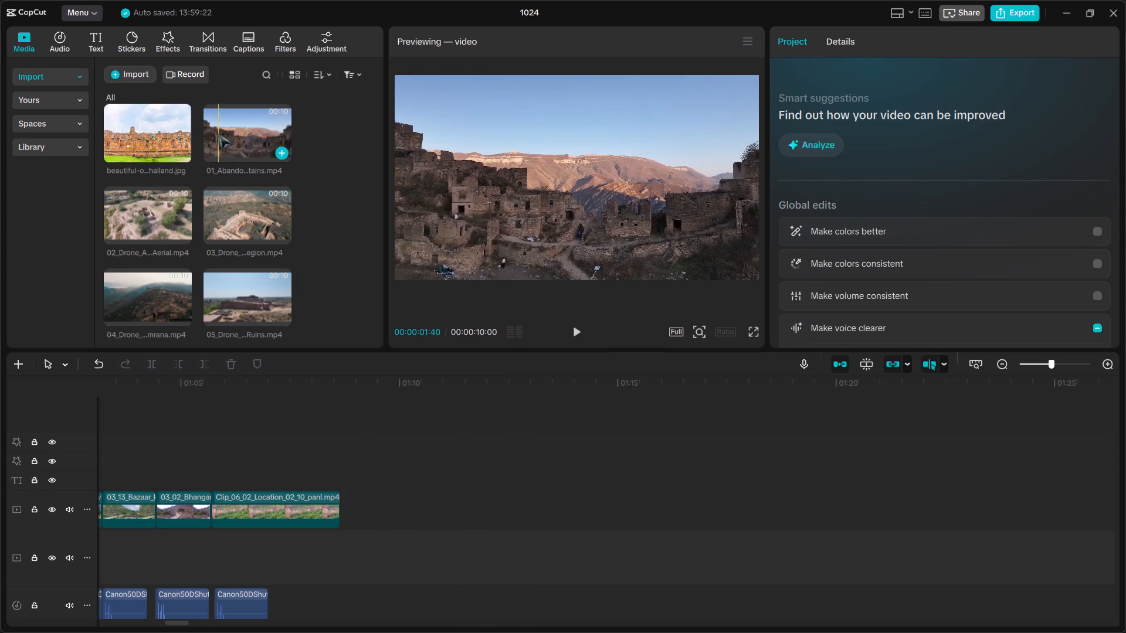
Add 01_Abandoned_Ruins_Village_Mountains.mp4 to the main video track directly after Clip_06_02_Location_02_10_panl.mp4.
{"action": "left_click", "coordinate": [225, 133]}
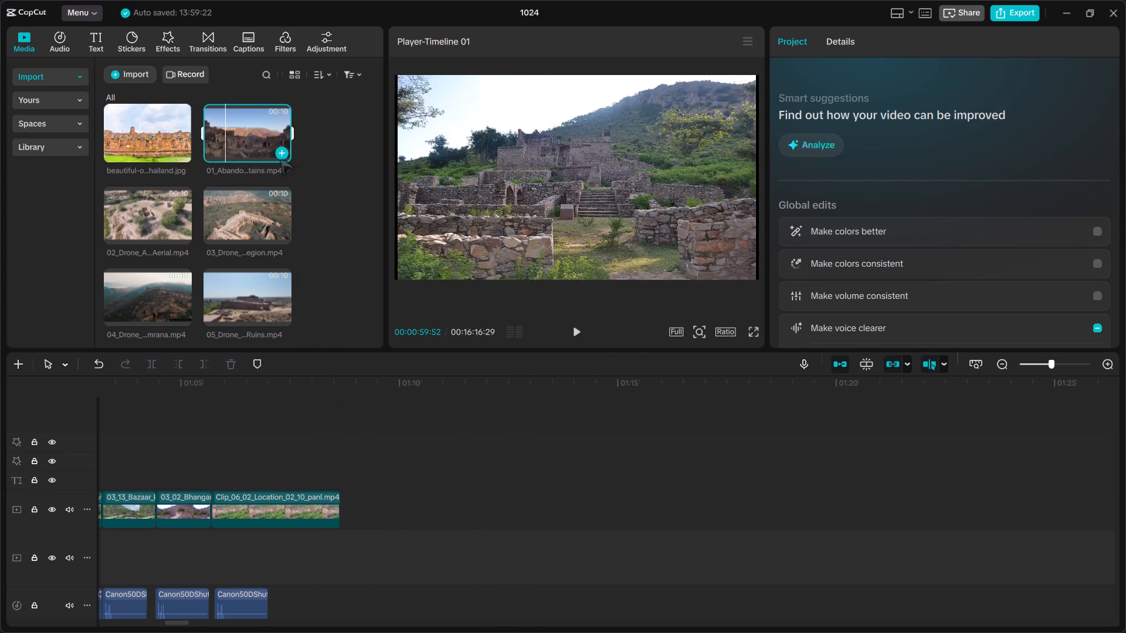
{"action": "left_click_drag", "start_coordinate": [249, 132], "coordinate": [364, 459]}
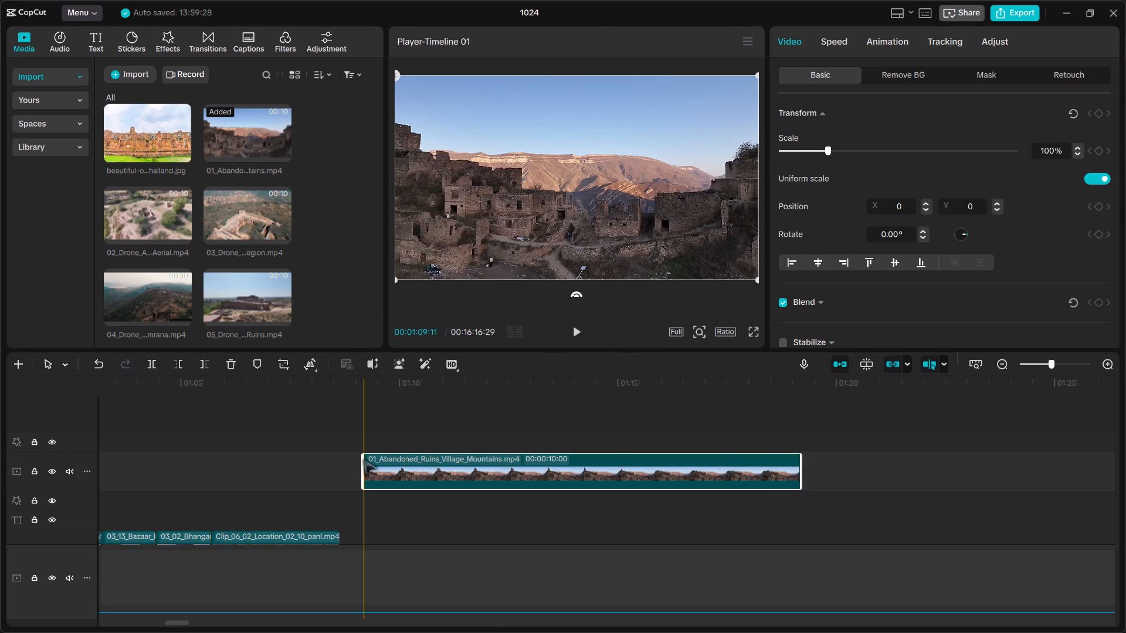
{"action": "scroll", "coordinate": [364, 459], "scroll_direction": "down", "scroll_amount": 1}
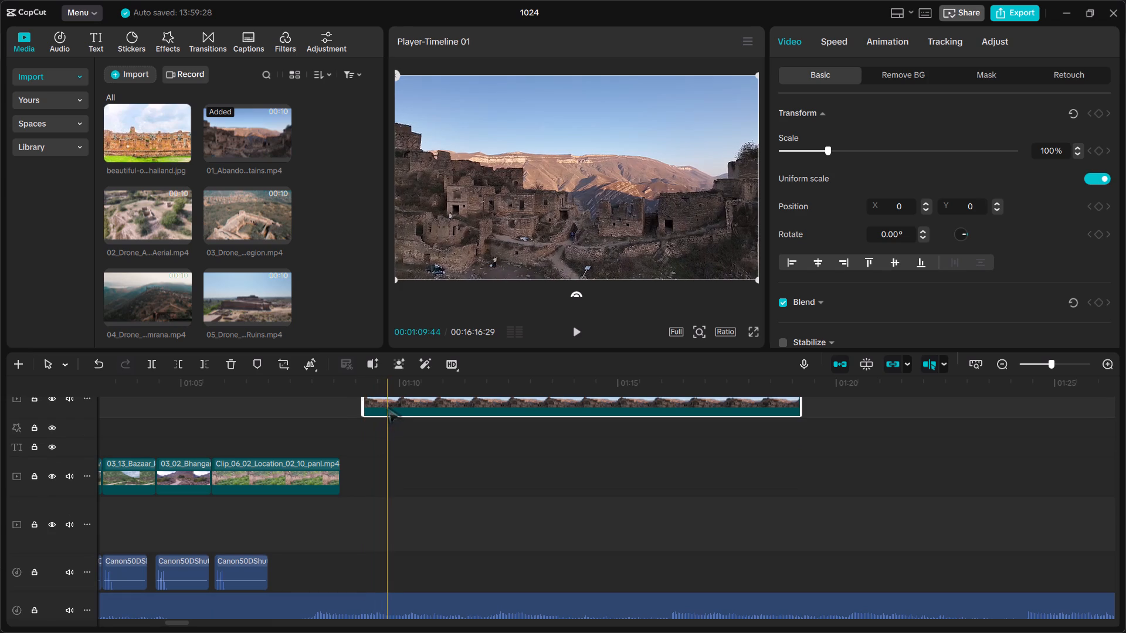
{"action": "left_click_drag", "start_coordinate": [388, 406], "coordinate": [367, 486]}
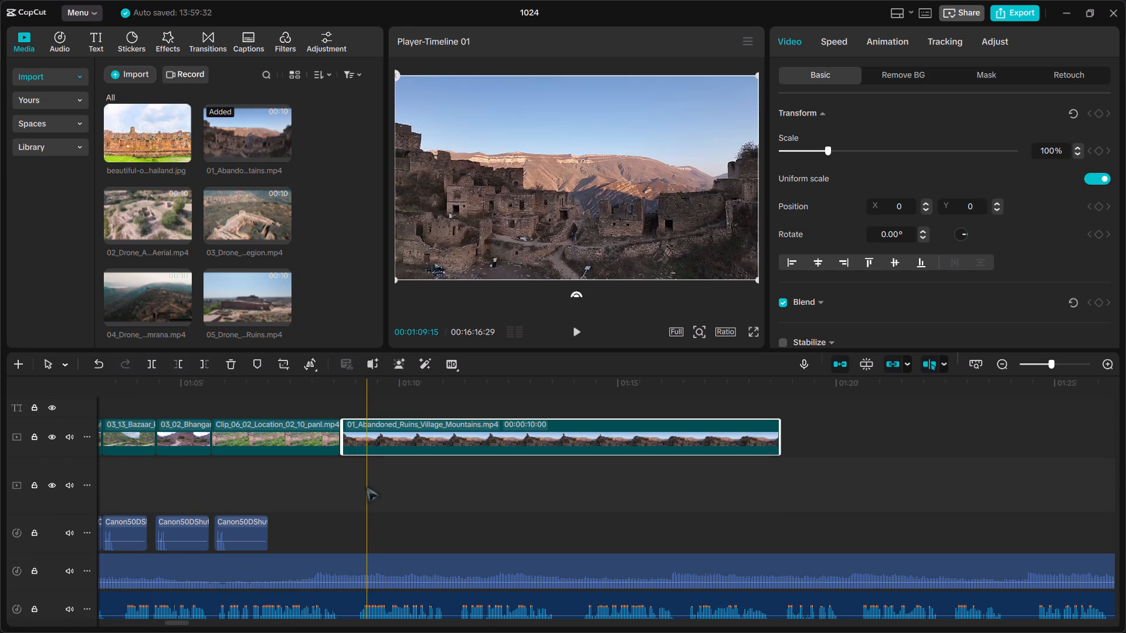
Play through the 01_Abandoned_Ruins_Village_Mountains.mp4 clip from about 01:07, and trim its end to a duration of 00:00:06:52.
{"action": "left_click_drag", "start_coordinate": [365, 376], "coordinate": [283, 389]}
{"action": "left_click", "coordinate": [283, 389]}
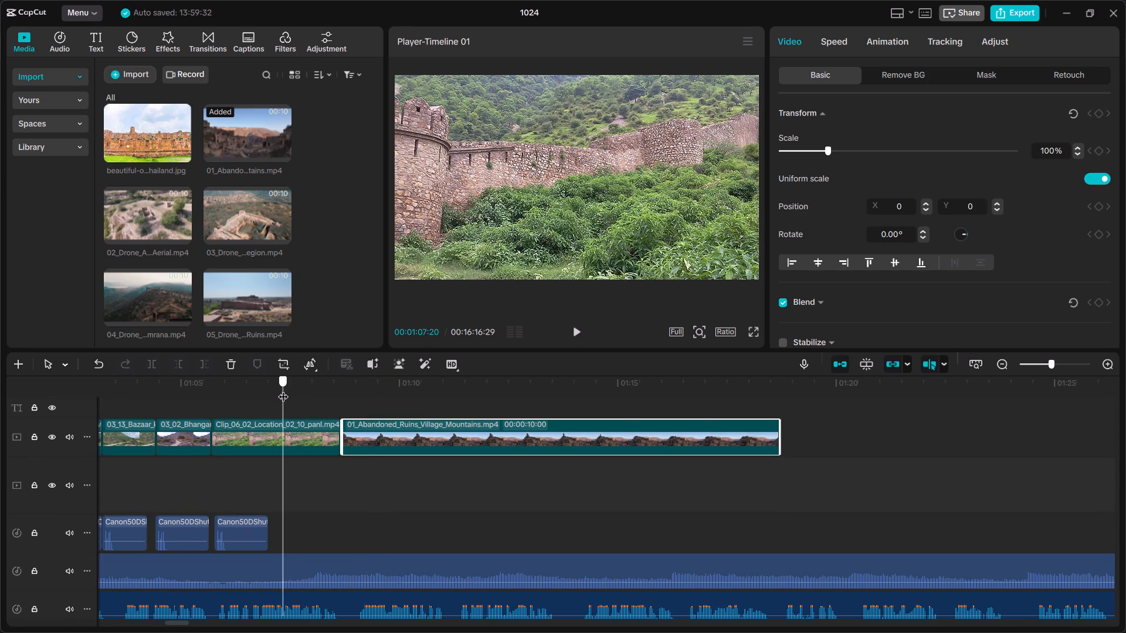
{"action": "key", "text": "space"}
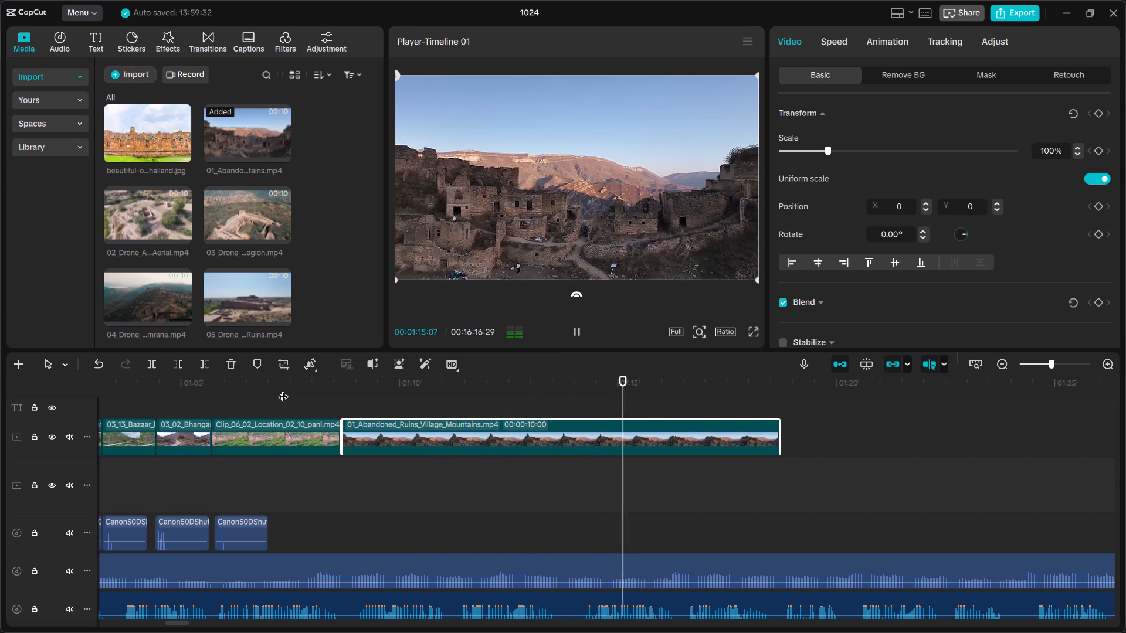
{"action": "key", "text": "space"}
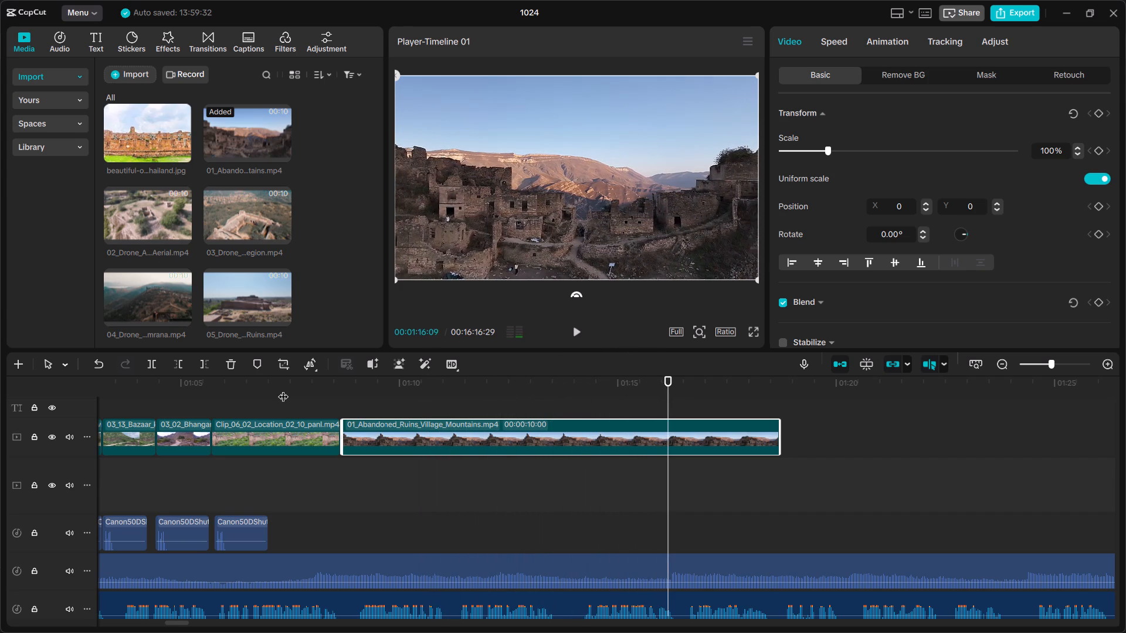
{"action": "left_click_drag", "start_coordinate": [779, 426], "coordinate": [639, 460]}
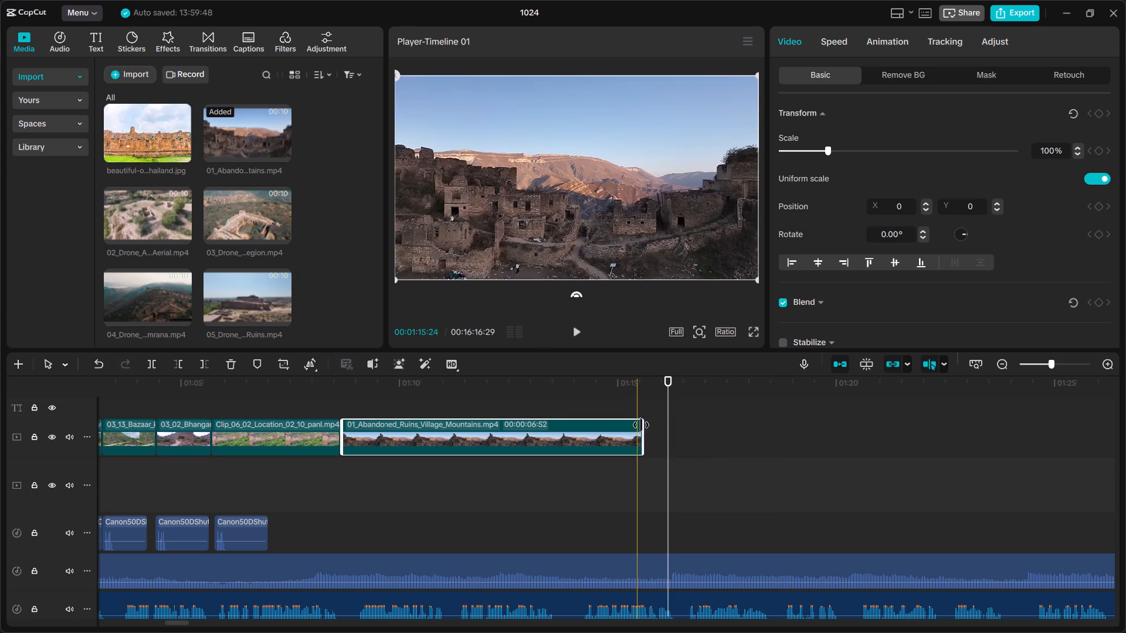
Play back the trimmed village ruins clip from about 01:10 and look through the project media for a clip to follow it.
{"action": "left_click", "coordinate": [419, 391]}
{"action": "key", "text": "space"}
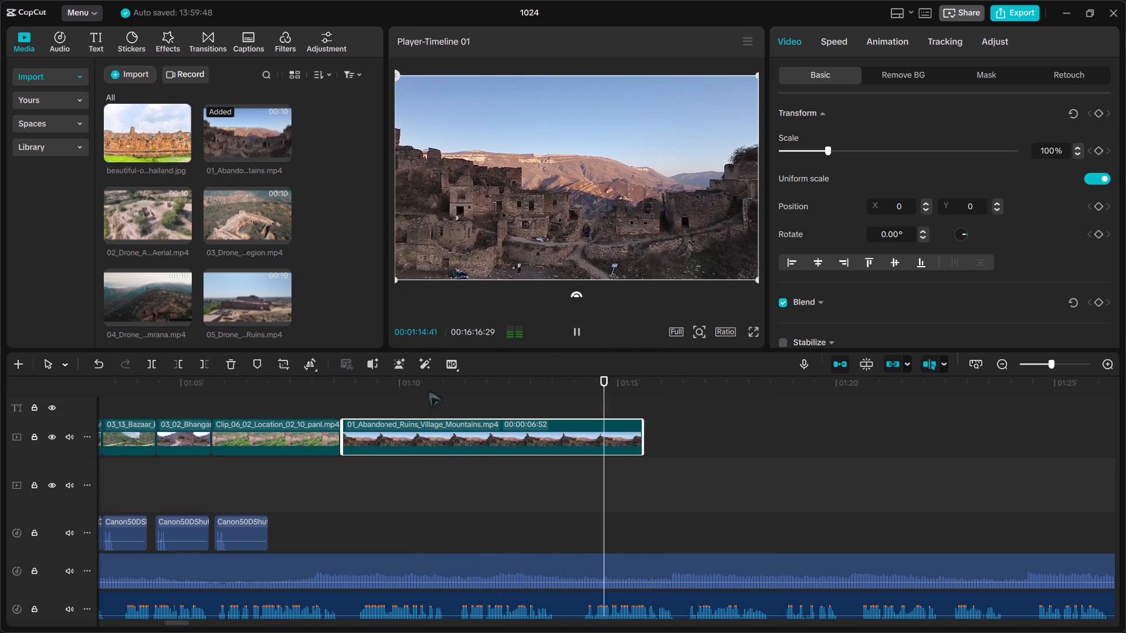
{"action": "key", "text": "space"}
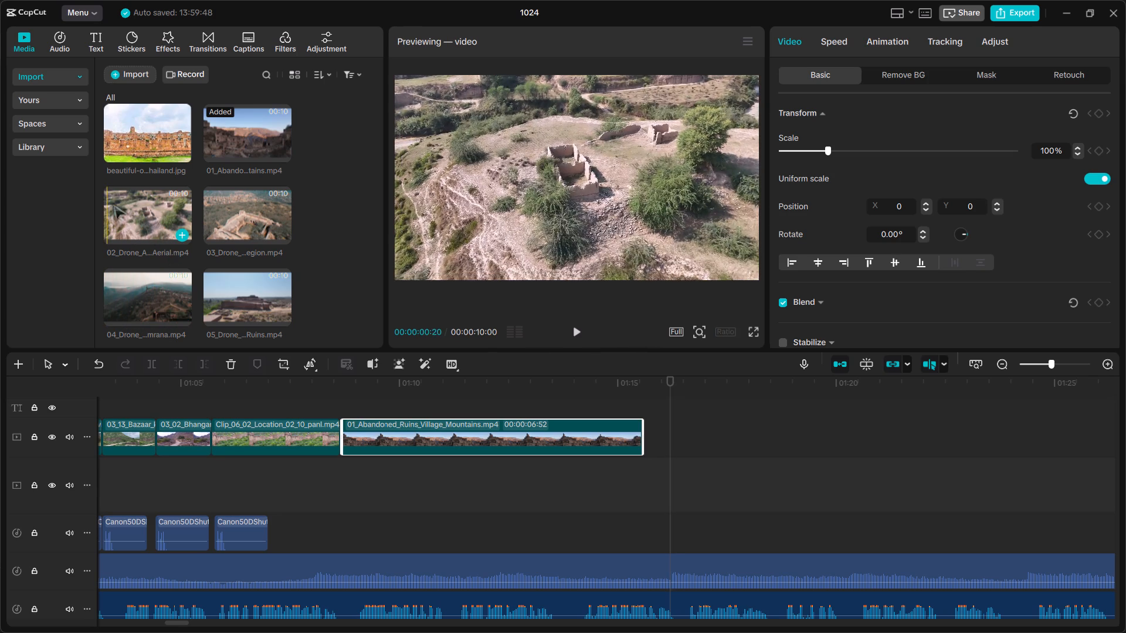
{"action": "scroll", "coordinate": [157, 242], "scroll_direction": "down", "scroll_amount": 4}
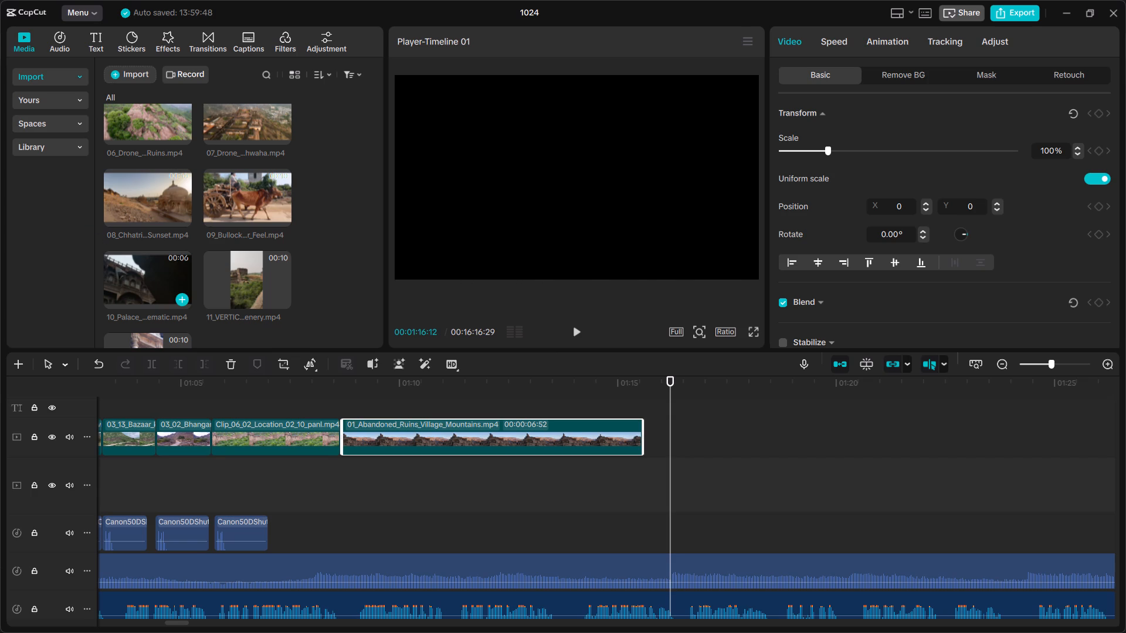
{"action": "scroll", "coordinate": [133, 271], "scroll_direction": "down", "scroll_amount": 2}
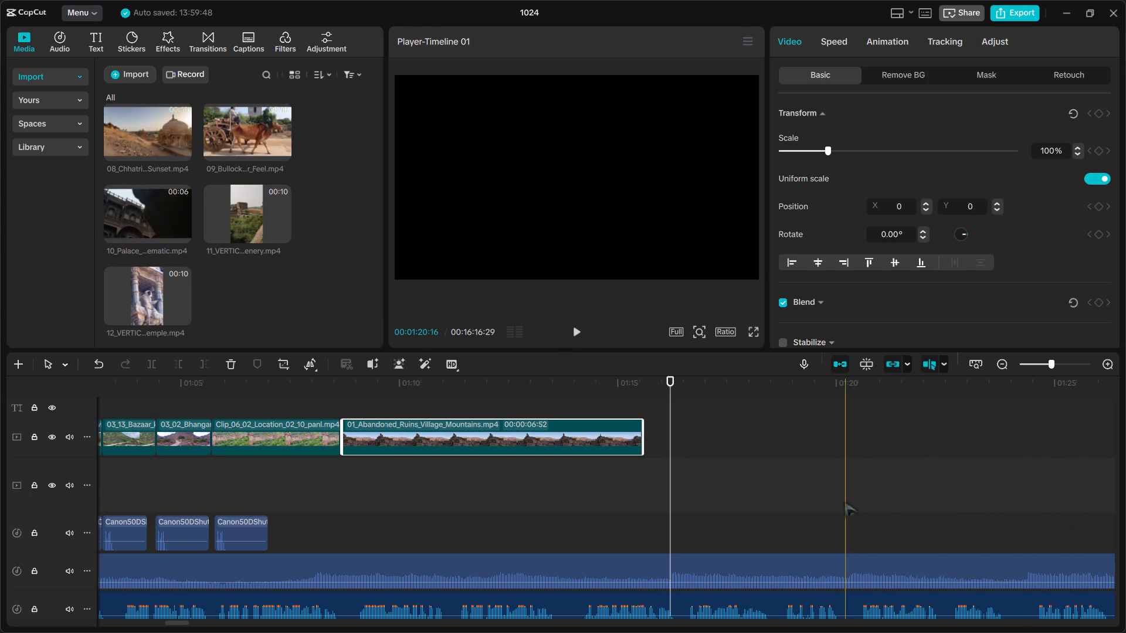
{"action": "scroll", "coordinate": [137, 189], "scroll_direction": "up", "scroll_amount": 2}
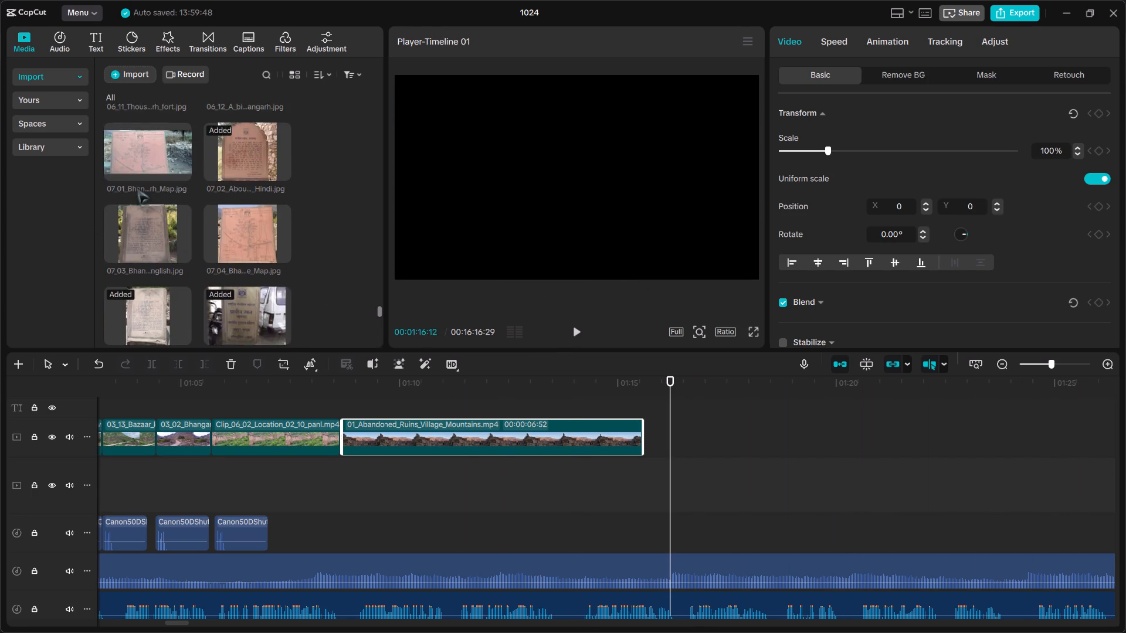
{"action": "scroll", "coordinate": [137, 189], "scroll_direction": "up", "scroll_amount": 5}
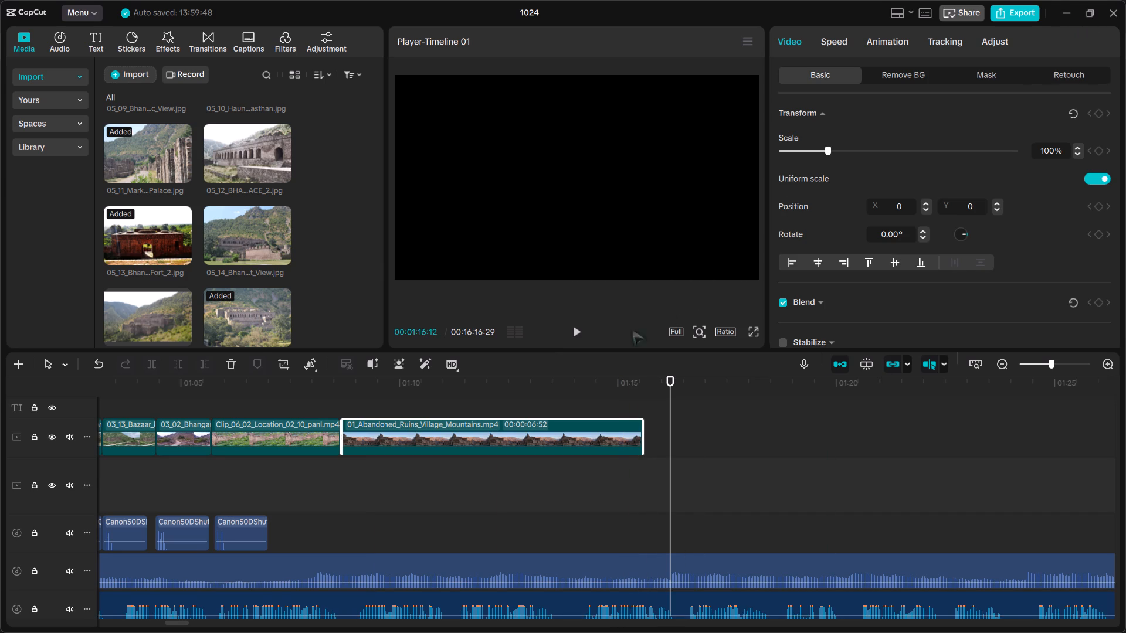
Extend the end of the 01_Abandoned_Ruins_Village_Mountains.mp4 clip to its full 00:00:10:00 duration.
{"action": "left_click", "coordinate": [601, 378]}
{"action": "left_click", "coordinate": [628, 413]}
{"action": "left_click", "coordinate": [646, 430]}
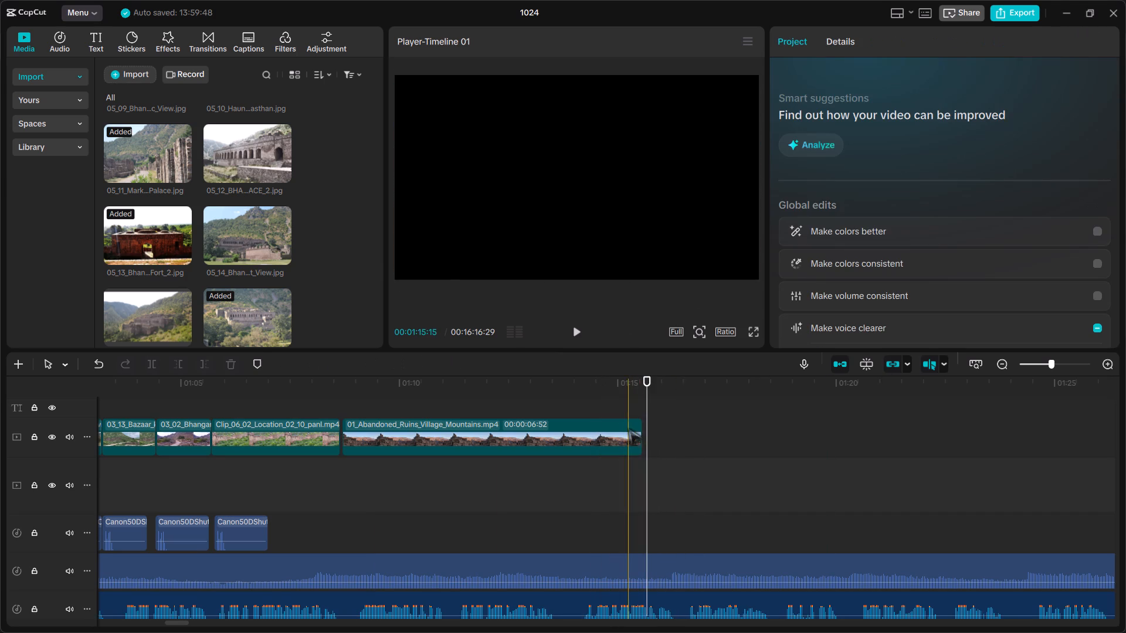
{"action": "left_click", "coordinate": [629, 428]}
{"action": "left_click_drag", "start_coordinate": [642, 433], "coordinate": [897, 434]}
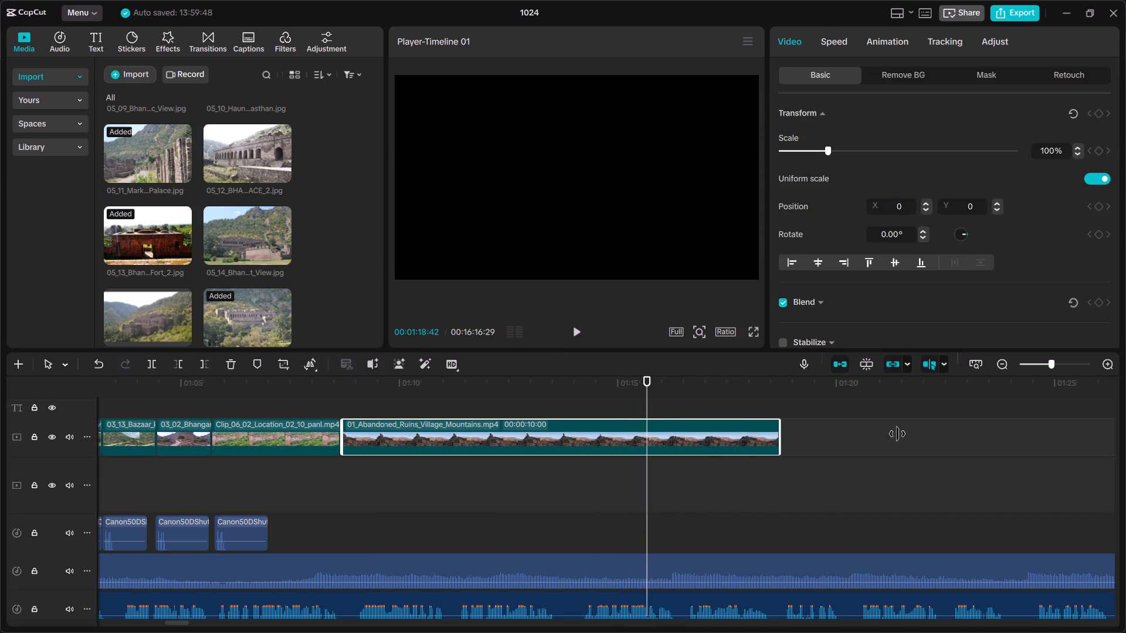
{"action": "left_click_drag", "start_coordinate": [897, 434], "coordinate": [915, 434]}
Play back the timeline from about 01:07 through the village ruins clip and into the empty stretch after it.
{"action": "left_click_drag", "start_coordinate": [643, 384], "coordinate": [292, 384]}
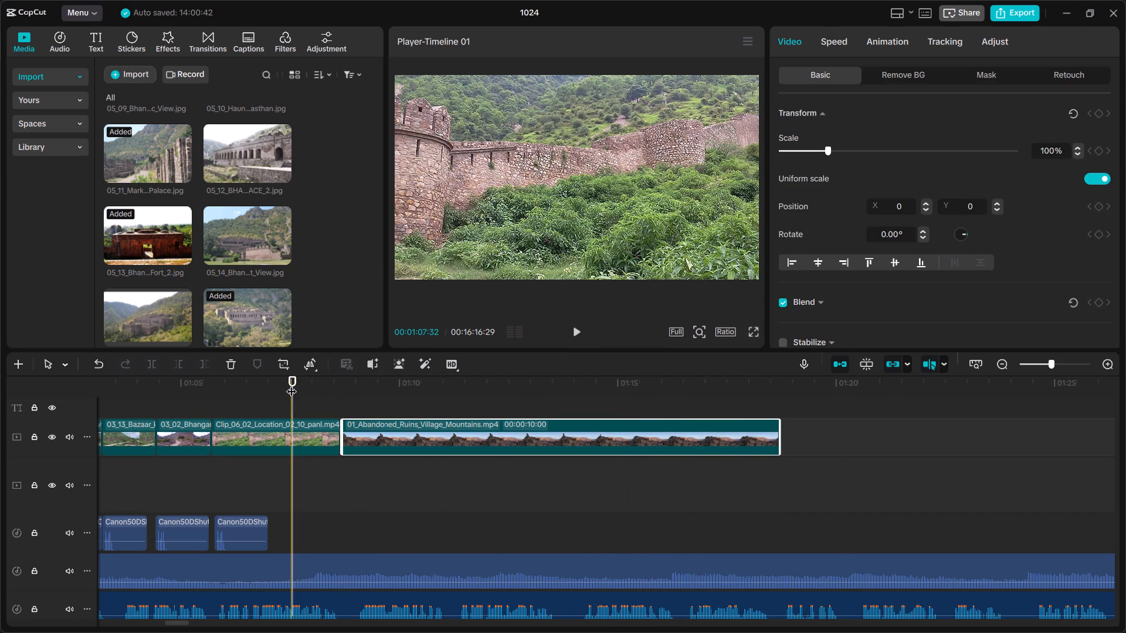
{"action": "left_click", "coordinate": [291, 384]}
{"action": "key", "text": "space"}
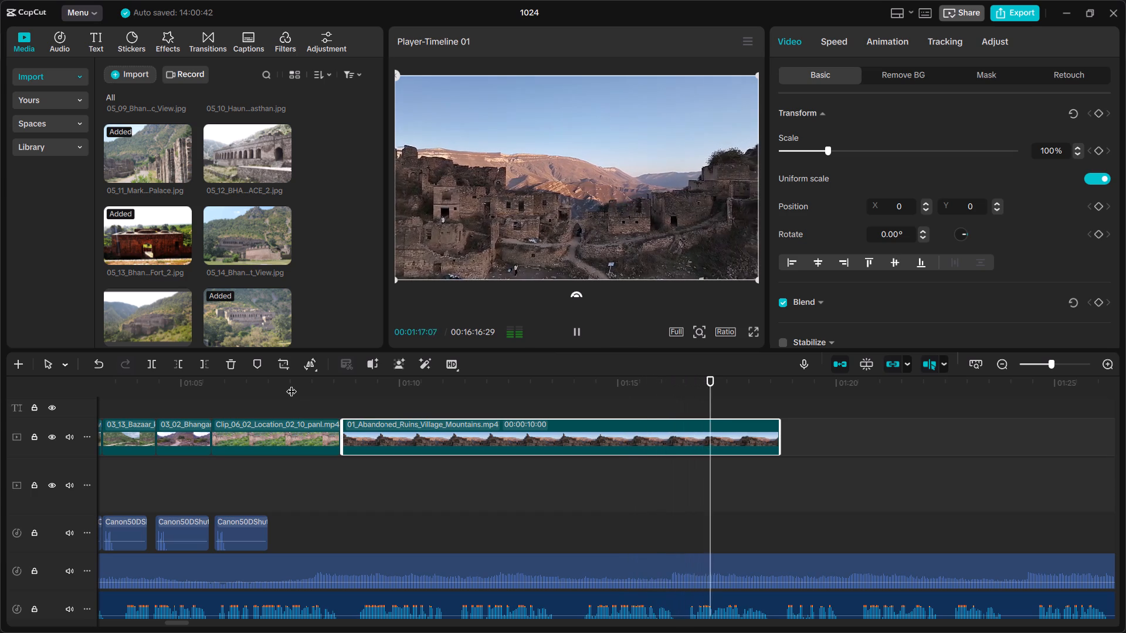
{"action": "key", "text": "space"}
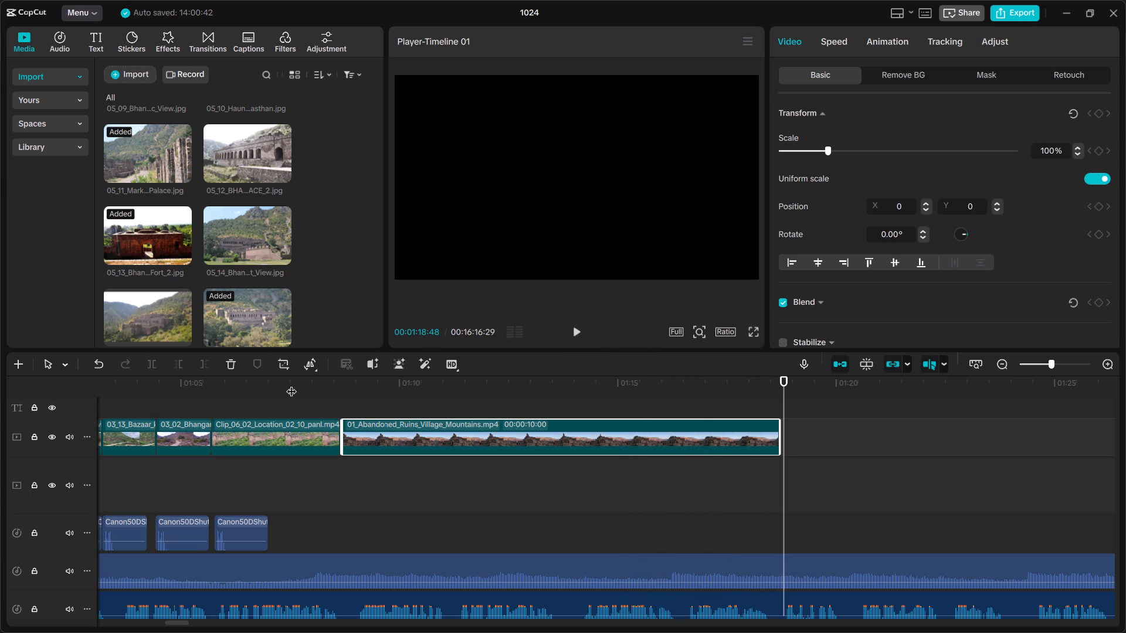
{"action": "key", "text": "space"}
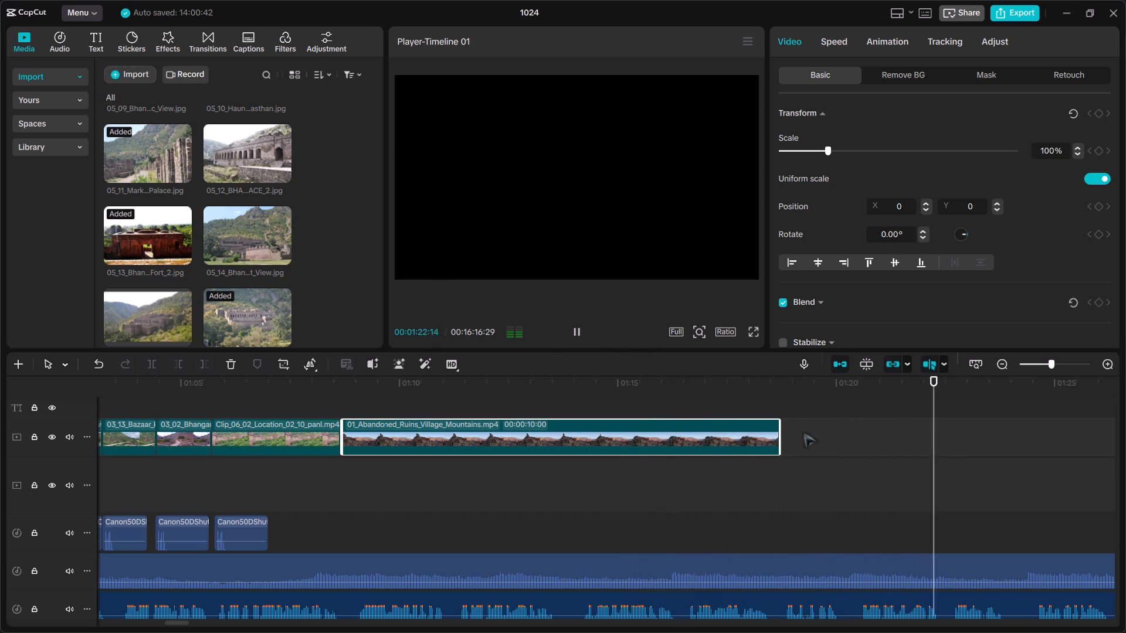
{"action": "scroll", "coordinate": [780, 437], "scroll_direction": "left", "scroll_amount": 1}
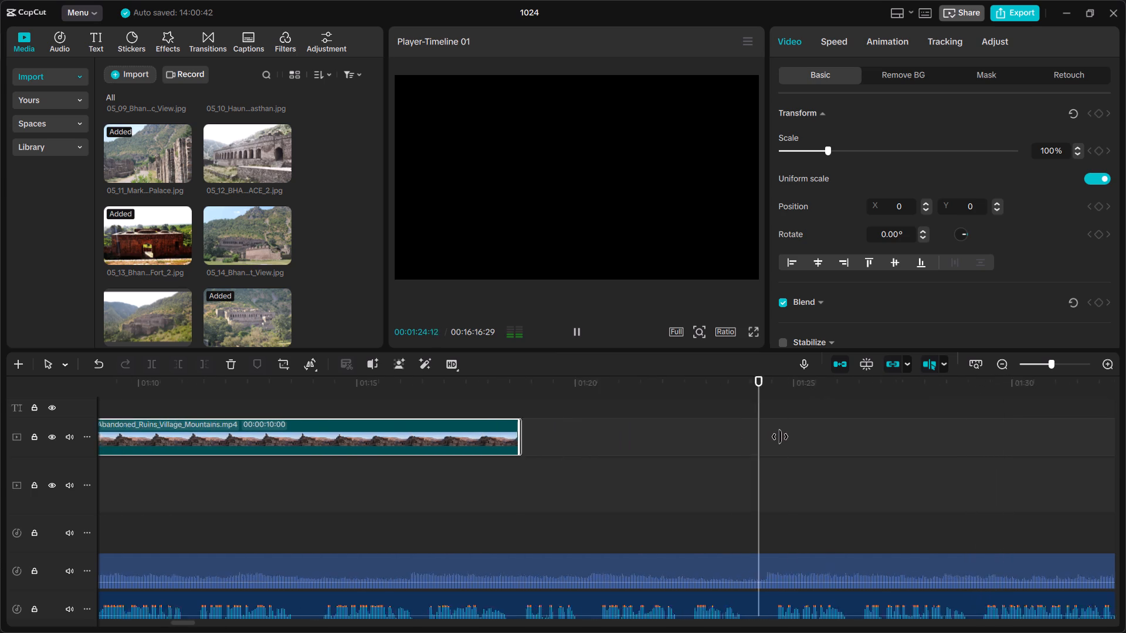
{"action": "scroll", "coordinate": [780, 437], "scroll_direction": "left", "scroll_amount": 1}
{"action": "left_click_drag", "start_coordinate": [780, 437], "coordinate": [749, 427]}
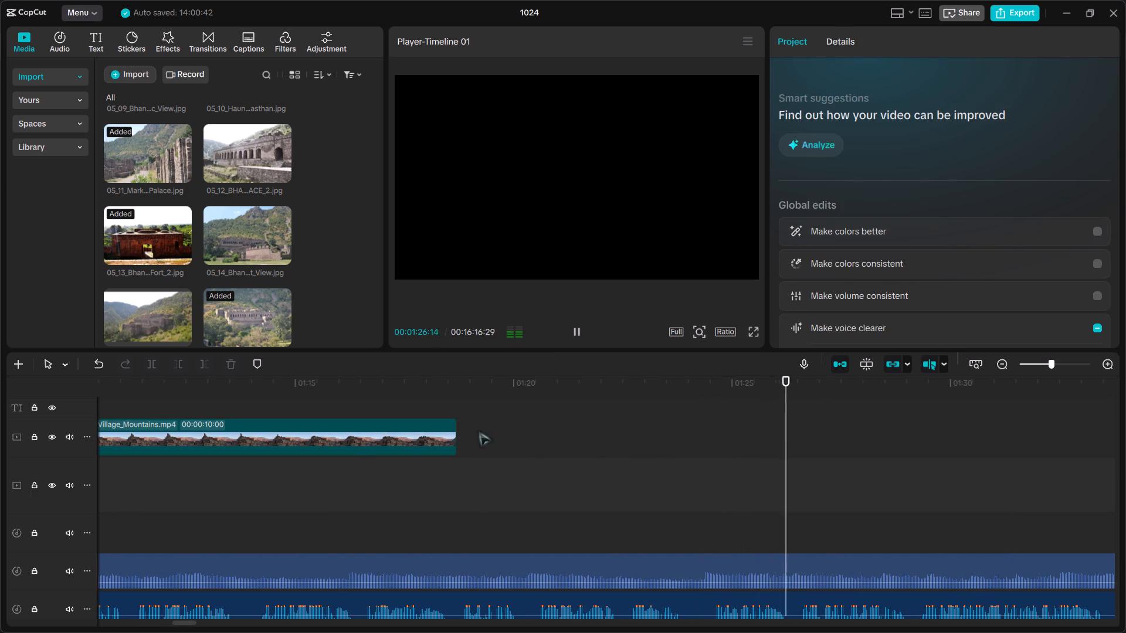
{"action": "scroll", "coordinate": [479, 431], "scroll_direction": "right", "scroll_amount": 1}
{"action": "key", "text": "space"}
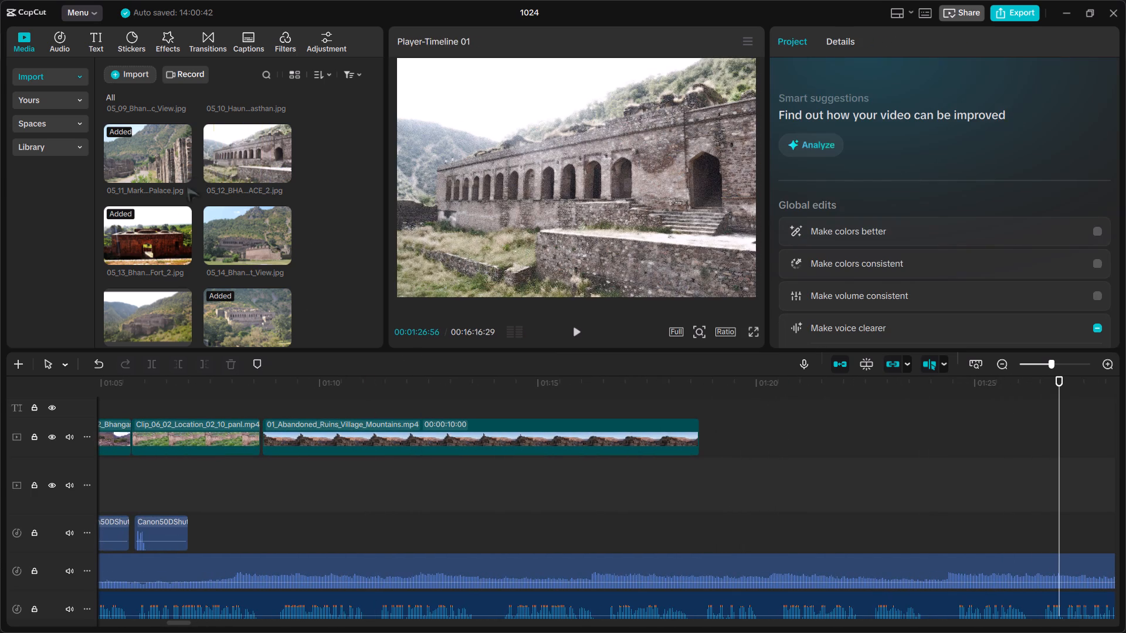
Find 03_Drone_Old_Fort_Ruins_Alwar_Region.mp4 in the project media and place it after the village ruins clip on the main video track.
{"action": "scroll", "coordinate": [239, 238], "scroll_direction": "down", "scroll_amount": 20}
{"action": "scroll", "coordinate": [239, 238], "scroll_direction": "down", "scroll_amount": 20}
{"action": "scroll", "coordinate": [239, 238], "scroll_direction": "down", "scroll_amount": 12}
{"action": "scroll", "coordinate": [238, 239], "scroll_direction": "up", "scroll_amount": 20}
{"action": "scroll", "coordinate": [238, 239], "scroll_direction": "up", "scroll_amount": 20}
{"action": "scroll", "coordinate": [238, 239], "scroll_direction": "up", "scroll_amount": 20}
{"action": "scroll", "coordinate": [238, 240], "scroll_direction": "down", "scroll_amount": 10}
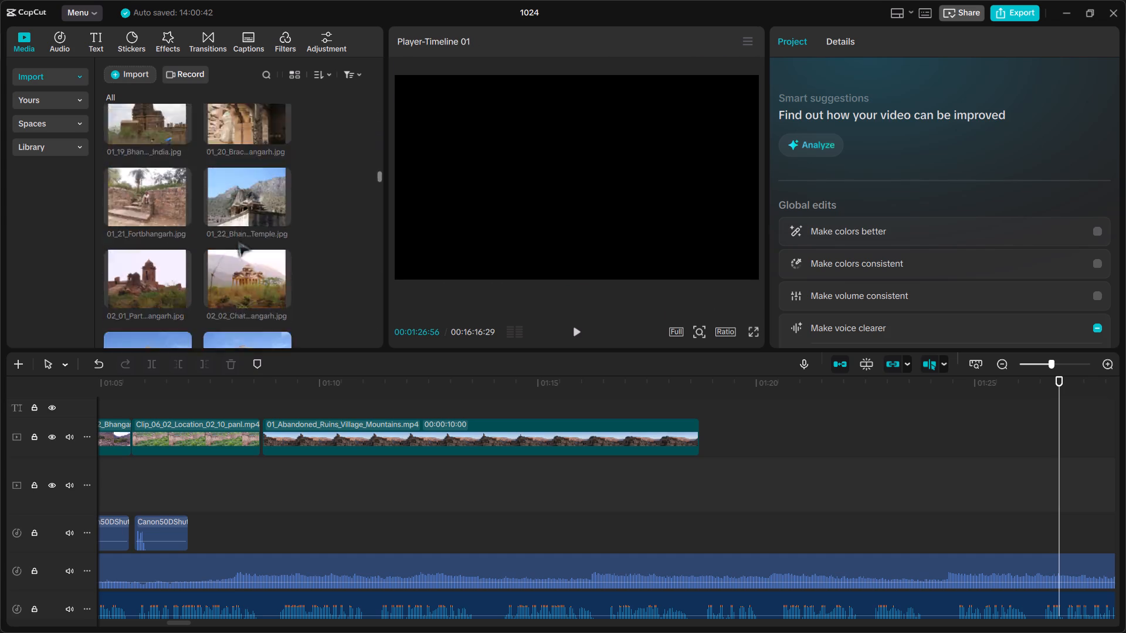
{"action": "scroll", "coordinate": [238, 240], "scroll_direction": "down", "scroll_amount": 13}
{"action": "scroll", "coordinate": [230, 230], "scroll_direction": "up", "scroll_amount": 1}
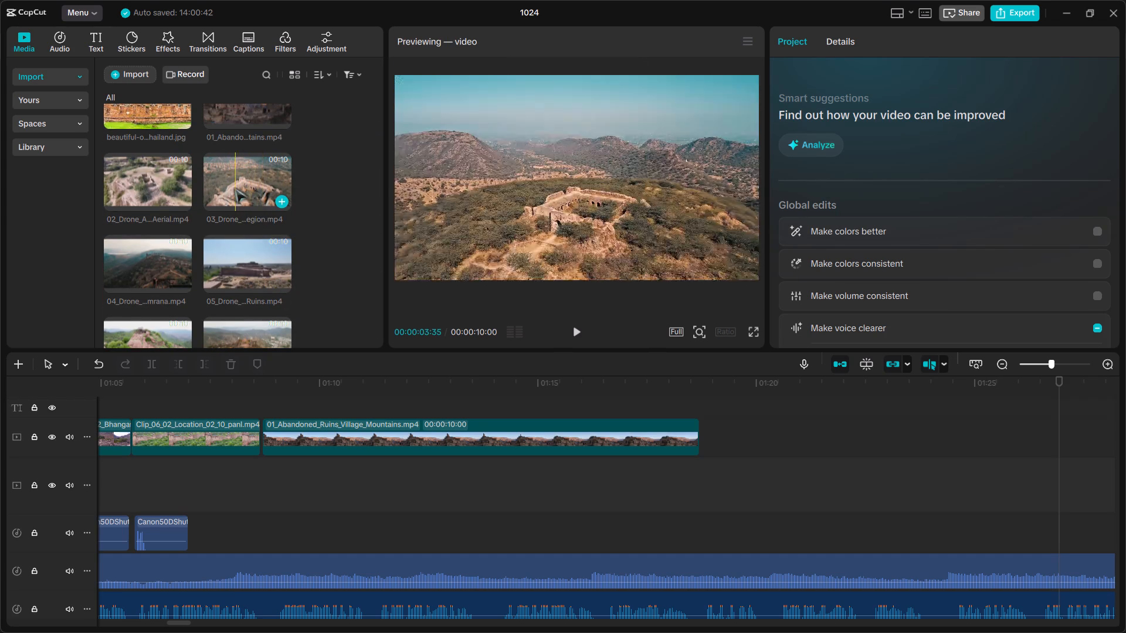
{"action": "left_click_drag", "start_coordinate": [235, 188], "coordinate": [696, 432]}
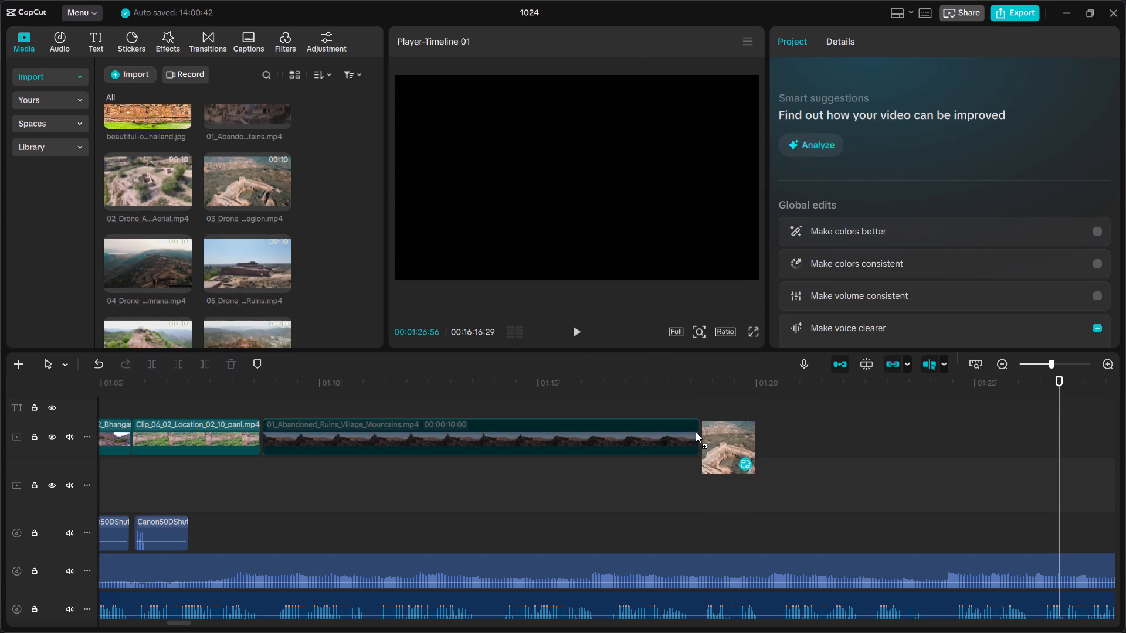
{"action": "left_click_drag", "start_coordinate": [696, 432], "coordinate": [704, 431]}
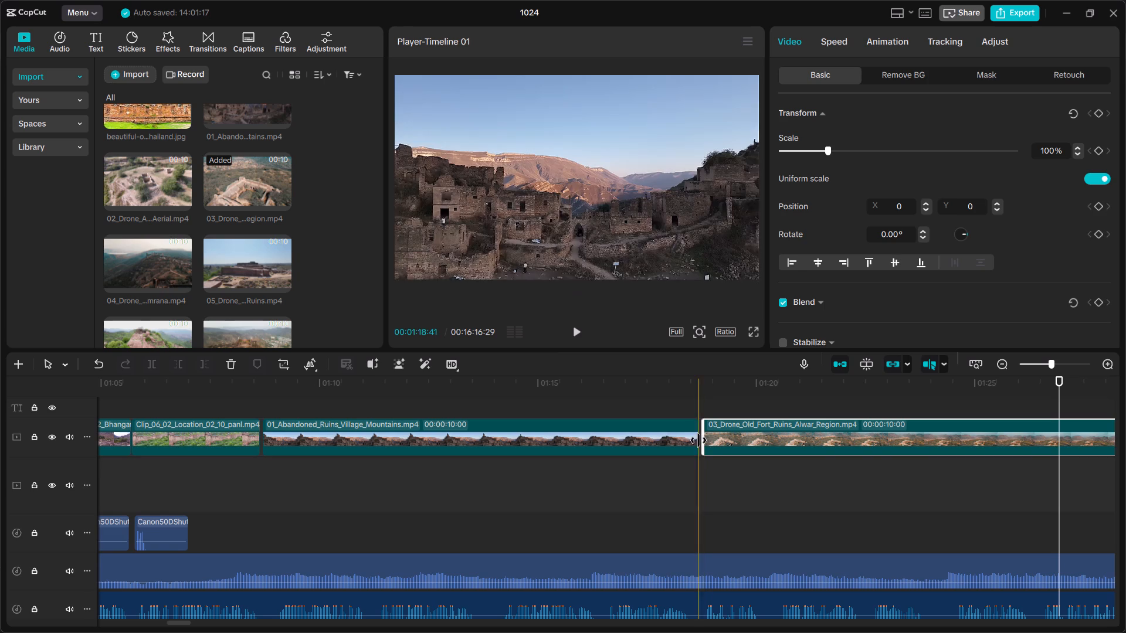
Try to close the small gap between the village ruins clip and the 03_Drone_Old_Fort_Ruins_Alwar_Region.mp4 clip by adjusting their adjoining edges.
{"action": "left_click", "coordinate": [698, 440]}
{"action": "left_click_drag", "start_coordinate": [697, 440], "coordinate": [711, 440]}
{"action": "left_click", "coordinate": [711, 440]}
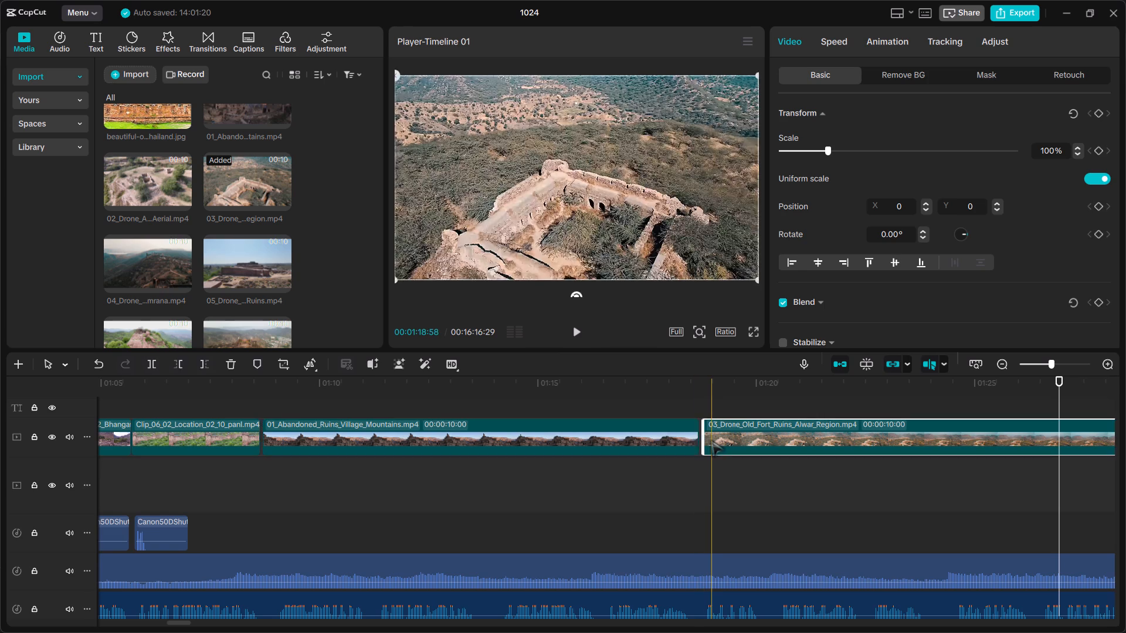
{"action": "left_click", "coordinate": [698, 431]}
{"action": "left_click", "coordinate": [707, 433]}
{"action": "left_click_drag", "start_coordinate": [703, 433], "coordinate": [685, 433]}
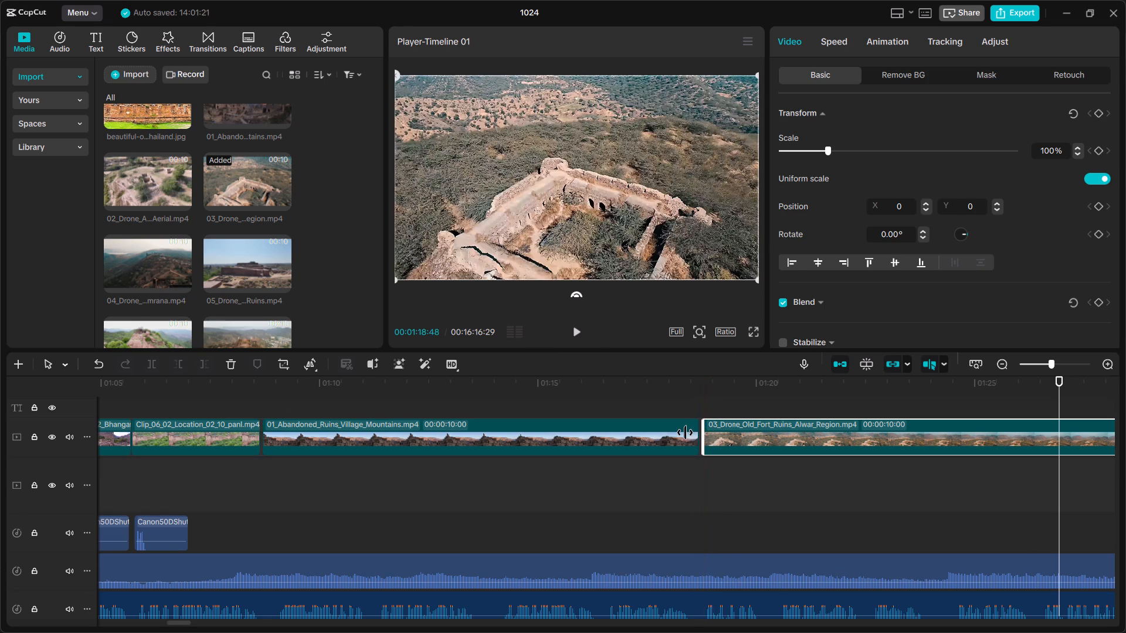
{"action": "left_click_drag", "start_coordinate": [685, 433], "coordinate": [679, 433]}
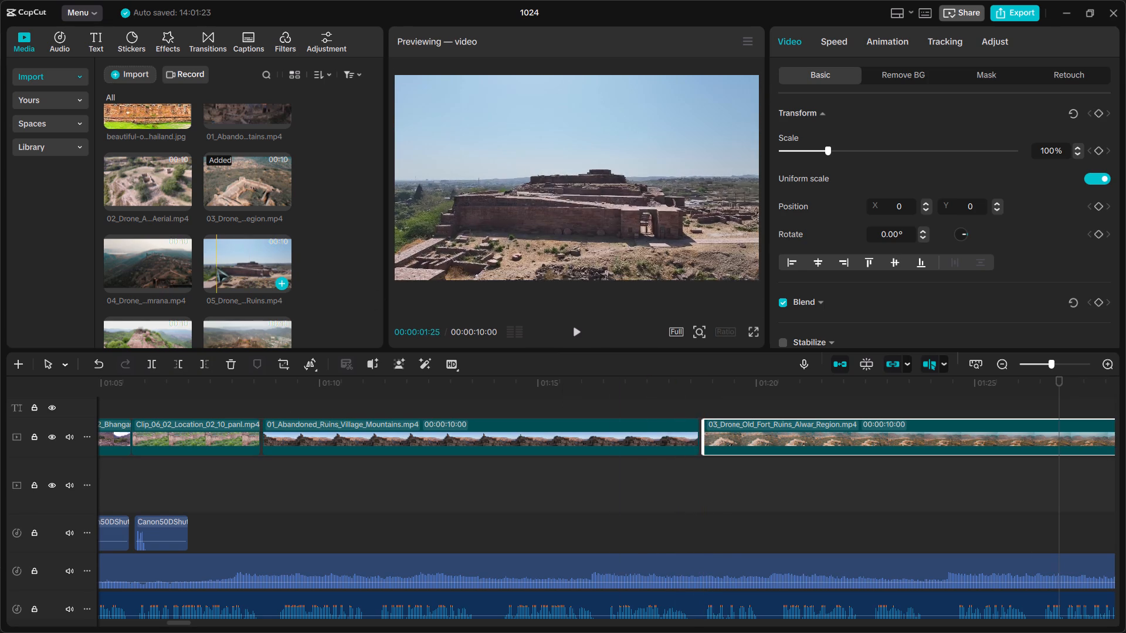
Play back the timeline from about 01:18 through the old fort drone clip, and move the playhead to about 01:37.
{"action": "left_click", "coordinate": [677, 406]}
{"action": "key", "text": "space"}
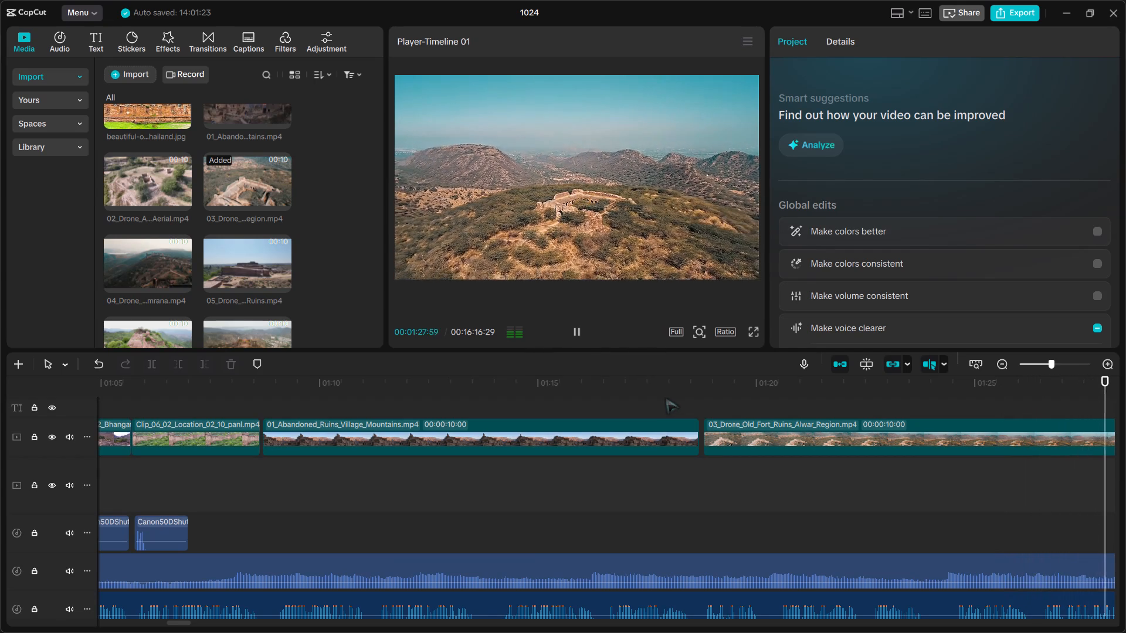
{"action": "scroll", "coordinate": [666, 398], "scroll_direction": "right", "scroll_amount": 1}
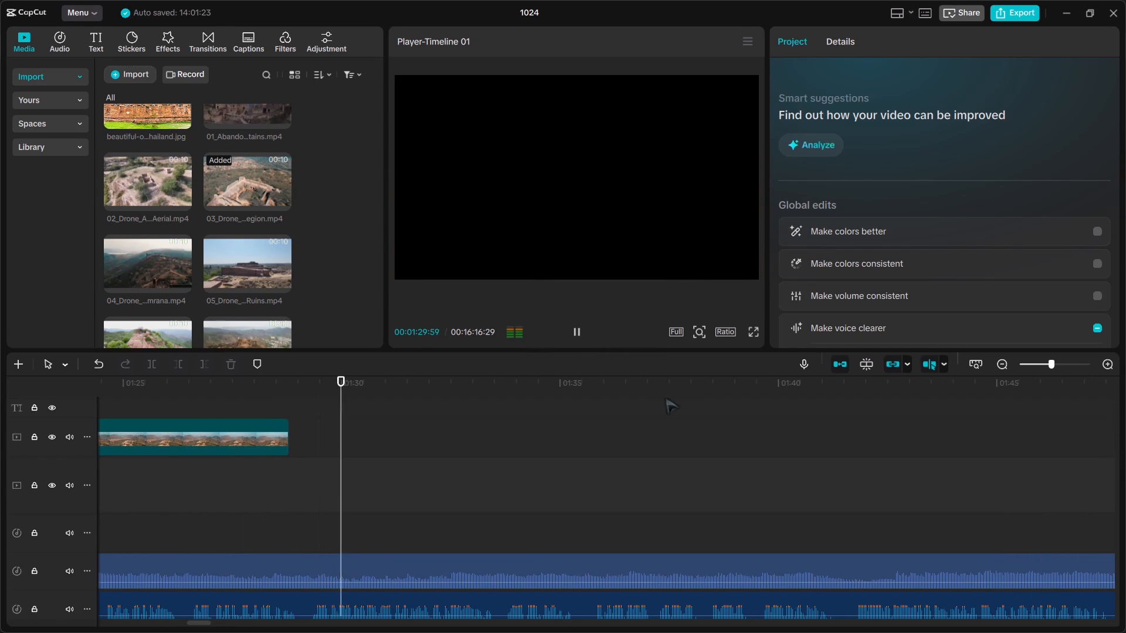
{"action": "left_click", "coordinate": [666, 398]}
{"action": "key", "text": "space"}
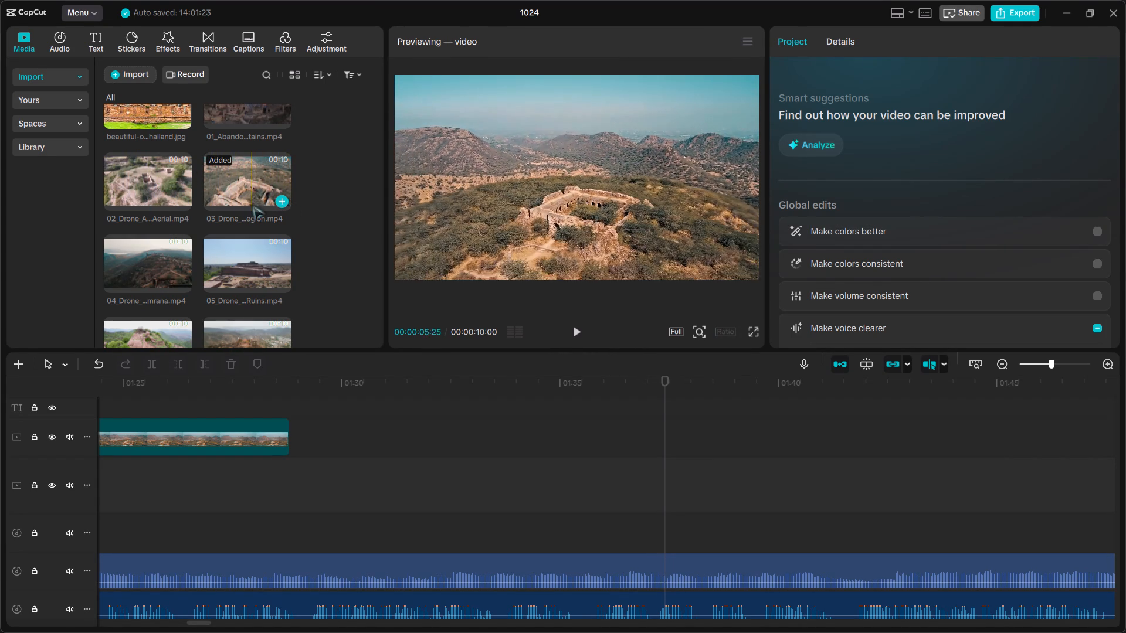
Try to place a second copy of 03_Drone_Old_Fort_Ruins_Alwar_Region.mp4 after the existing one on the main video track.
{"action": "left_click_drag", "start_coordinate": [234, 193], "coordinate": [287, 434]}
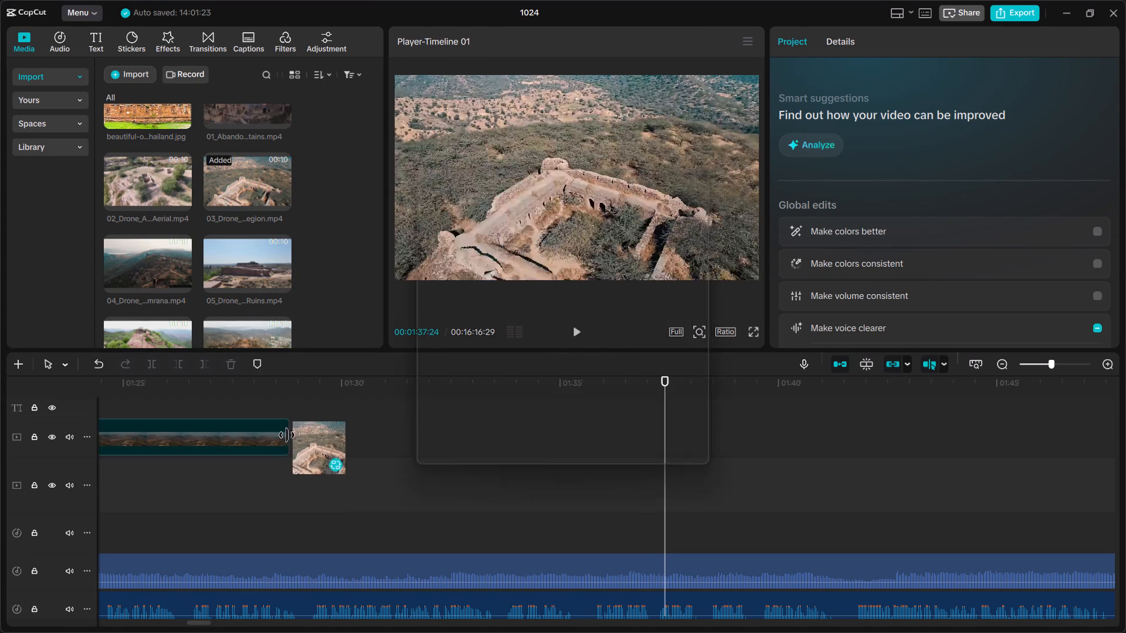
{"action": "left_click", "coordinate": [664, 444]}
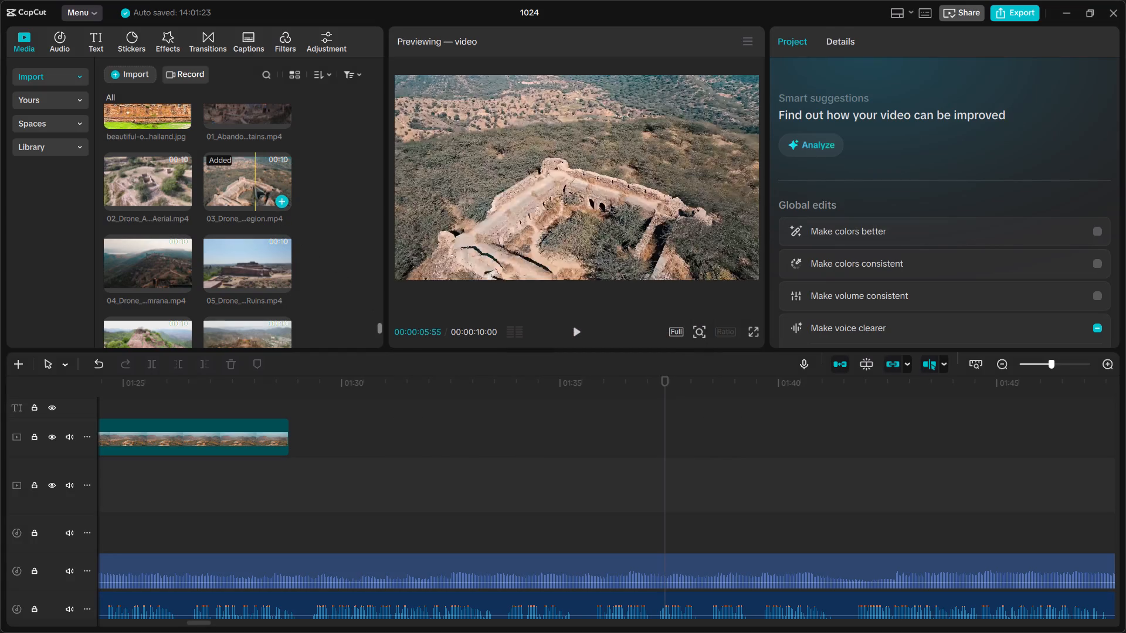
Place a second copy of 03_Drone_Old_Fort_Ruins_Alwar_Region.mp4 on the main video track, directly against the end of the first copy.
{"action": "left_click_drag", "start_coordinate": [246, 177], "coordinate": [289, 433]}
{"action": "left_click", "coordinate": [653, 452]}
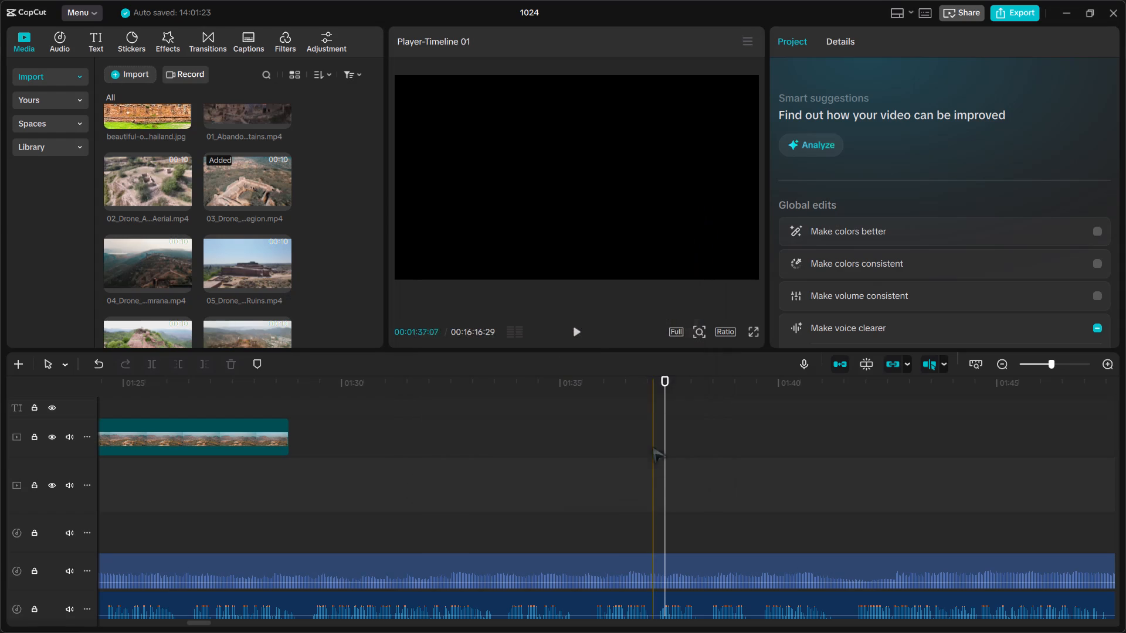
{"action": "left_click_drag", "start_coordinate": [207, 164], "coordinate": [355, 426]}
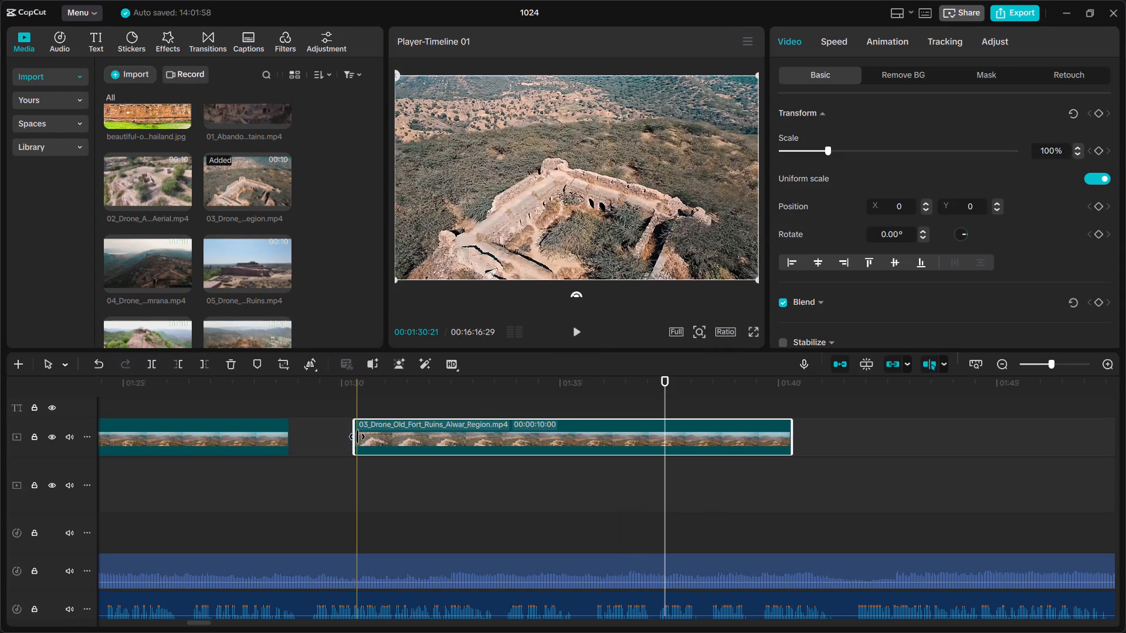
{"action": "left_click_drag", "start_coordinate": [357, 437], "coordinate": [320, 437]}
{"action": "left_click_drag", "start_coordinate": [369, 440], "coordinate": [348, 442]}
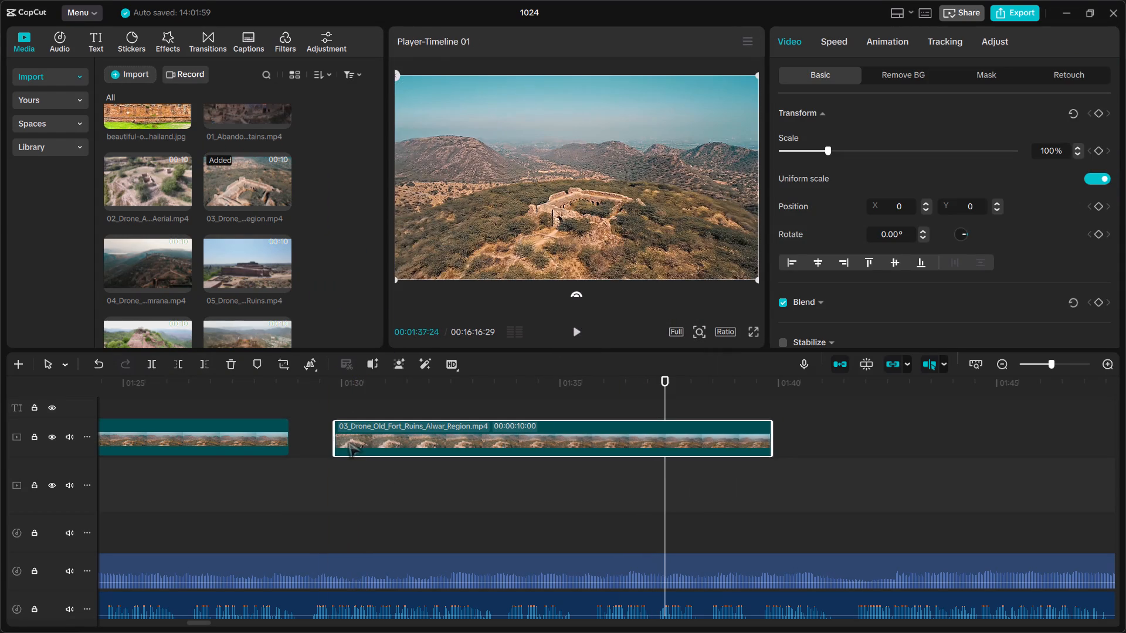
{"action": "left_click_drag", "start_coordinate": [348, 442], "coordinate": [306, 442]}
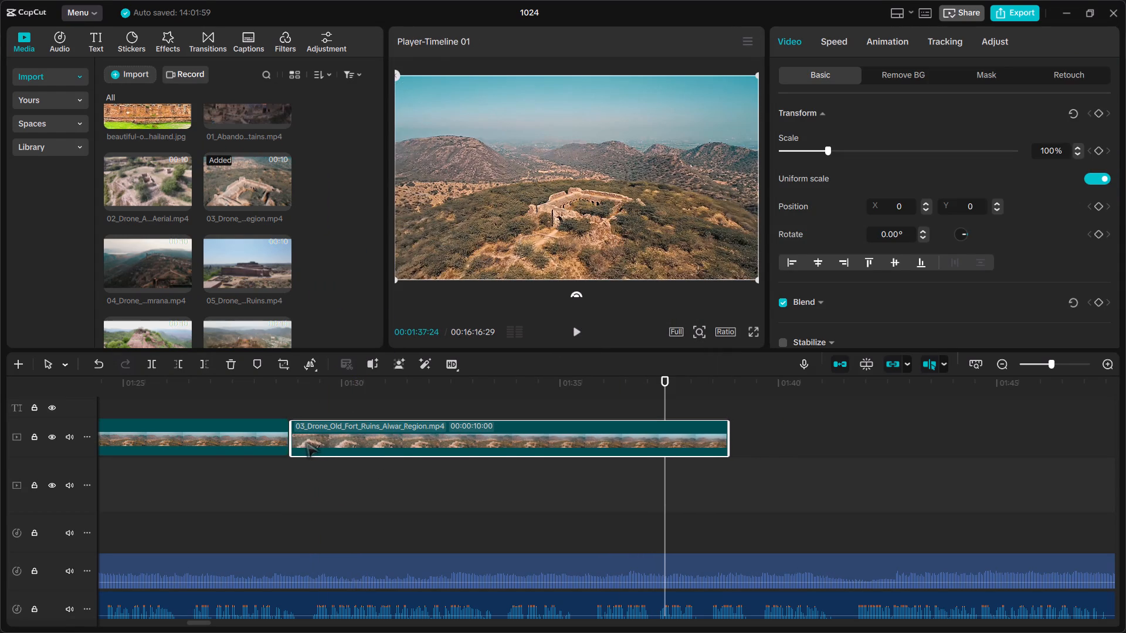
{"action": "left_click_drag", "start_coordinate": [306, 442], "coordinate": [304, 442]}
Play back the timeline from about 01:27 through the second old fort drone clip.
{"action": "left_click", "coordinate": [249, 400]}
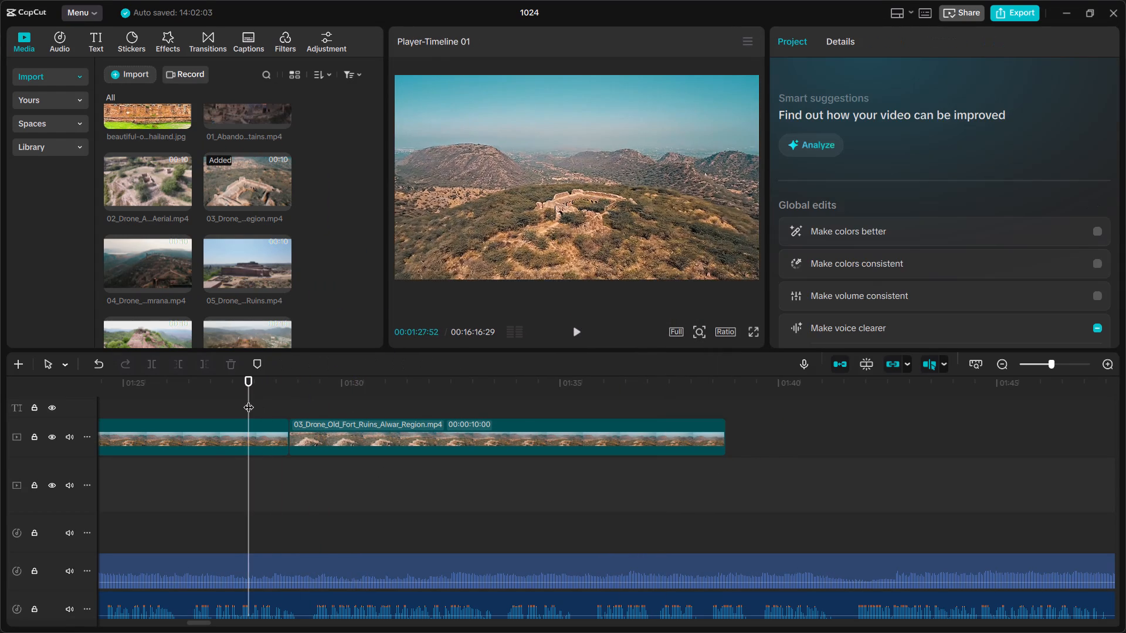
{"action": "key", "text": "space"}
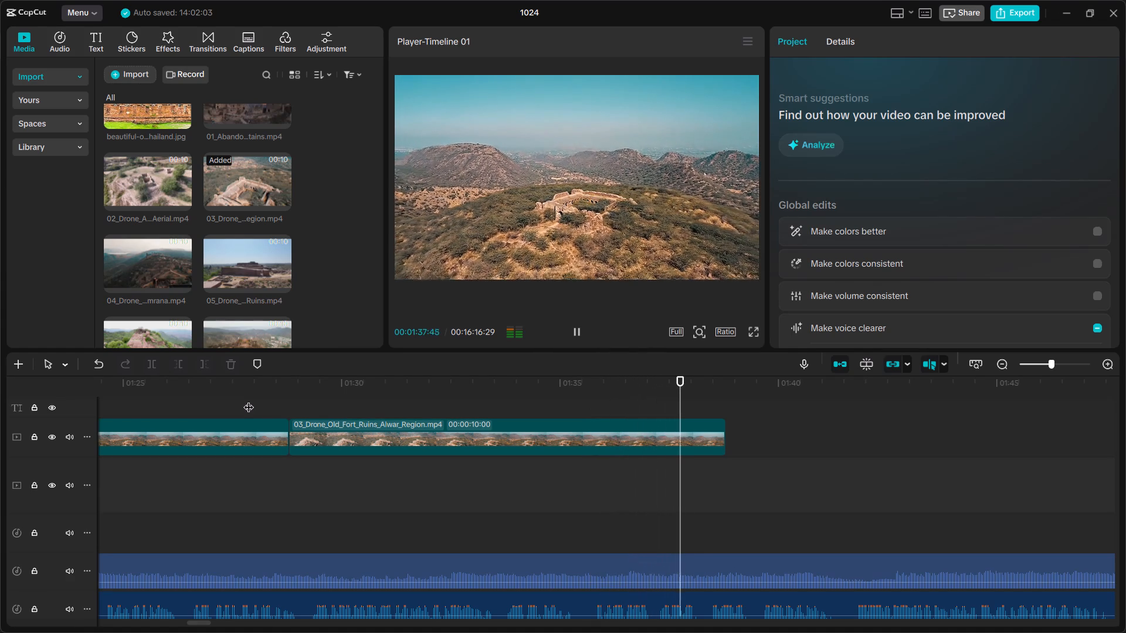
{"action": "key", "text": "space"}
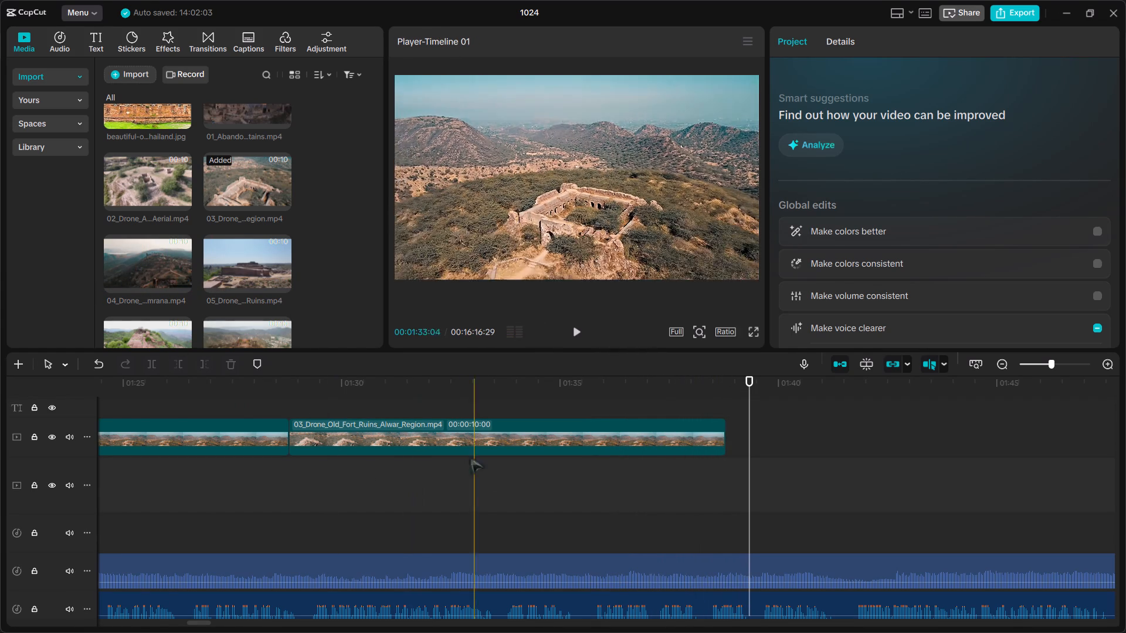
Move the second 03_Drone_Old_Fort_Ruins_Alwar_Region.mp4 clip later on its track to start at about 01:37, opening a gap after the first copy.
{"action": "left_click", "coordinate": [424, 430]}
{"action": "left_click_drag", "start_coordinate": [429, 441], "coordinate": [694, 441]}
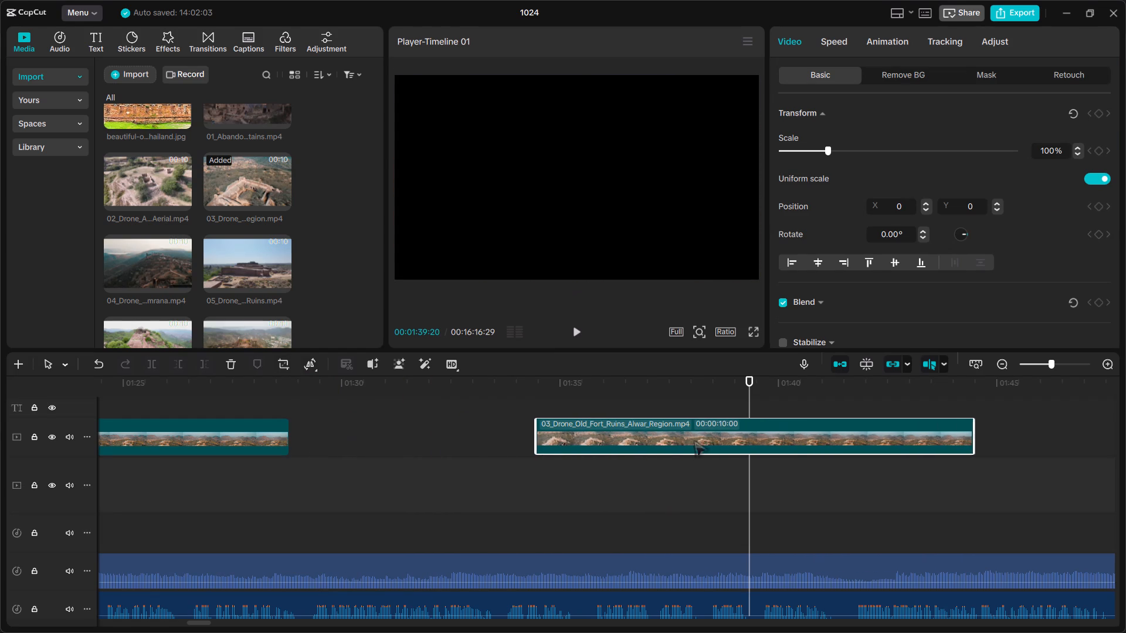
{"action": "left_click_drag", "start_coordinate": [694, 441], "coordinate": [792, 441]}
Insert 04_Drone_Aravalli_Hills_Fort_Neemrana.mp4 against the first old fort clip on the main video track, shifting the second copy to about 01:40 for room.
{"action": "left_click_drag", "start_coordinate": [154, 270], "coordinate": [287, 433]}
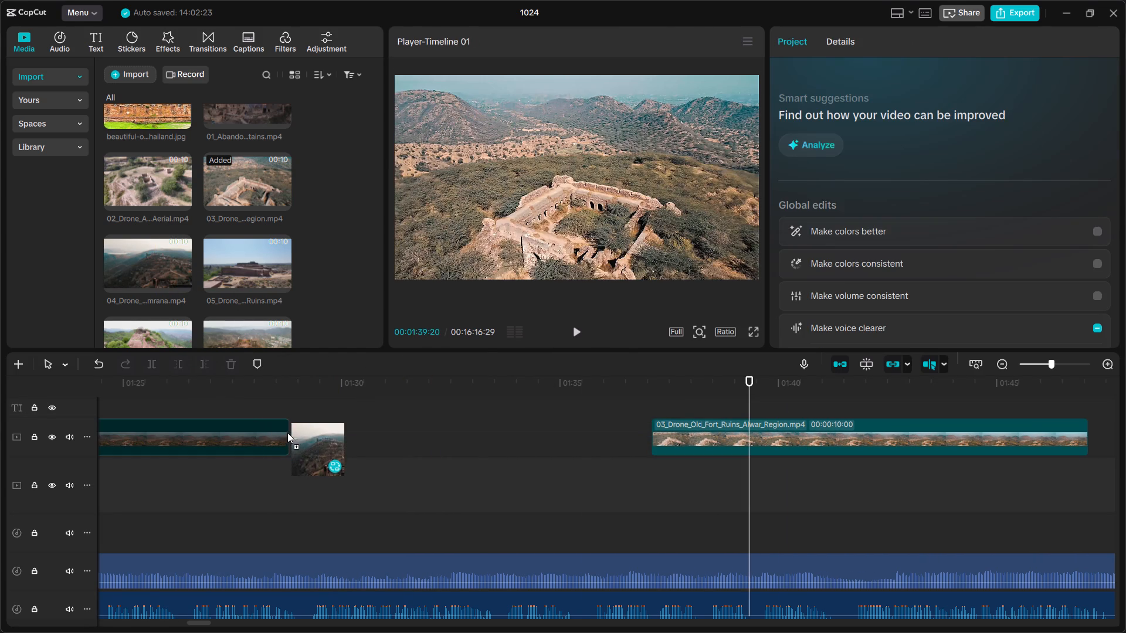
{"action": "left_click_drag", "start_coordinate": [287, 433], "coordinate": [287, 427]}
{"action": "left_click", "coordinate": [665, 448]}
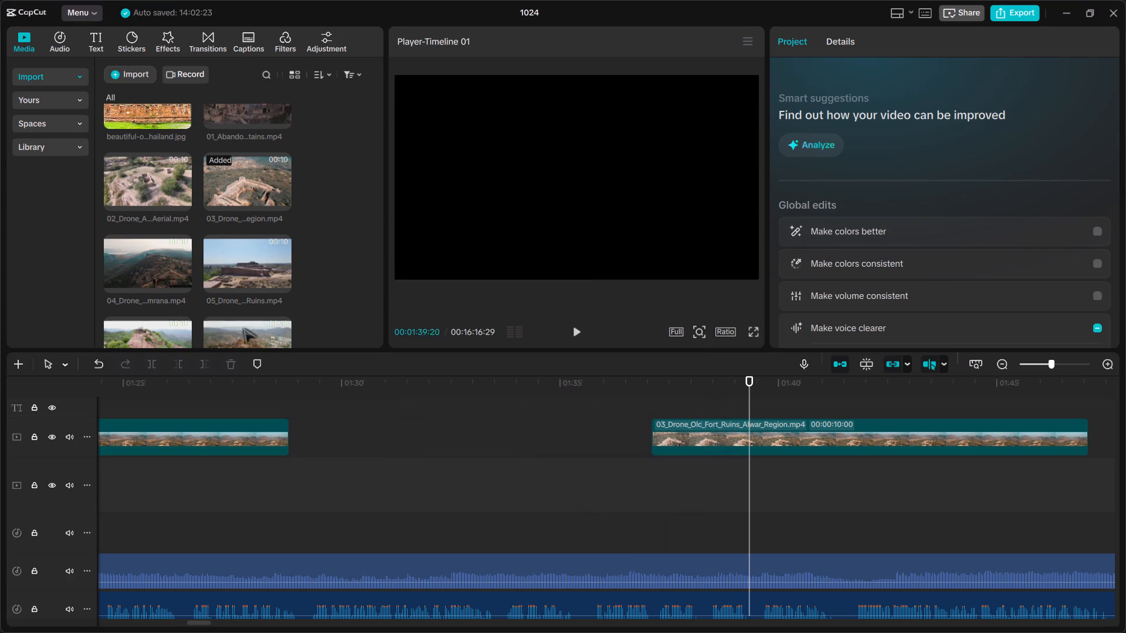
{"action": "left_click_drag", "start_coordinate": [161, 265], "coordinate": [358, 434]}
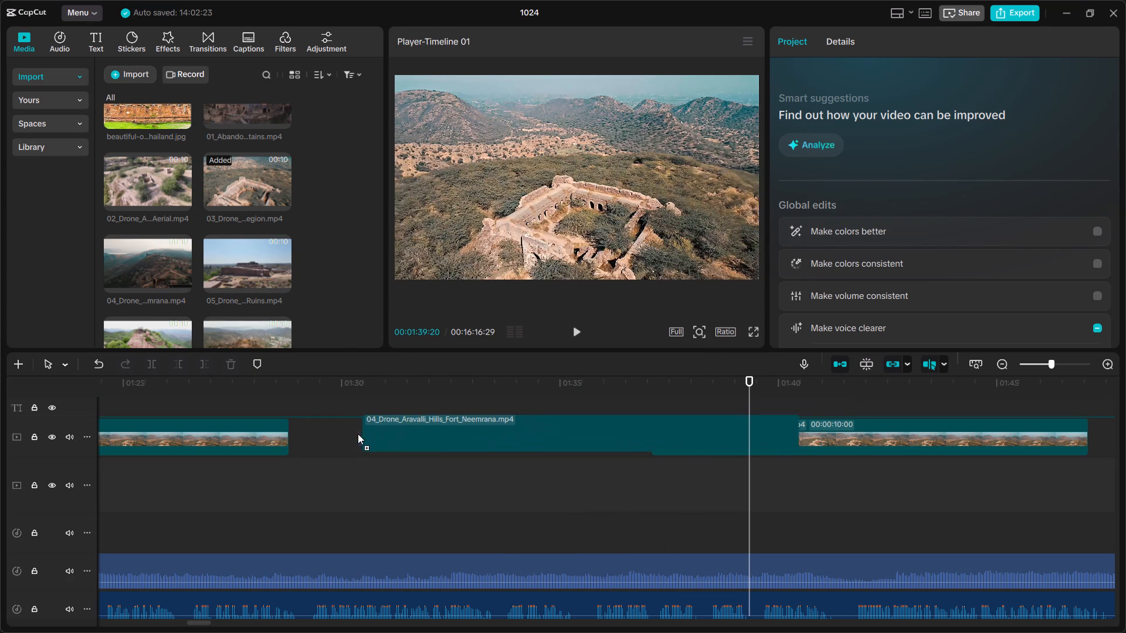
{"action": "left_click_drag", "start_coordinate": [358, 434], "coordinate": [290, 433]}
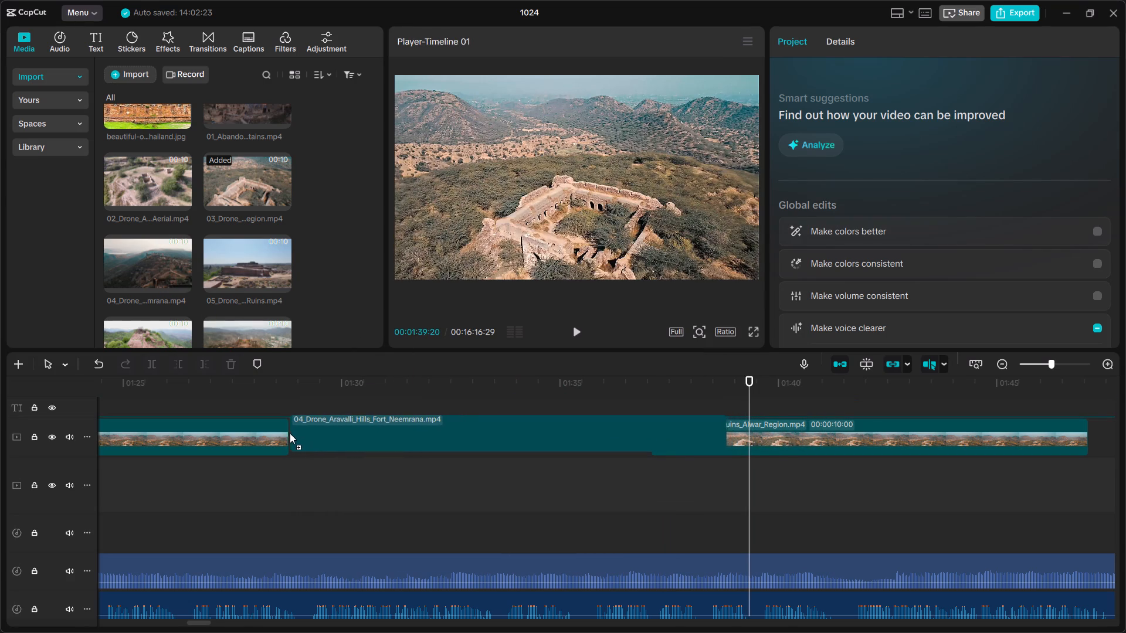
{"action": "left_click_drag", "start_coordinate": [290, 433], "coordinate": [313, 435]}
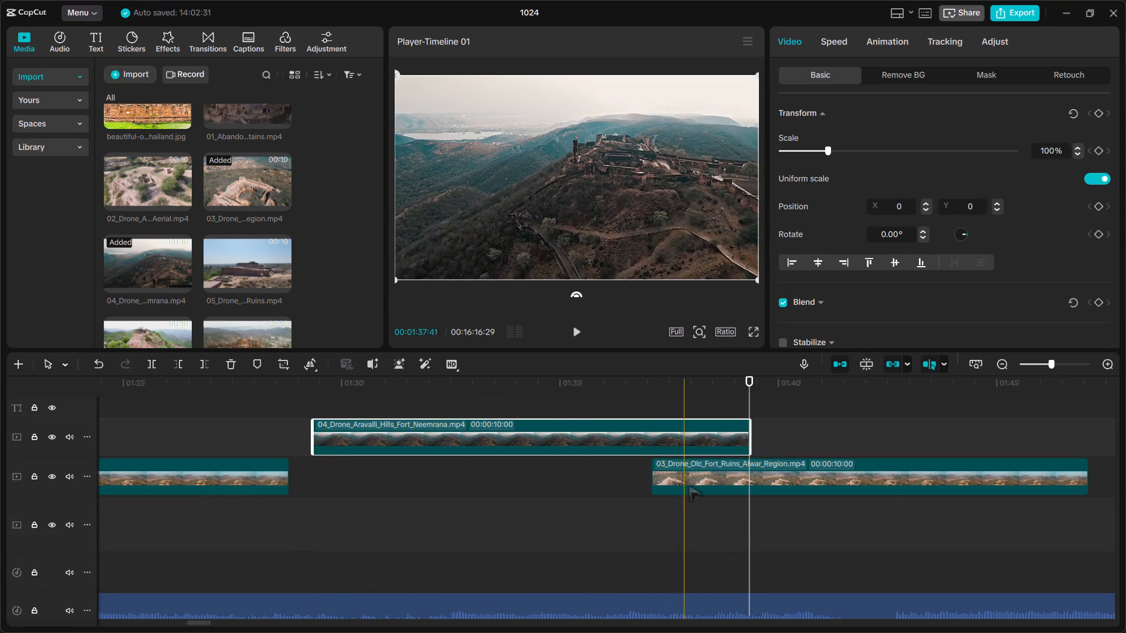
{"action": "left_click_drag", "start_coordinate": [696, 484], "coordinate": [822, 485]}
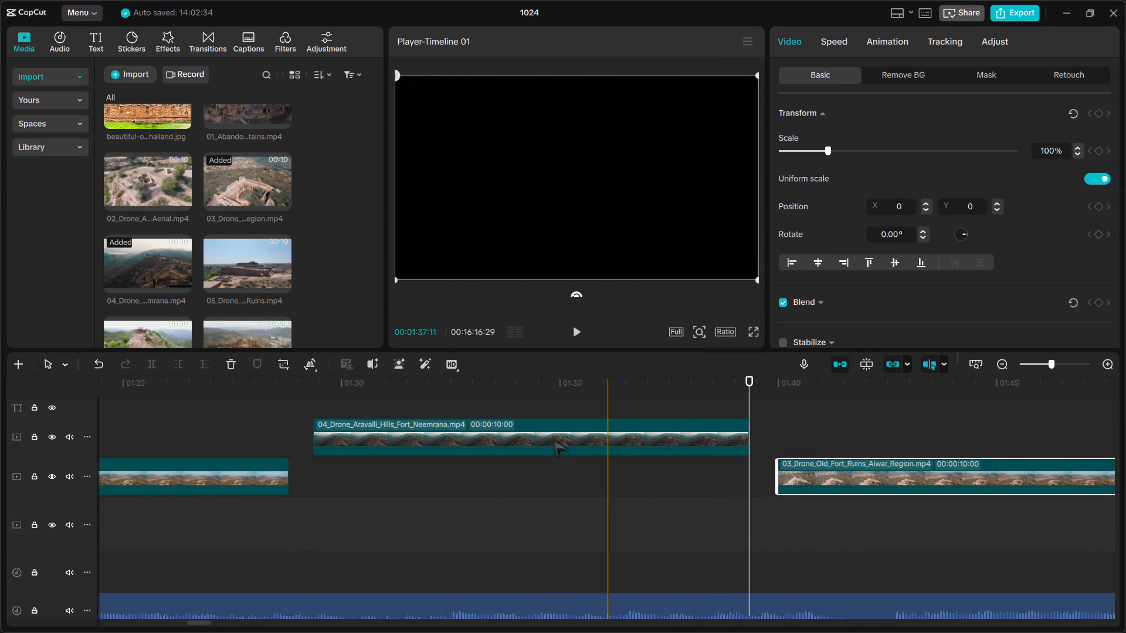
{"action": "left_click_drag", "start_coordinate": [534, 441], "coordinate": [514, 481]}
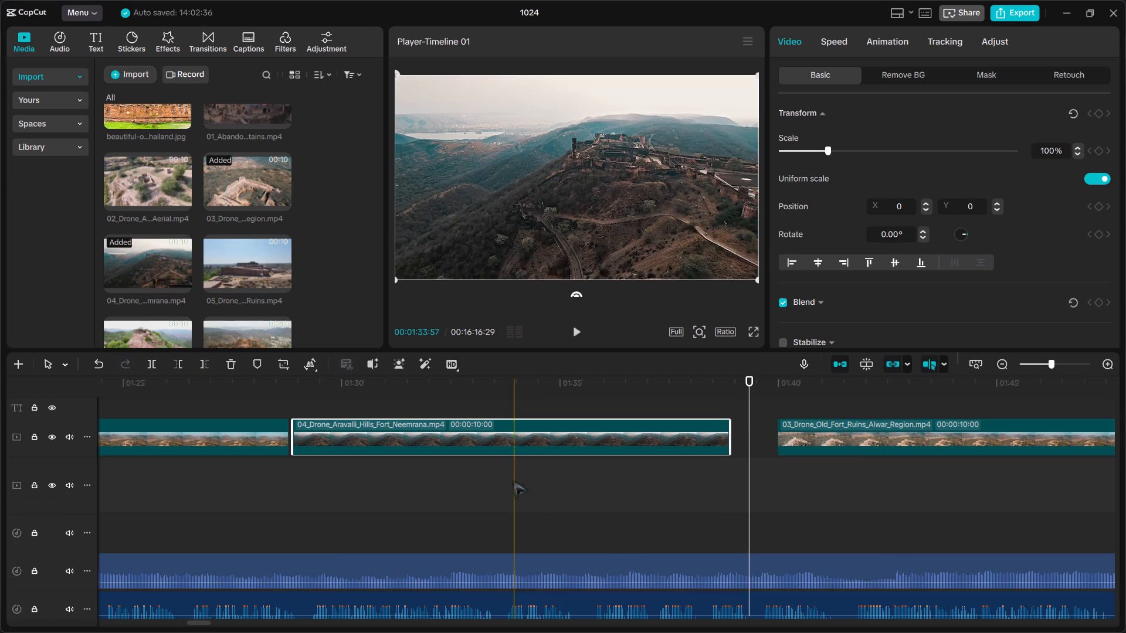
{"action": "left_click_drag", "start_coordinate": [293, 424], "coordinate": [278, 424]}
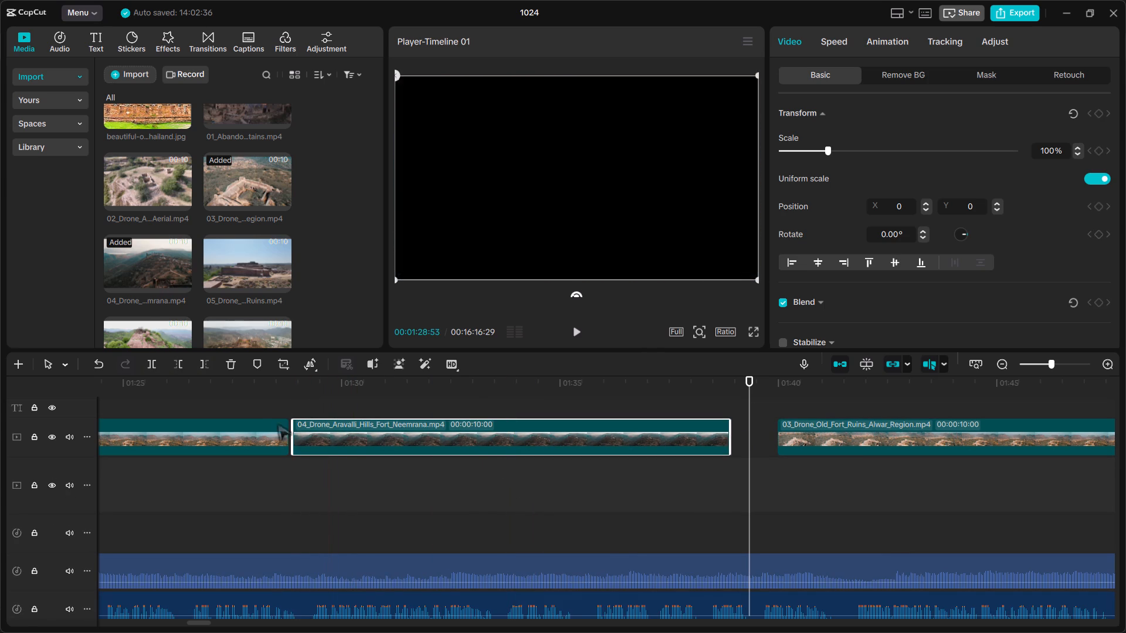
{"action": "left_click_drag", "start_coordinate": [327, 435], "coordinate": [320, 437]}
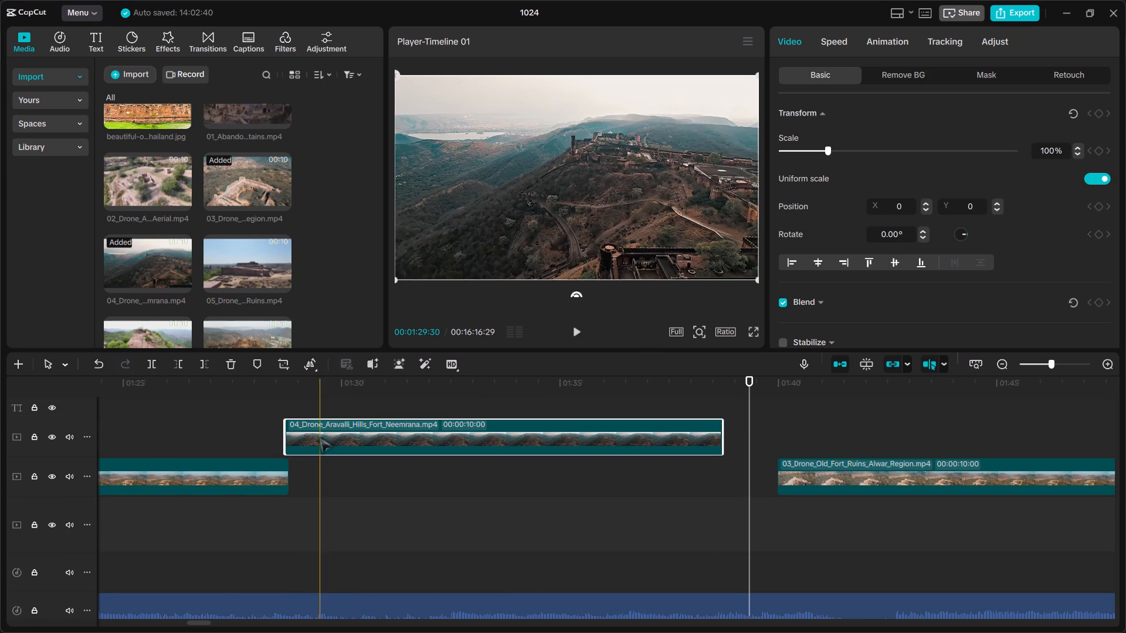
{"action": "left_click_drag", "start_coordinate": [320, 437], "coordinate": [325, 472]}
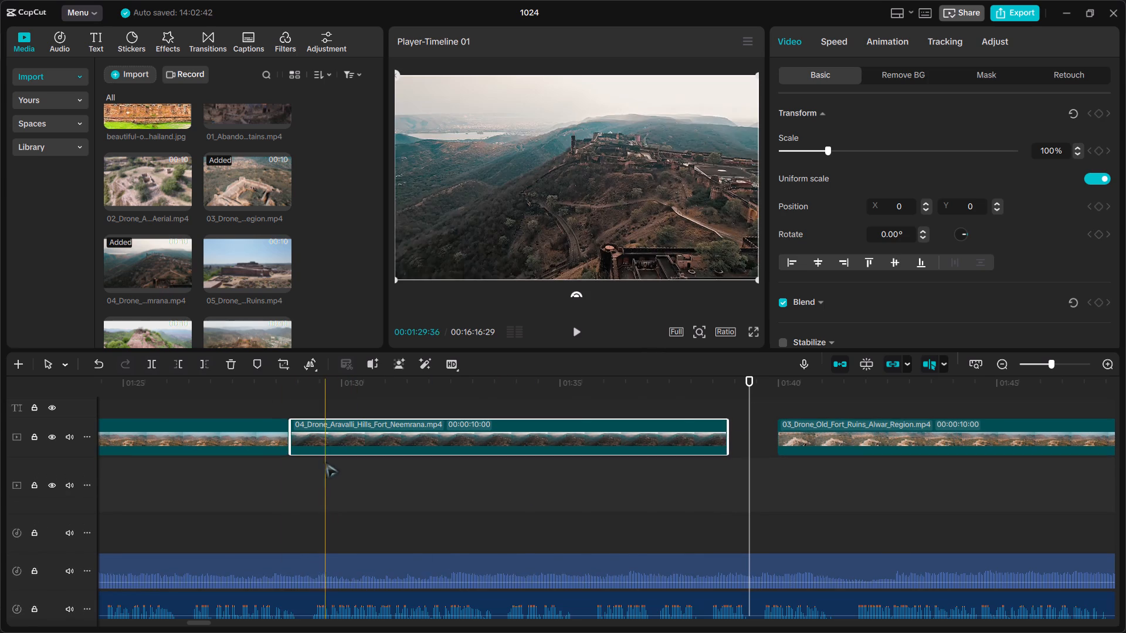
Move the second old fort clip back against the end of 04_Drone_Aravalli_Hills_Fort_Neemrana.mp4.
{"action": "left_click_drag", "start_coordinate": [833, 424], "coordinate": [786, 427]}
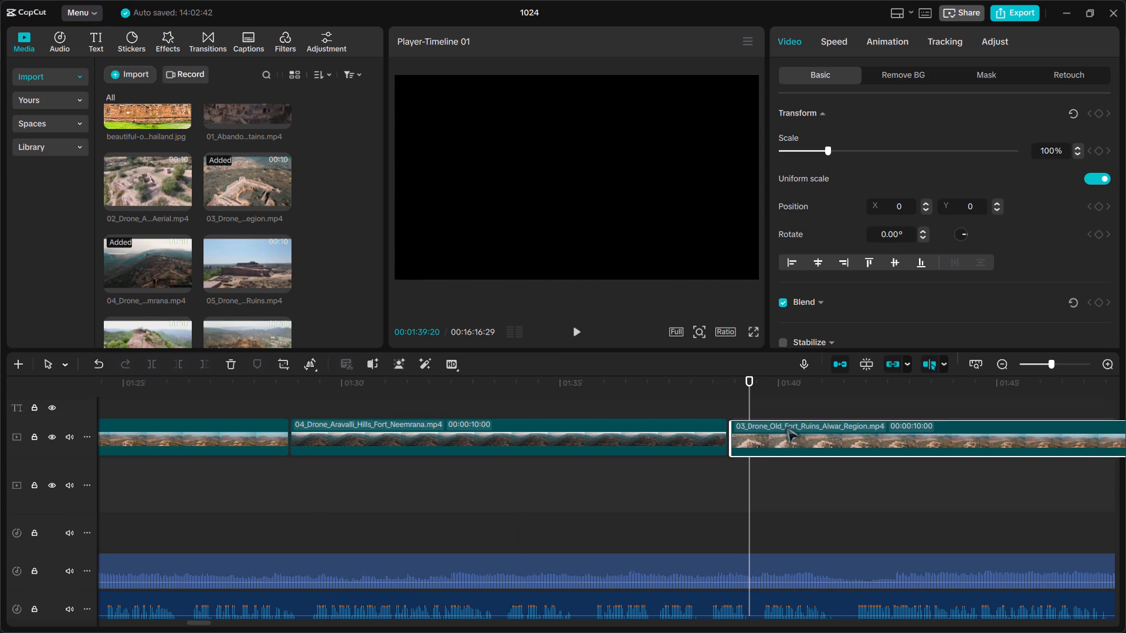
{"action": "left_click_drag", "start_coordinate": [786, 427], "coordinate": [785, 426]}
Play back the Neemrana fort drone clip from near its start at about 01:29 to about 01:36.
{"action": "left_click_drag", "start_coordinate": [372, 380], "coordinate": [364, 377]}
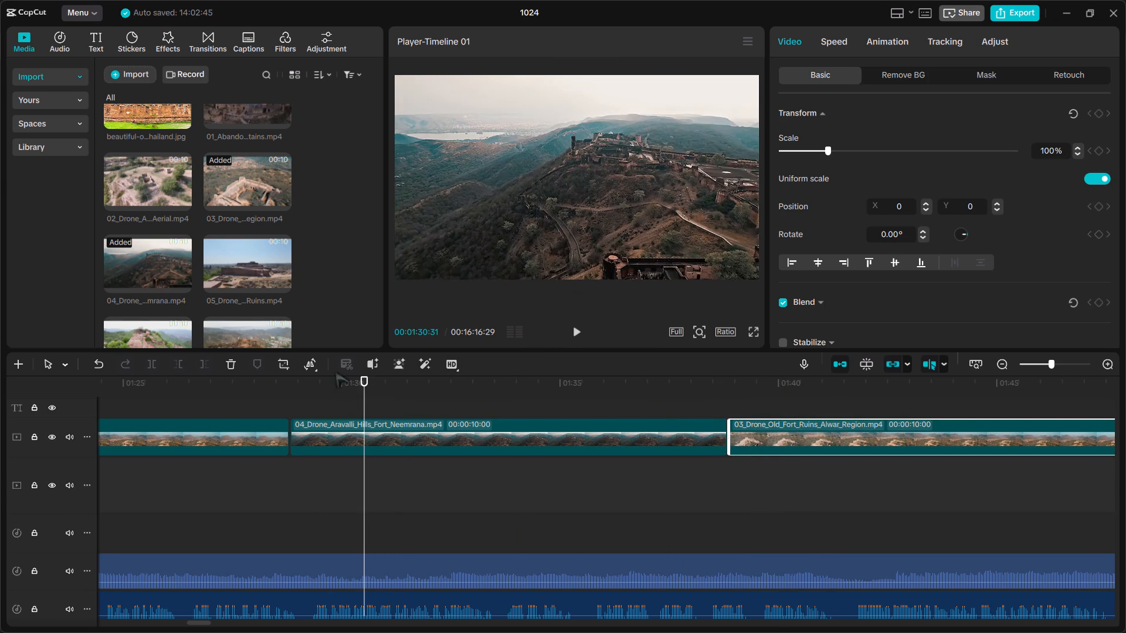
{"action": "left_click", "coordinate": [299, 378]}
{"action": "key", "text": "space"}
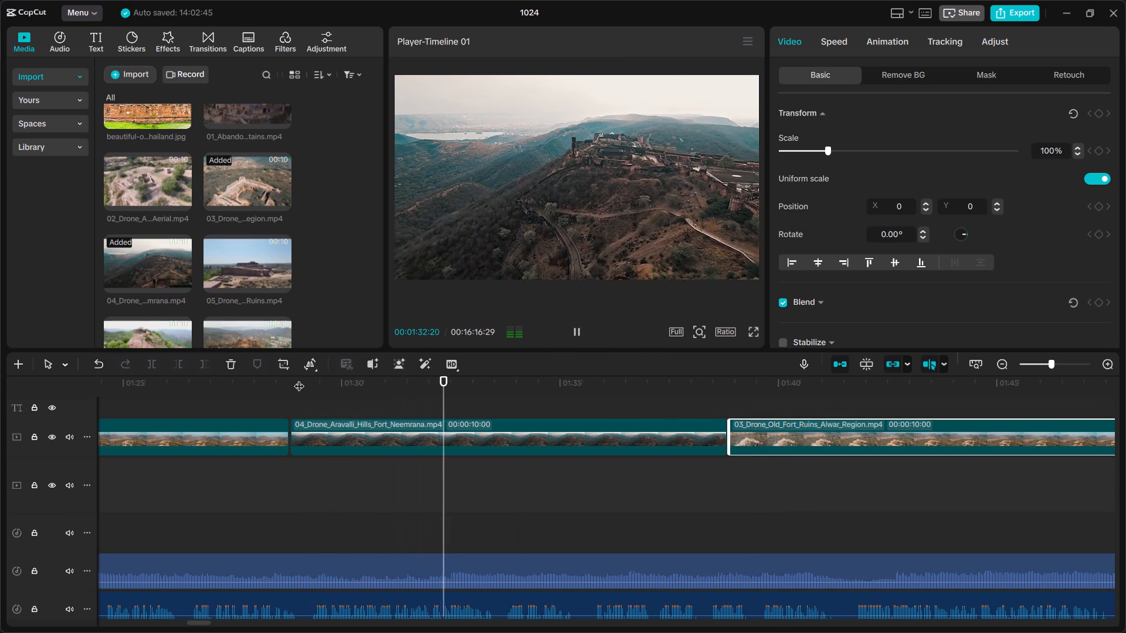
{"action": "left_click", "coordinate": [299, 379]}
{"action": "key", "text": "space"}
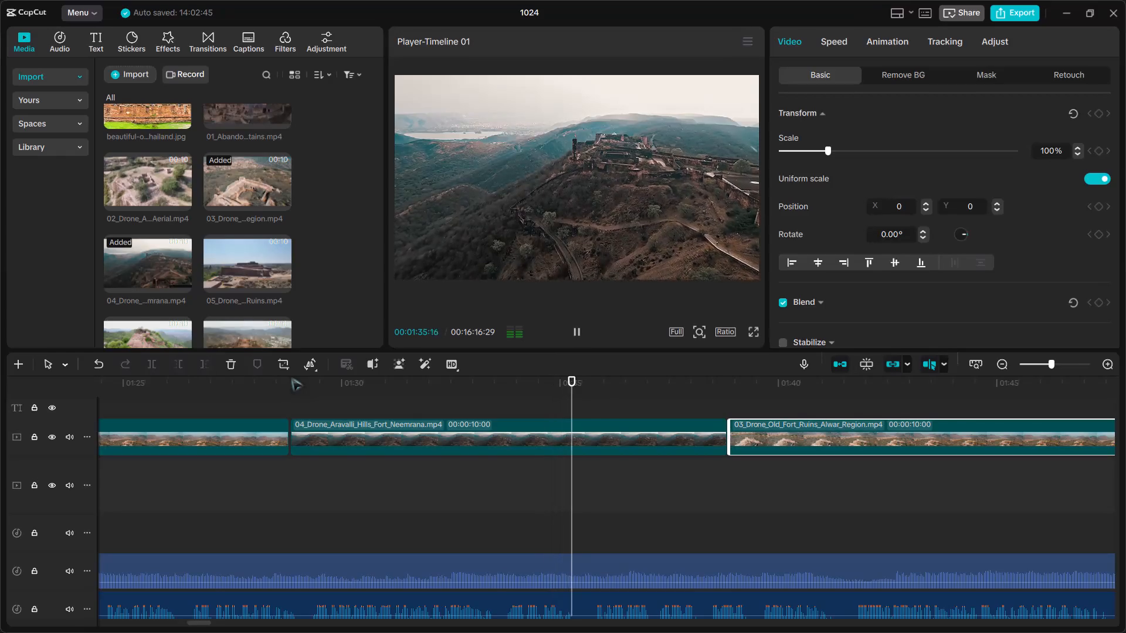
{"action": "key", "text": "space"}
{"action": "key", "text": "space"}
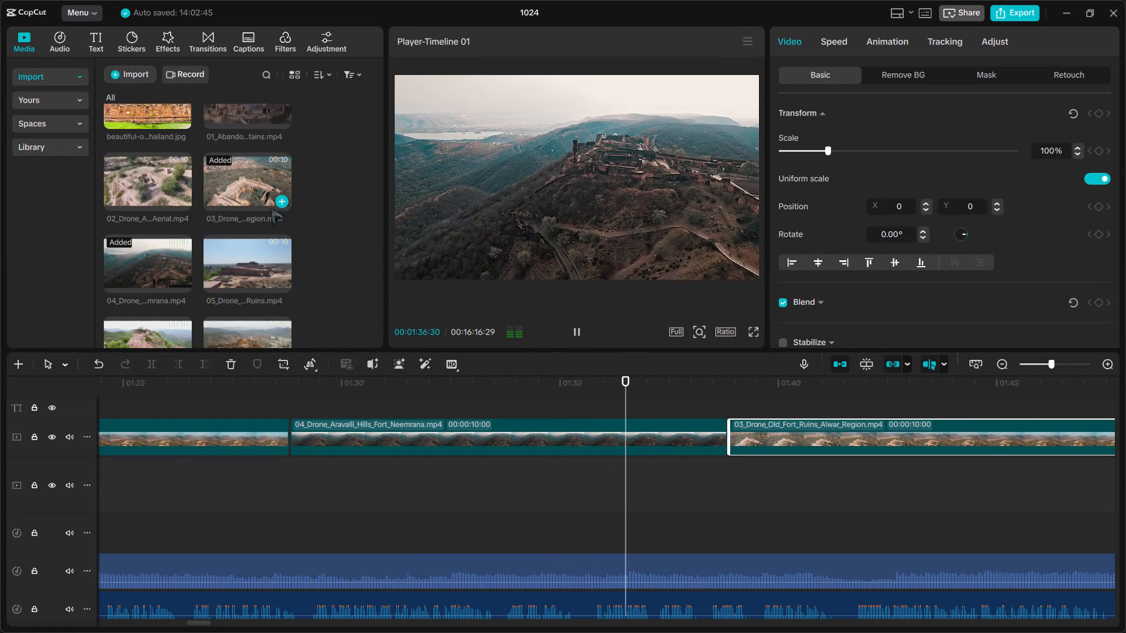
{"action": "key", "text": "space"}
Find 10_Palace_Interior_Cinematic.mp4 in the project media and place it on a new track above the Neemrana clip, starting at about 01:34.
{"action": "left_click", "coordinate": [225, 179]}
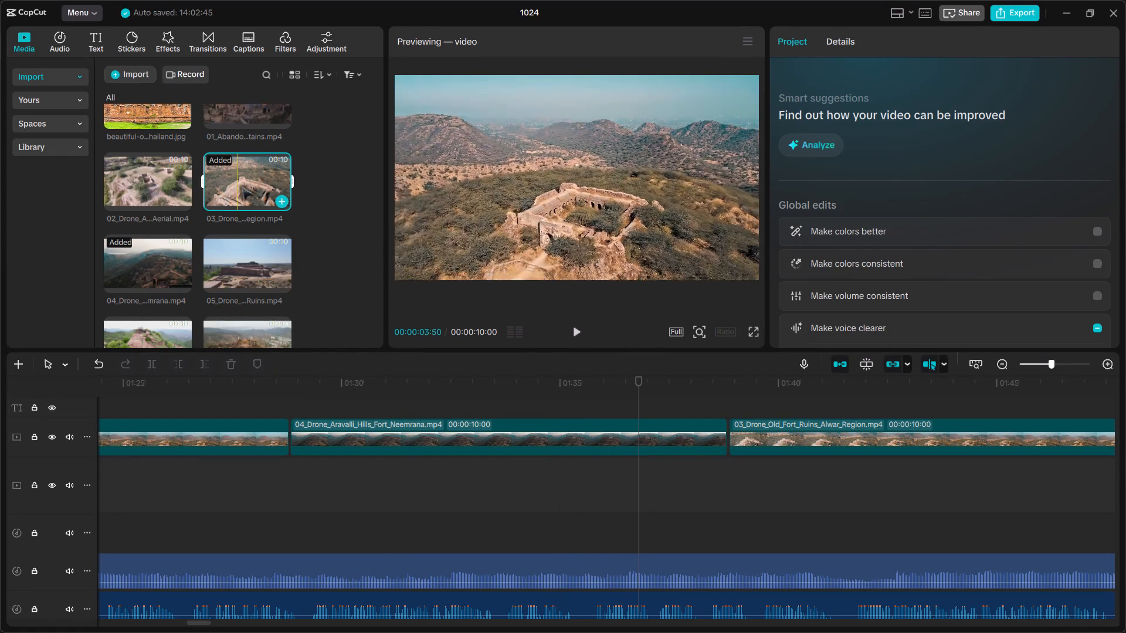
{"action": "scroll", "coordinate": [183, 278], "scroll_direction": "down", "scroll_amount": 2}
{"action": "scroll", "coordinate": [198, 193], "scroll_direction": "up", "scroll_amount": 1}
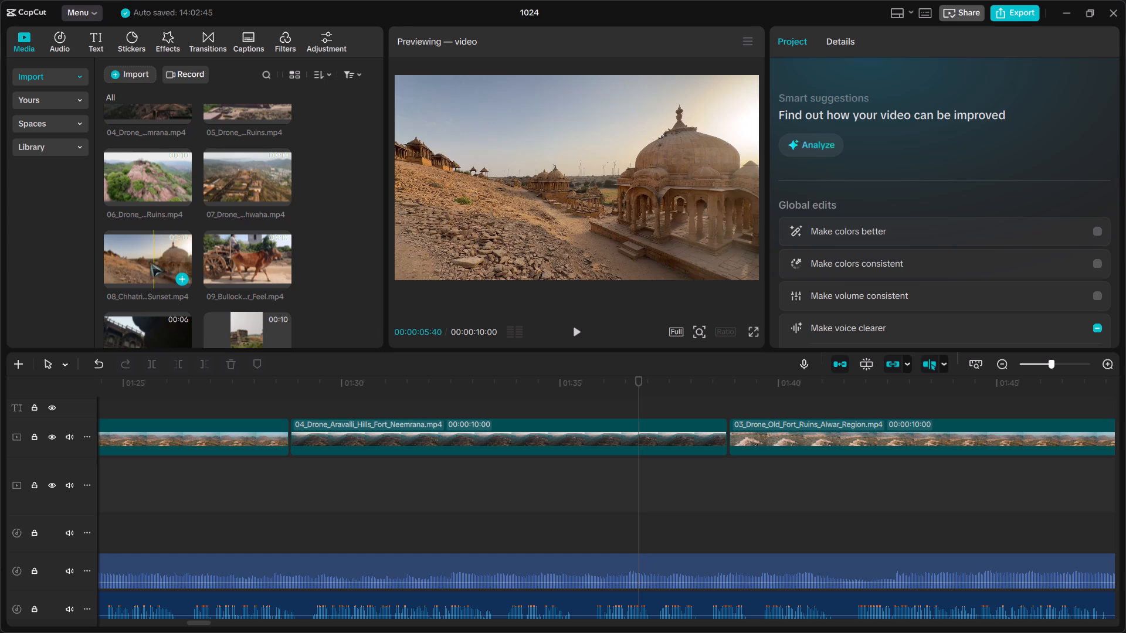
{"action": "scroll", "coordinate": [171, 267], "scroll_direction": "down", "scroll_amount": 1}
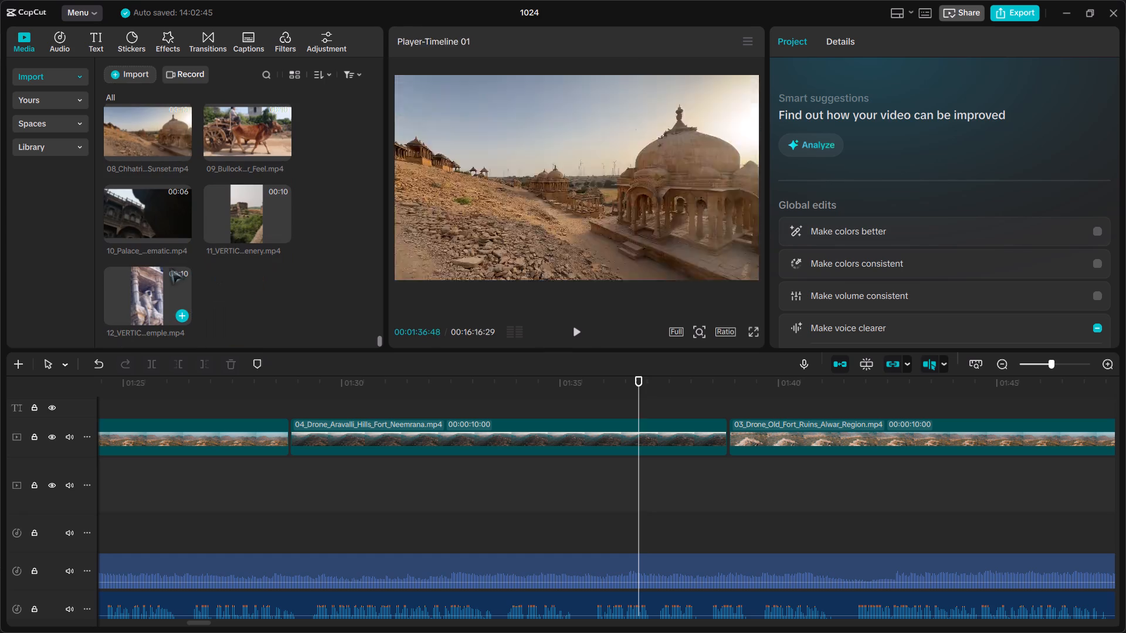
{"action": "scroll", "coordinate": [171, 268], "scroll_direction": "down", "scroll_amount": 1}
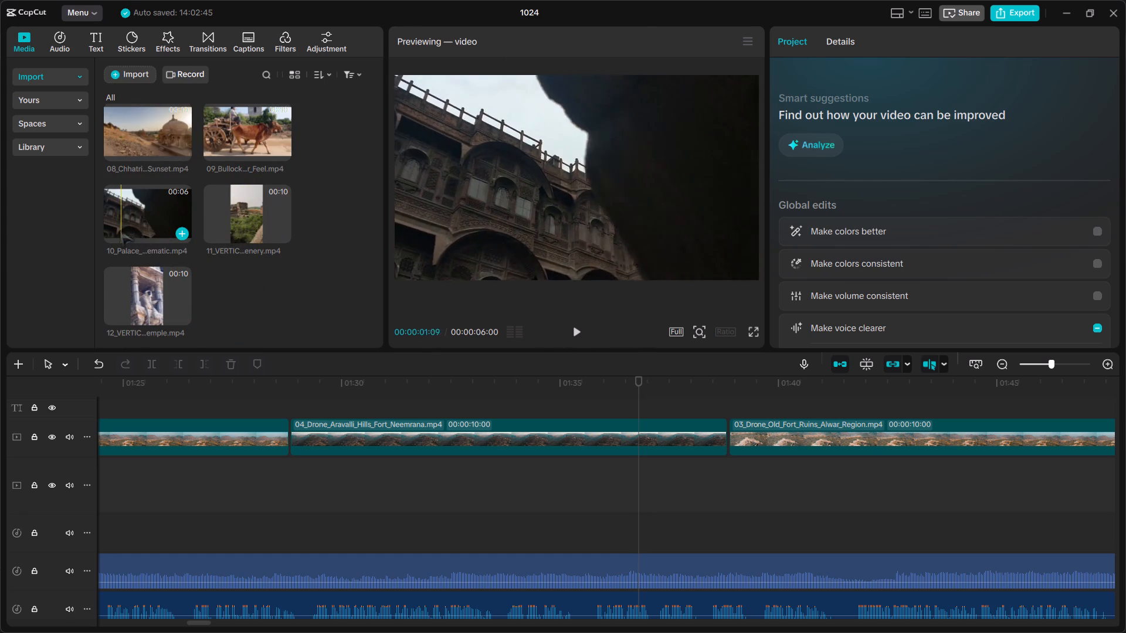
{"action": "left_click_drag", "start_coordinate": [131, 228], "coordinate": [364, 347]}
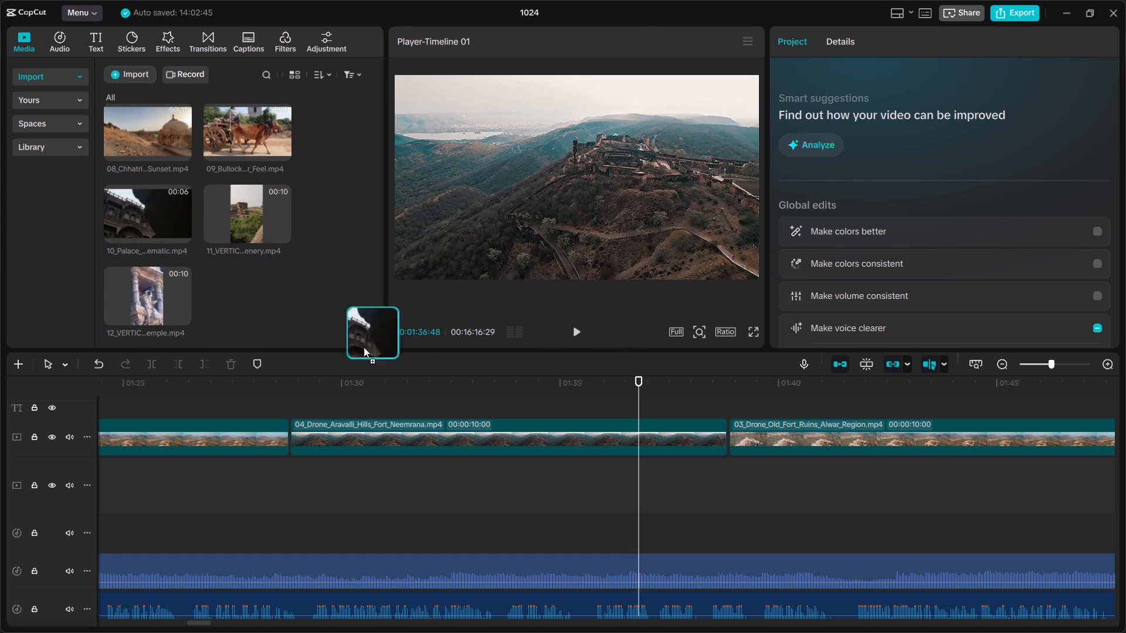
{"action": "left_click_drag", "start_coordinate": [364, 347], "coordinate": [553, 434]}
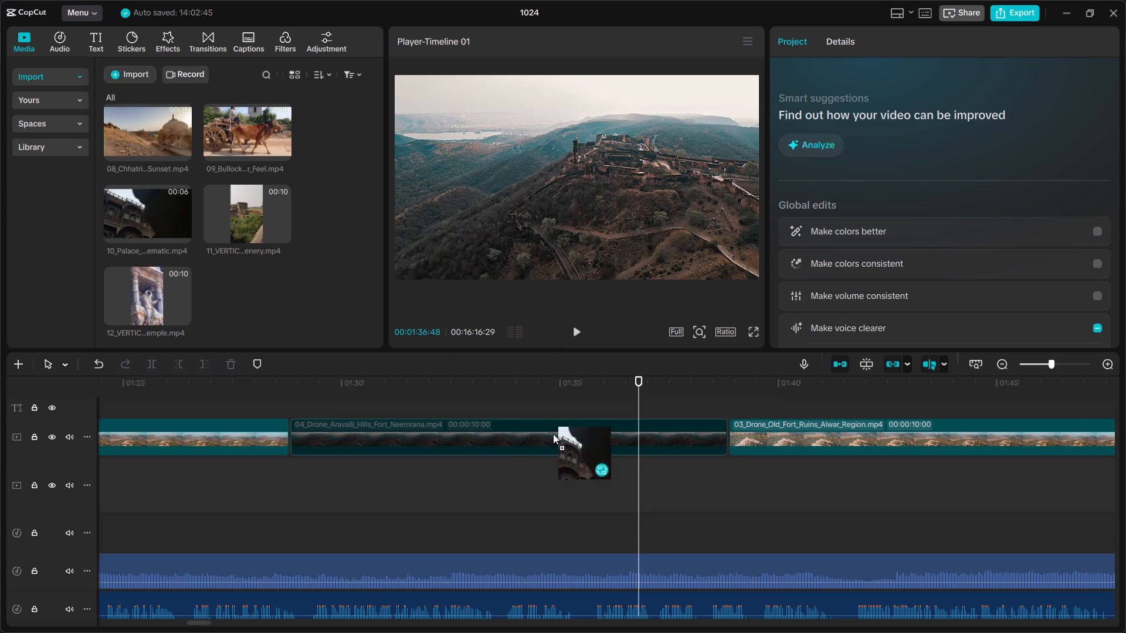
{"action": "left_click_drag", "start_coordinate": [553, 434], "coordinate": [541, 411]}
Trim the end of 10_Palace_Interior_Cinematic.mp4 to align with the Neemrana clip's end, giving 00:00:04:16, and move the playhead to about 01:34.
{"action": "left_click", "coordinate": [614, 475]}
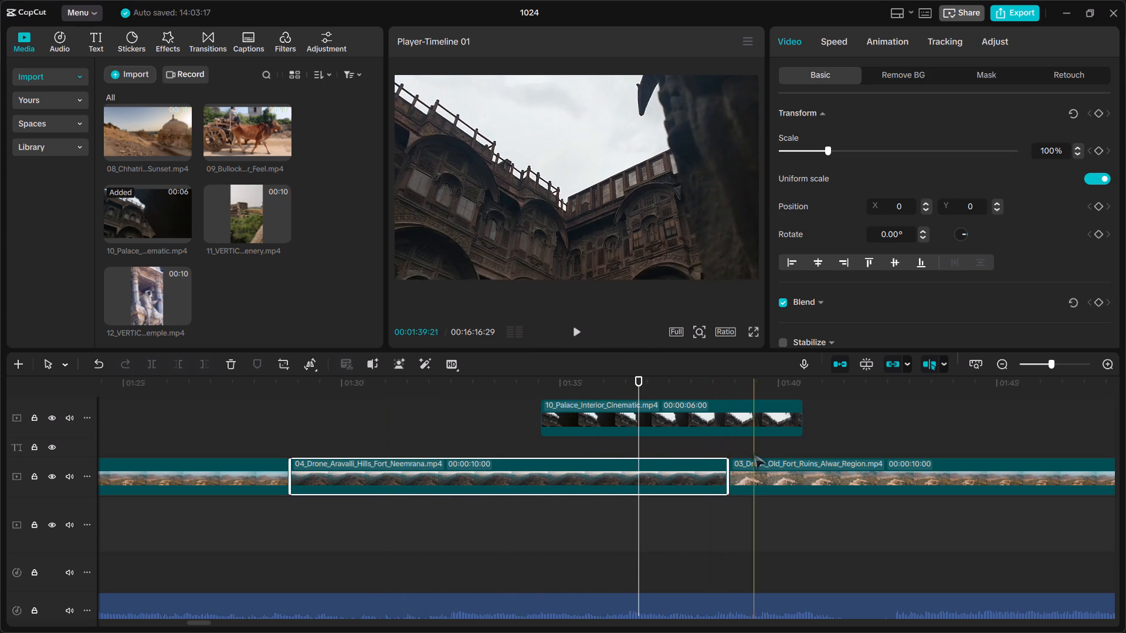
{"action": "left_click", "coordinate": [711, 412]}
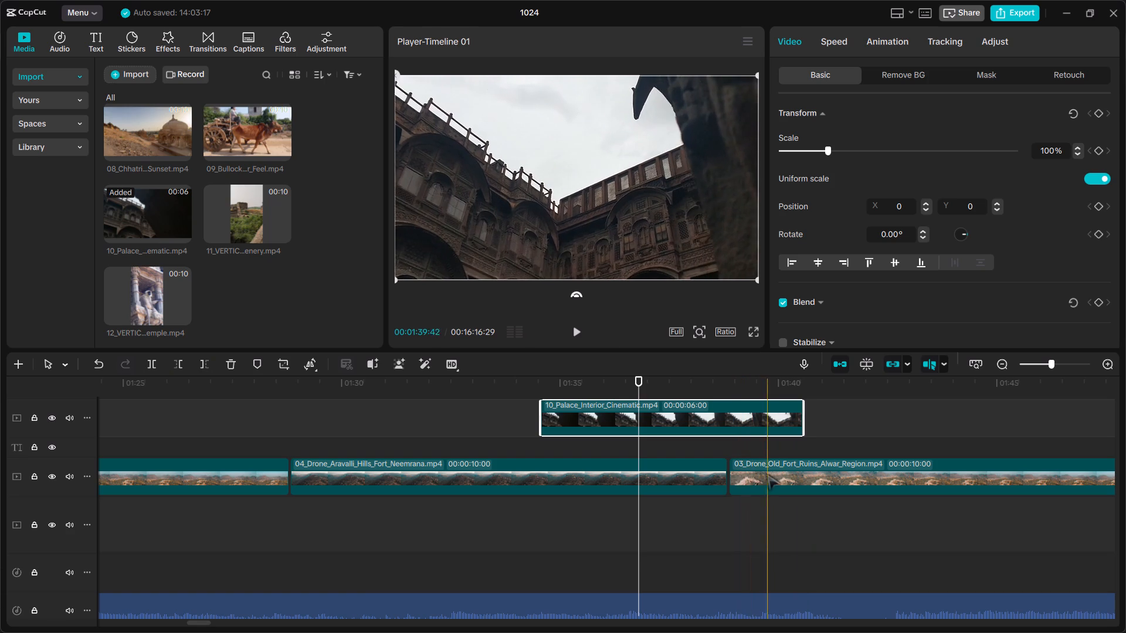
{"action": "left_click_drag", "start_coordinate": [804, 430], "coordinate": [718, 431]}
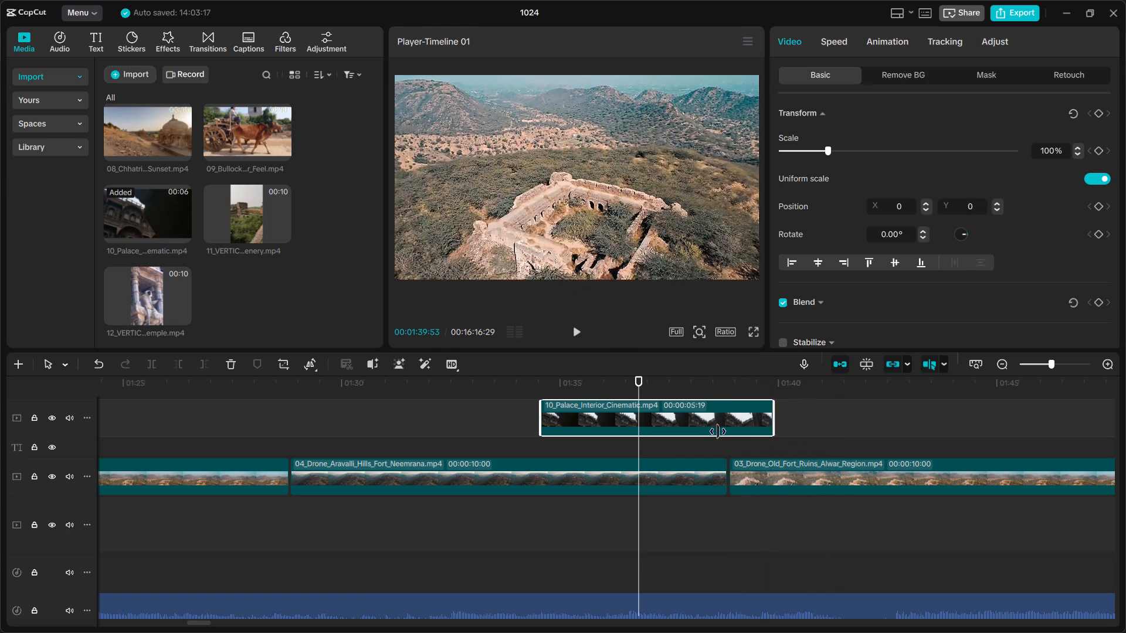
{"action": "left_click_drag", "start_coordinate": [718, 431], "coordinate": [725, 461]}
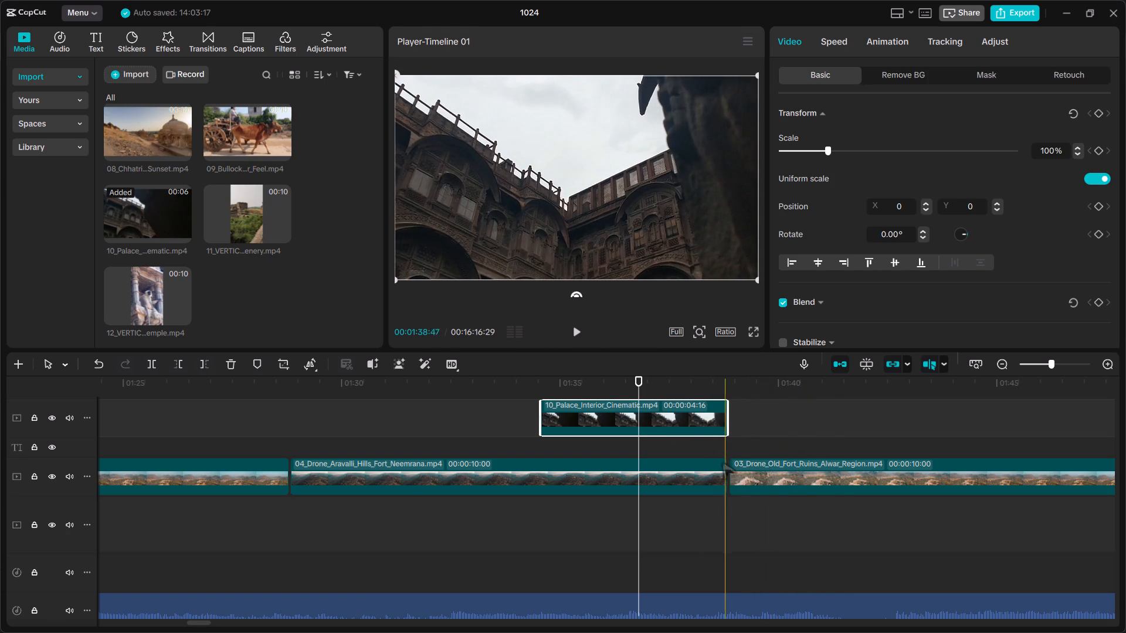
{"action": "left_click", "coordinate": [704, 481]}
{"action": "left_click", "coordinate": [561, 469]}
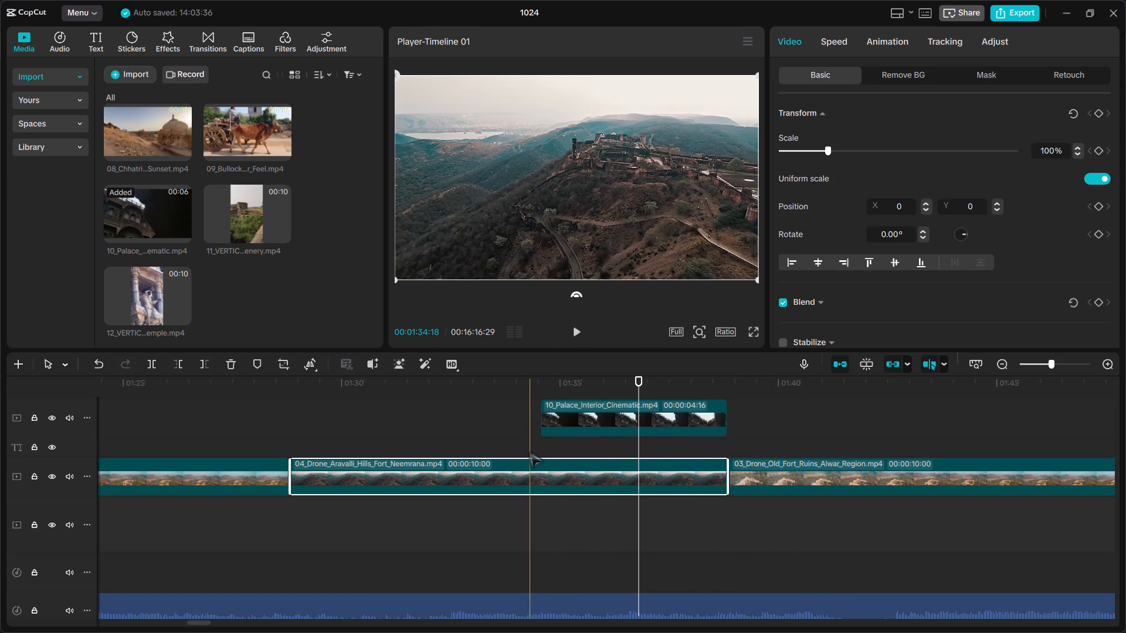
{"action": "left_click", "coordinate": [538, 451]}
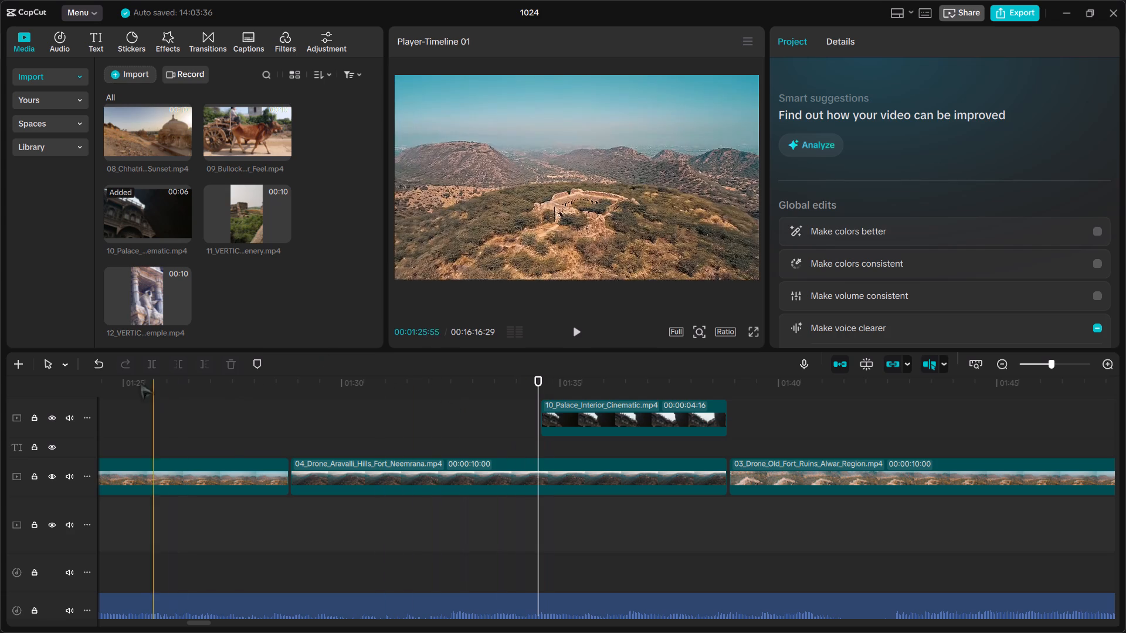
Split 04_Drone_Aravalli_Hills_Fort_Neemrana.mp4 at about 01:34 and delete the part after the split.
{"action": "left_click", "coordinate": [552, 478]}
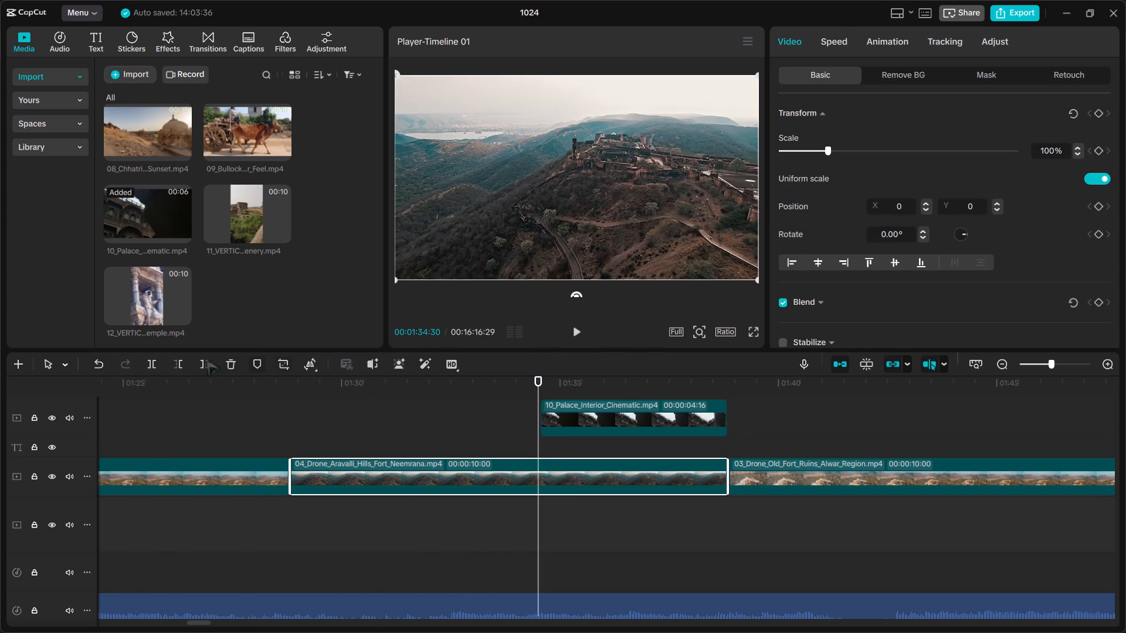
{"action": "left_click", "coordinate": [151, 364]}
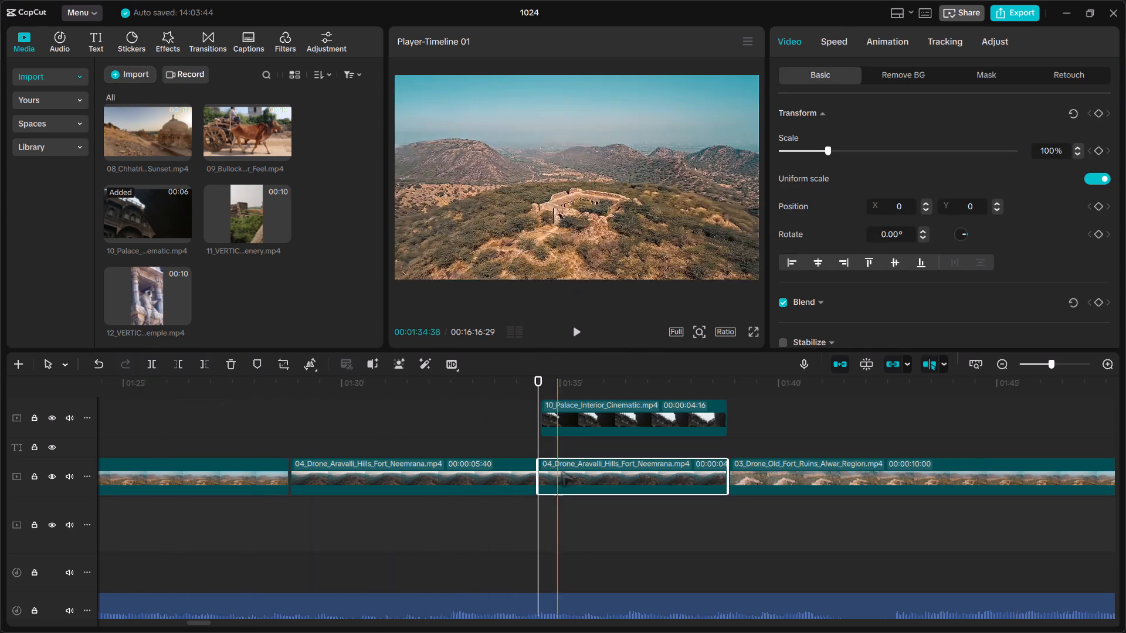
{"action": "left_click", "coordinate": [579, 469]}
{"action": "key", "text": "BackSpace"}
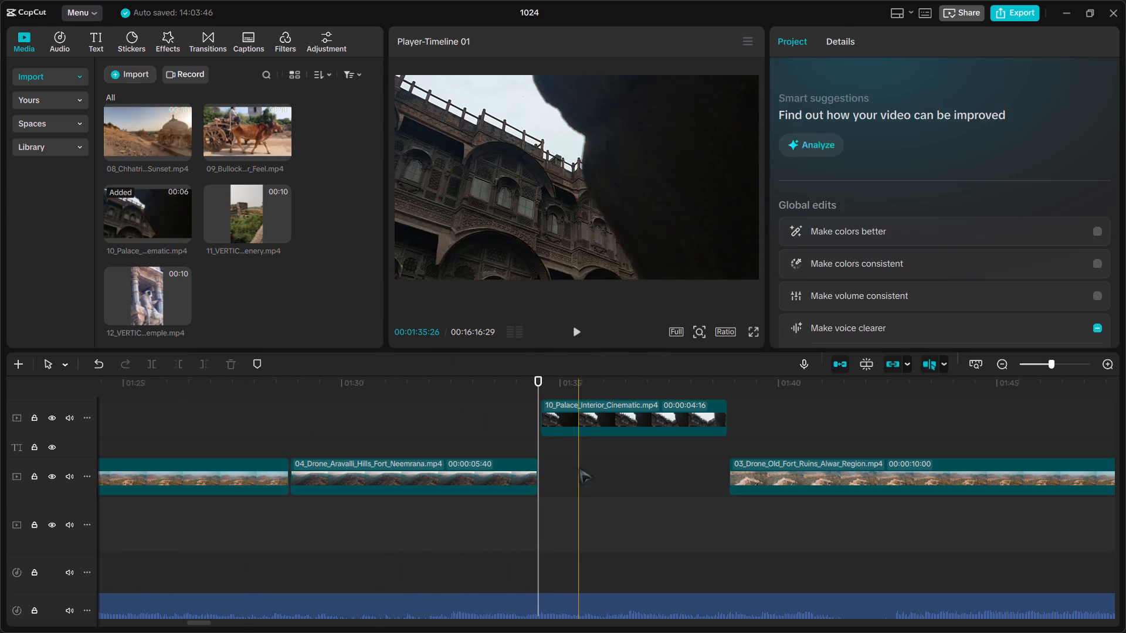
Move 10_Palace_Interior_Cinematic.mp4 down into the gap between the Neemrana and old fort clips and play back from about 01:30 to 01:36.
{"action": "left_click_drag", "start_coordinate": [578, 425], "coordinate": [581, 480]}
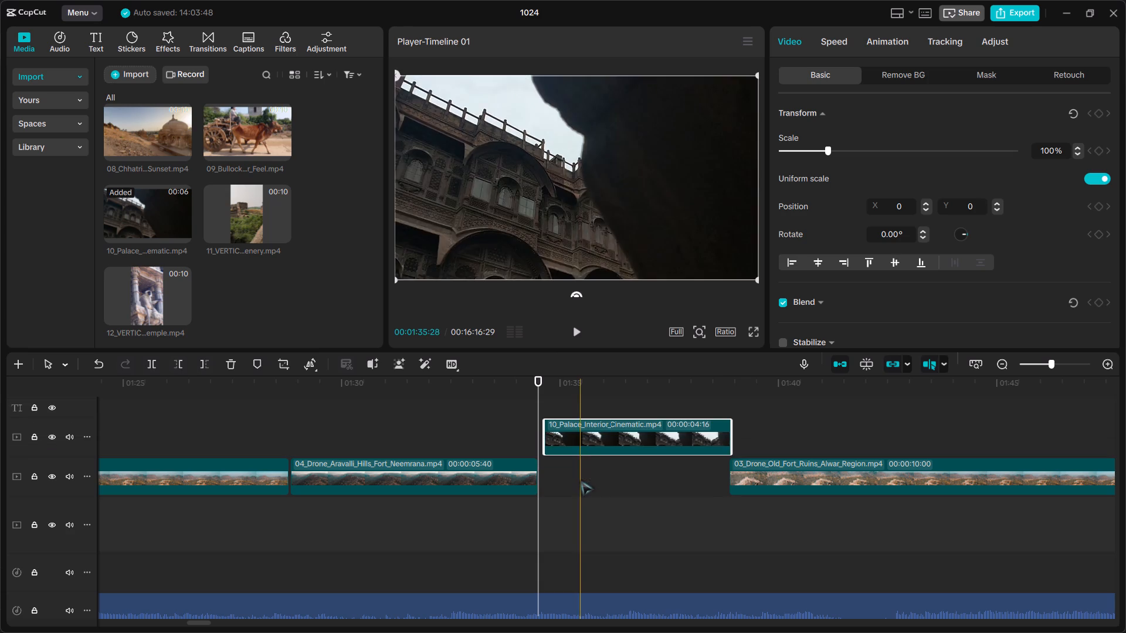
{"action": "left_click_drag", "start_coordinate": [574, 440], "coordinate": [572, 480]}
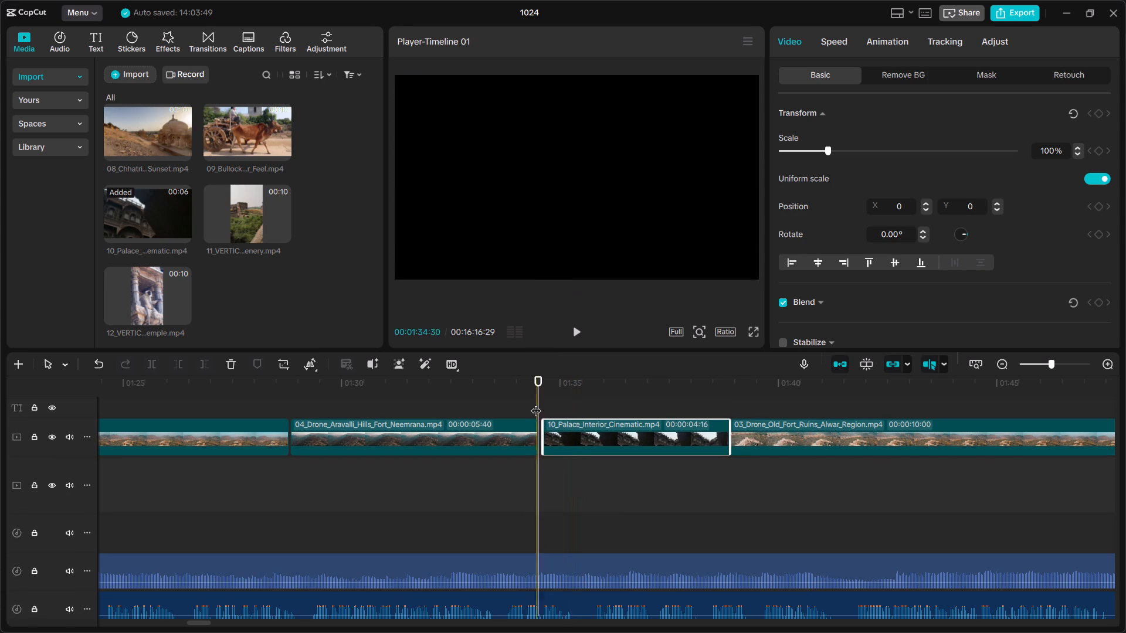
{"action": "left_click_drag", "start_coordinate": [535, 381], "coordinate": [337, 420]}
{"action": "key", "text": "space"}
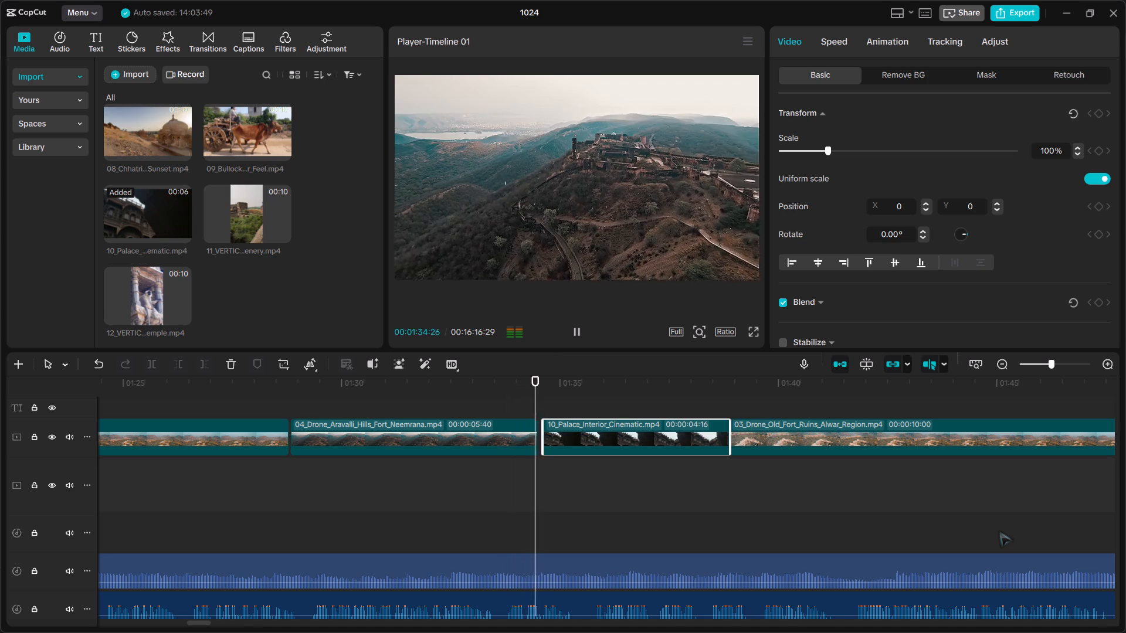
{"action": "key", "text": "space"}
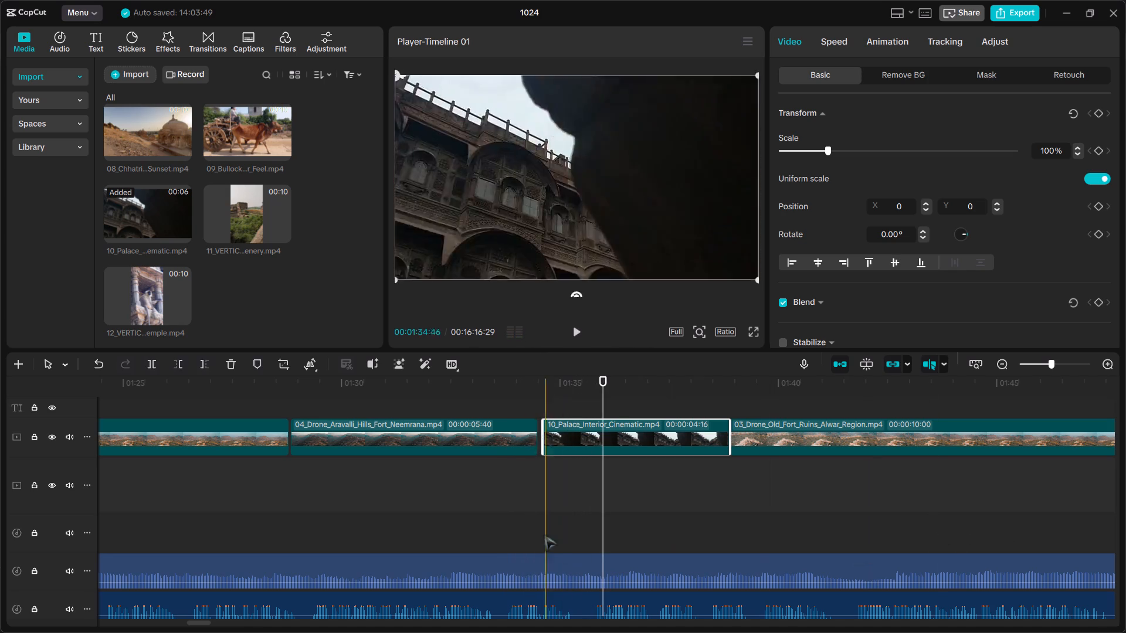
Shift 10_Palace_Interior_Cinematic.mp4 earlier to meet the end of the Neemrana clip and play back to 01:39.
{"action": "left_click_drag", "start_coordinate": [541, 443], "coordinate": [523, 443]}
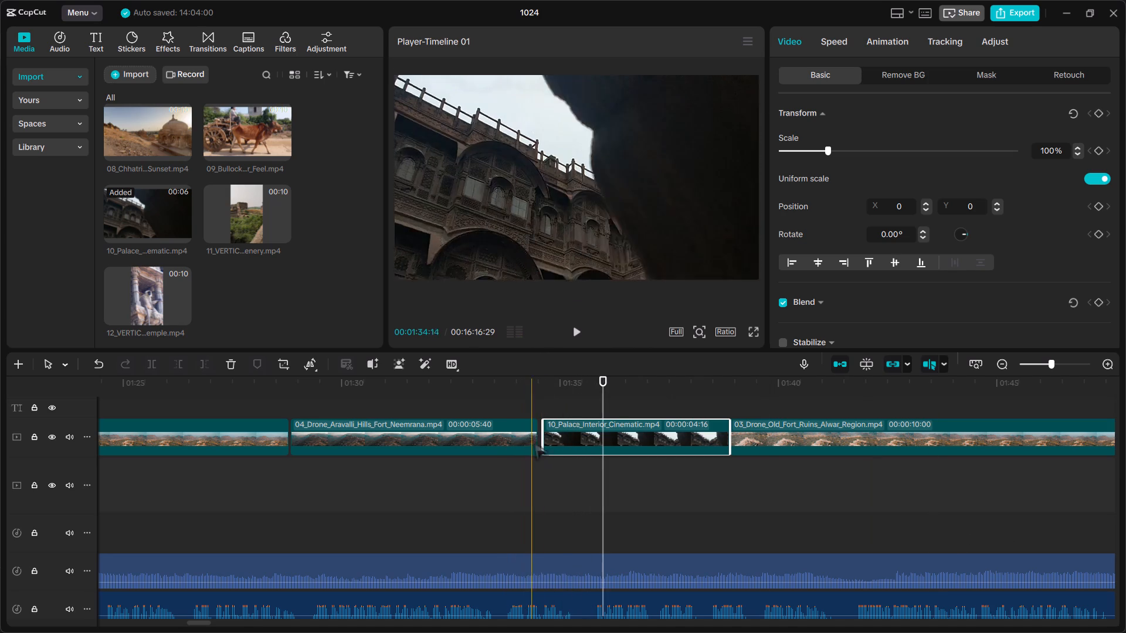
{"action": "left_click_drag", "start_coordinate": [540, 435], "coordinate": [514, 435]}
{"action": "left_click_drag", "start_coordinate": [559, 435], "coordinate": [554, 435]}
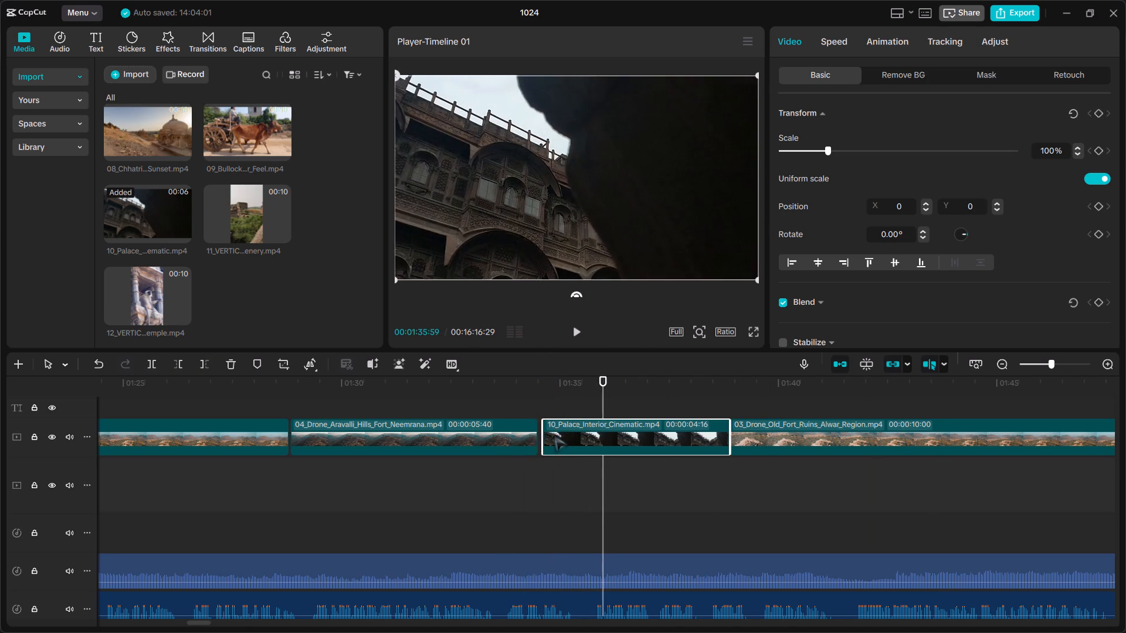
{"action": "left_click_drag", "start_coordinate": [554, 435], "coordinate": [551, 435]}
{"action": "left_click_drag", "start_coordinate": [552, 435], "coordinate": [555, 479]}
{"action": "left_click", "coordinate": [520, 414]}
{"action": "key", "text": "space"}
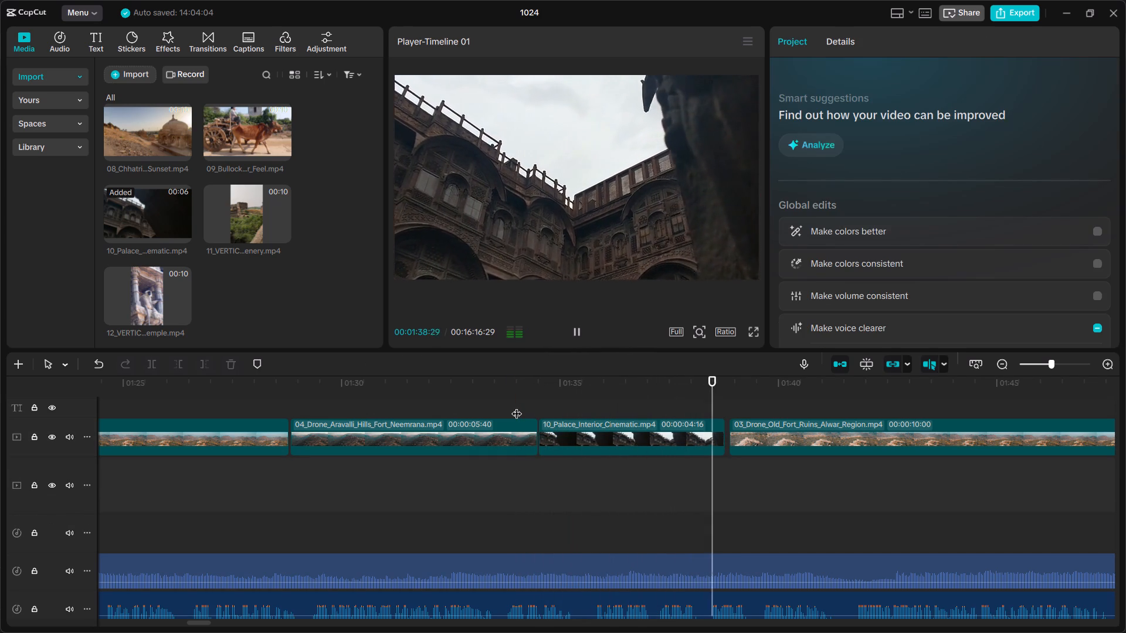
{"action": "key", "text": "space"}
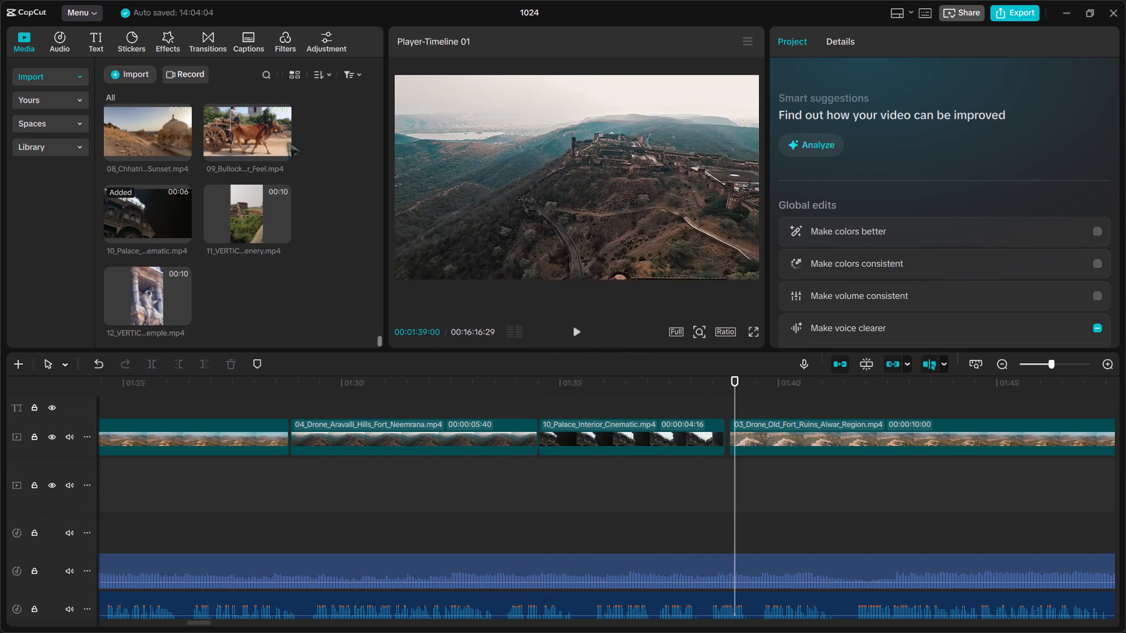
Browse the project media for another clip to use in the edit.
{"action": "scroll", "coordinate": [232, 212], "scroll_direction": "up", "scroll_amount": 1}
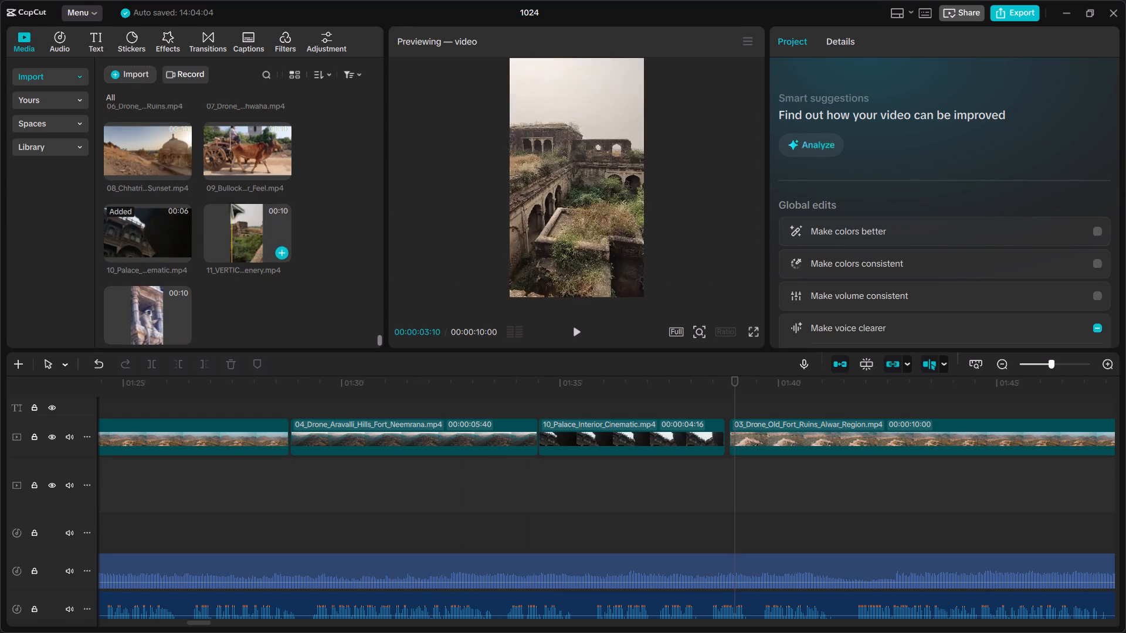
{"action": "scroll", "coordinate": [230, 202], "scroll_direction": "up", "scroll_amount": 1}
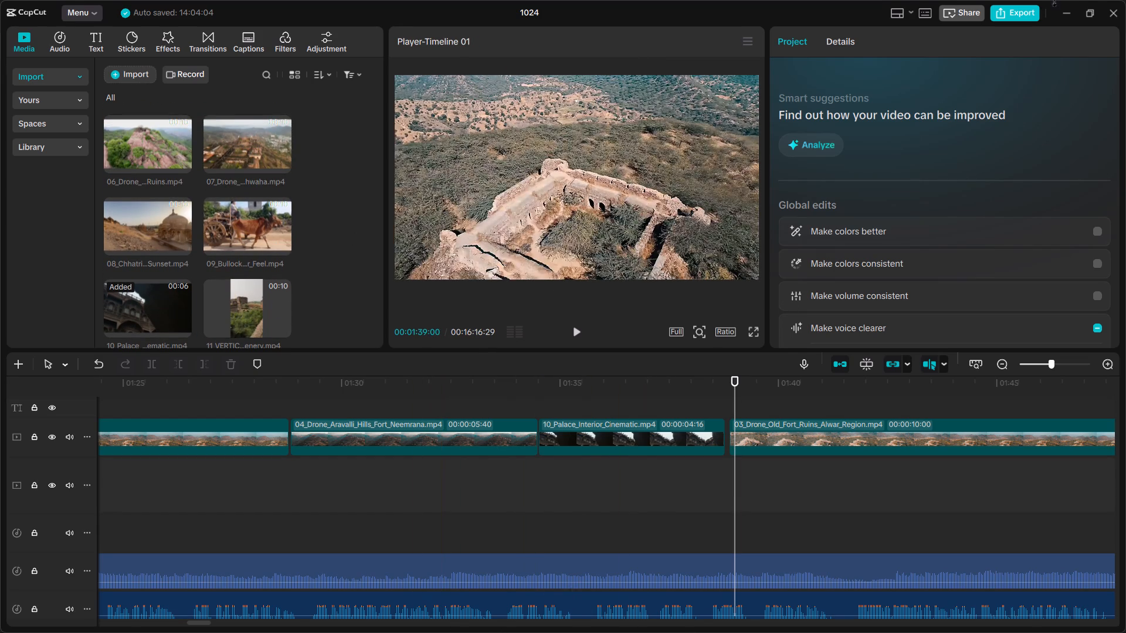
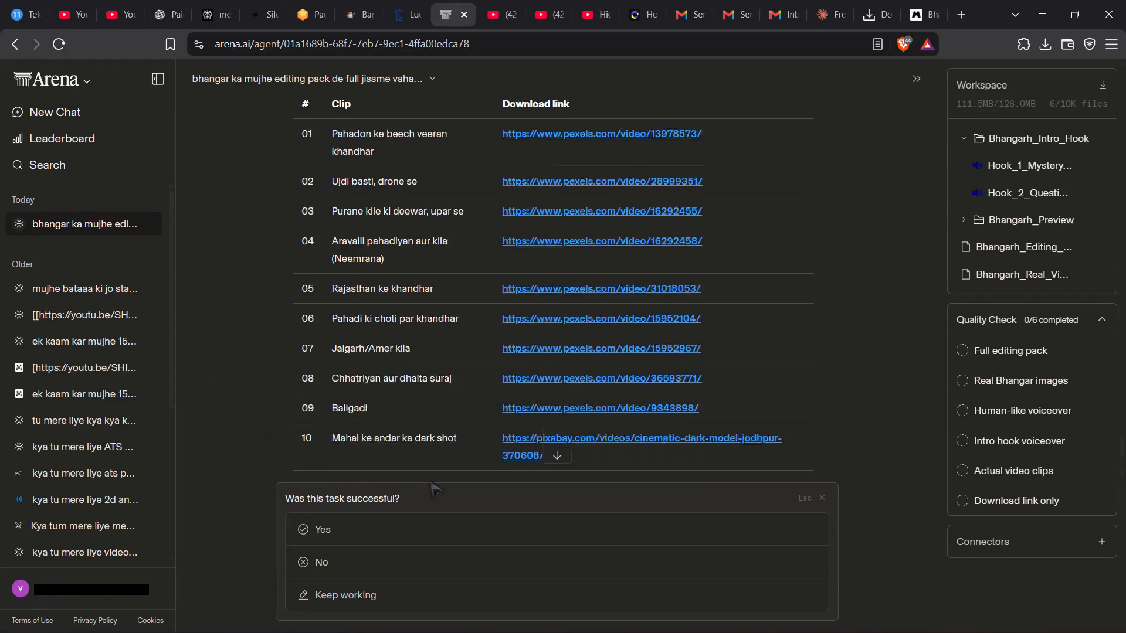
In the Arena chat in Brave, dismiss the task feedback question and look through the clip download list to its end.
{"action": "scroll", "coordinate": [430, 482], "scroll_direction": "down", "scroll_amount": 5}
{"action": "scroll", "coordinate": [415, 540], "scroll_direction": "down", "scroll_amount": 4}
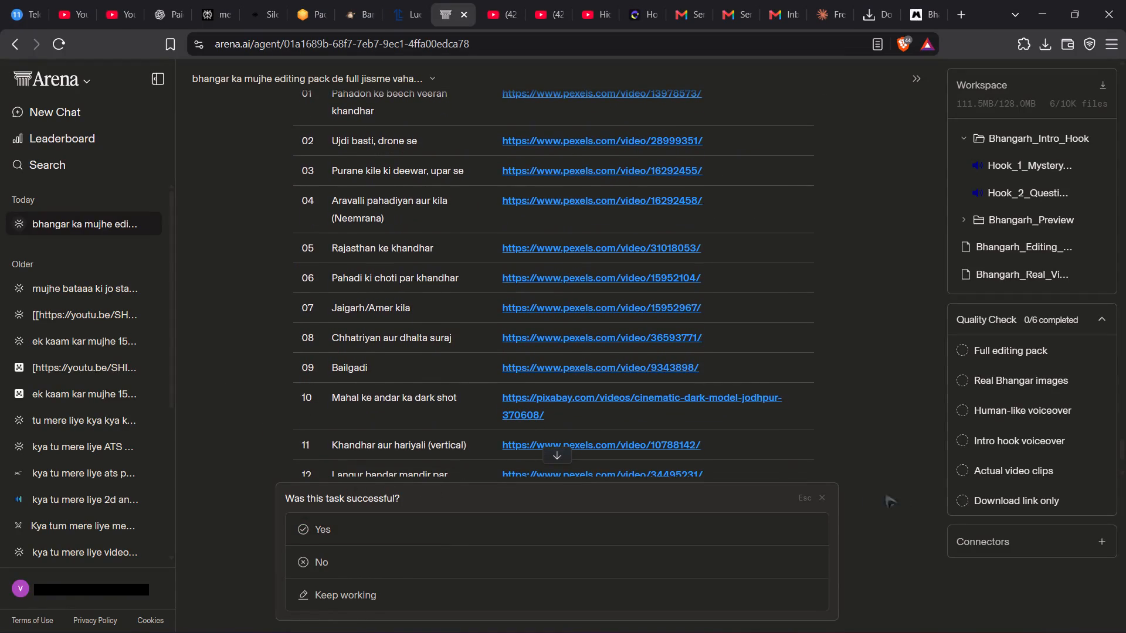
{"action": "left_click", "coordinate": [812, 498]}
{"action": "key", "text": "Escape"}
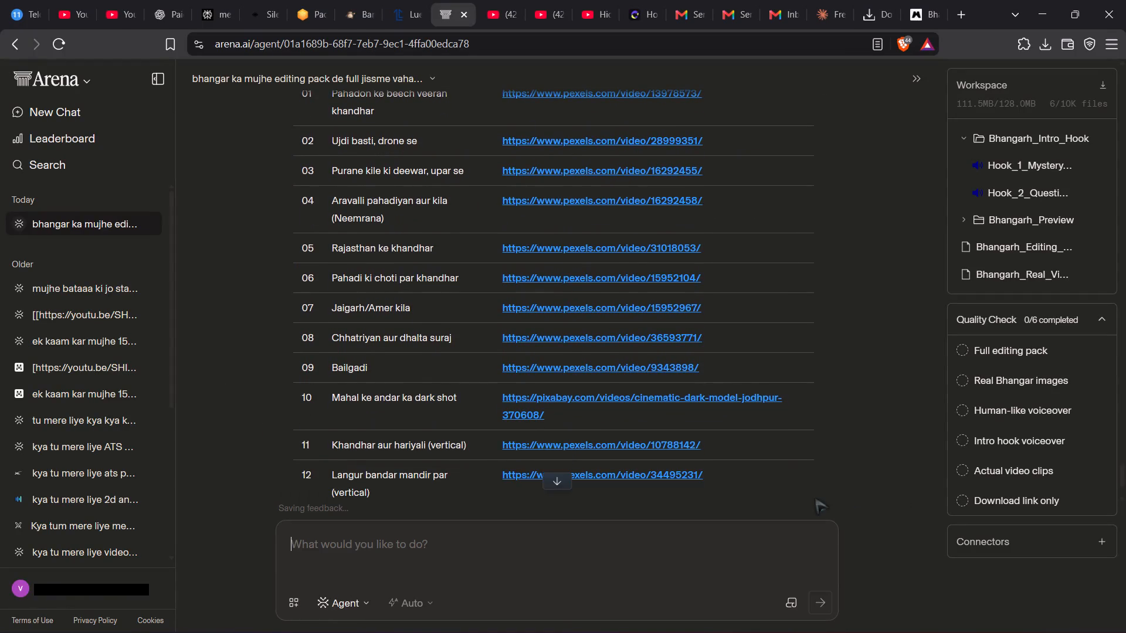
{"action": "scroll", "coordinate": [815, 498], "scroll_direction": "down", "scroll_amount": 3}
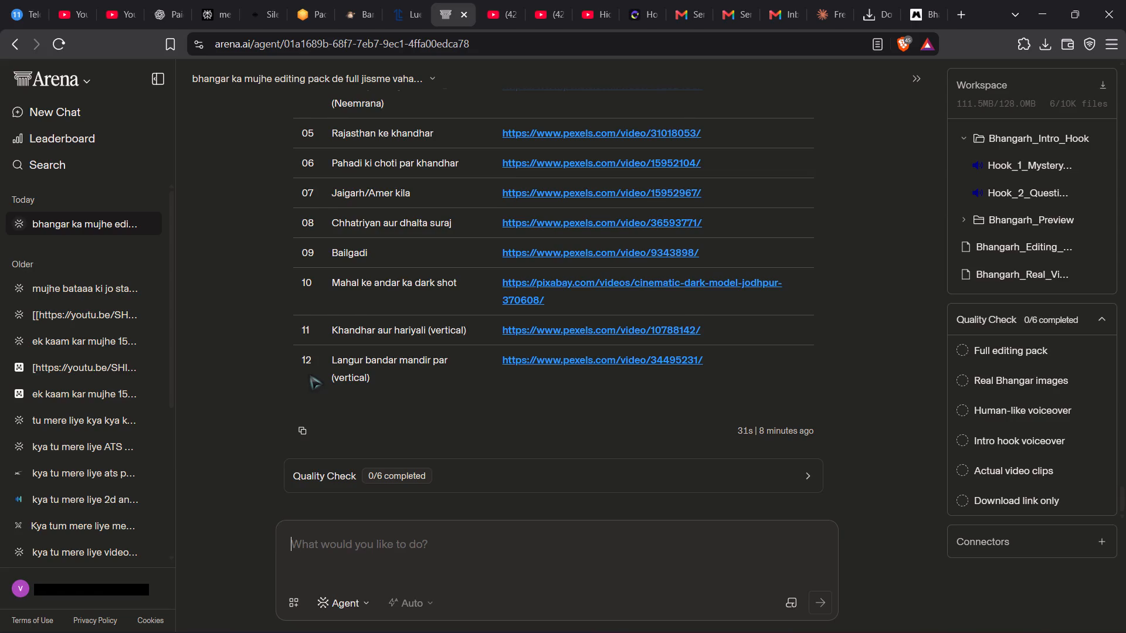
{"action": "scroll", "coordinate": [353, 443], "scroll_direction": "down", "scroll_amount": 1}
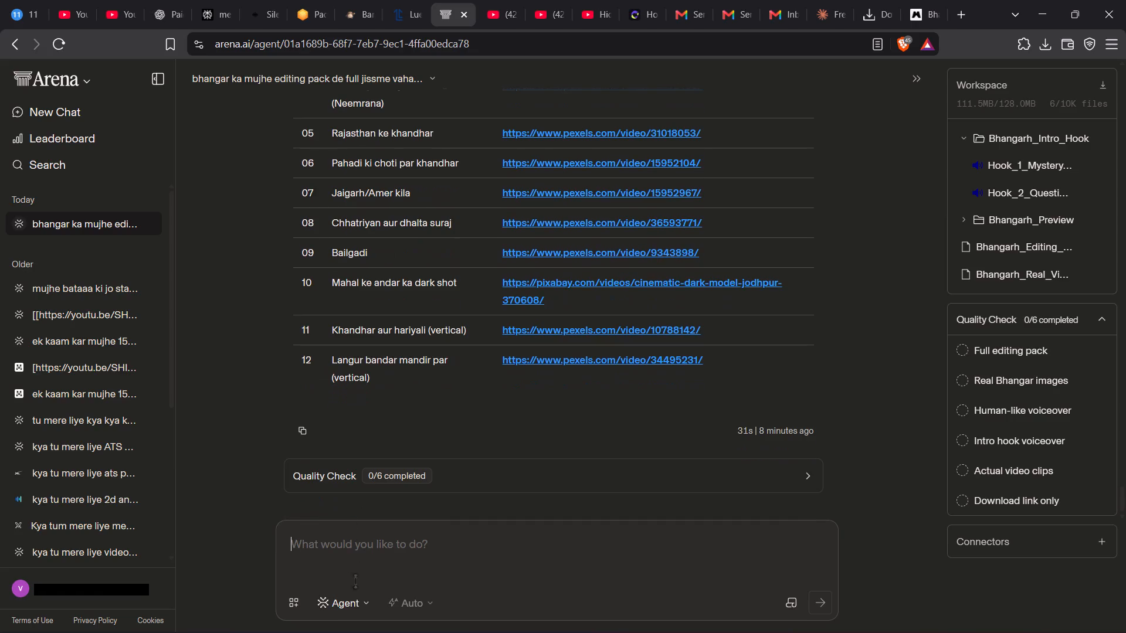
Write and submit the prompt "ab isme kitne gates the vo wali video clip banaa ke de juldi" to the agent.
{"action": "left_click", "coordinate": [342, 543]}
{"action": "type", "text": "ab"}
{"action": "key", "text": "space"}
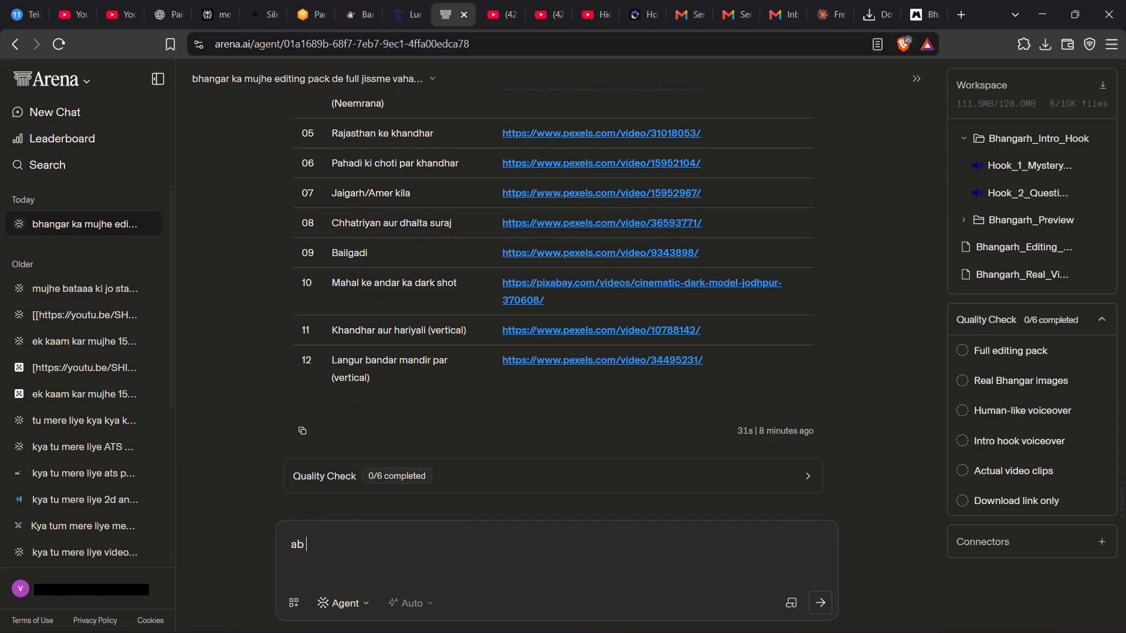
{"action": "key", "text": "i"}
{"action": "key", "text": "BackSpace"}
{"action": "key", "text": "k"}
{"action": "key", "text": "BackSpace"}
{"action": "type", "text": "isme"}
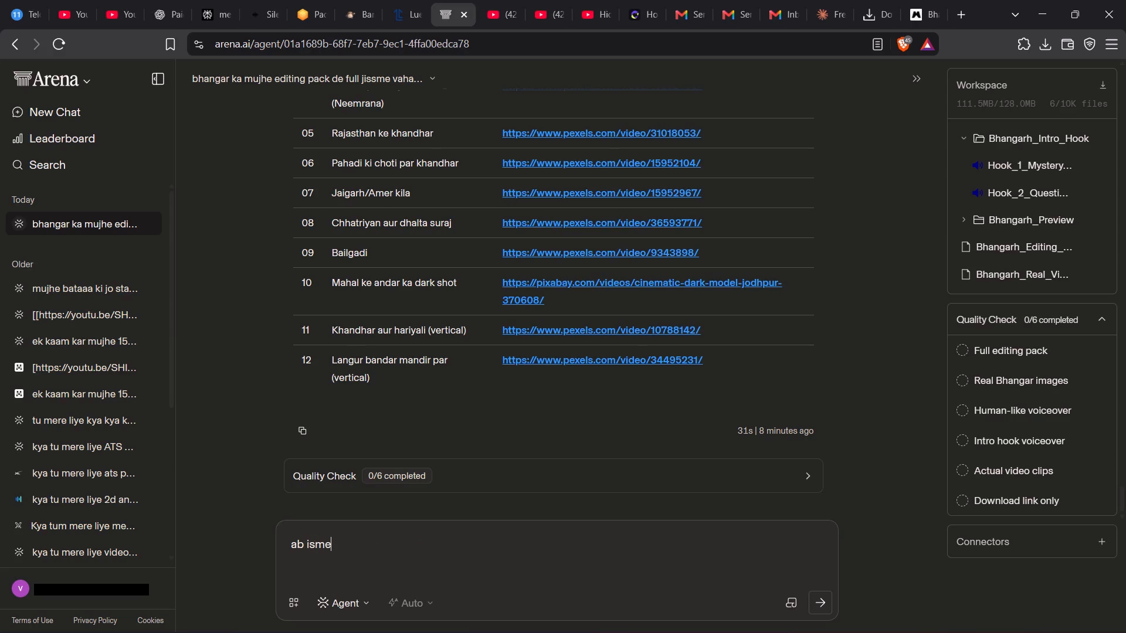
{"action": "key", "text": "space"}
{"action": "type", "text": "kitne gates the"}
{"action": "key", "text": "space"}
{"action": "type", "text": "vo"}
{"action": "key", "text": "space"}
{"action": "type", "text": "wali clip"}
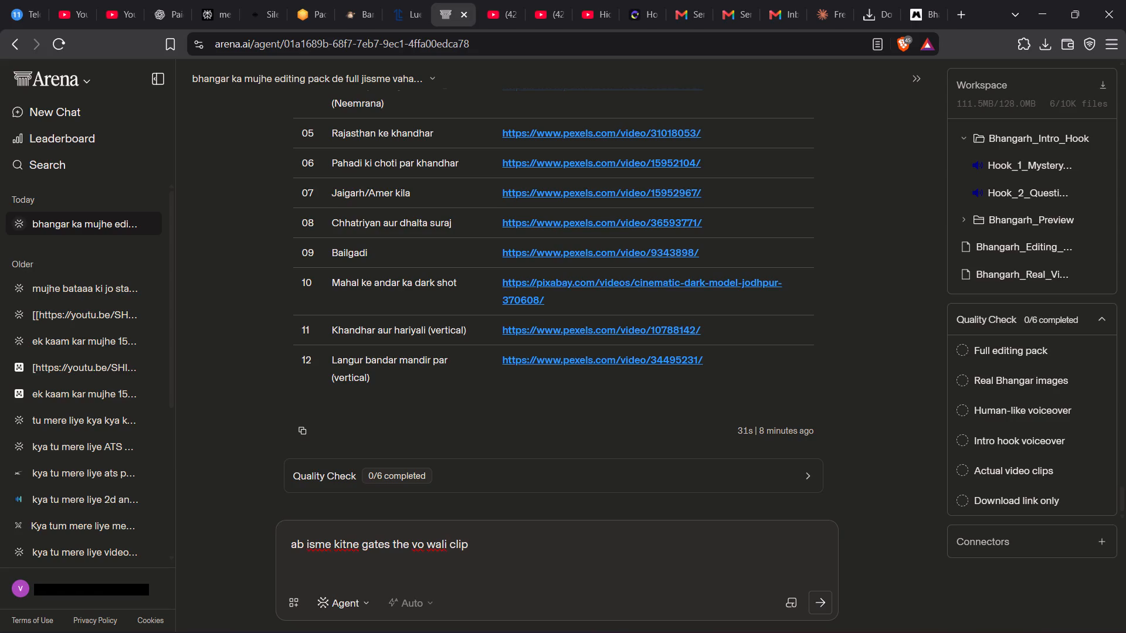